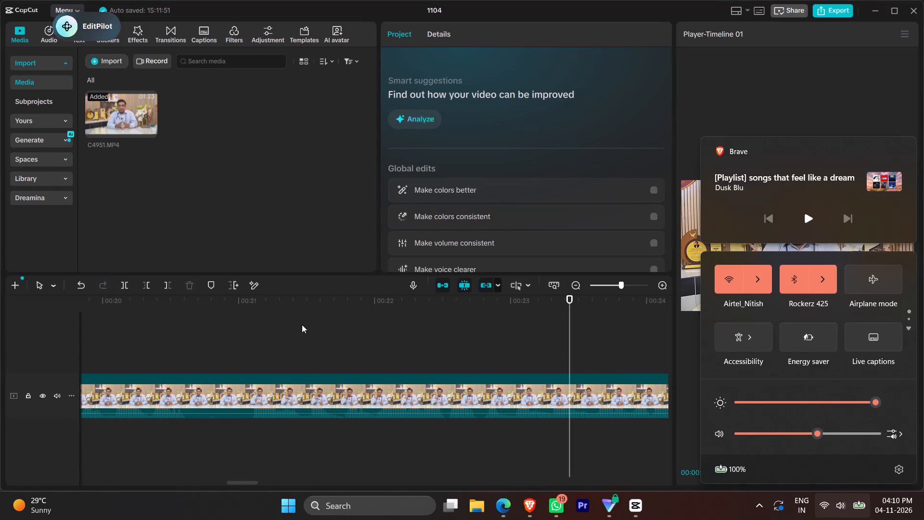
# Find the pause after 00:00:18 in the doctor's footage and split the long last clip at 00:00:18:07.
pyautogui.click(351, 358)
pyautogui.keyDown('ctrl'); pyautogui.scroll(-20, 394, 313); pyautogui.keyUp('ctrl')
pyautogui.keyDown('ctrl'); pyautogui.scroll(-6, 394, 313); pyautogui.keyUp('ctrl')
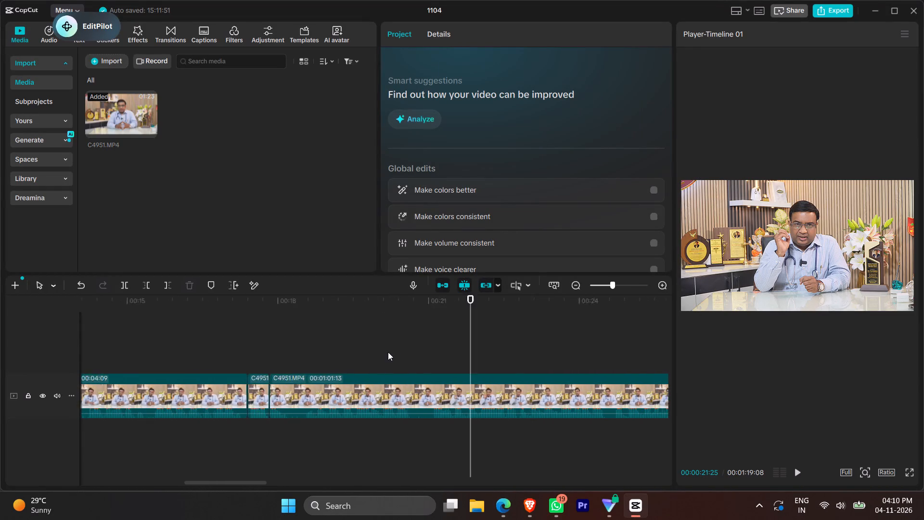
pyautogui.keyDown('ctrl'); pyautogui.scroll(-2, 388, 352); pyautogui.keyUp('ctrl')
pyautogui.click(342, 339)
pyautogui.keyDown('ctrl'); pyautogui.scroll(12, 343, 339); pyautogui.keyUp('ctrl')
pyautogui.press('space')
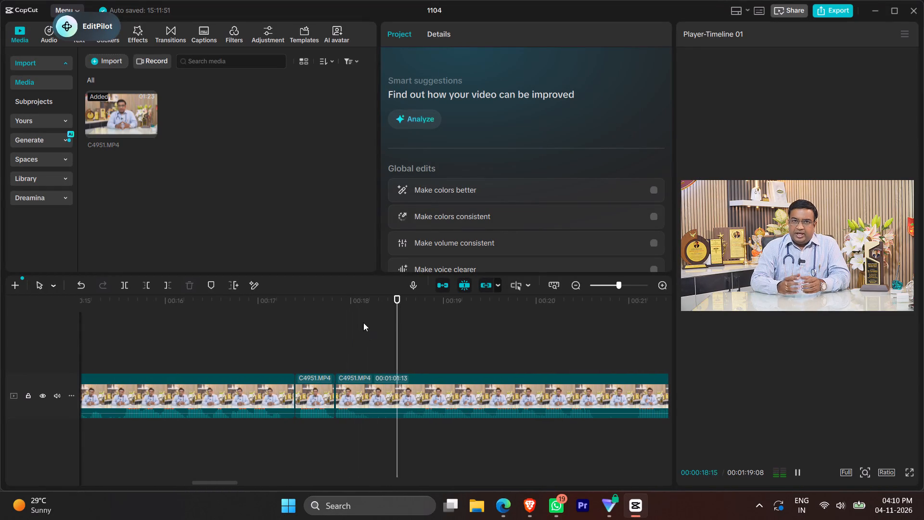
pyautogui.click(374, 332)
pyautogui.moveTo(331, 324); pyautogui.dragTo(325, 325)
pyautogui.click(282, 321)
pyautogui.press('space')
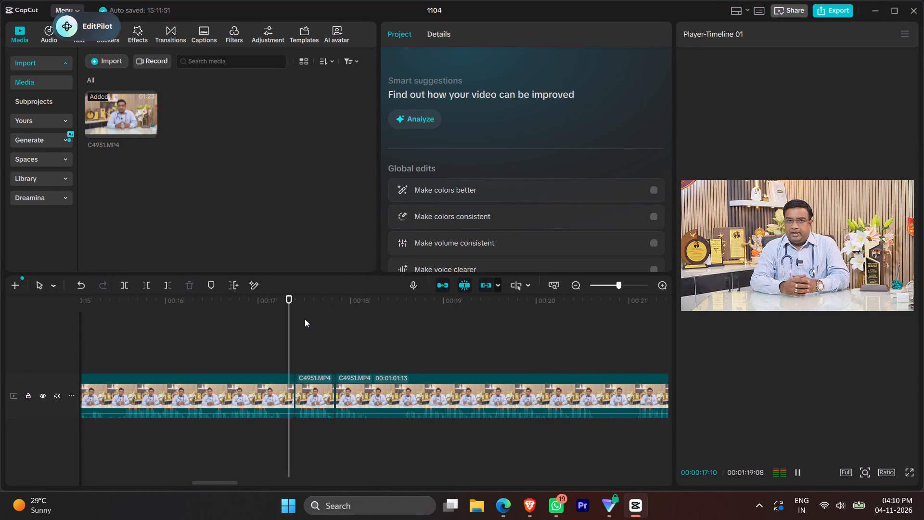
pyautogui.press('space')
pyautogui.click(386, 351)
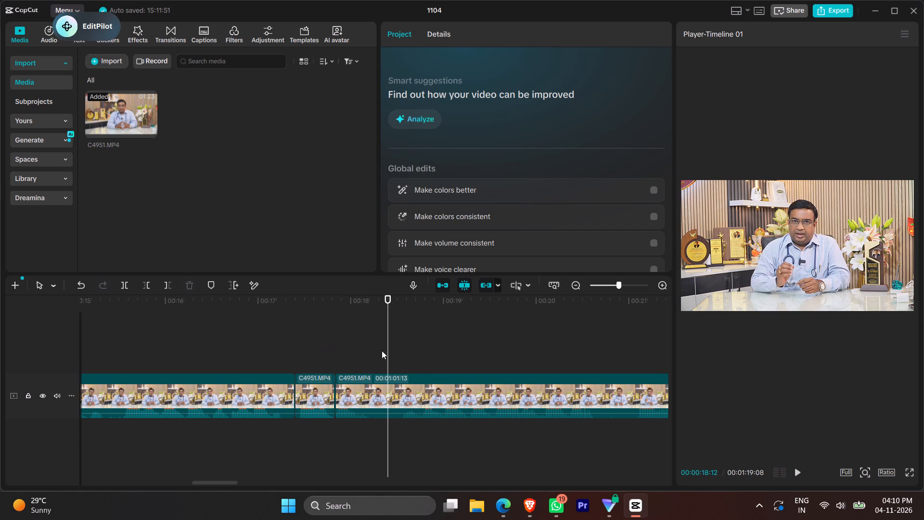
pyautogui.moveTo(373, 346); pyautogui.dragTo(369, 347)
pyautogui.click(372, 350)
pyautogui.keyDown('ctrl'); pyautogui.scroll(7, 372, 350); pyautogui.keyUp('ctrl')
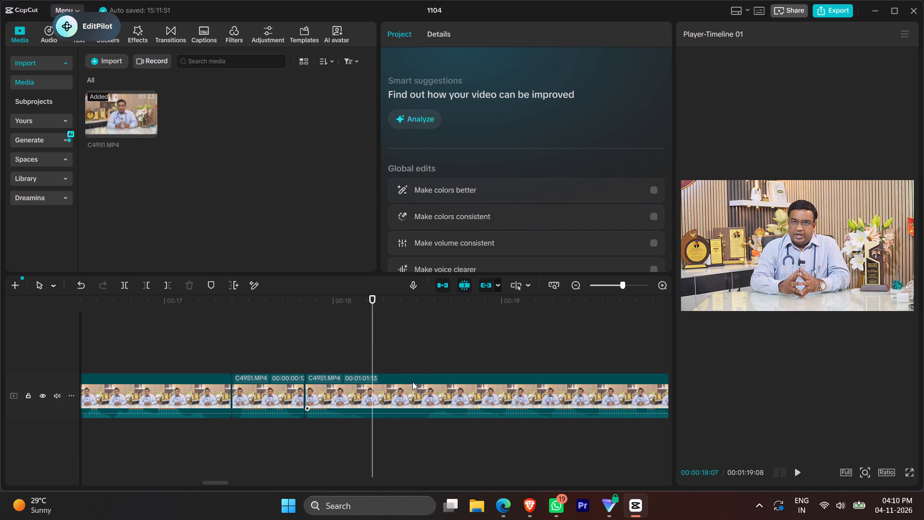
pyautogui.click(425, 408)
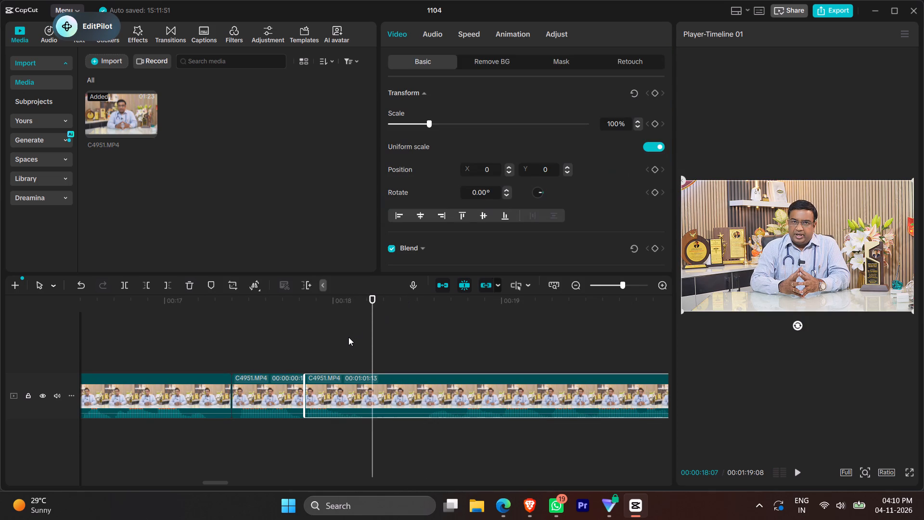
pyautogui.press('q')
# Split the last clip again at 00:00:18:14 and delete the short piece between the two cuts.
pyautogui.moveTo(405, 356); pyautogui.dragTo(411, 353)
pyautogui.click(411, 353)
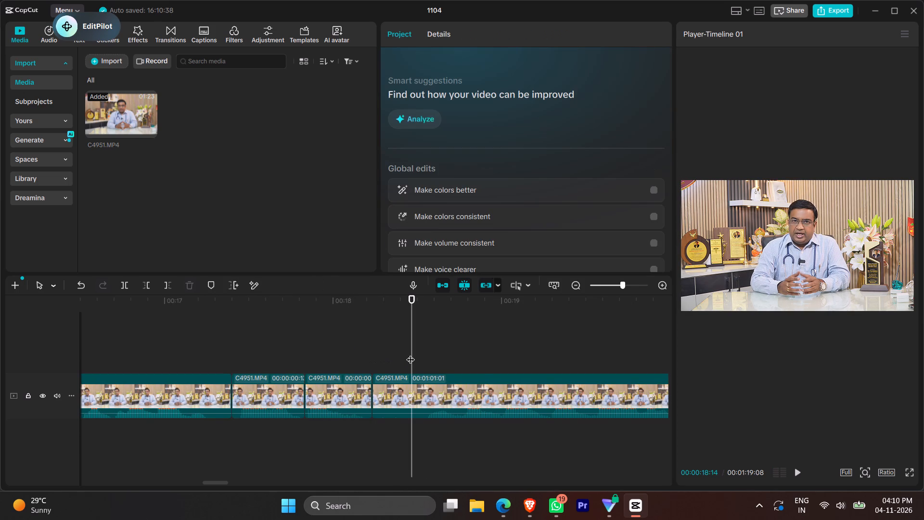
pyautogui.press('q')
pyautogui.click(370, 396)
pyautogui.click(392, 397)
pyautogui.press('1')
# Play back the footage around the new join at 00:00:18:07 to check how the cut flows.
pyautogui.click(303, 342)
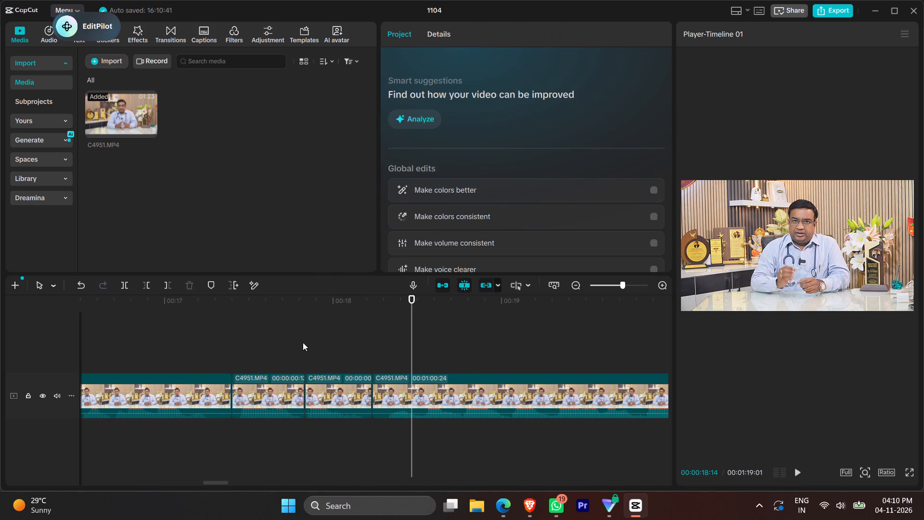
pyautogui.press('space')
pyautogui.press('space')
pyautogui.click(272, 355)
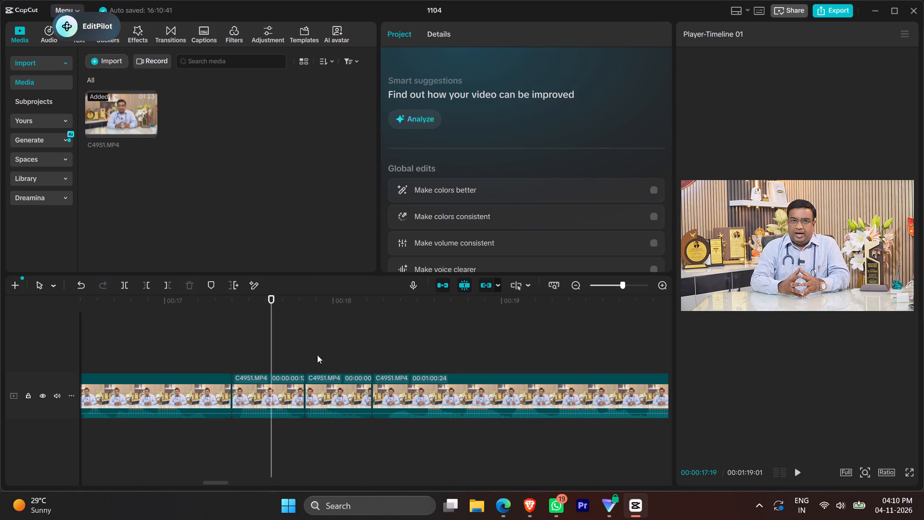
pyautogui.press('space')
pyautogui.press('space')
pyautogui.press('space')
pyautogui.press('space')
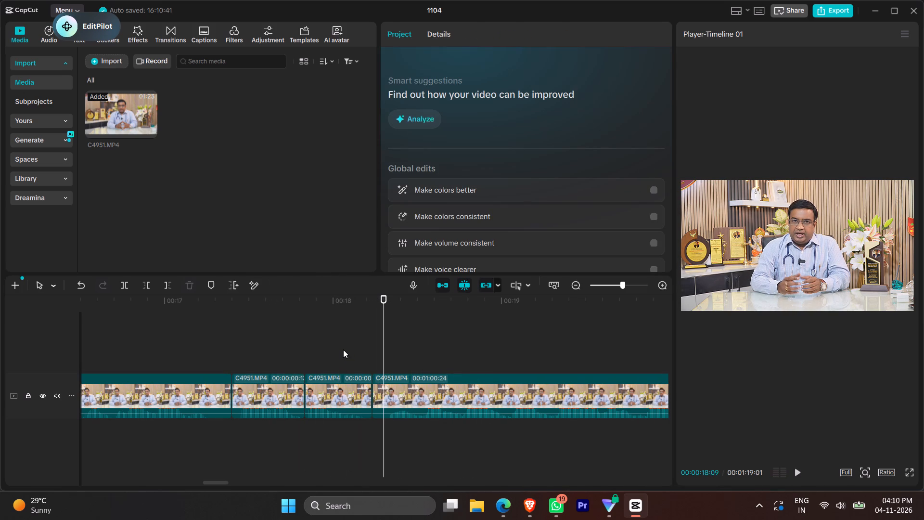
pyautogui.click(341, 353)
pyautogui.press('space')
pyautogui.press('space')
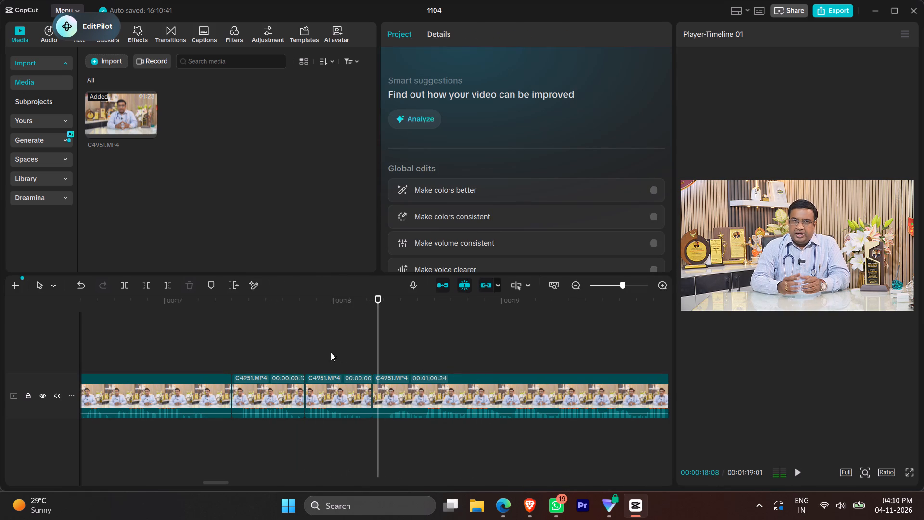
pyautogui.click(197, 331)
pyautogui.press('space')
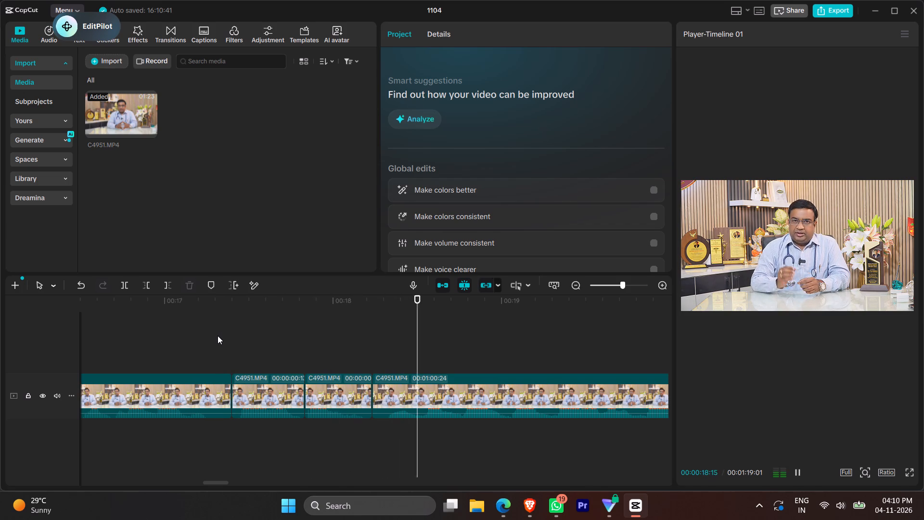
pyautogui.press('space')
pyautogui.press('space')
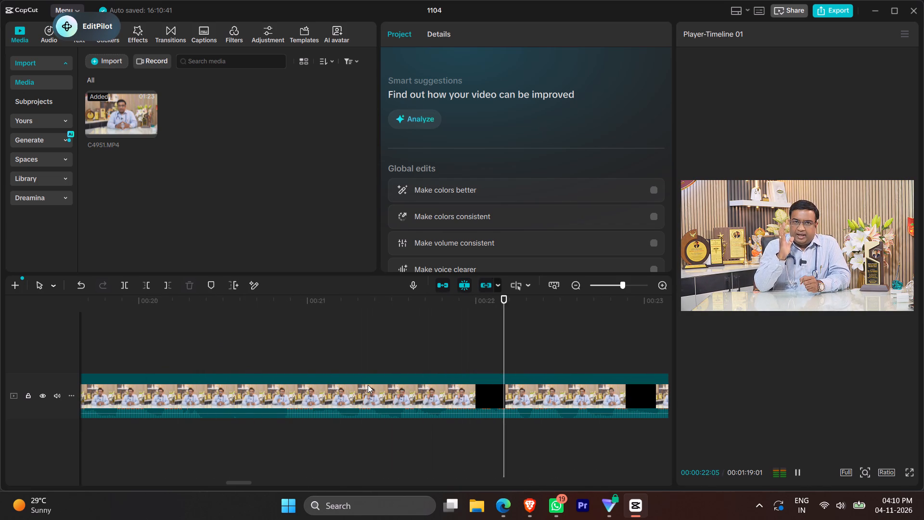
pyautogui.press('space')
pyautogui.hscroll(1, 369, 385)
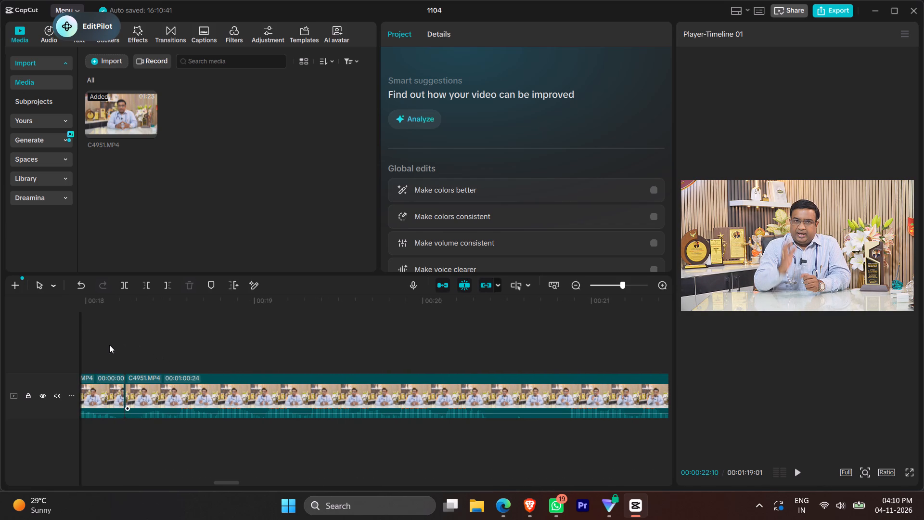
pyautogui.click(107, 346)
pyautogui.press('space')
pyautogui.press('space')
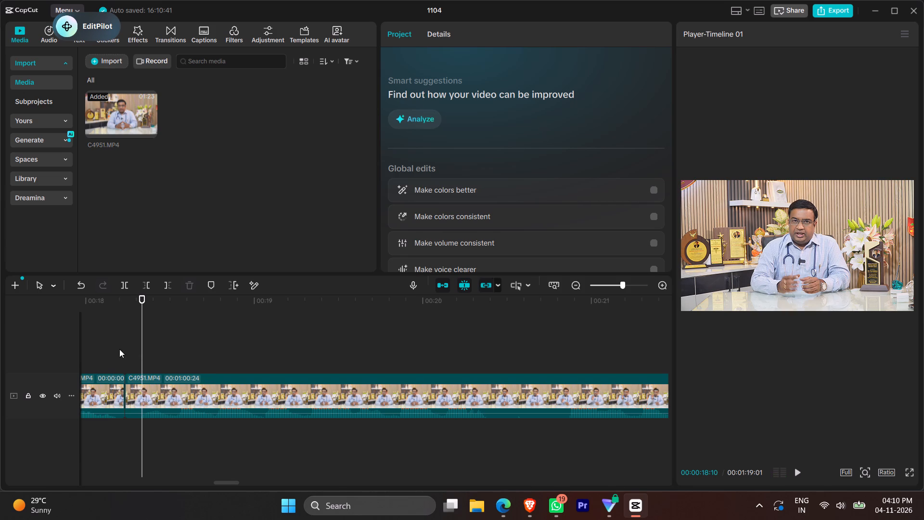
pyautogui.moveTo(114, 348); pyautogui.dragTo(110, 347)
pyautogui.press('space')
pyautogui.press('space')
# Trim one frame off the start of the long last clip after the join at 00:00:18:07.
pyautogui.hscroll(1, 194, 398)
pyautogui.click(215, 400)
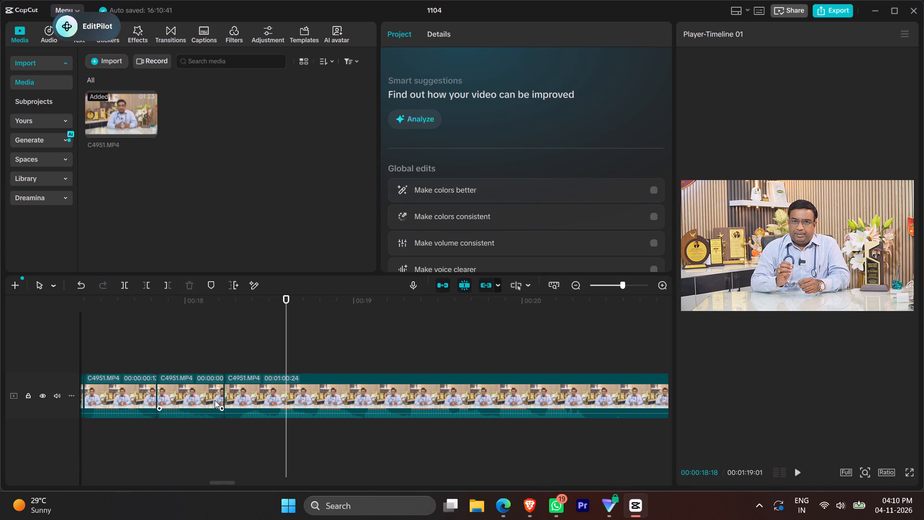
pyautogui.click(231, 400)
pyautogui.moveTo(224, 397); pyautogui.dragTo(229, 398)
# Play on from the join to the next pause and split the last clip at 00:00:20:11.
pyautogui.click(161, 346)
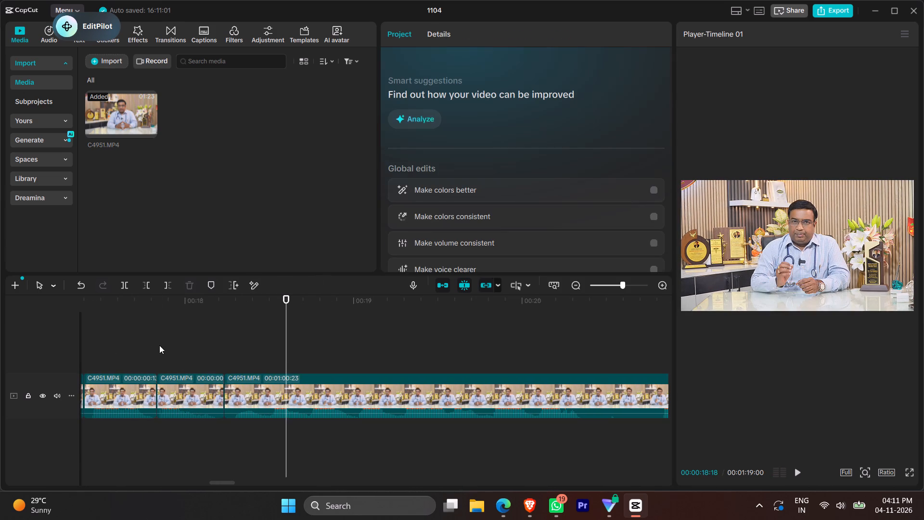
pyautogui.press('space')
pyautogui.keyDown('ctrl'); pyautogui.scroll(-8, 447, 383); pyautogui.keyUp('ctrl')
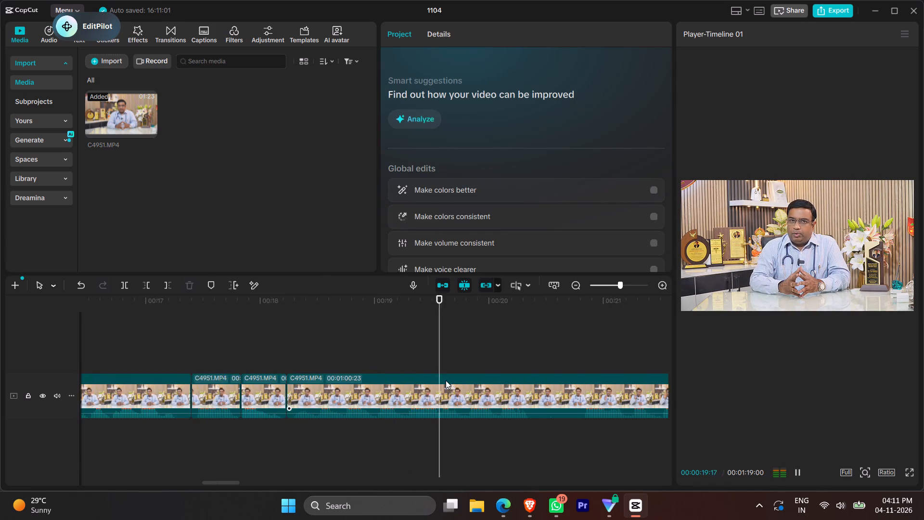
pyautogui.keyDown('ctrl'); pyautogui.scroll(-3, 446, 380); pyautogui.keyUp('ctrl')
pyautogui.hscroll(-1, 445, 380)
pyautogui.press('space')
pyautogui.press('space')
pyautogui.click(330, 347)
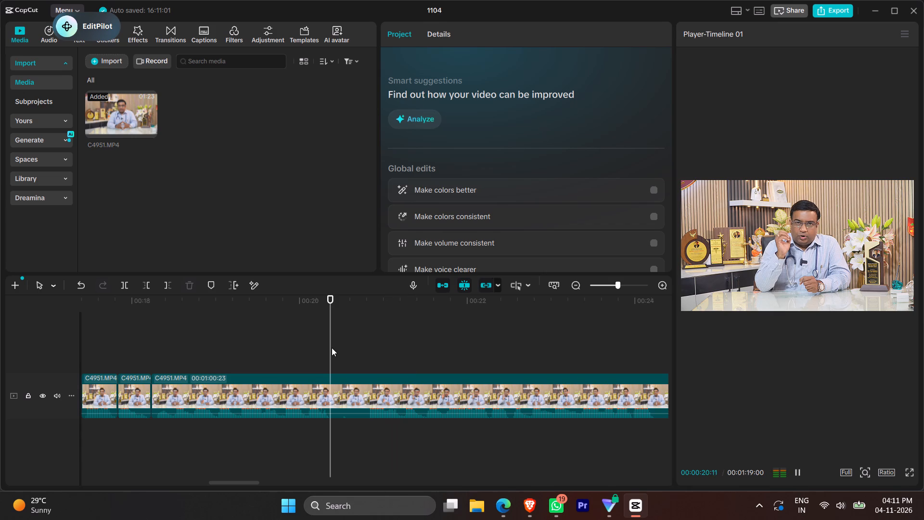
pyautogui.click(336, 350)
pyautogui.click(336, 350)
pyautogui.click(332, 350)
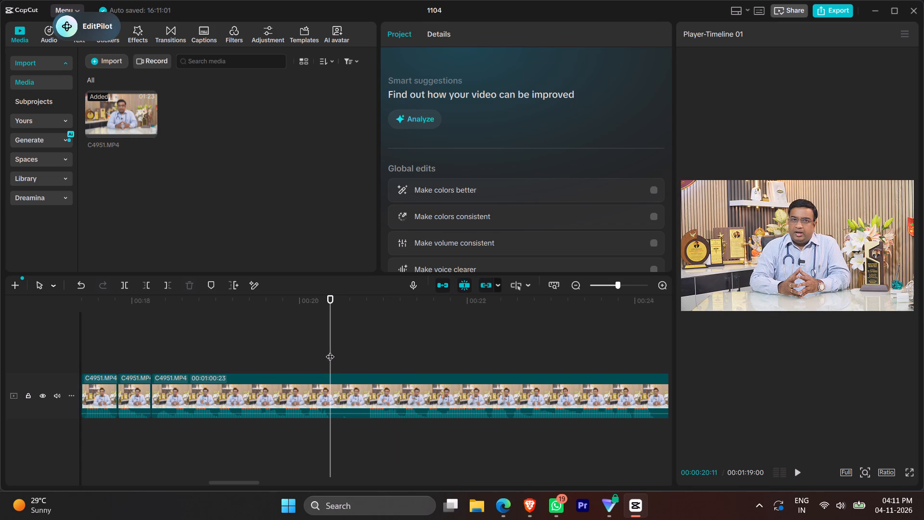
pyautogui.press('q')
# Split the last clip again at 00:00:20:24 to isolate the short pause.
pyautogui.click(361, 353)
pyautogui.click(368, 354)
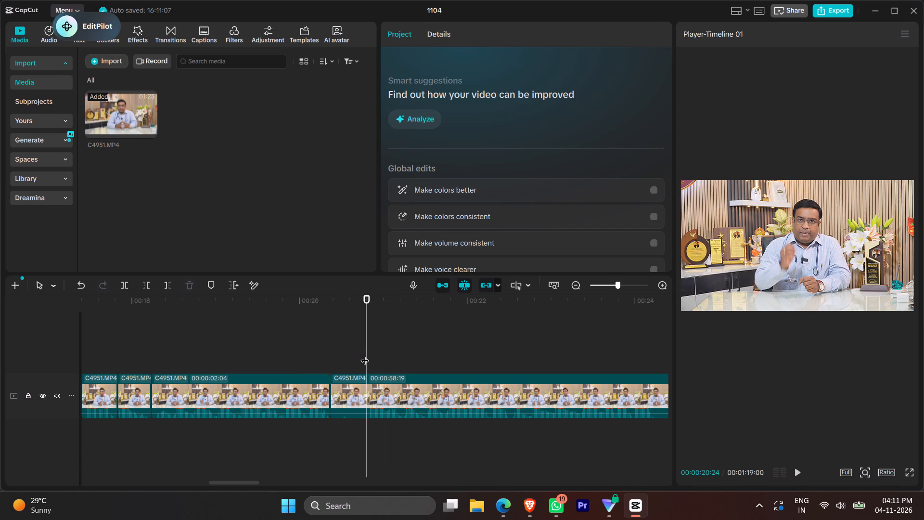
pyautogui.press('q')
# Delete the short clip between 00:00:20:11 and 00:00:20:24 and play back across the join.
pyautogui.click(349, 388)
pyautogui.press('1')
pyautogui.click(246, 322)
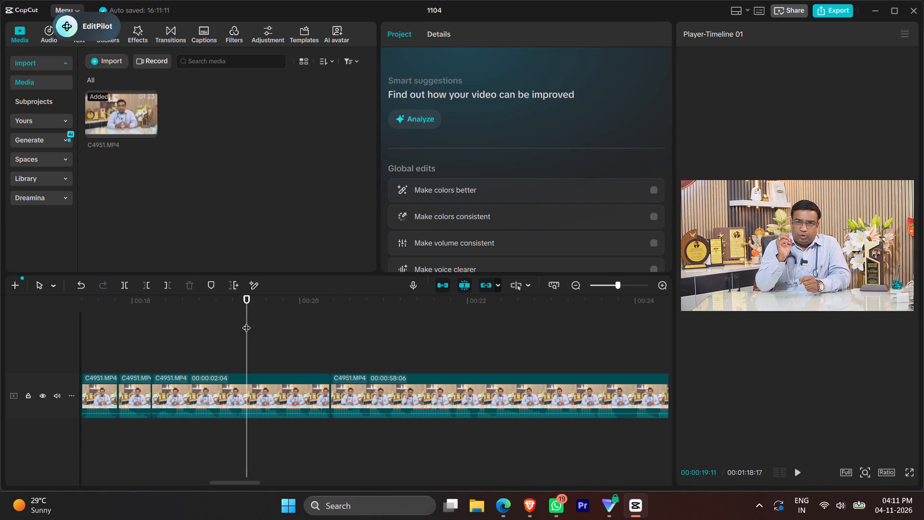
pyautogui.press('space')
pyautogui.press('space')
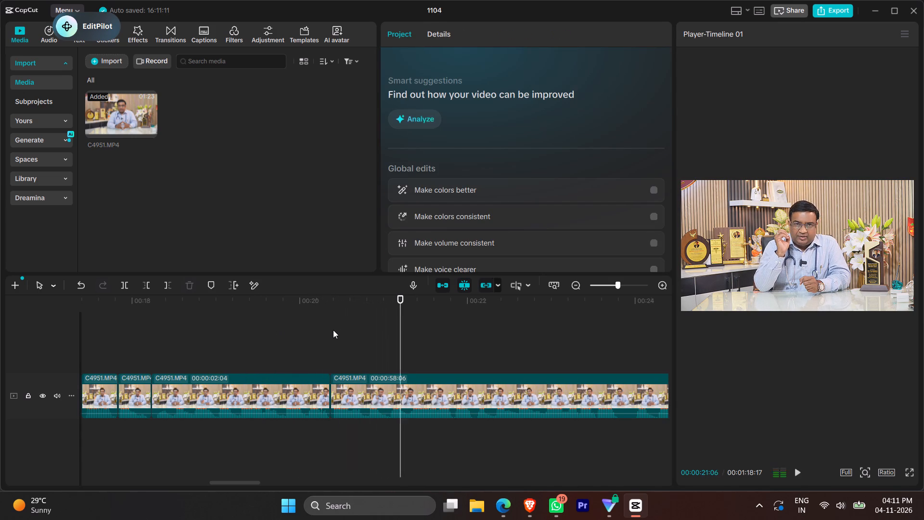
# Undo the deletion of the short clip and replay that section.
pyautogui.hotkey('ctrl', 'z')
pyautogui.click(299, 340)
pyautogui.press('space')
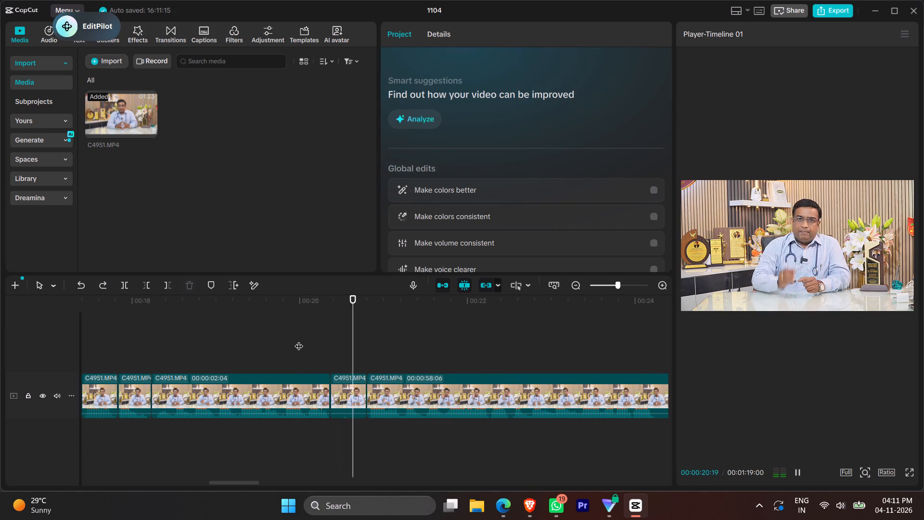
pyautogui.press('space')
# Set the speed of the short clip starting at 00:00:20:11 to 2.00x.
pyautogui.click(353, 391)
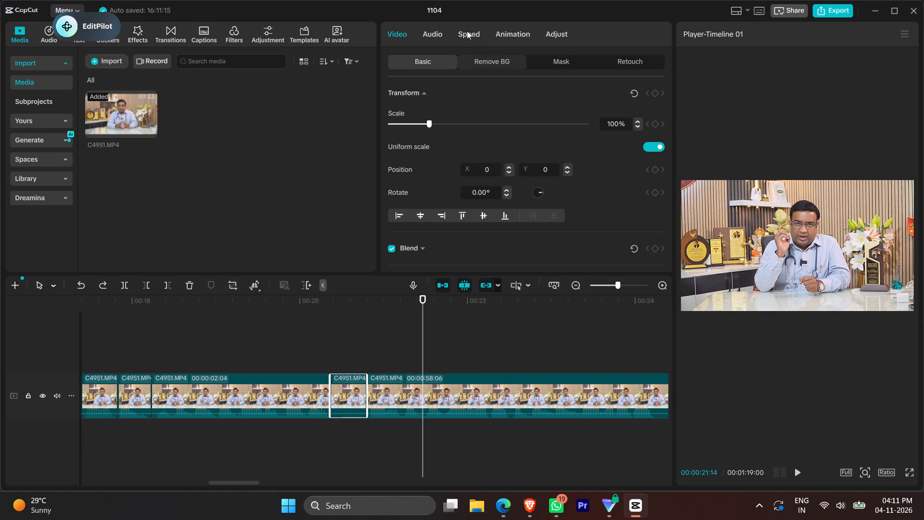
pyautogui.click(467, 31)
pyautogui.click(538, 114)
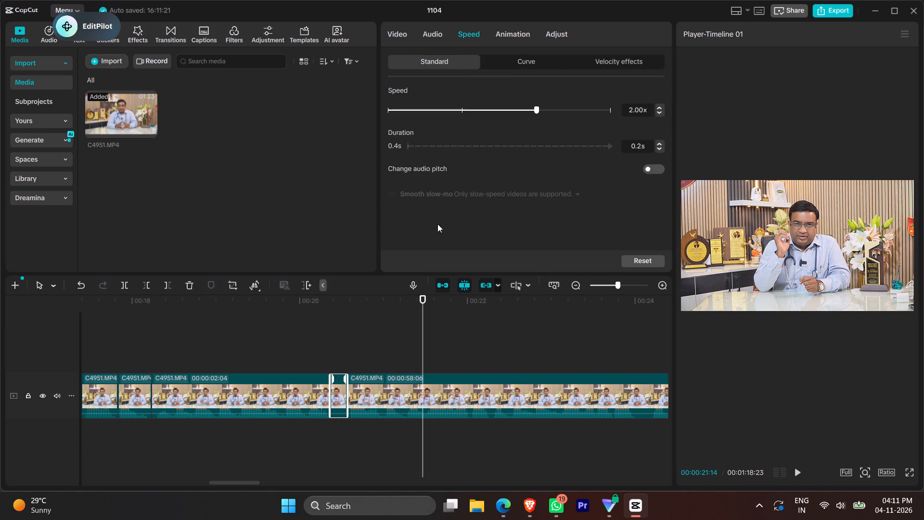
# Play back the section around the sped-up clip to check how it flows into the last clip.
pyautogui.click(324, 308)
pyautogui.press('space')
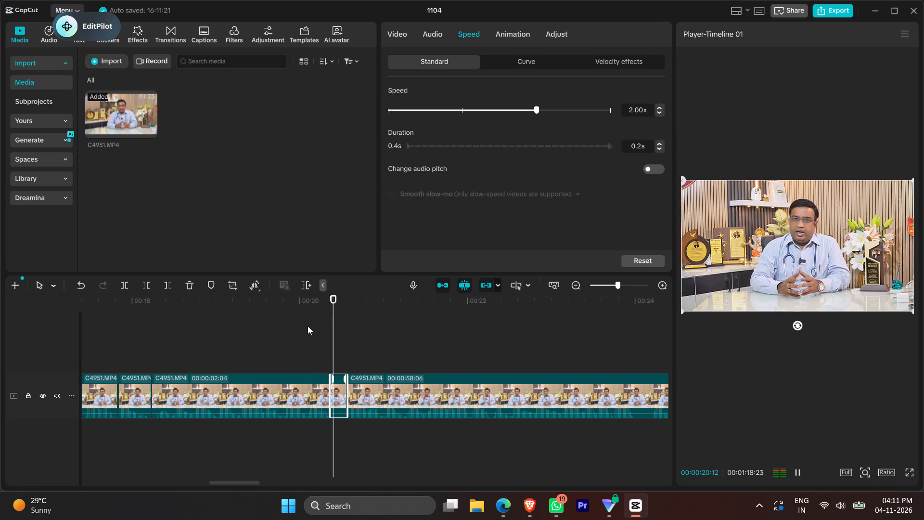
pyautogui.click(308, 326)
pyautogui.press('space')
pyautogui.click(308, 326)
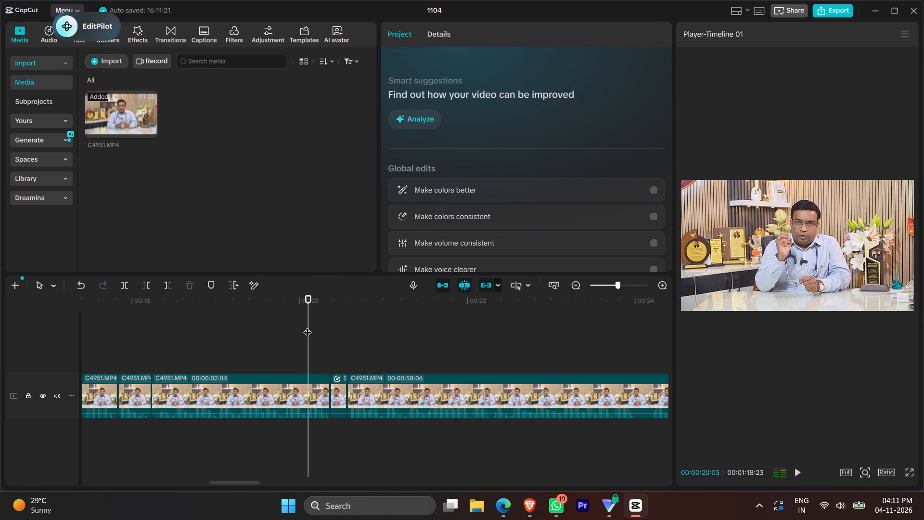
pyautogui.press('space')
pyautogui.hscroll(-1, 308, 326)
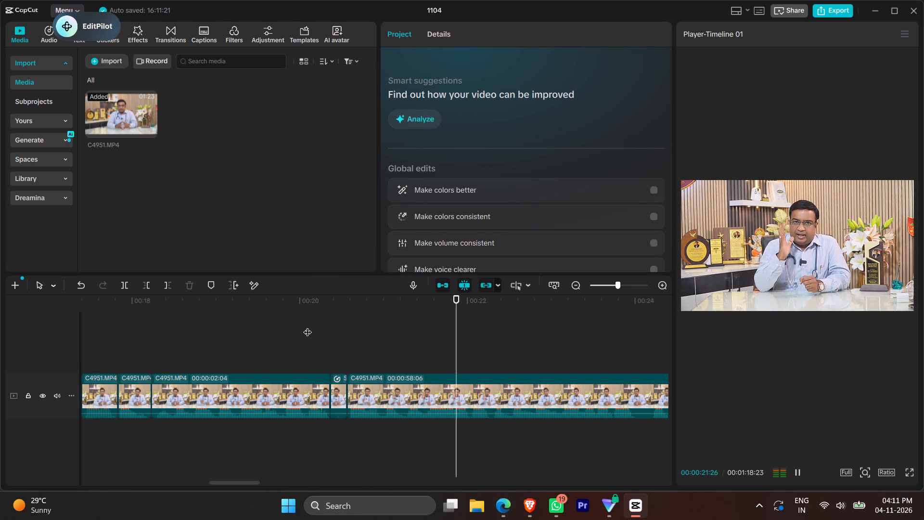
pyautogui.hscroll(-1, 308, 326)
pyautogui.press('space')
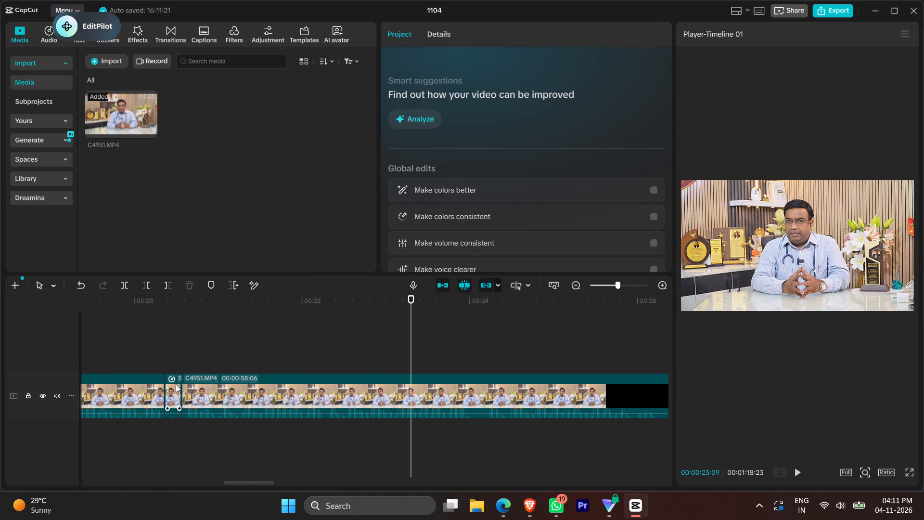
# Delete the short 2.00x clip that starts at 00:00:20:11.
pyautogui.click(176, 384)
pyautogui.press('1')
# Check the join at 00:00:20:11, then extend the last clip's start and the preceding clip's end by two frames each.
pyautogui.click(116, 332)
pyautogui.press('space')
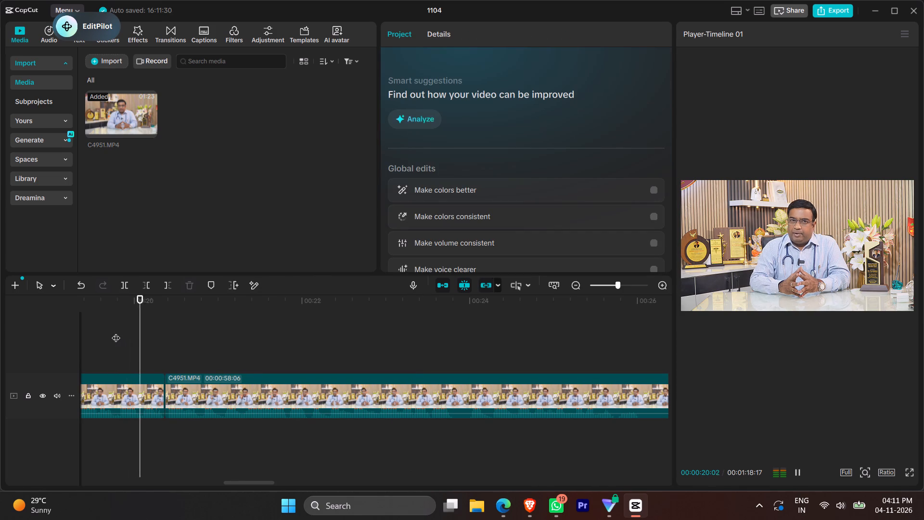
pyautogui.press('space')
pyautogui.click(187, 390)
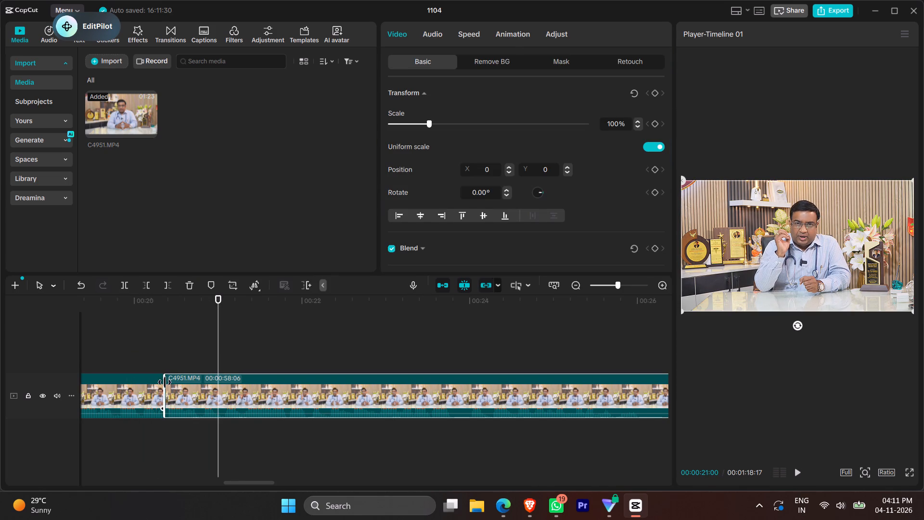
pyautogui.click(165, 382)
pyautogui.click(151, 386)
pyautogui.click(165, 392)
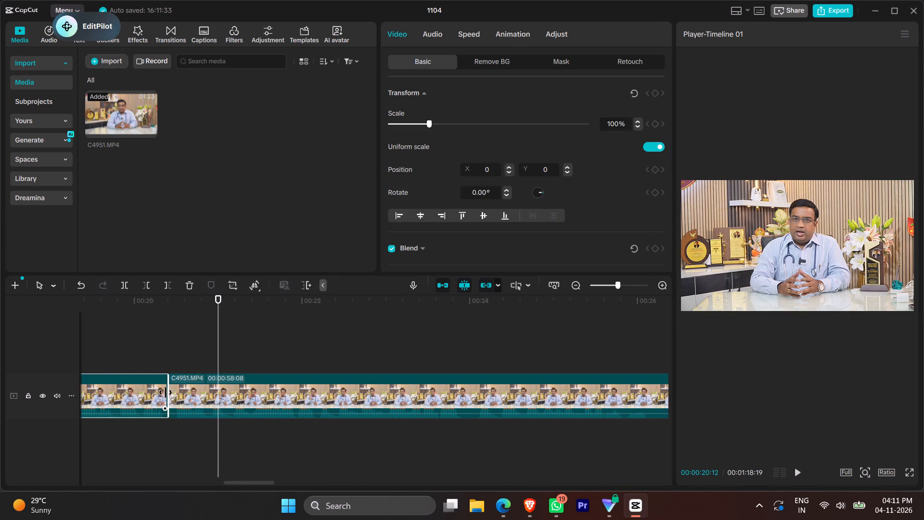
# Play on from the 00:00:20 join and cut out the pause between about 00:00:26:07 and 00:00:26:16.
pyautogui.click(119, 336)
pyautogui.press('space')
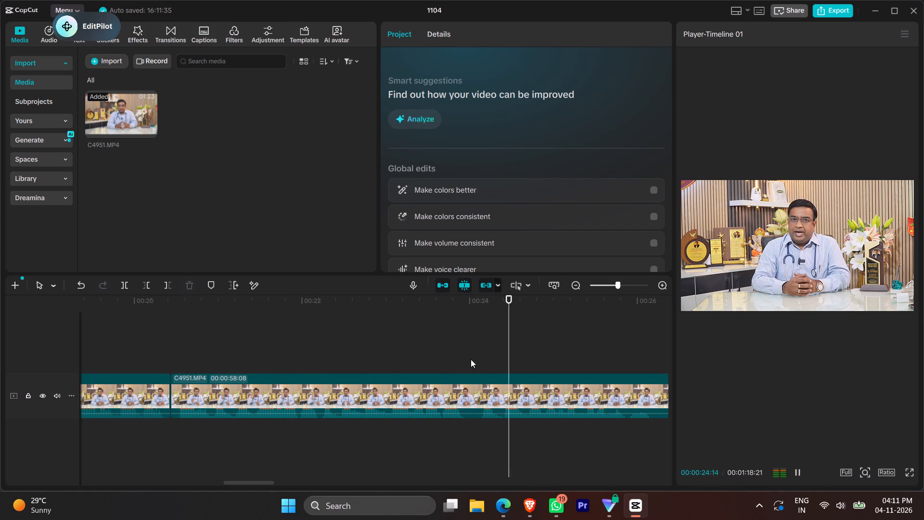
pyautogui.hscroll(-1, 468, 358)
pyautogui.keyDown('ctrl'); pyautogui.scroll(-4, 324, 372); pyautogui.keyUp('ctrl')
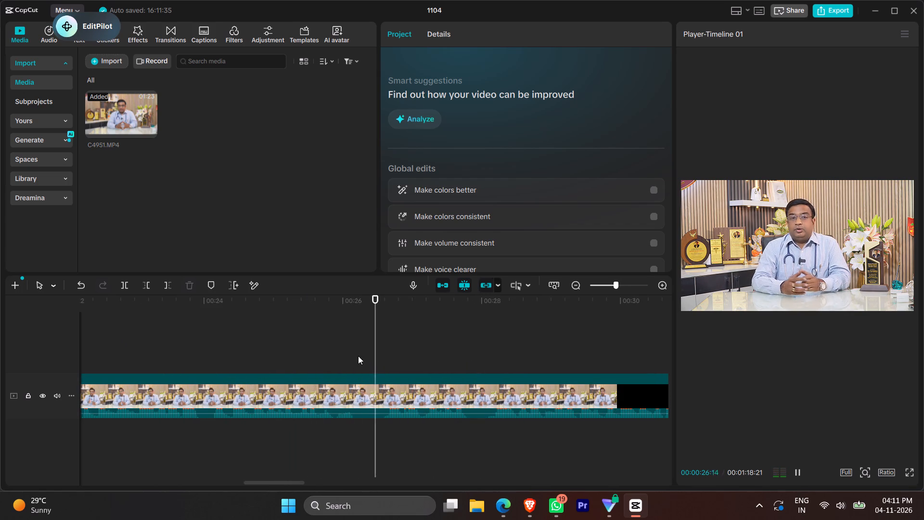
pyautogui.click(358, 355)
pyautogui.press('q')
pyautogui.click(380, 354)
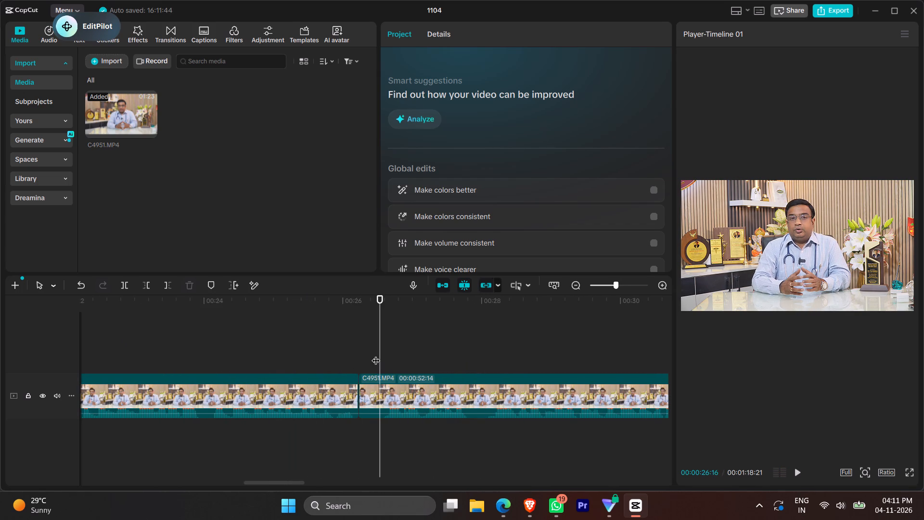
pyautogui.press('q')
pyautogui.click(375, 380)
pyautogui.press('1')
# Play through the join at 00:00:26:07, then cut out the short pause between 00:00:27:16 and about 00:00:27:22.
pyautogui.click(316, 357)
pyautogui.press('space')
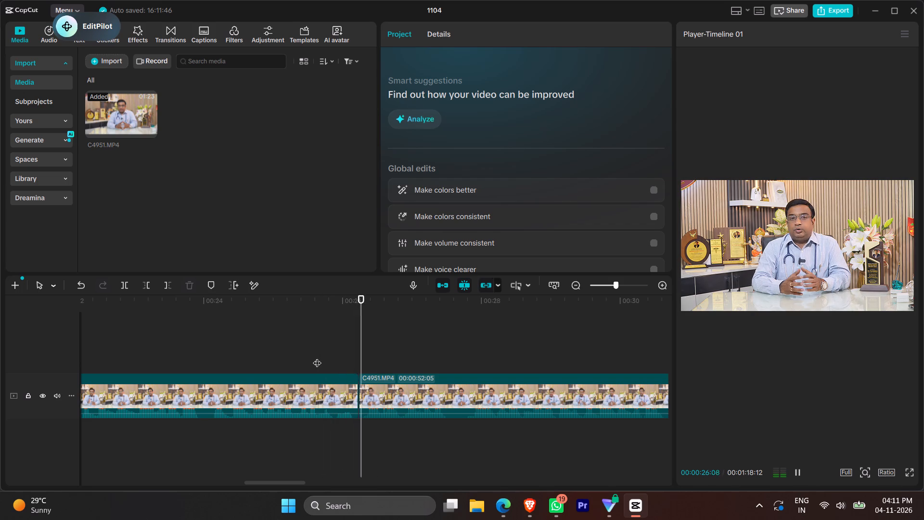
pyautogui.press('space')
pyautogui.click(442, 340)
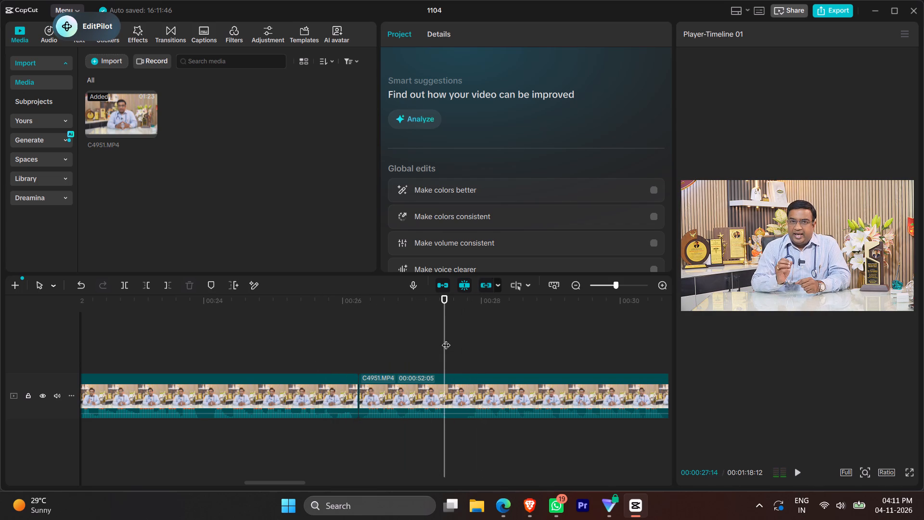
pyautogui.click(449, 339)
pyautogui.click(455, 342)
pyautogui.click(450, 343)
pyautogui.press('q')
pyautogui.click(461, 350)
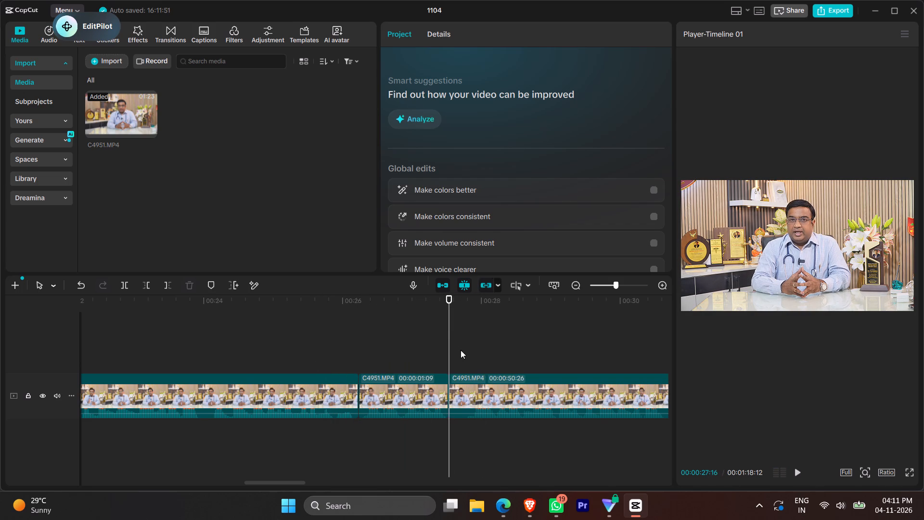
pyautogui.click(462, 350)
pyautogui.press('q')
pyautogui.click(458, 382)
pyautogui.press('1')
# Play the timeline from 00:00:26:15 past 00:00:41 to check the new joins and find the next pause.
pyautogui.click(377, 314)
pyautogui.press('space')
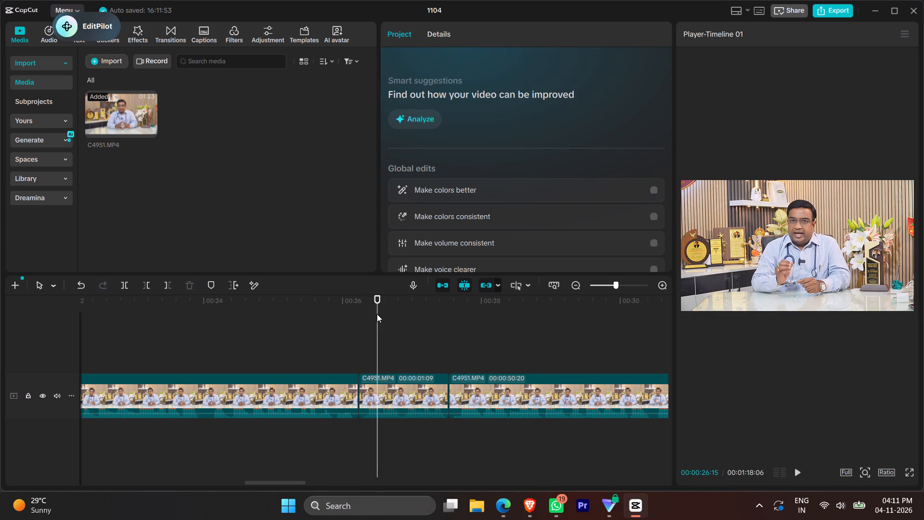
pyautogui.hscroll(-1, 425, 335)
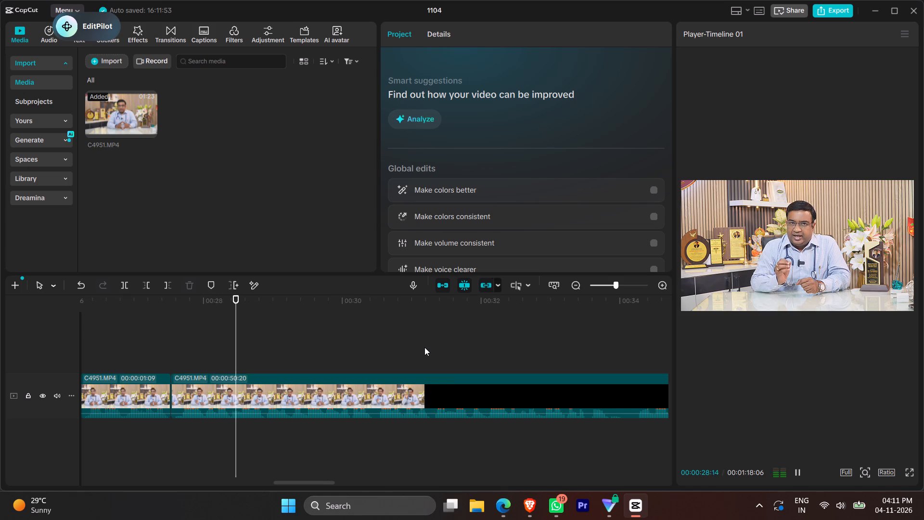
pyautogui.hscroll(-1, 423, 347)
pyautogui.keyDown('ctrl'); pyautogui.scroll(-6, 442, 344); pyautogui.keyUp('ctrl')
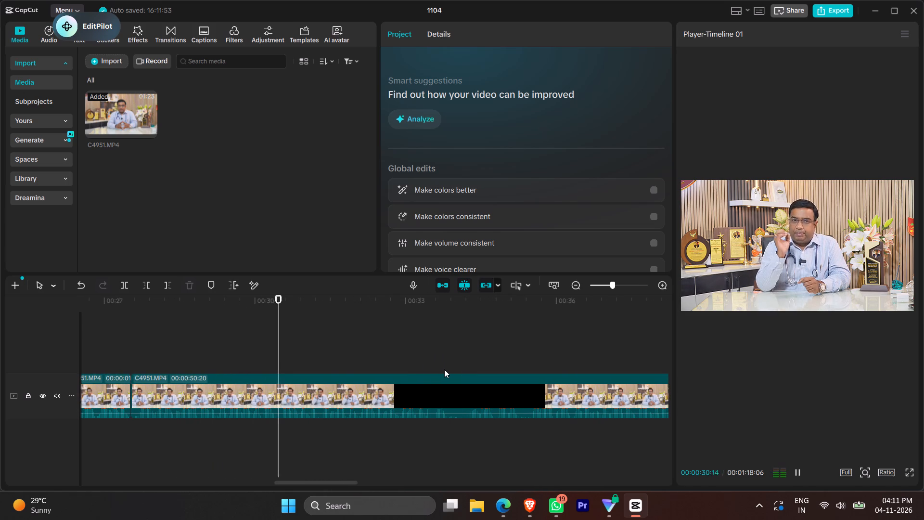
pyautogui.keyDown('ctrl'); pyautogui.scroll(2, 492, 386); pyautogui.keyUp('ctrl')
pyautogui.keyDown('ctrl'); pyautogui.scroll(-1, 490, 390); pyautogui.keyUp('ctrl')
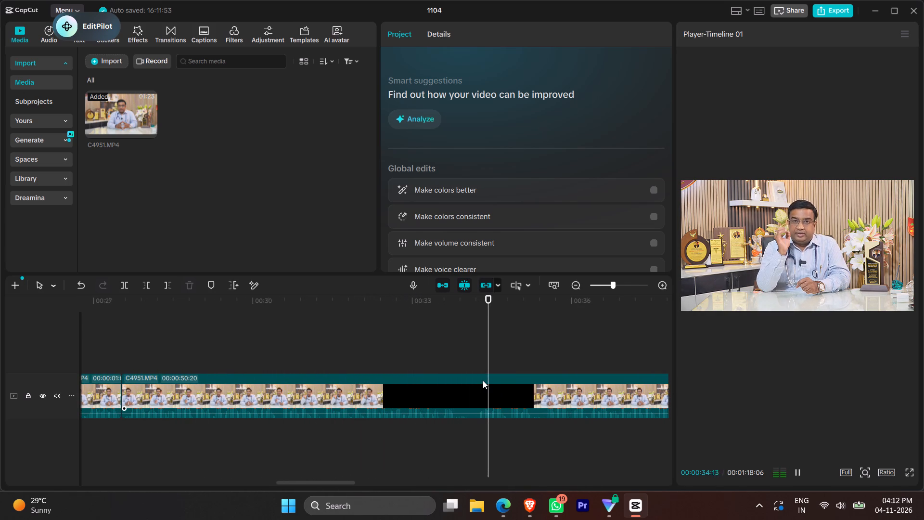
pyautogui.hscroll(-1, 483, 380)
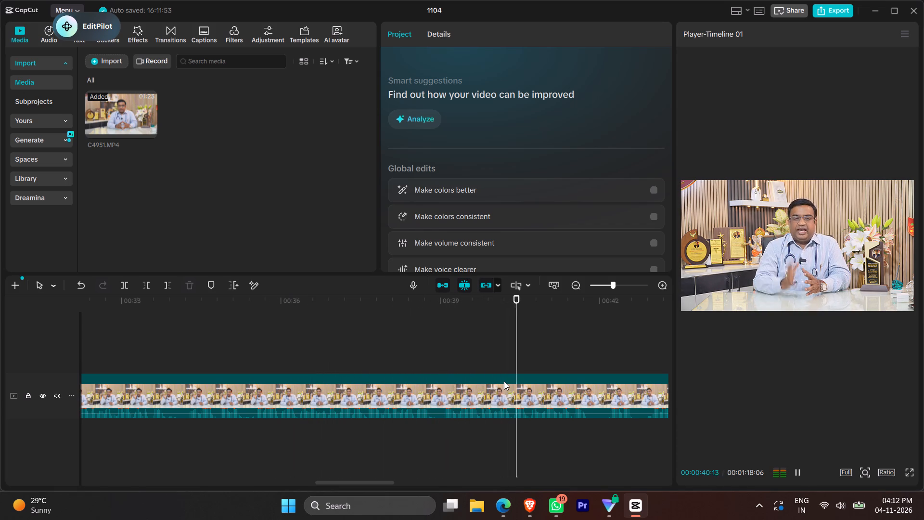
pyautogui.click(388, 353)
pyautogui.press('space')
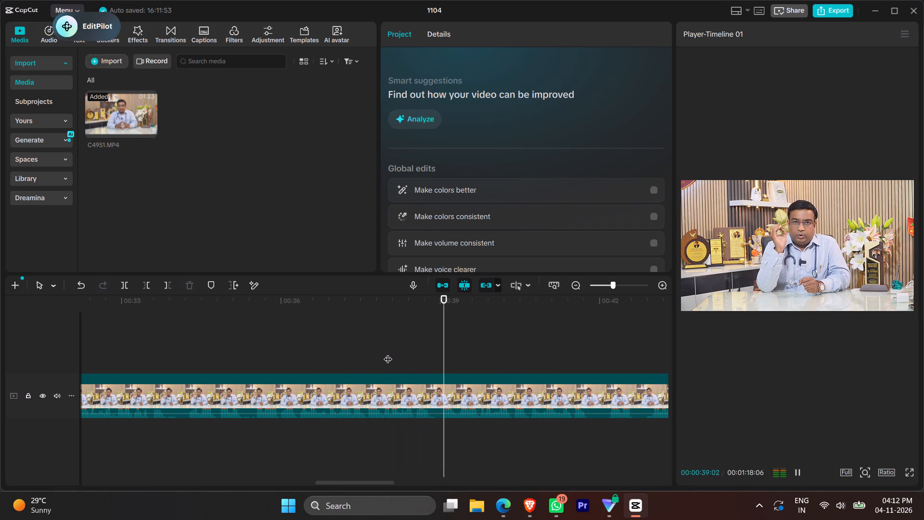
pyautogui.hscroll(-2, 450, 353)
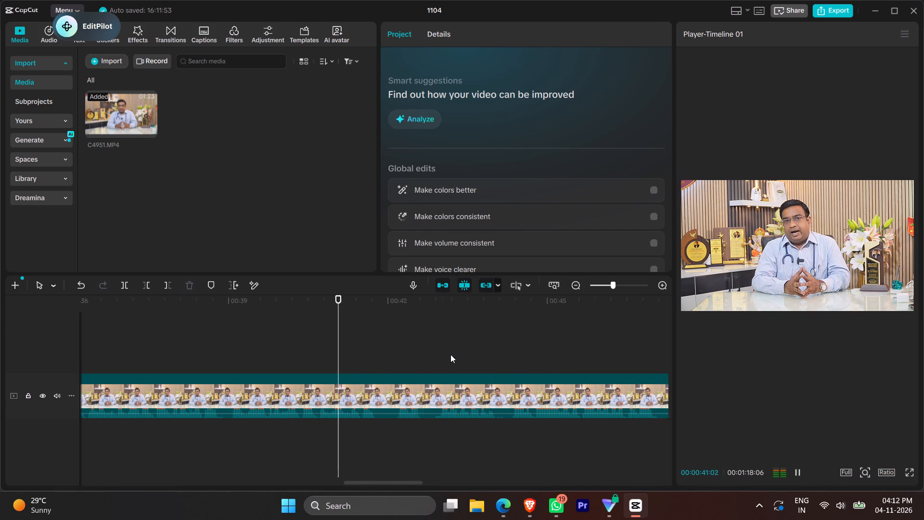
pyautogui.hscroll(-1, 450, 354)
# Cut out the pause between 00:00:41:25 and 00:00:42:02.
pyautogui.click(346, 353)
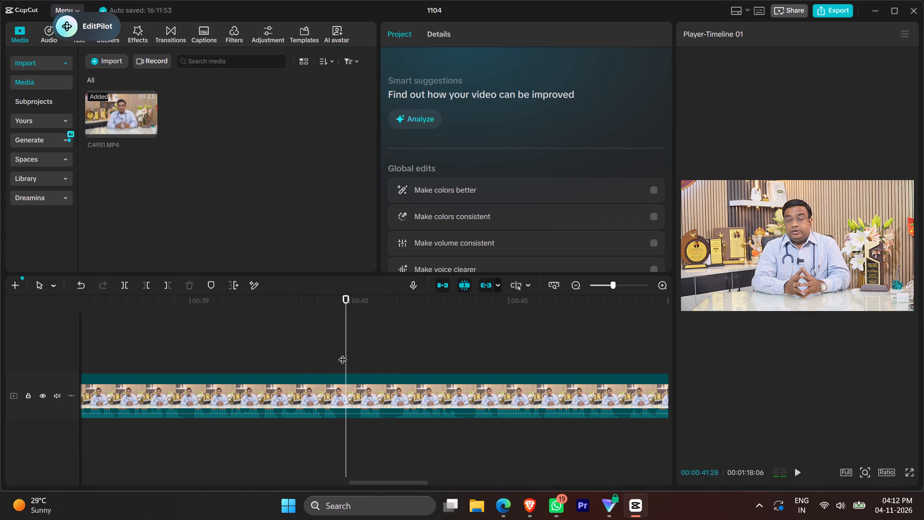
pyautogui.click(340, 354)
pyautogui.press('q')
pyautogui.click(356, 355)
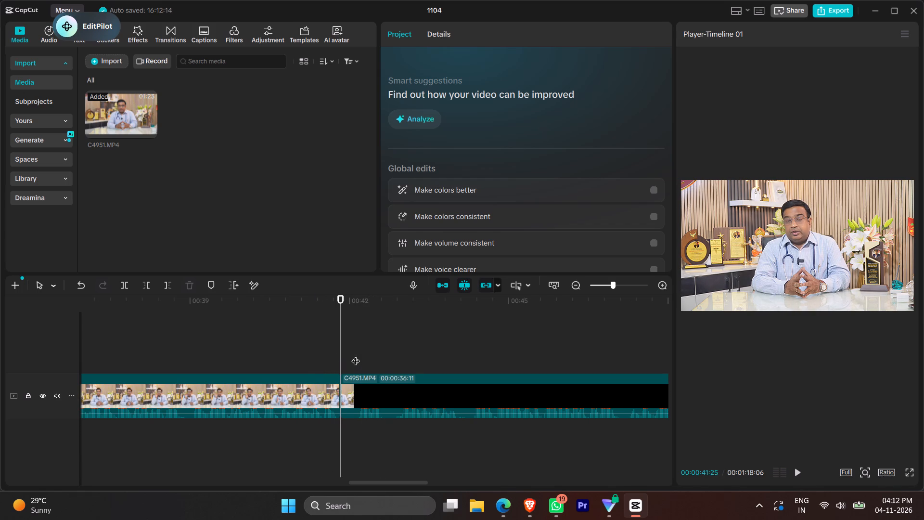
pyautogui.click(354, 358)
pyautogui.press('q')
pyautogui.click(348, 383)
pyautogui.press('1')
# Play through the join at 00:00:41:25, then cut out the four frames between 00:00:42:14 and 00:00:42:18.
pyautogui.click(311, 347)
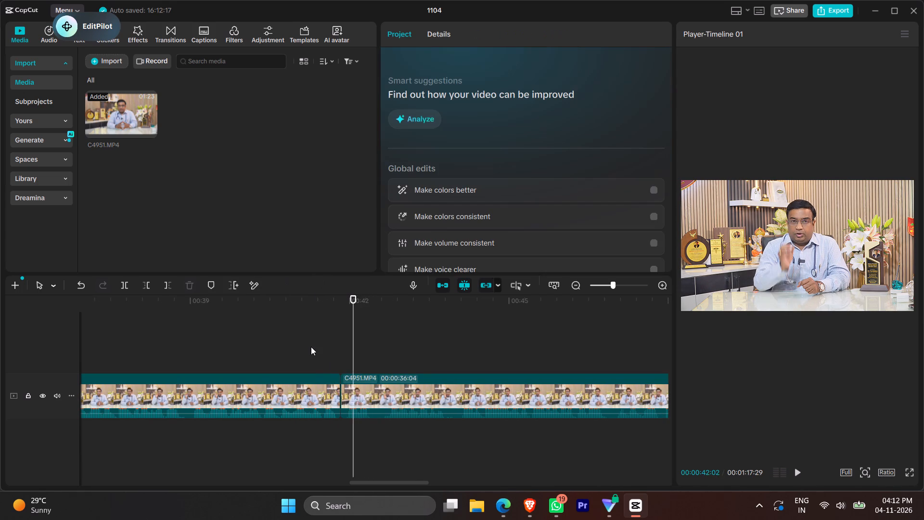
pyautogui.click(311, 347)
pyautogui.press('space')
pyautogui.press('space')
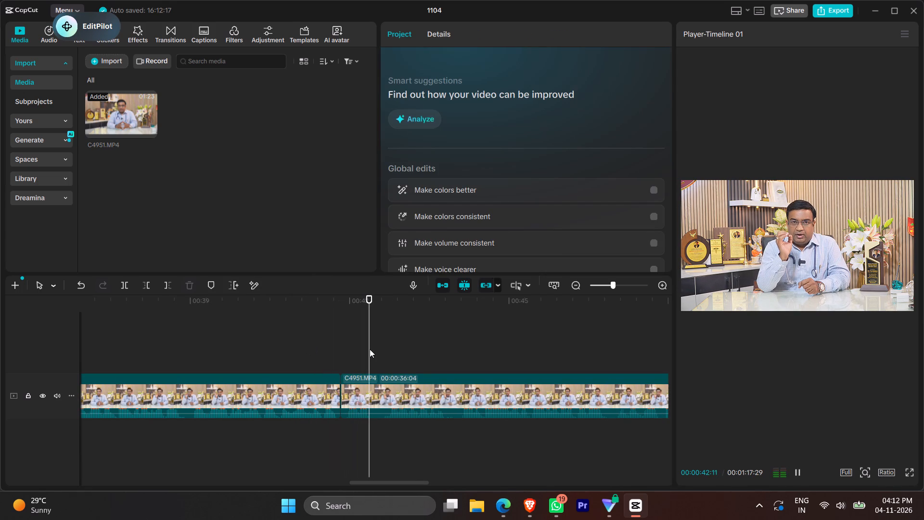
pyautogui.press('Right')
pyautogui.press('Right')
pyautogui.press('q')
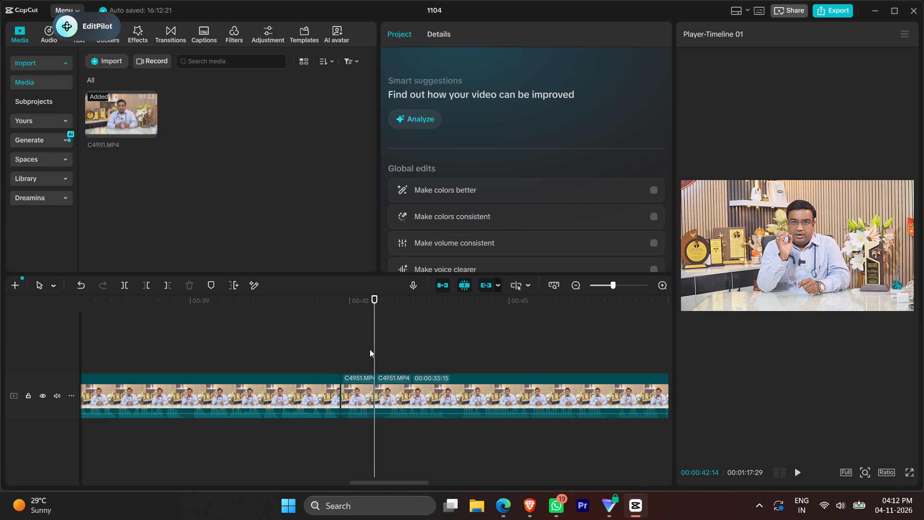
pyautogui.doubleClick(389, 356)
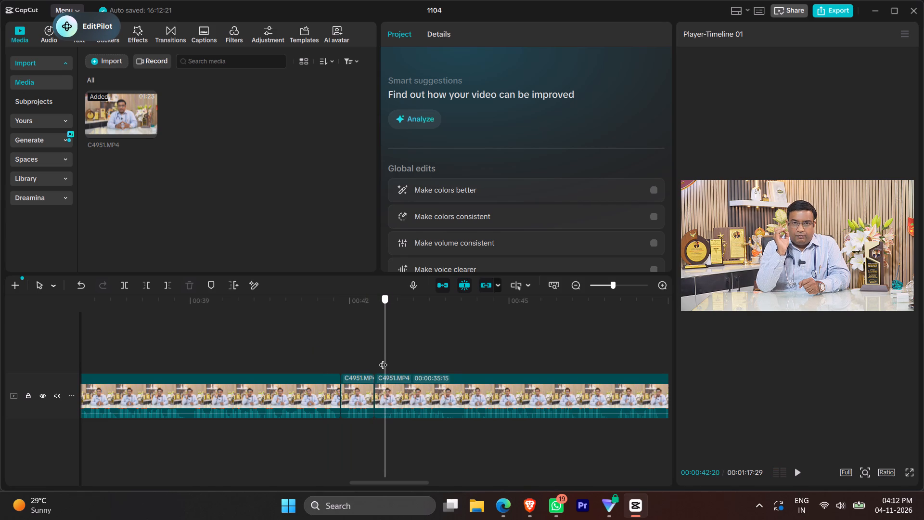
pyautogui.click(383, 359)
pyautogui.press('q')
pyautogui.click(377, 375)
pyautogui.press('1')
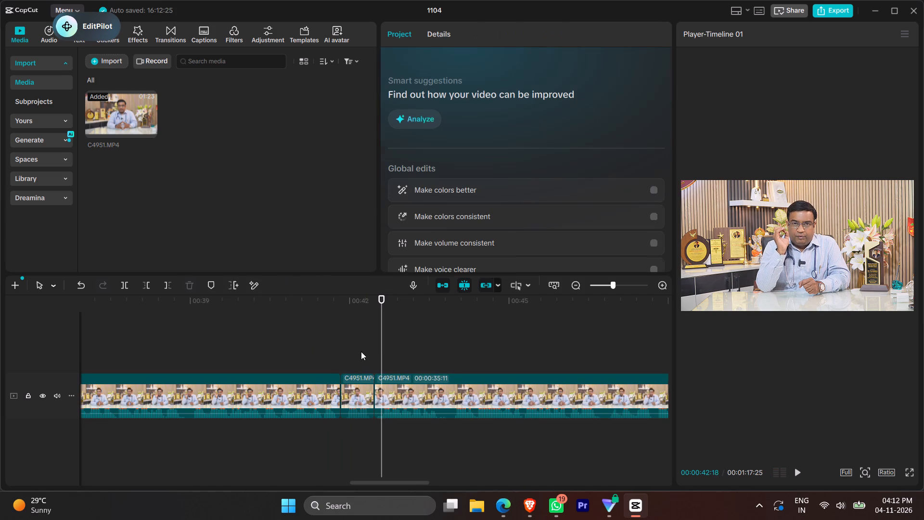
# Play on from the 00:00:42:14 join and cut out the pause between about 00:00:43:22 and 00:00:43:28.
pyautogui.click(361, 351)
pyautogui.press('space')
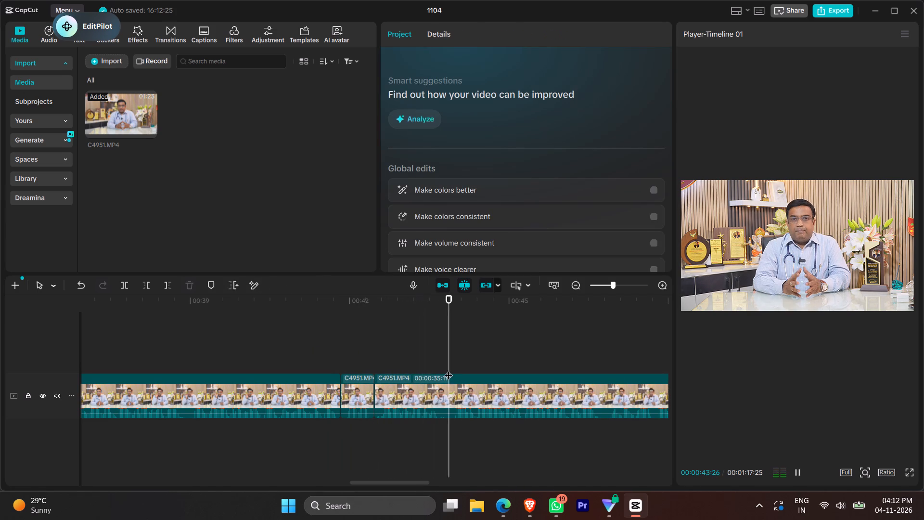
pyautogui.press('space')
pyautogui.click(441, 360)
pyautogui.press('q')
pyautogui.click(449, 360)
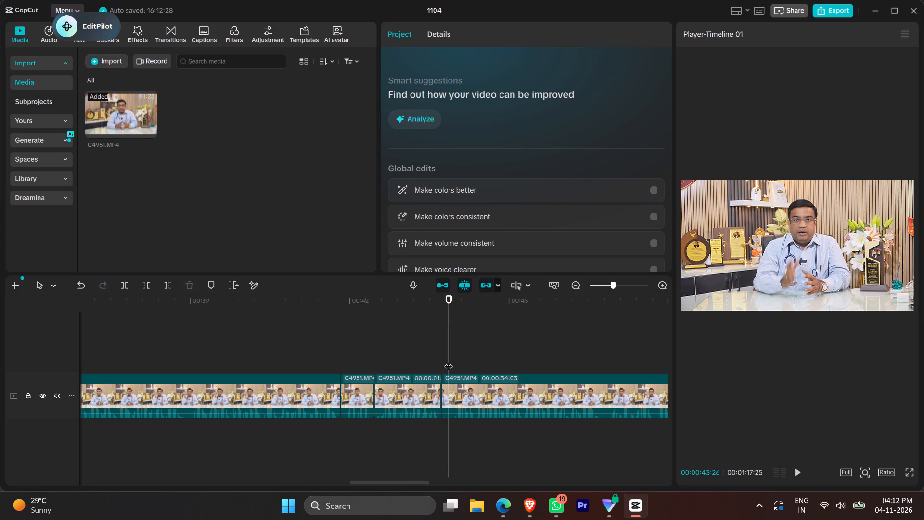
pyautogui.click(452, 360)
pyautogui.press('q')
pyautogui.click(446, 371)
pyautogui.click(449, 377)
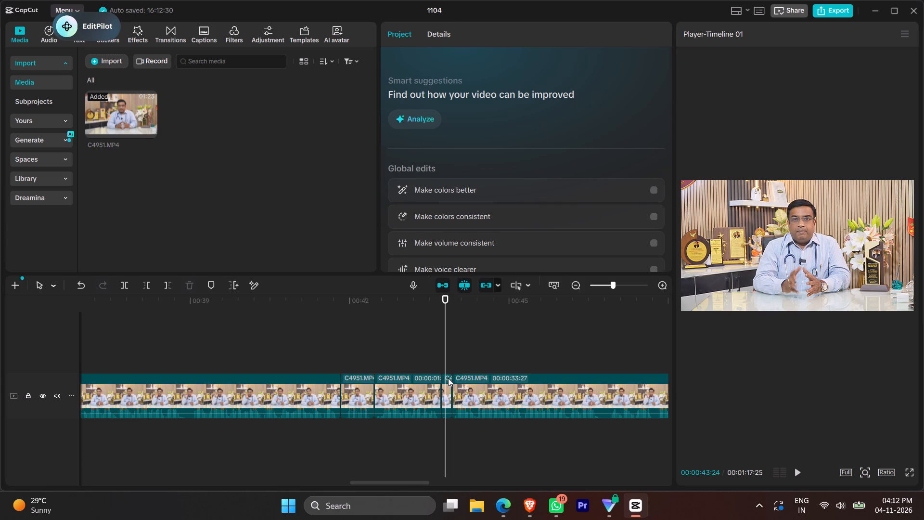
pyautogui.press('1')
# Play back the join near 00:00:43:22 and continue past 00:00:47 to find the next pause.
pyautogui.click(386, 343)
pyautogui.press('space')
pyautogui.press('space')
pyautogui.press('space')
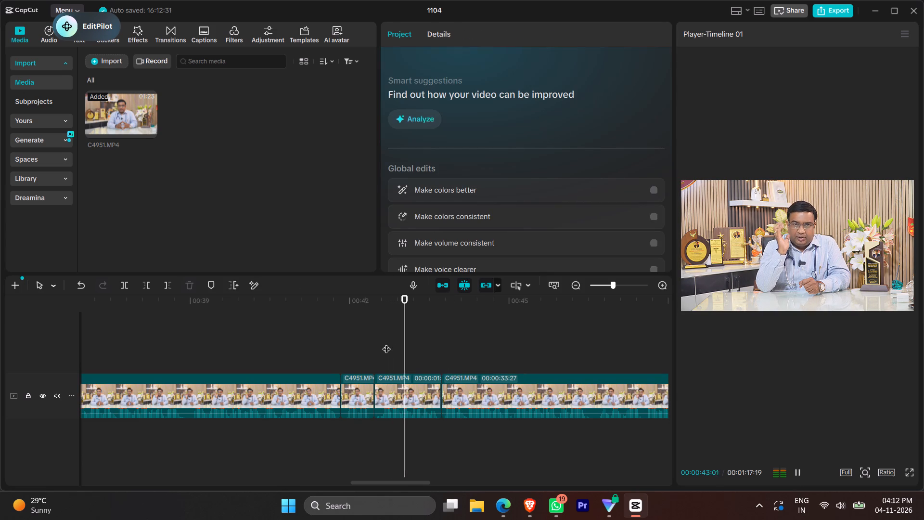
pyautogui.keyDown('ctrl'); pyautogui.scroll(-7, 560, 388); pyautogui.keyUp('ctrl')
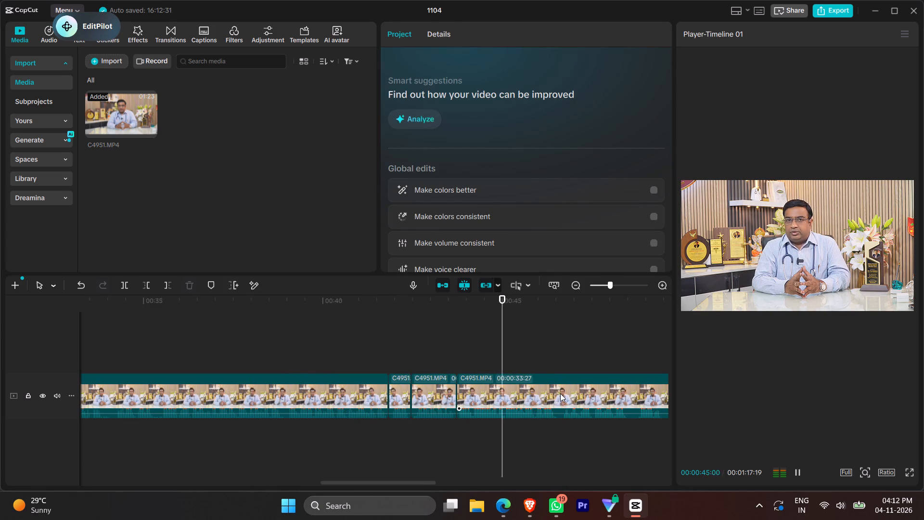
pyautogui.hscroll(-1, 560, 393)
pyautogui.press('space')
pyautogui.keyDown('ctrl'); pyautogui.scroll(6, 339, 385); pyautogui.keyUp('ctrl')
pyautogui.press('space')
pyautogui.keyDown('ctrl'); pyautogui.scroll(11, 269, 368); pyautogui.keyUp('ctrl')
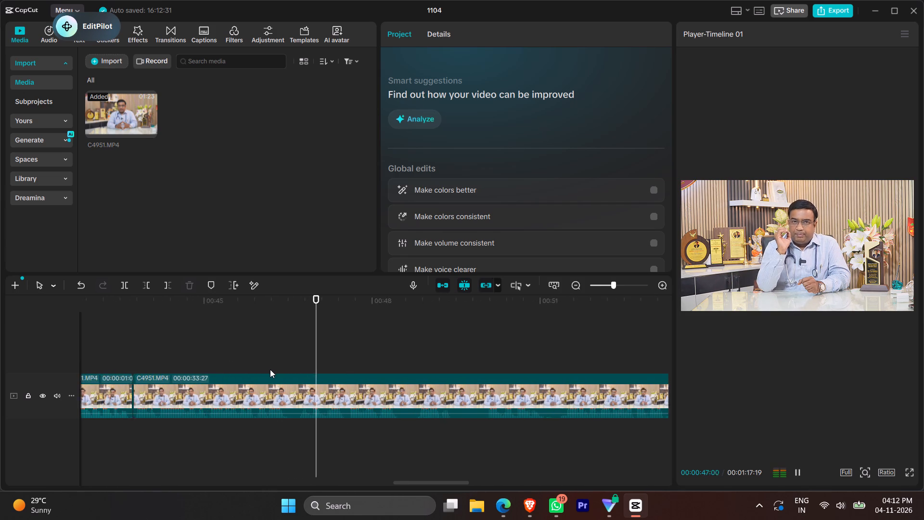
pyautogui.click(249, 353)
pyautogui.press('space')
pyautogui.press('space')
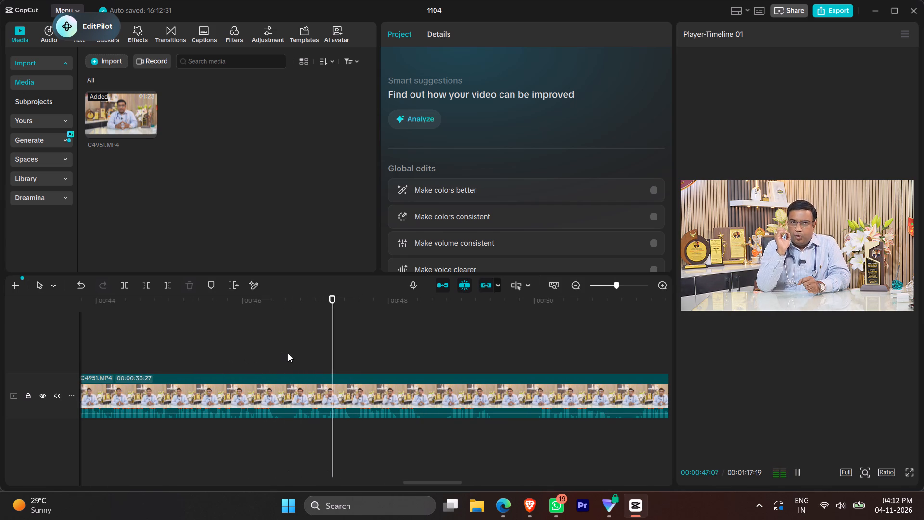
# Cut out the short pause between about 00:00:46:16 and 00:00:46:20.
pyautogui.click(285, 356)
pyautogui.click(276, 354)
pyautogui.click(279, 354)
pyautogui.doubleClick(279, 354)
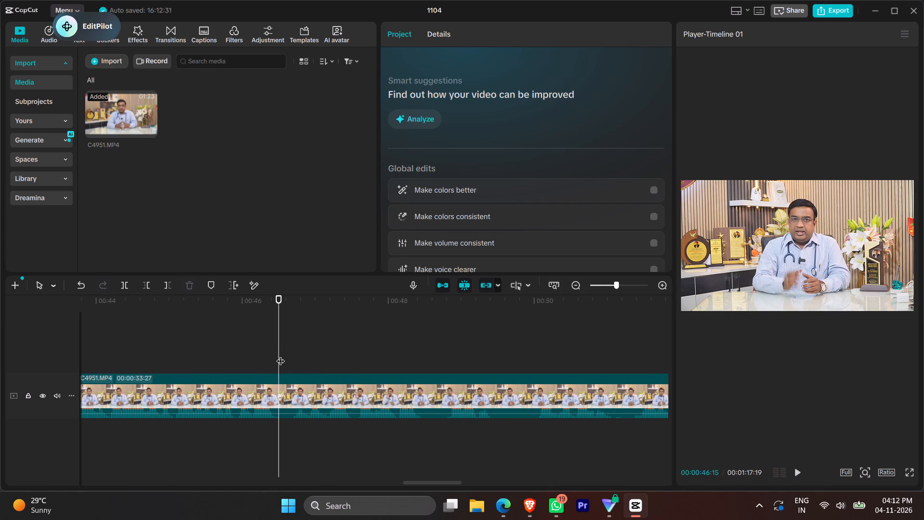
pyautogui.press('q')
pyautogui.doubleClick(294, 357)
pyautogui.click(291, 359)
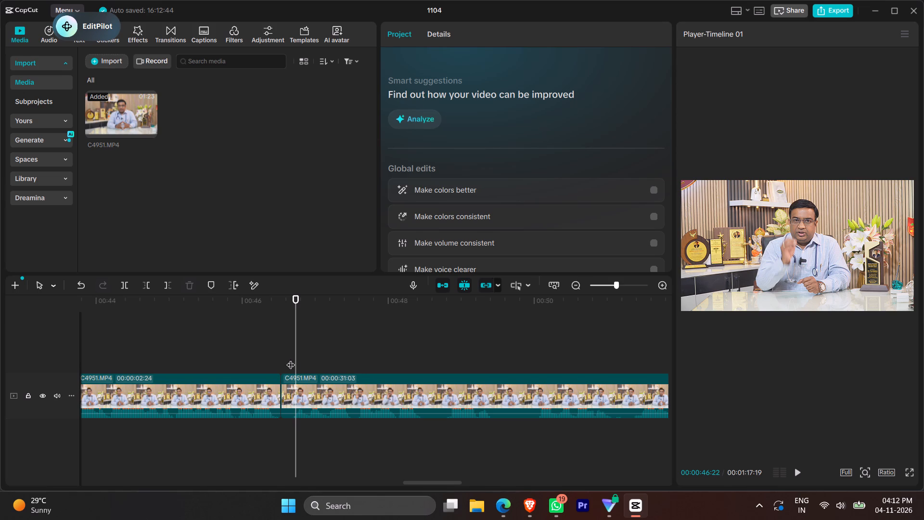
pyautogui.click(290, 358)
pyautogui.press('q')
pyautogui.click(281, 382)
pyautogui.click(285, 386)
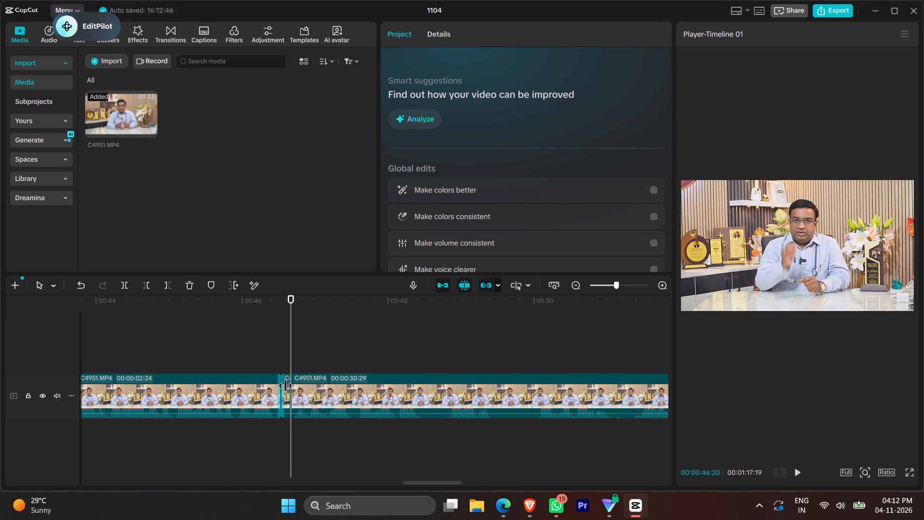
pyautogui.press('1')
# Play through the join at 00:00:46:16, then cut out the pause between 00:00:48:11 and 00:00:48:17.
pyautogui.click(228, 354)
pyautogui.press('space')
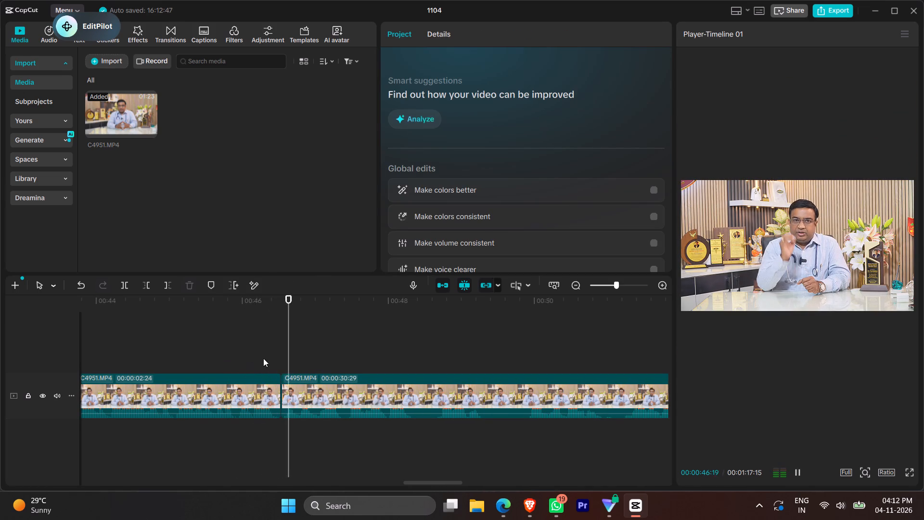
pyautogui.press('space')
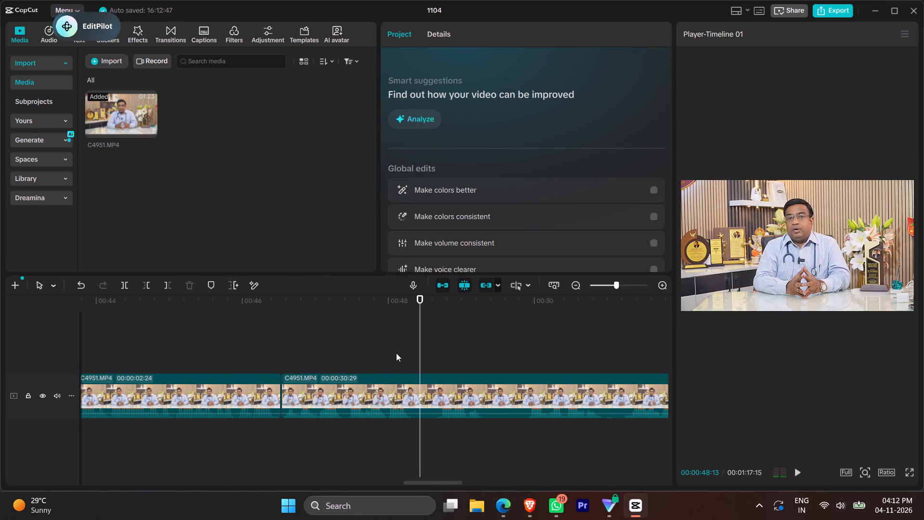
pyautogui.click(418, 373)
pyautogui.click(414, 365)
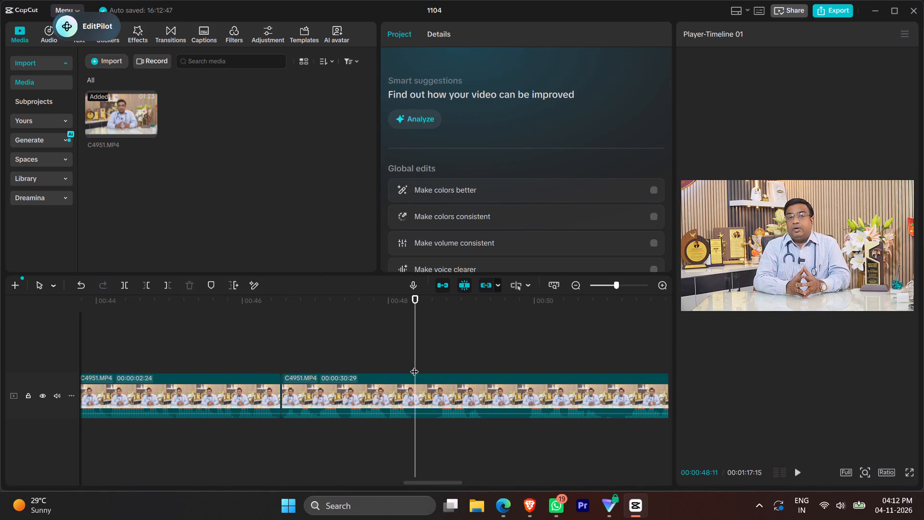
pyautogui.press('space')
pyautogui.click(413, 366)
pyautogui.click(416, 366)
pyautogui.press('q')
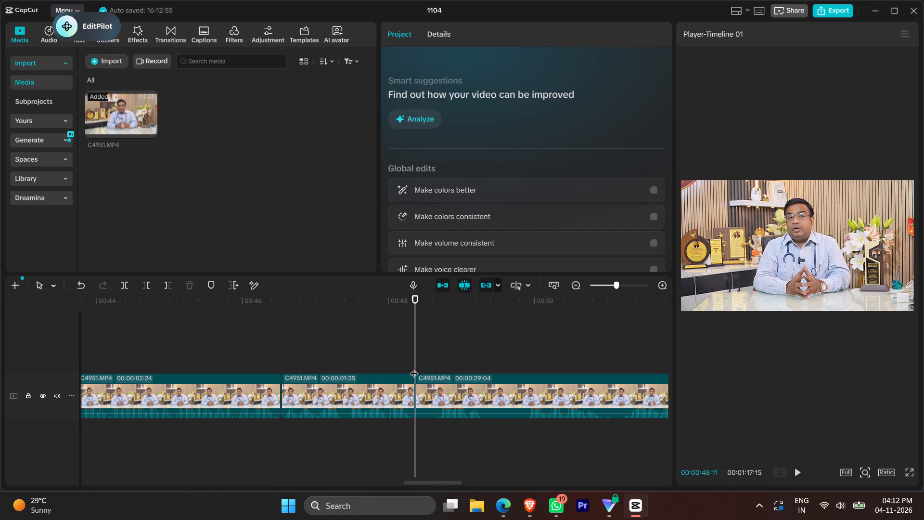
pyautogui.click(430, 362)
pyautogui.press('q')
pyautogui.click(426, 403)
pyautogui.press('1')
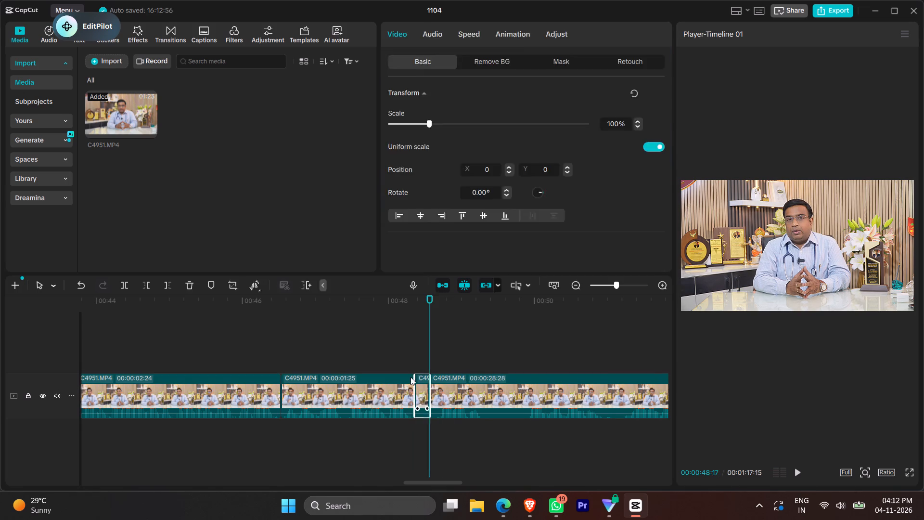
# Cut out the pause between 00:00:49:04 and 00:00:49:20.
pyautogui.click(462, 356)
pyautogui.click(466, 357)
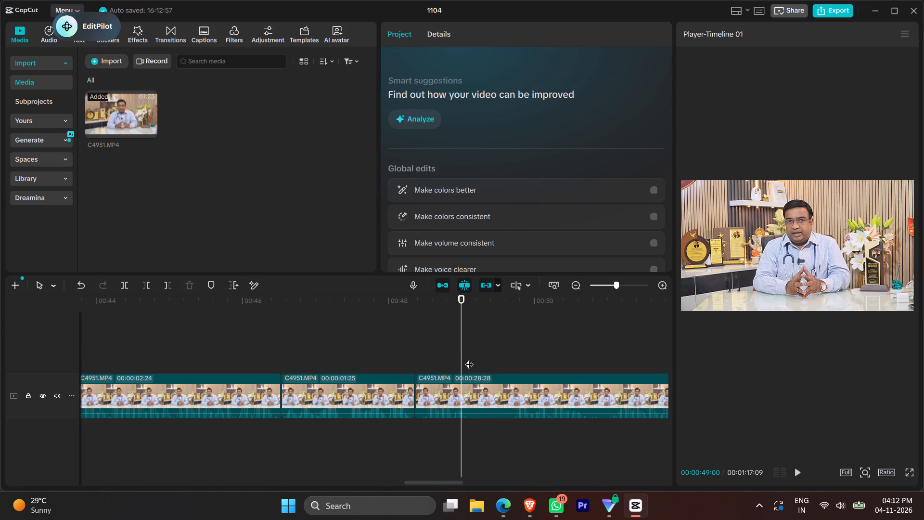
pyautogui.click(472, 359)
pyautogui.press('space')
pyautogui.click(472, 366)
pyautogui.press('q')
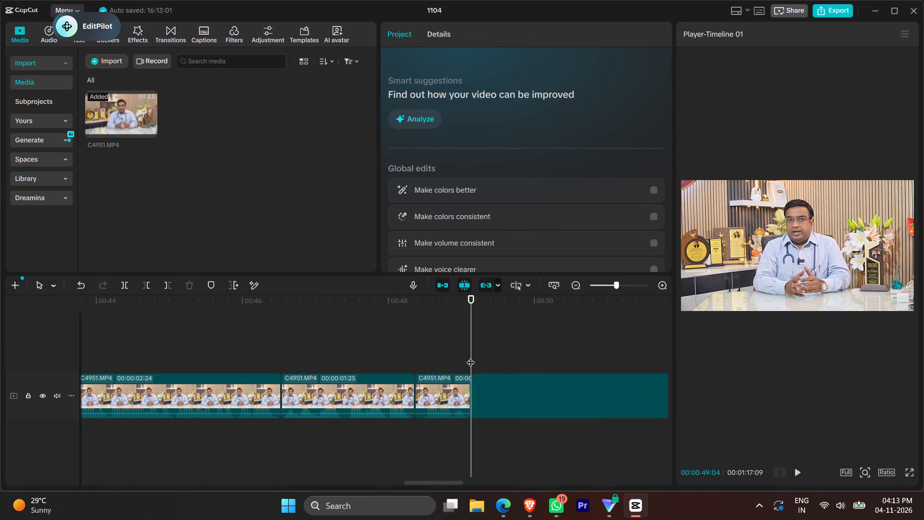
pyautogui.click(505, 350)
pyautogui.click(511, 351)
pyautogui.press('q')
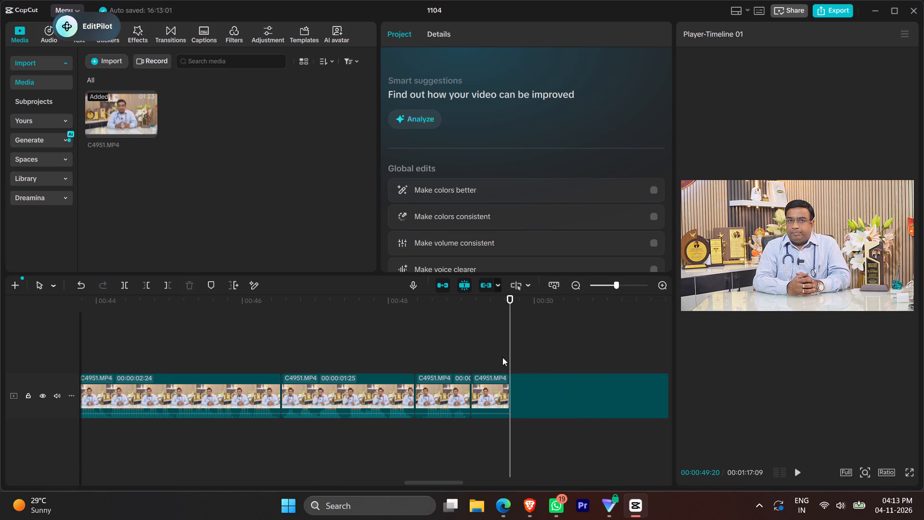
pyautogui.click(507, 400)
pyautogui.press('1')
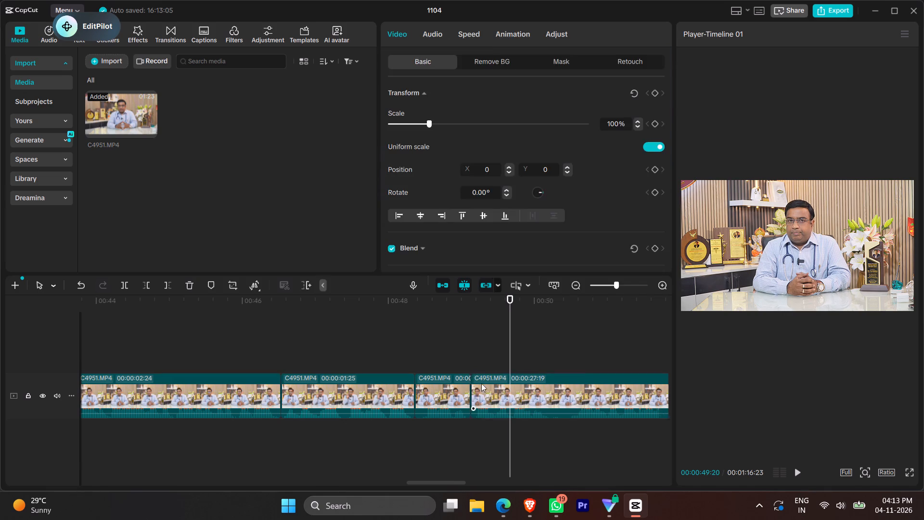
# Play back the joins around 00:00:48:11 and 00:00:49:04 and continue to about 00:00:55:11 to find the next pause.
pyautogui.click(227, 334)
pyautogui.press('space')
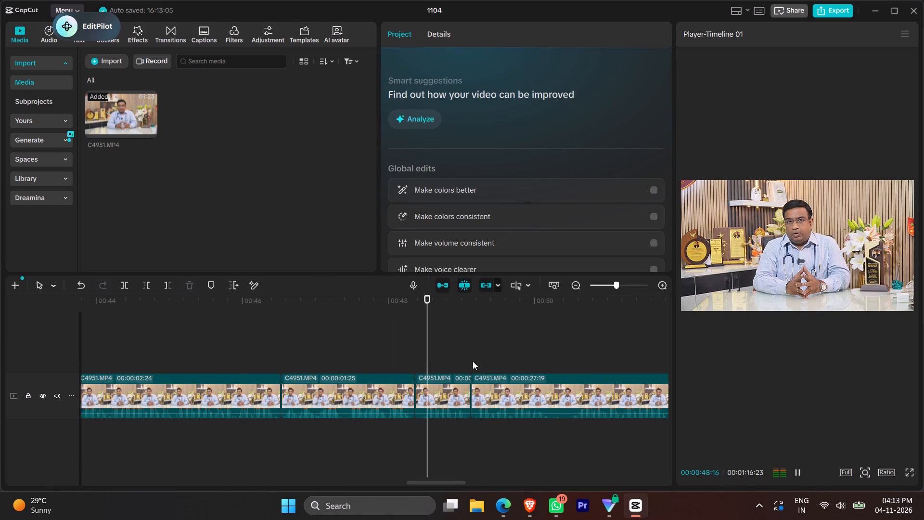
pyautogui.hscroll(-2, 473, 361)
pyautogui.keyDown('ctrl'); pyautogui.scroll(-10, 470, 368); pyautogui.keyUp('ctrl')
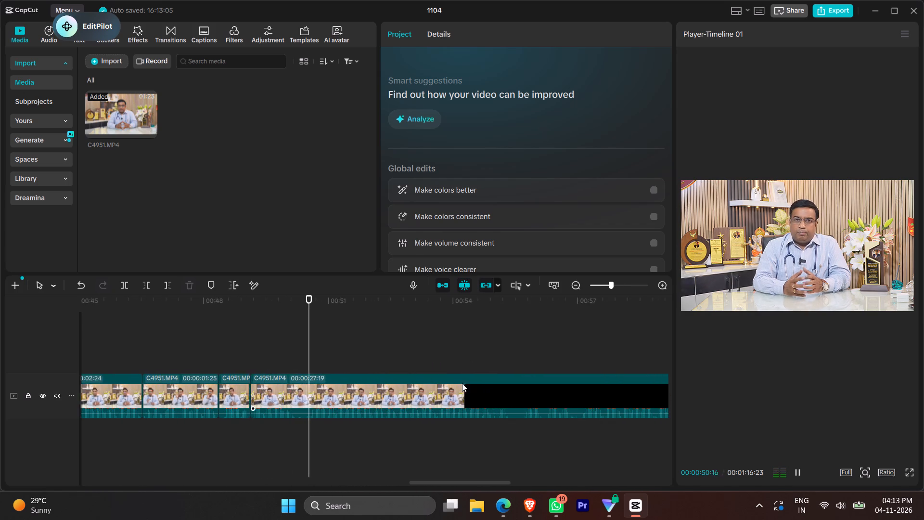
pyautogui.keyDown('ctrl'); pyautogui.scroll(-5, 462, 383); pyautogui.keyUp('ctrl')
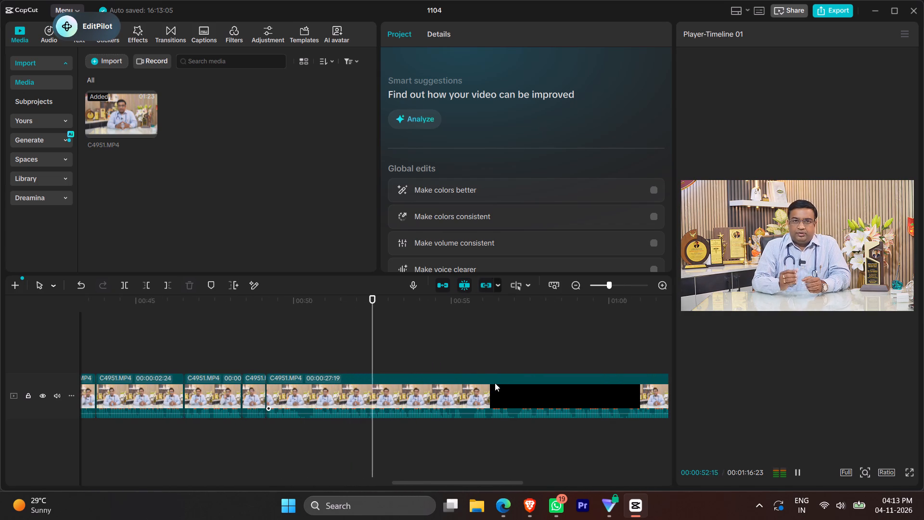
pyautogui.hscroll(-1, 492, 384)
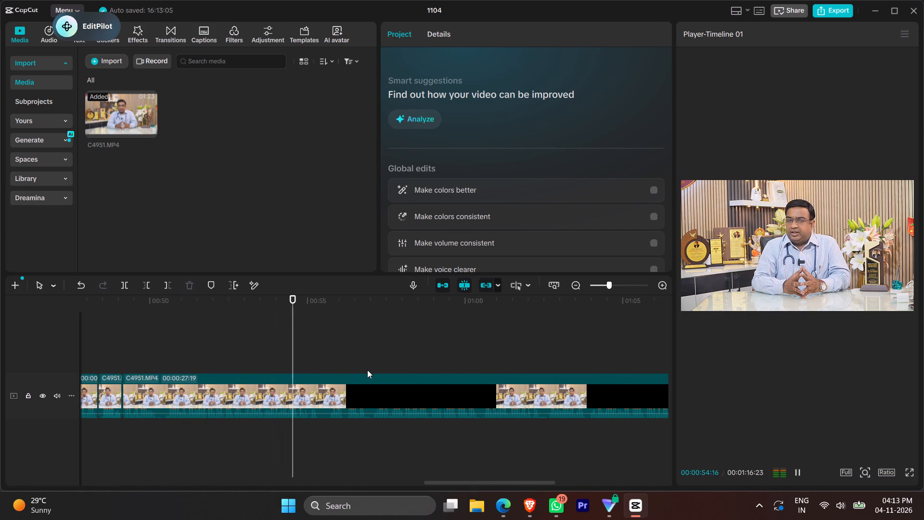
pyautogui.press('space')
# Cut out the short pause between 00:00:55:11 and 00:00:55:19.
pyautogui.keyDown('ctrl'); pyautogui.scroll(20, 362, 371); pyautogui.keyUp('ctrl')
pyautogui.keyDown('ctrl'); pyautogui.scroll(3, 362, 371); pyautogui.keyUp('ctrl')
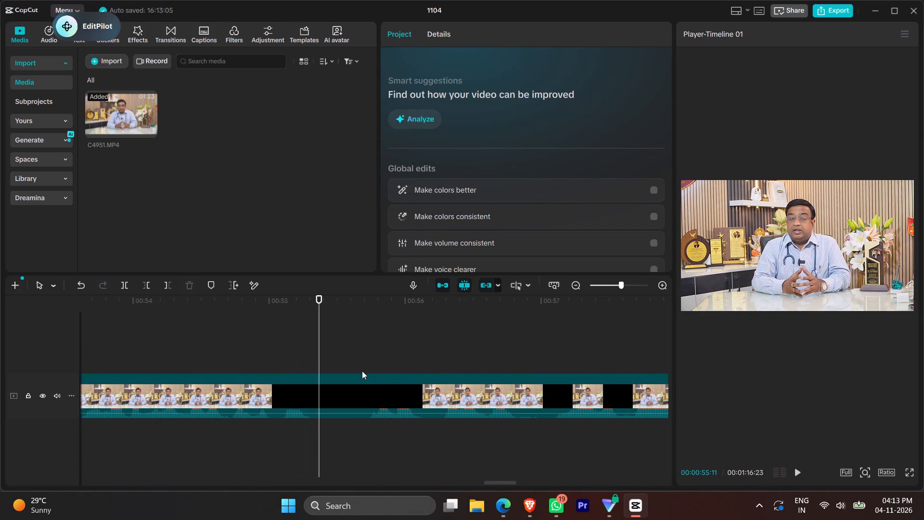
pyautogui.press('q')
pyautogui.click(355, 341)
pyautogui.press('q')
pyautogui.press('q')
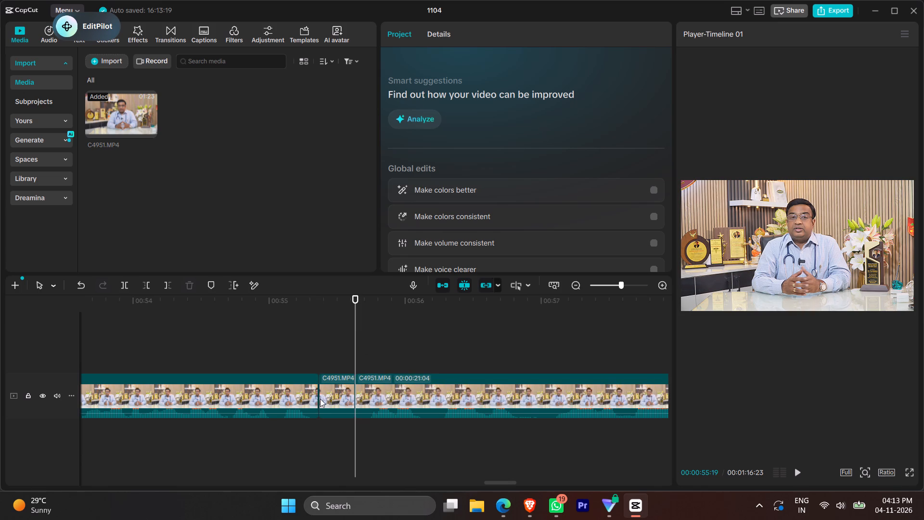
pyautogui.click(320, 399)
pyautogui.press('1')
pyautogui.hotkey('ctrl', 'z')
pyautogui.click(325, 389)
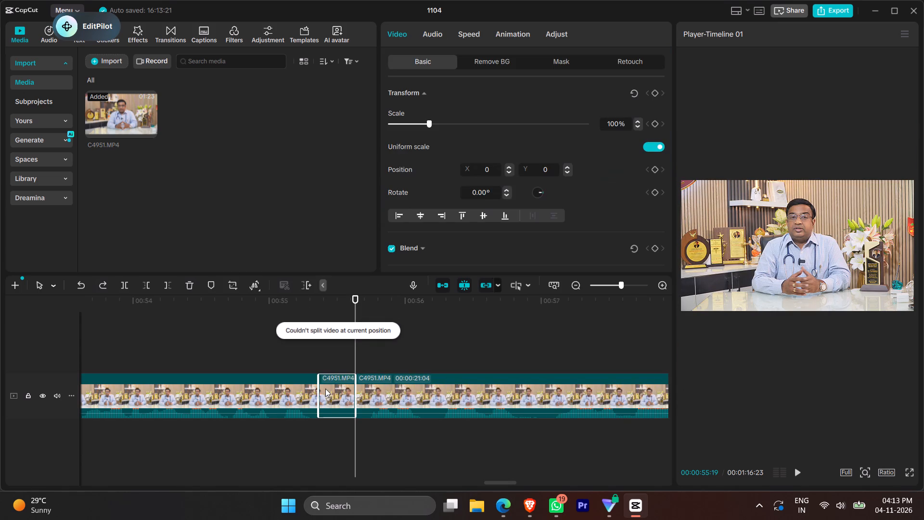
pyautogui.press('1')
# Play back the join at 00:00:55:11 and check the speech just after it for another pause.
pyautogui.click(270, 323)
pyautogui.press('space')
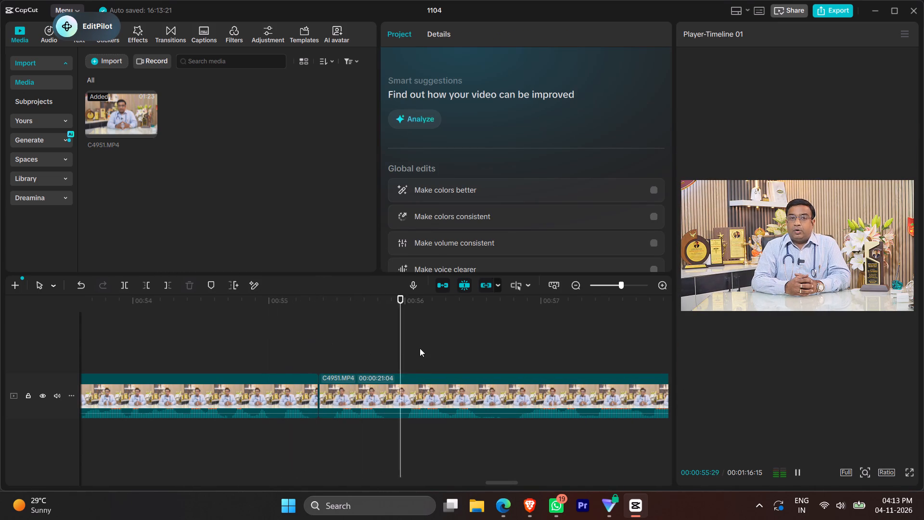
pyautogui.keyDown('ctrl'); pyautogui.scroll(-11, 420, 348); pyautogui.keyUp('ctrl')
pyautogui.press('space')
pyautogui.click(380, 336)
pyautogui.keyDown('ctrl'); pyautogui.scroll(4, 402, 343); pyautogui.keyUp('ctrl')
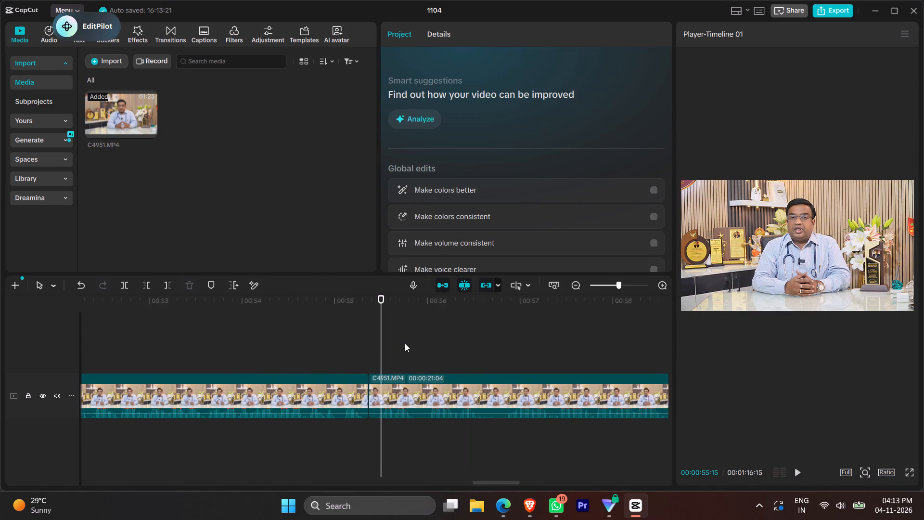
pyautogui.keyDown('ctrl'); pyautogui.scroll(14, 405, 343); pyautogui.keyUp('ctrl')
pyautogui.click(260, 337)
pyautogui.press('space')
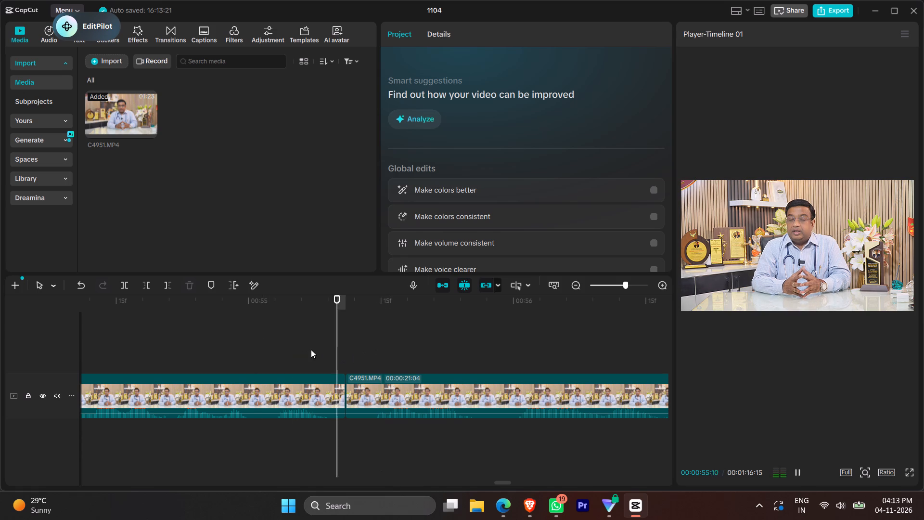
pyautogui.press('space')
# Cut out the short pause between 00:00:55:26 and 00:00:56:00.
pyautogui.moveTo(470, 355); pyautogui.dragTo(475, 353)
pyautogui.press('q')
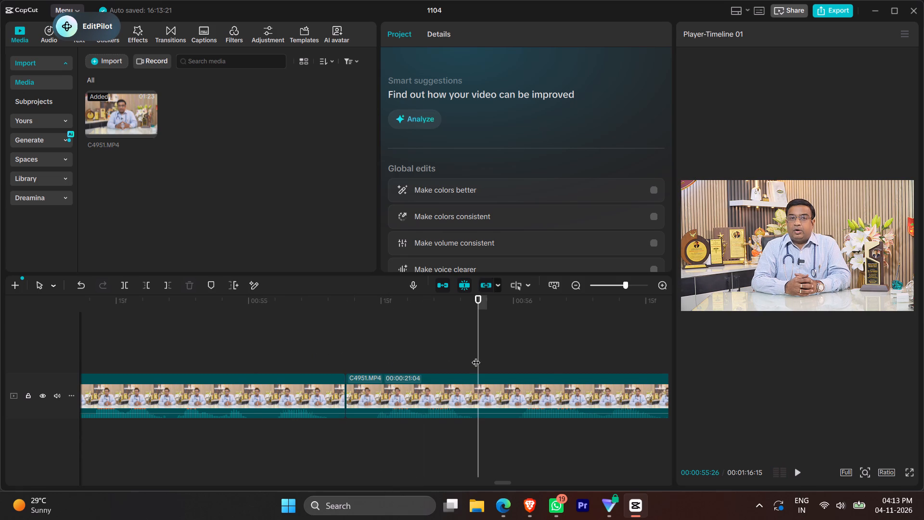
pyautogui.click(524, 355)
pyautogui.click(514, 351)
pyautogui.press('q')
pyautogui.click(497, 395)
pyautogui.press('1')
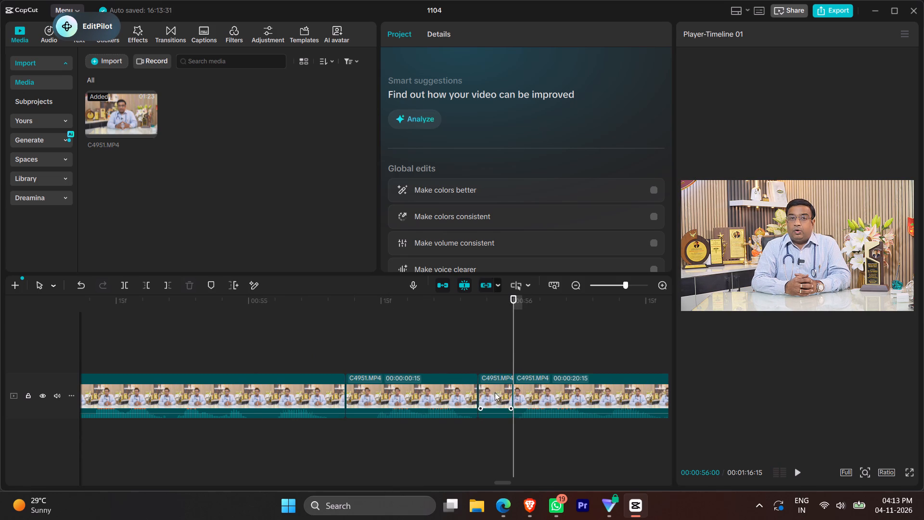
# Play back the joins at 00:00:55:11 and 00:00:55:26 and continue to about 00:01:00:00 to find the next pause.
pyautogui.click(418, 343)
pyautogui.press('space')
pyautogui.press('space')
pyautogui.click(282, 340)
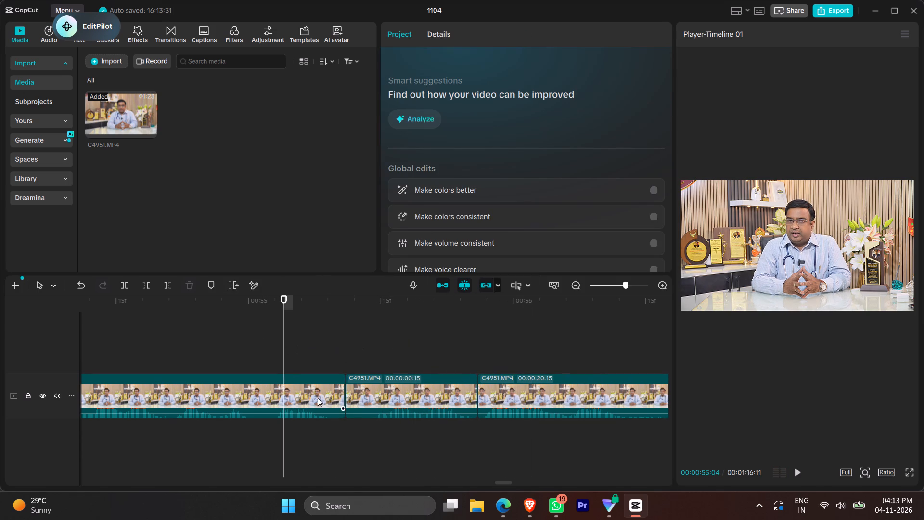
pyautogui.click(318, 398)
pyautogui.press('space')
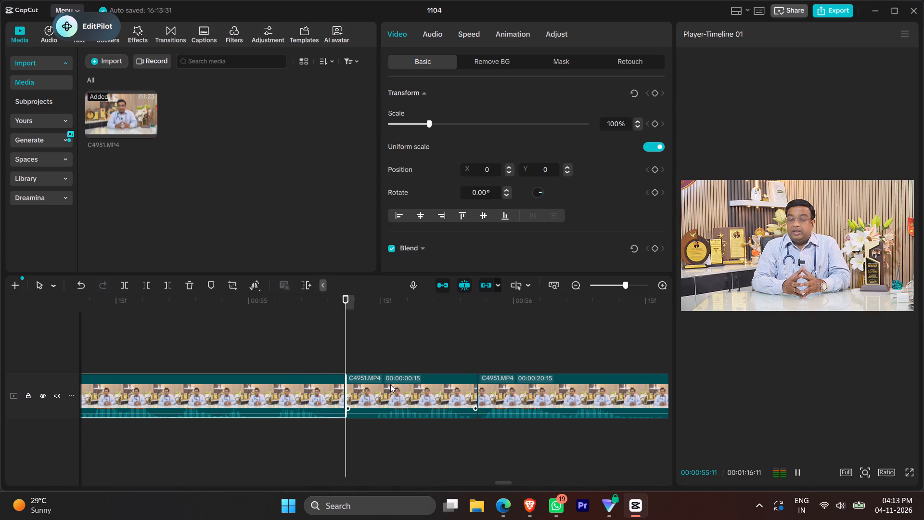
pyautogui.press('space')
pyautogui.scroll(-20, 504, 375)
pyautogui.scroll(-6, 504, 375)
pyautogui.hscroll(-1, 475, 405)
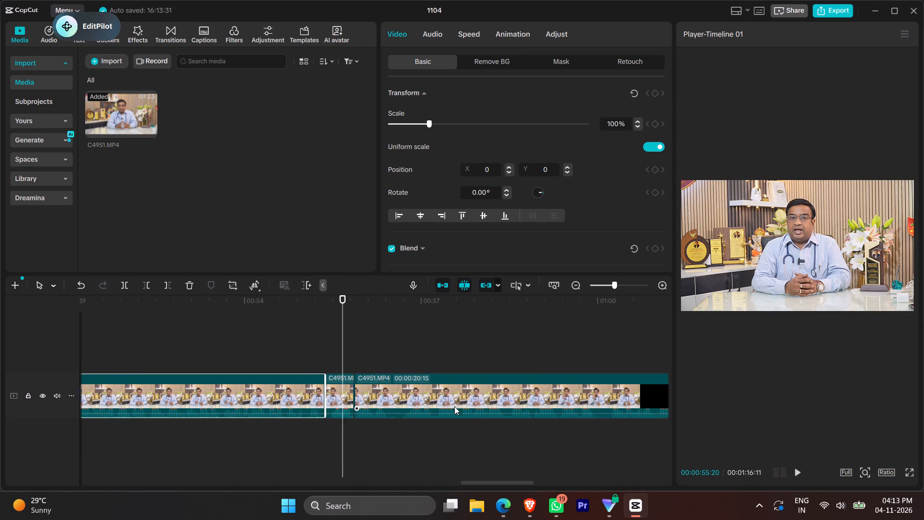
pyautogui.hscroll(-1, 454, 406)
pyautogui.keyDown('ctrl'); pyautogui.scroll(-4, 321, 397); pyautogui.keyUp('ctrl')
pyautogui.press('space')
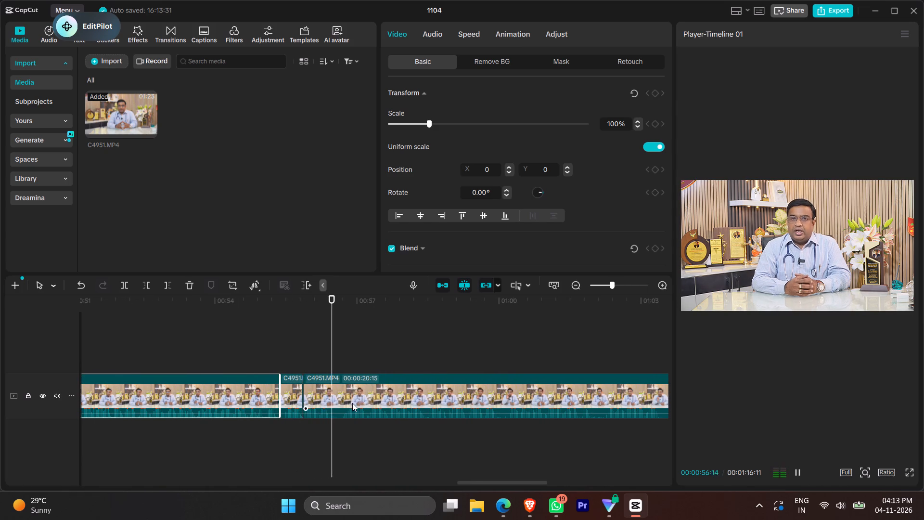
pyautogui.keyDown('ctrl'); pyautogui.scroll(-3, 402, 408); pyautogui.keyUp('ctrl')
pyautogui.hscroll(-1, 470, 410)
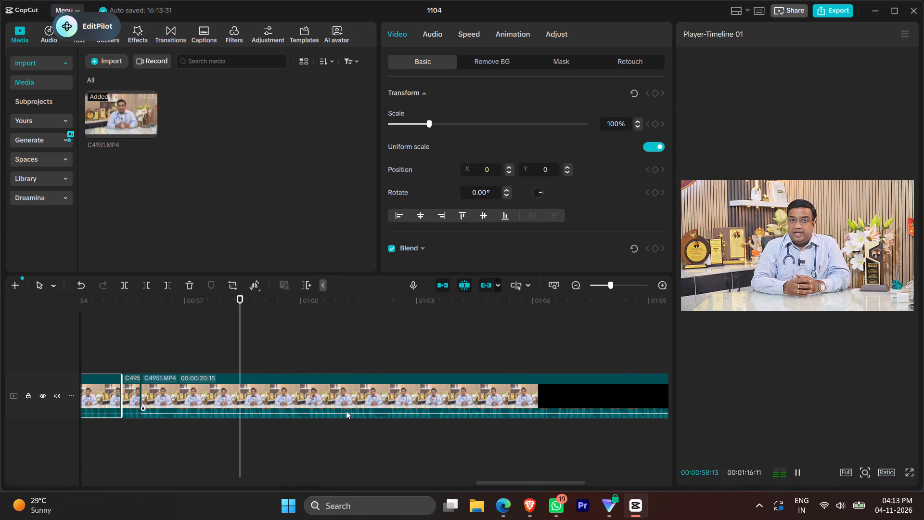
pyautogui.press('space')
# Cut out the short pause between 00:01:00:00 and 00:01:00:06.
pyautogui.keyDown('ctrl'); pyautogui.scroll(5, 312, 394); pyautogui.keyUp('ctrl')
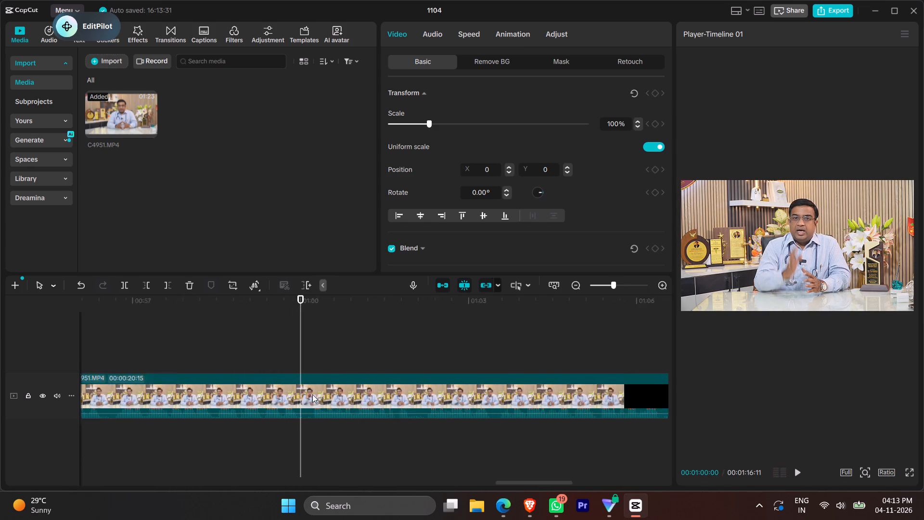
pyautogui.keyDown('ctrl'); pyautogui.scroll(20, 312, 394); pyautogui.keyUp('ctrl')
pyautogui.keyDown('ctrl'); pyautogui.scroll(4, 312, 394); pyautogui.keyUp('ctrl')
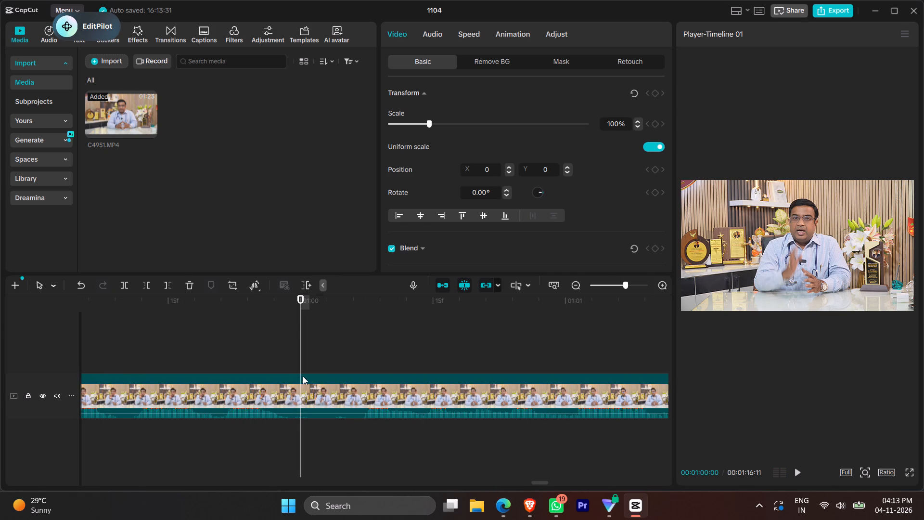
pyautogui.press('q')
pyautogui.click(355, 347)
pyautogui.press('q')
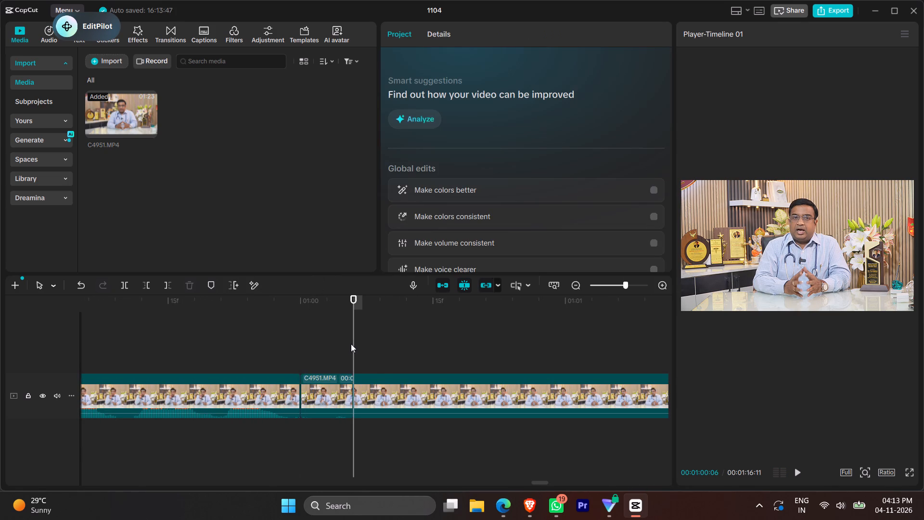
pyautogui.click(338, 386)
pyautogui.press('1')
# Play on through the 00:01:00:00 join and cut out the pause between 00:01:01:23 and about 00:01:02:01.
pyautogui.click(139, 331)
pyautogui.press('space')
pyautogui.keyDown('ctrl'); pyautogui.scroll(-6, 331, 389); pyautogui.keyUp('ctrl')
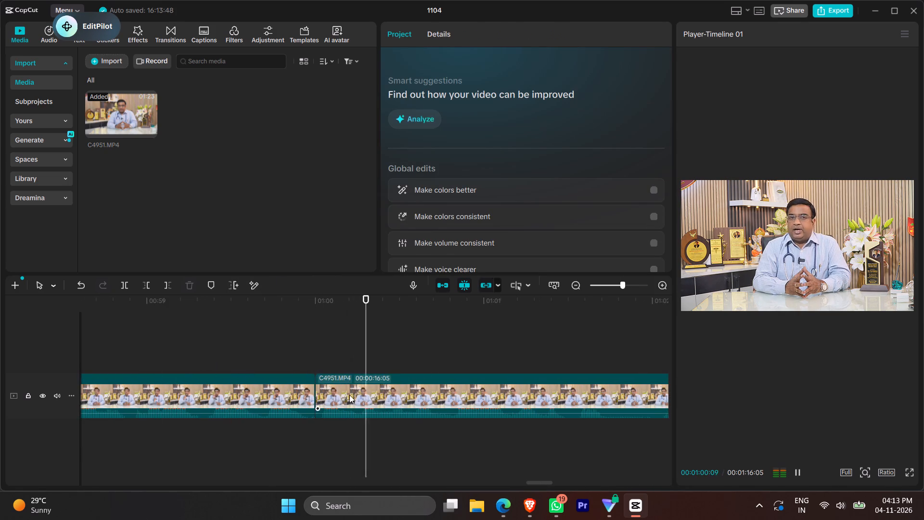
pyautogui.keyDown('ctrl'); pyautogui.scroll(-20, 349, 395); pyautogui.keyUp('ctrl')
pyautogui.keyDown('ctrl'); pyautogui.scroll(-6, 349, 395); pyautogui.keyUp('ctrl')
pyautogui.press('space')
pyautogui.hscroll(-1, 464, 417)
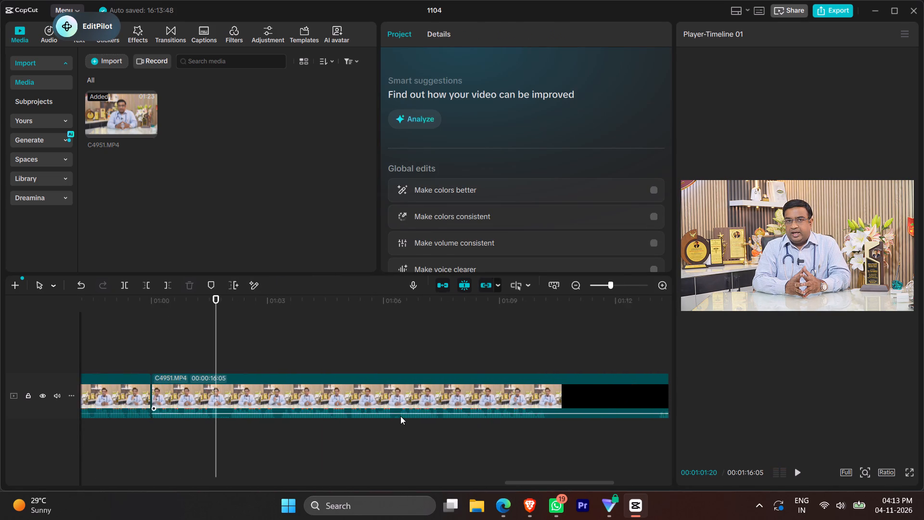
pyautogui.hscroll(-1, 400, 416)
pyautogui.keyDown('ctrl'); pyautogui.scroll(20, 309, 417); pyautogui.keyUp('ctrl')
pyautogui.keyDown('ctrl'); pyautogui.scroll(9, 309, 417); pyautogui.keyUp('ctrl')
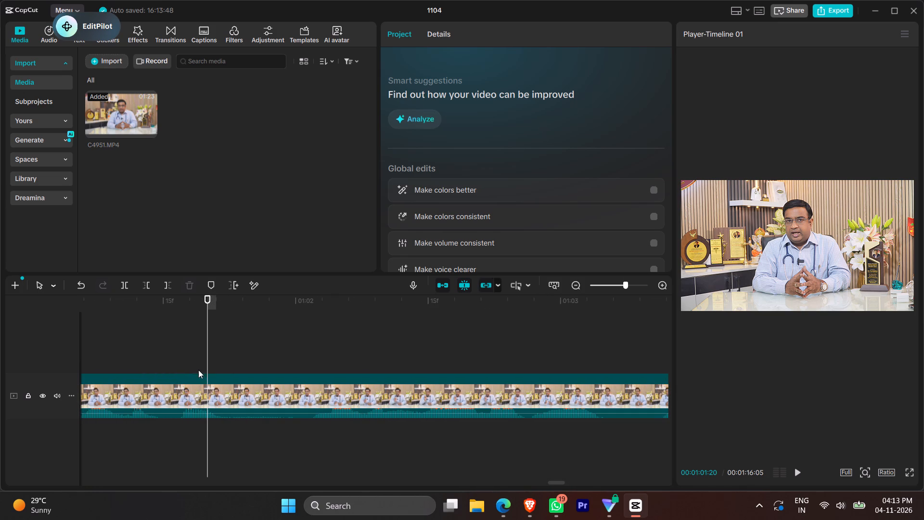
pyautogui.click(232, 345)
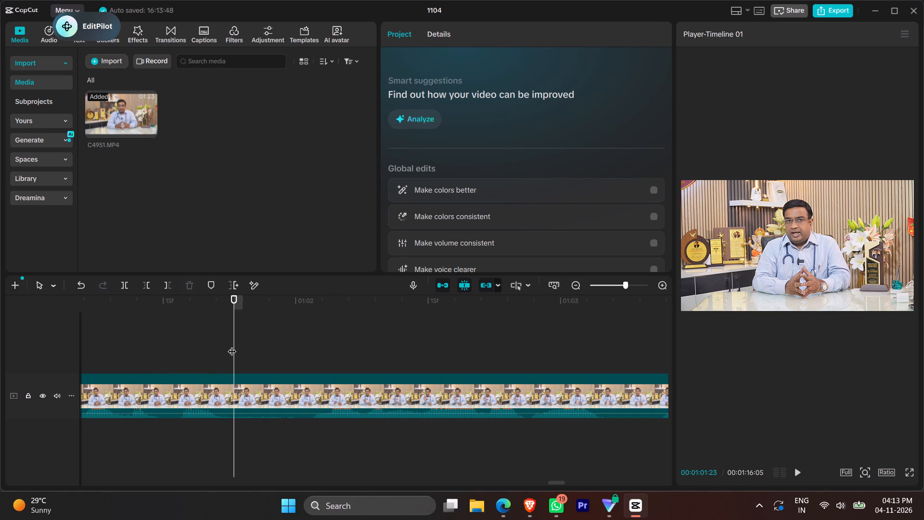
pyautogui.press('q')
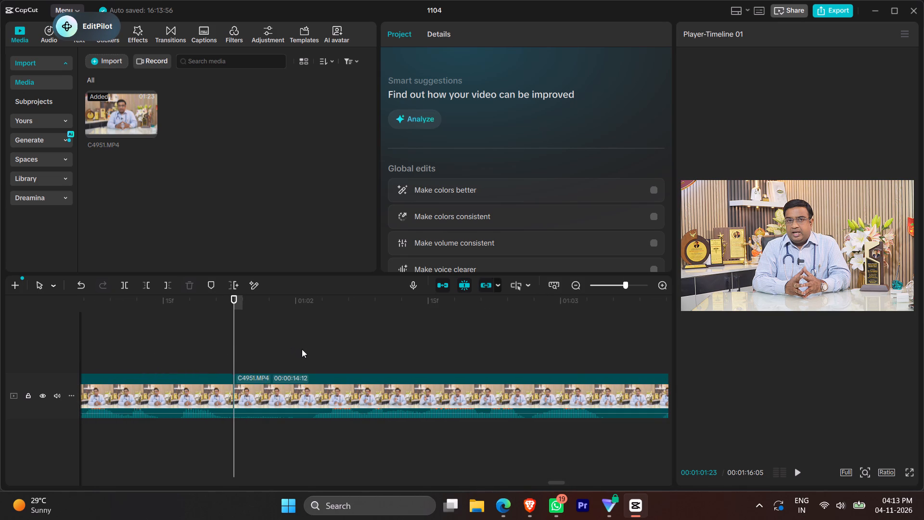
pyautogui.click(303, 349)
pyautogui.press('q')
pyautogui.click(276, 377)
pyautogui.press('1')
# Play back the join at 00:01:01:23 and continue to about 00:01:03:05 to find the next pause.
pyautogui.click(86, 327)
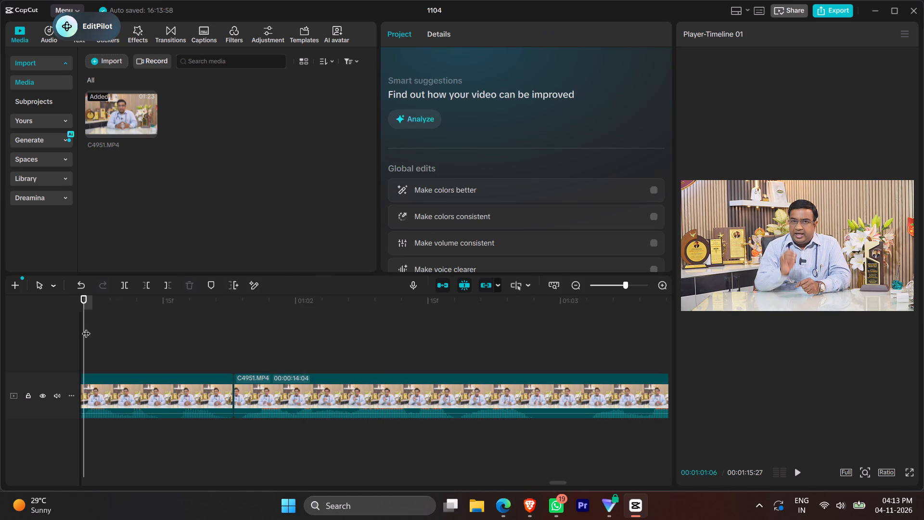
pyautogui.press('space')
pyautogui.scroll(-13, 263, 380)
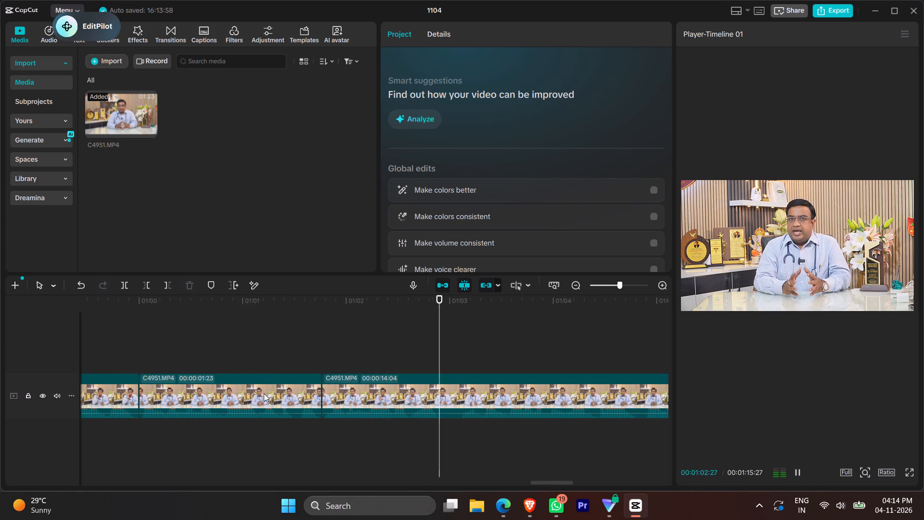
pyautogui.keyDown('ctrl'); pyautogui.scroll(-6, 264, 393); pyautogui.keyUp('ctrl')
pyautogui.press('space')
pyautogui.keyDown('ctrl'); pyautogui.scroll(13, 415, 338); pyautogui.keyUp('ctrl')
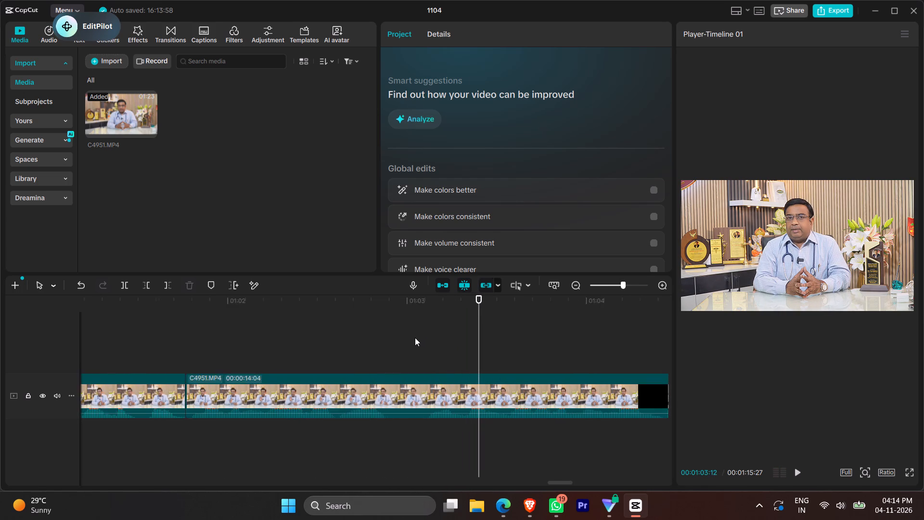
pyautogui.keyDown('ctrl'); pyautogui.scroll(5, 415, 338); pyautogui.keyUp('ctrl')
pyautogui.click(77, 330)
pyautogui.click(107, 342)
pyautogui.press('space')
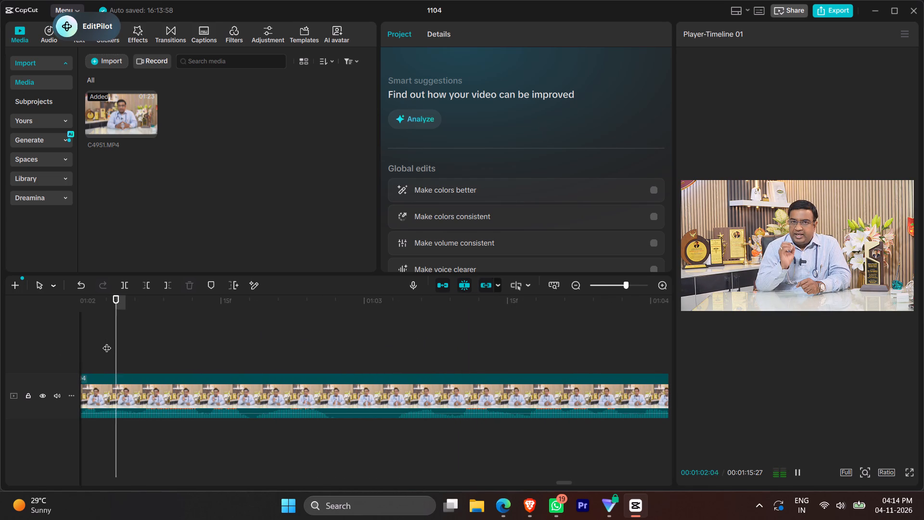
pyautogui.press('space')
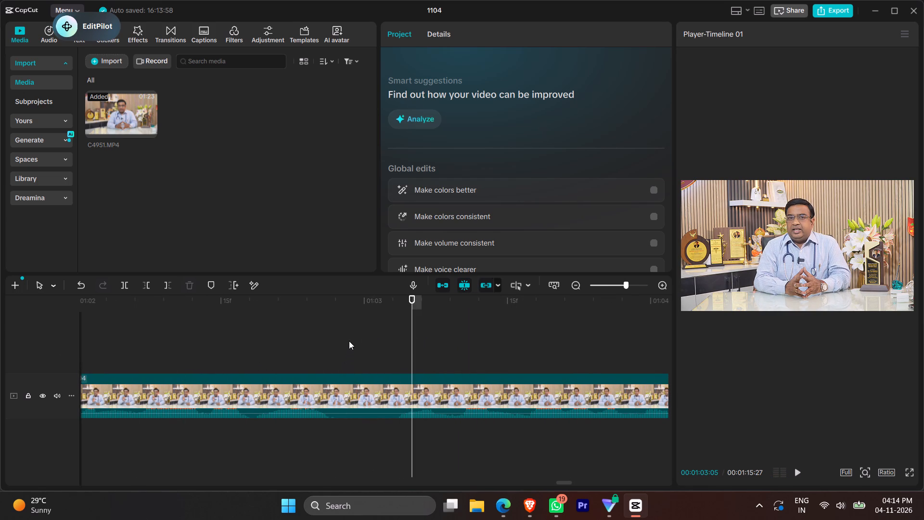
# Cut out the short pause between 00:01:02:28 and 00:01:03:02.
pyautogui.click(343, 338)
pyautogui.press('space')
pyautogui.click(347, 347)
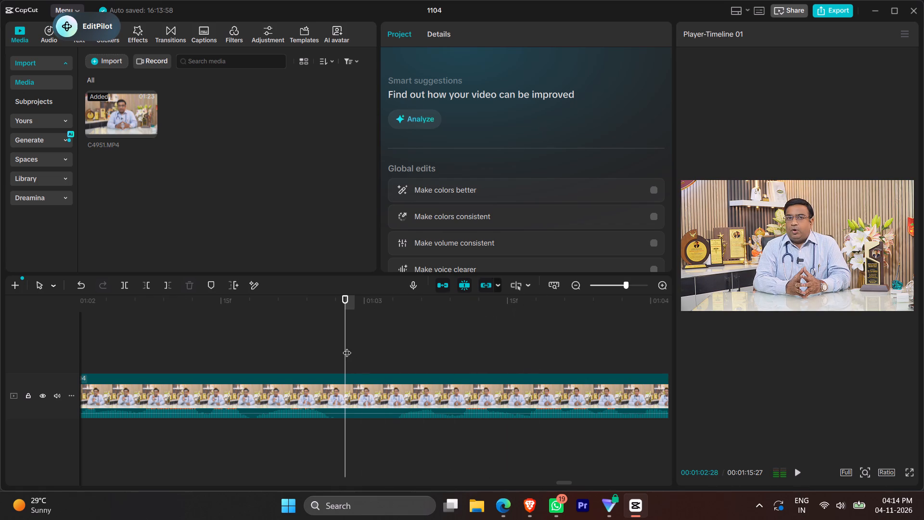
pyautogui.press('q')
pyautogui.click(383, 341)
pyautogui.press('q')
pyautogui.click(379, 389)
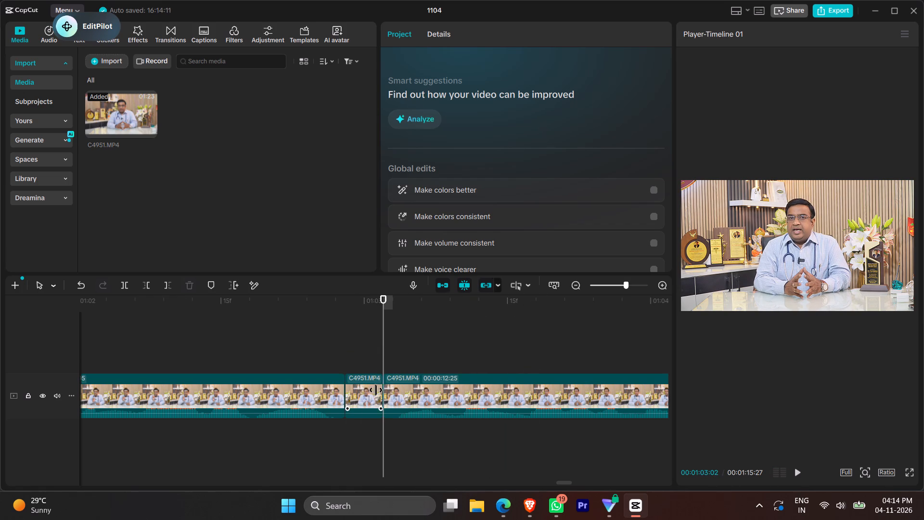
pyautogui.press('1')
# Play back the join at 00:01:02:28 and continue to about 00:01:07:03 to find the next pause.
pyautogui.click(219, 351)
pyautogui.press('space')
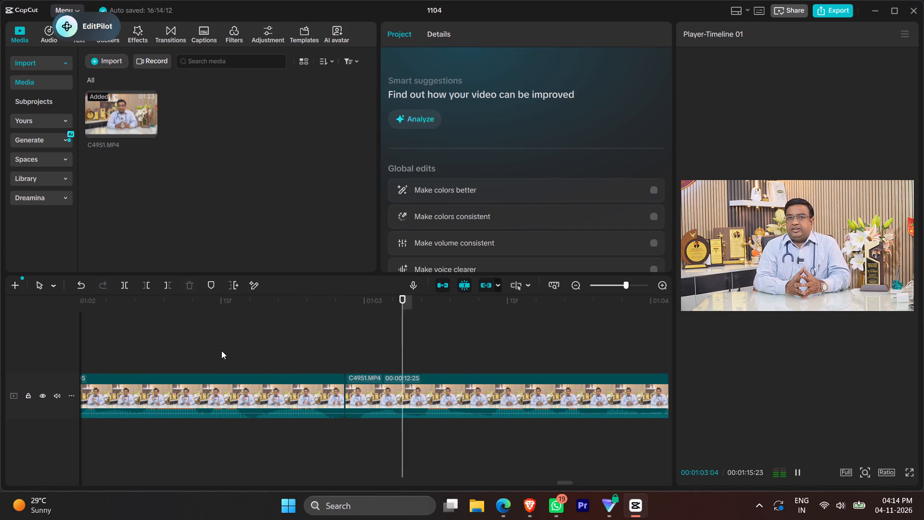
pyautogui.keyDown('ctrl'); pyautogui.scroll(-20, 373, 356); pyautogui.keyUp('ctrl')
pyautogui.keyDown('ctrl'); pyautogui.scroll(-11, 373, 356); pyautogui.keyUp('ctrl')
pyautogui.keyDown('ctrl'); pyautogui.scroll(-6, 462, 378); pyautogui.keyUp('ctrl')
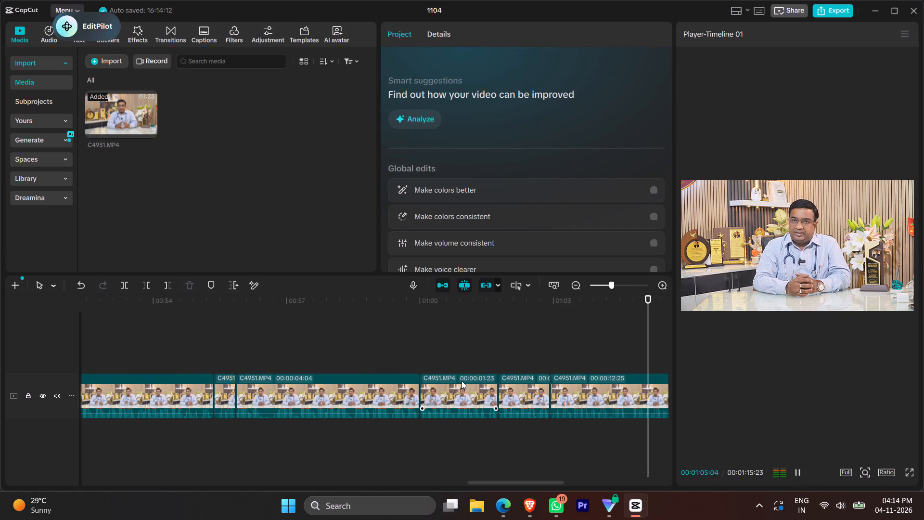
pyautogui.hscroll(-2, 460, 381)
pyautogui.keyDown('ctrl'); pyautogui.scroll(5, 286, 398); pyautogui.keyUp('ctrl')
pyautogui.hotkey('ctrl', 'space')
pyautogui.keyDown('ctrl'); pyautogui.scroll(5, 149, 357); pyautogui.keyUp('ctrl')
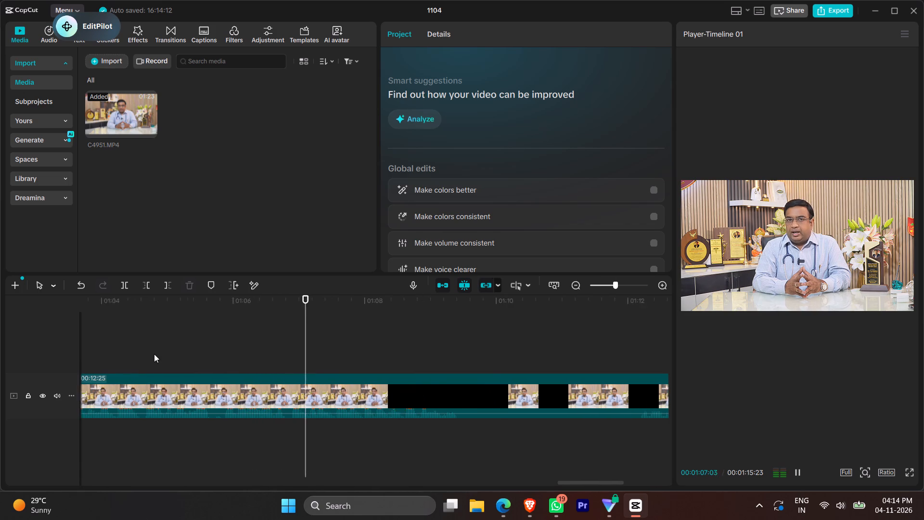
pyautogui.keyDown('ctrl'); pyautogui.scroll(1, 154, 354); pyautogui.keyUp('ctrl')
pyautogui.press('space')
# Cut out the short pause between about 00:01:04:20 and 00:01:04:23.
pyautogui.click(109, 347)
pyautogui.keyDown('ctrl'); pyautogui.scroll(18, 111, 347); pyautogui.keyUp('ctrl')
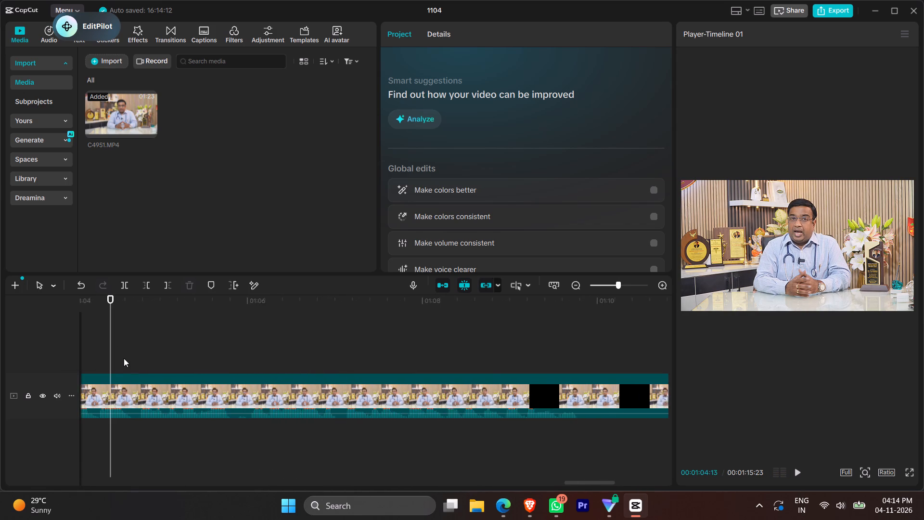
pyautogui.keyDown('ctrl'); pyautogui.scroll(16, 124, 358); pyautogui.keyUp('ctrl')
pyautogui.click(185, 345)
pyautogui.press('space')
pyautogui.click(189, 347)
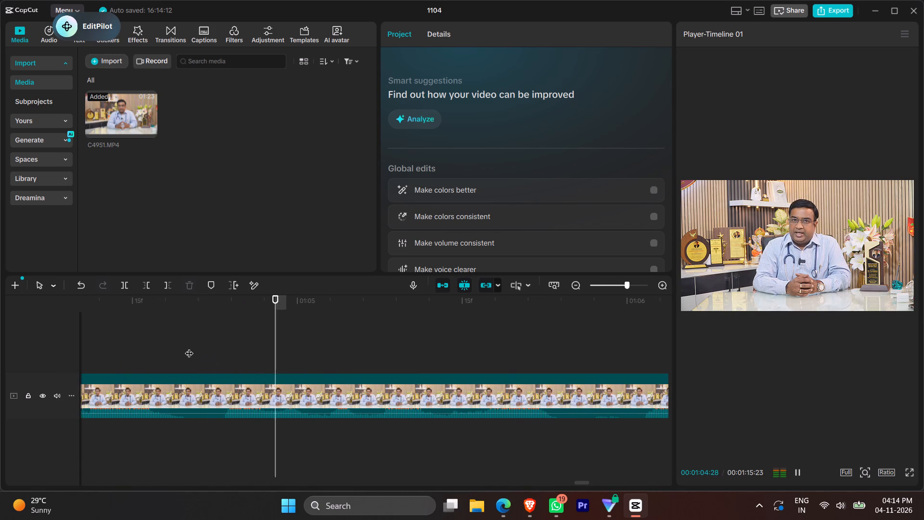
pyautogui.press('q')
pyautogui.click(216, 342)
pyautogui.press('q')
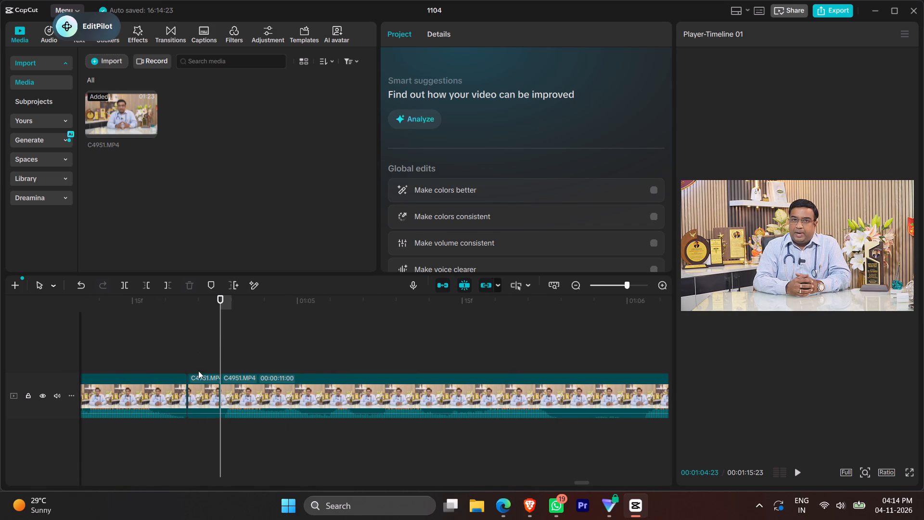
pyautogui.click(191, 386)
pyautogui.press('1')
# Play on through the 00:01:04:20 join and cut out the pause between 00:01:05:21 and 00:01:05:28.
pyautogui.click(113, 333)
pyautogui.press('space')
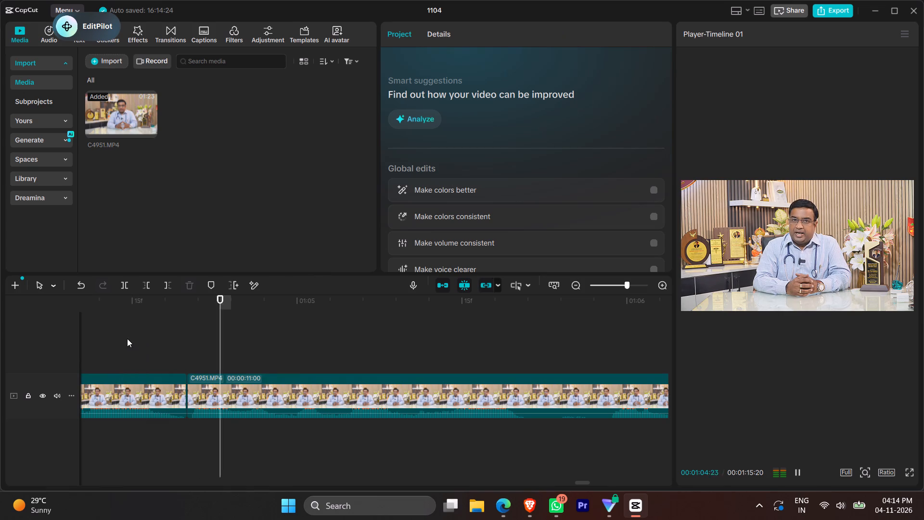
pyautogui.press('space')
pyautogui.hscroll(-1, 392, 348)
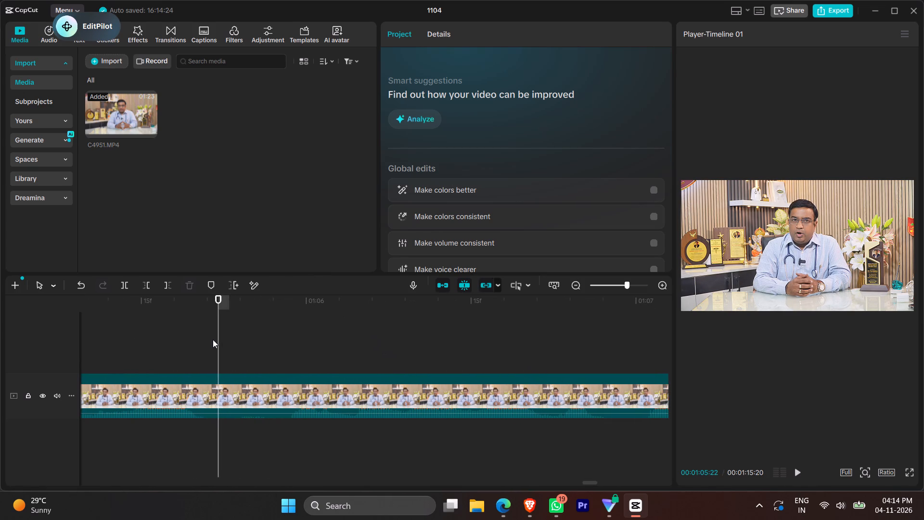
pyautogui.hscroll(-1, 213, 339)
pyautogui.click(207, 338)
pyautogui.press('q')
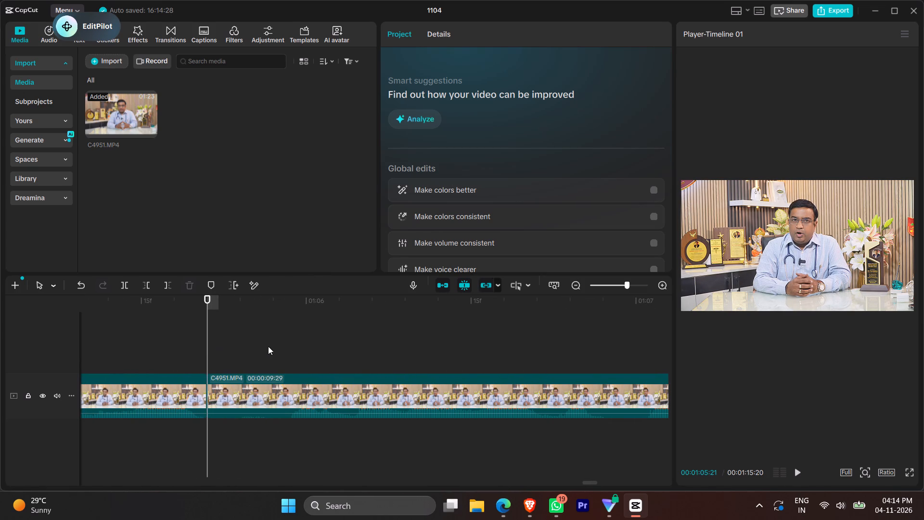
pyautogui.click(269, 346)
pyautogui.click(276, 347)
pyautogui.click(280, 349)
pyautogui.press('q')
pyautogui.click(238, 389)
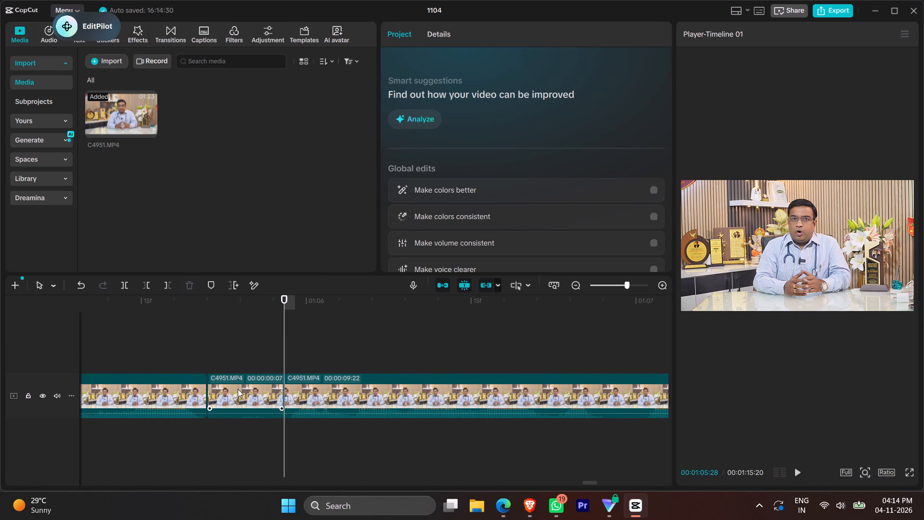
pyautogui.press('1')
# Play on through the 00:01:05:21 join and cut out the pause between 00:01:06:21 and 00:01:06:23.
pyautogui.click(98, 343)
pyautogui.press('space')
pyautogui.keyDown('ctrl'); pyautogui.scroll(-13, 289, 368); pyautogui.keyUp('ctrl')
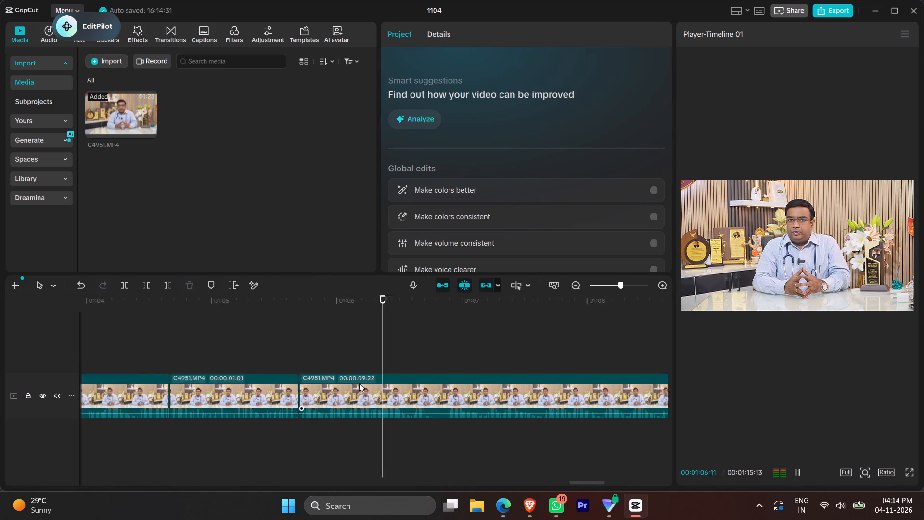
pyautogui.press('space')
pyautogui.scroll(12, 381, 385)
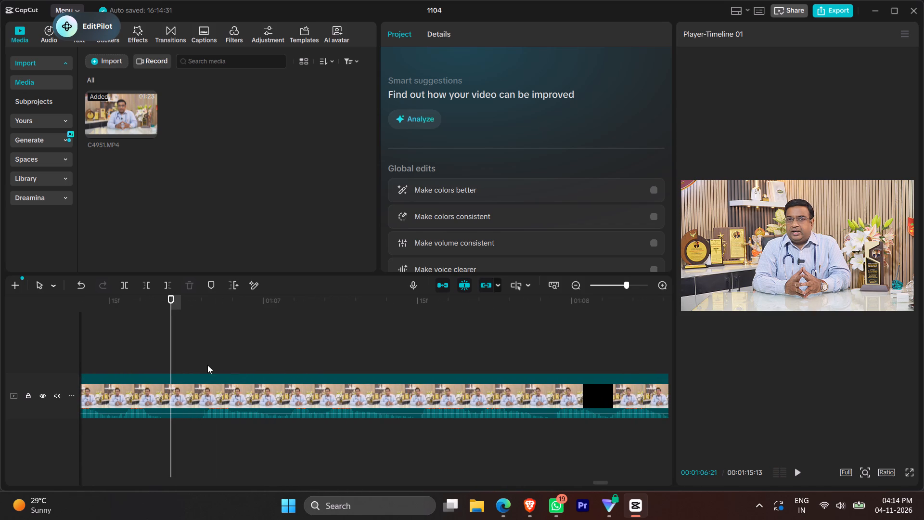
pyautogui.press('q')
pyautogui.click(199, 340)
pyautogui.click(195, 342)
pyautogui.press('q')
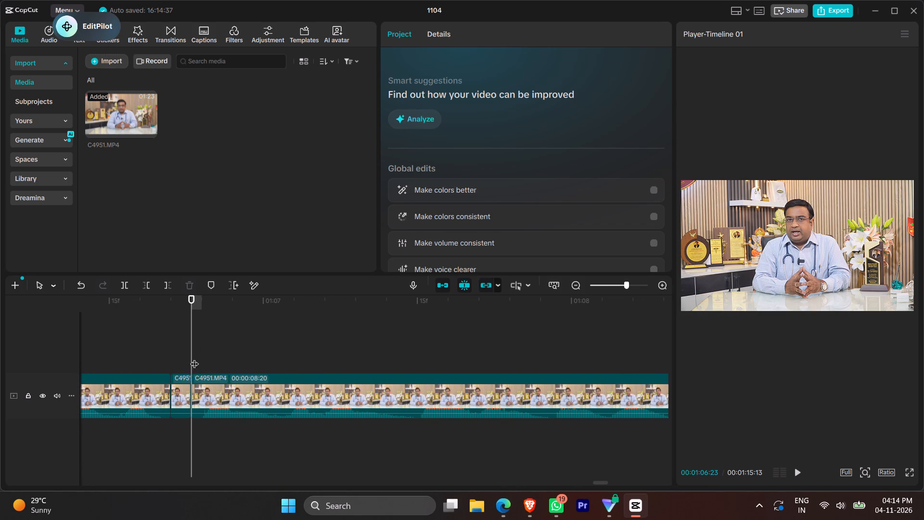
pyautogui.click(181, 387)
pyautogui.press('1')
pyautogui.press('1')
# Play on through the 00:01:06:21 join and split the clip at 00:01:09:12, just after the doctor's closing words.
pyautogui.click(105, 346)
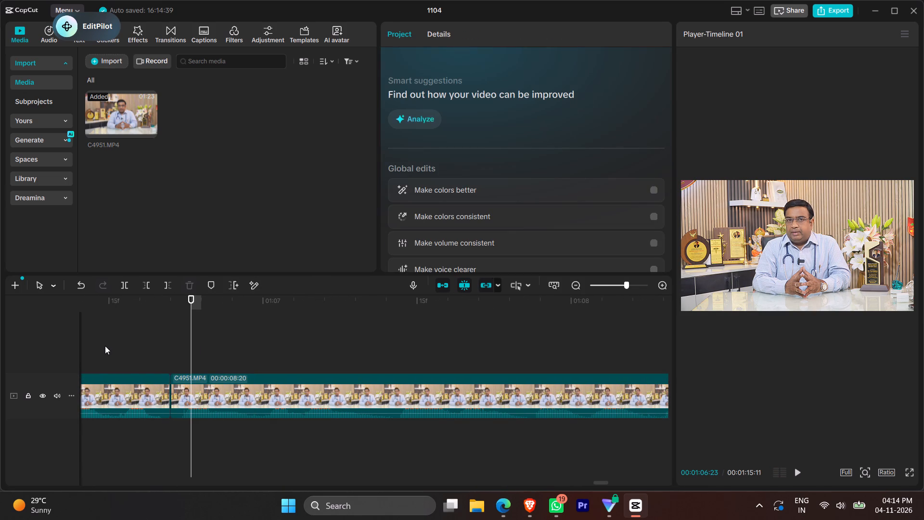
pyautogui.press('space')
pyautogui.keyDown('ctrl'); pyautogui.scroll(-19, 428, 369); pyautogui.keyUp('ctrl')
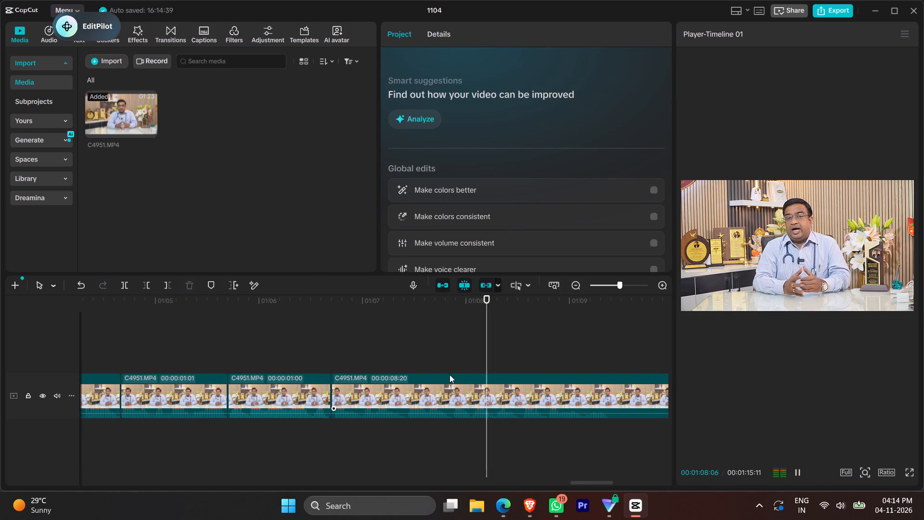
pyautogui.hscroll(-2, 449, 375)
pyautogui.press('space')
pyautogui.click(322, 349)
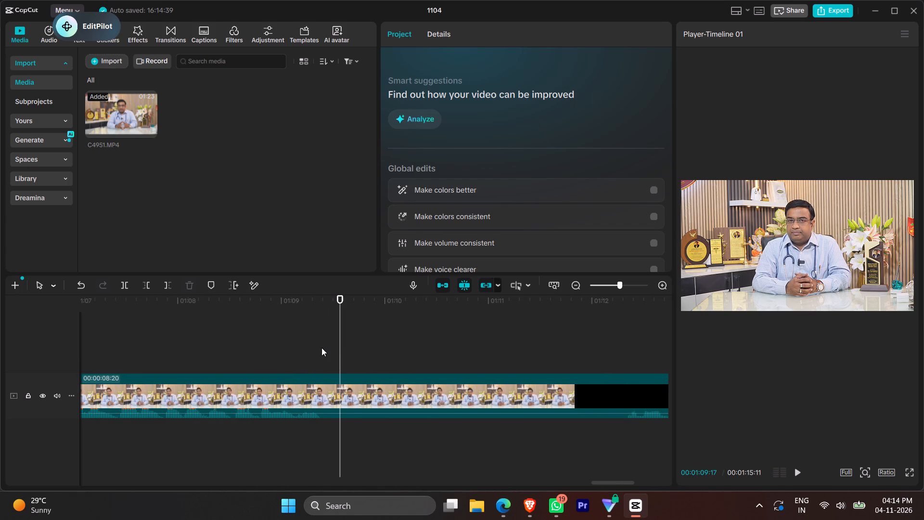
pyautogui.press('q')
# Review the remaining footage after 00:01:09:12 through to the timeline's end and delete that leftover clip.
pyautogui.scroll(-9, 372, 380)
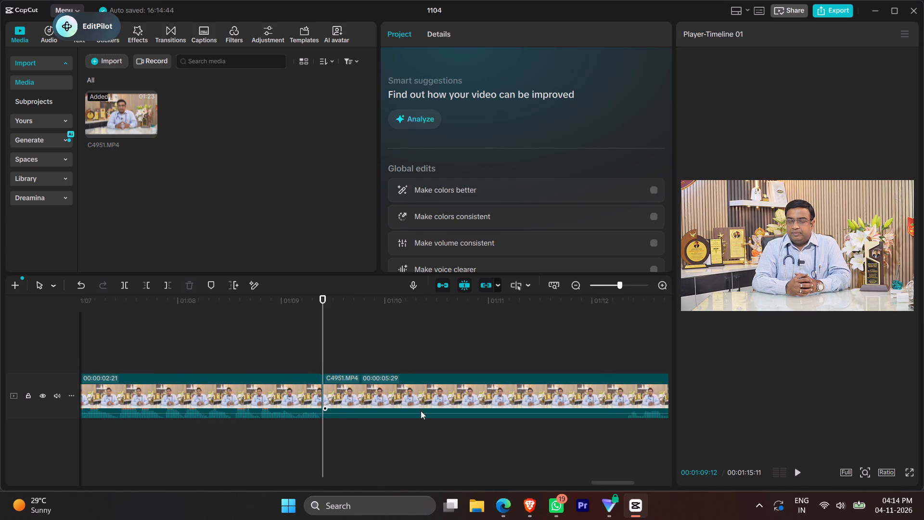
pyautogui.scroll(-13, 421, 411)
pyautogui.press('space')
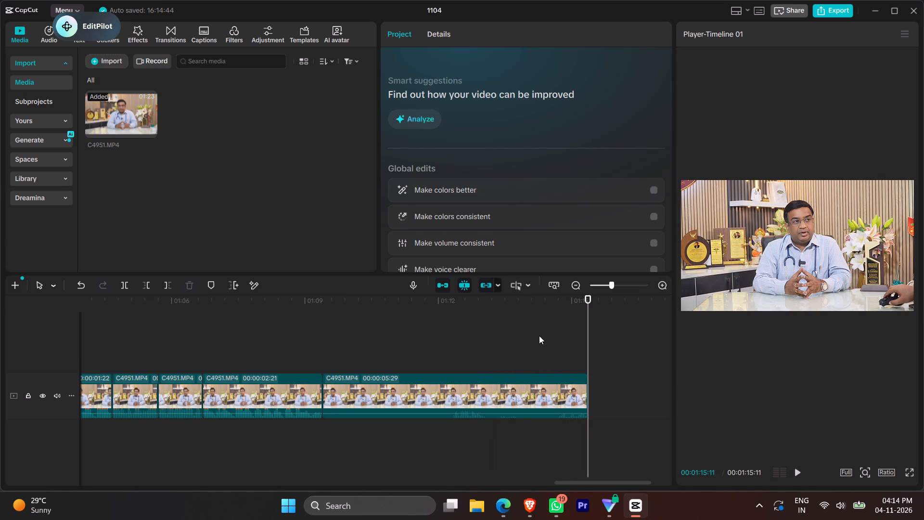
pyautogui.click(574, 349)
pyautogui.moveTo(574, 349); pyautogui.dragTo(565, 345)
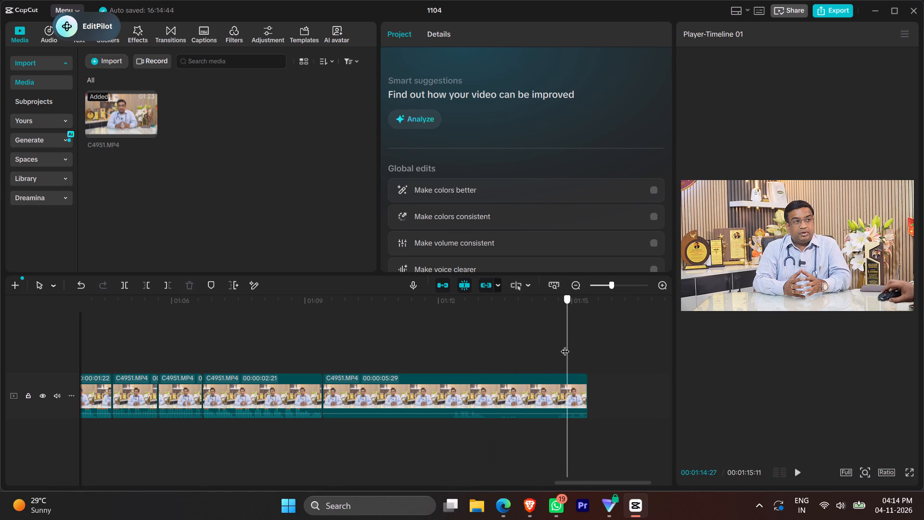
pyautogui.moveTo(565, 345); pyautogui.dragTo(577, 345)
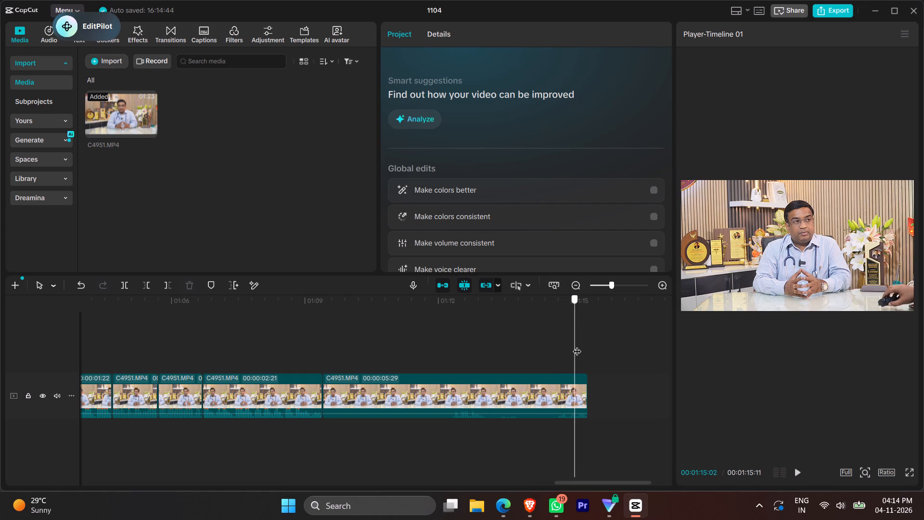
pyautogui.moveTo(577, 345); pyautogui.dragTo(585, 344)
pyautogui.click(537, 401)
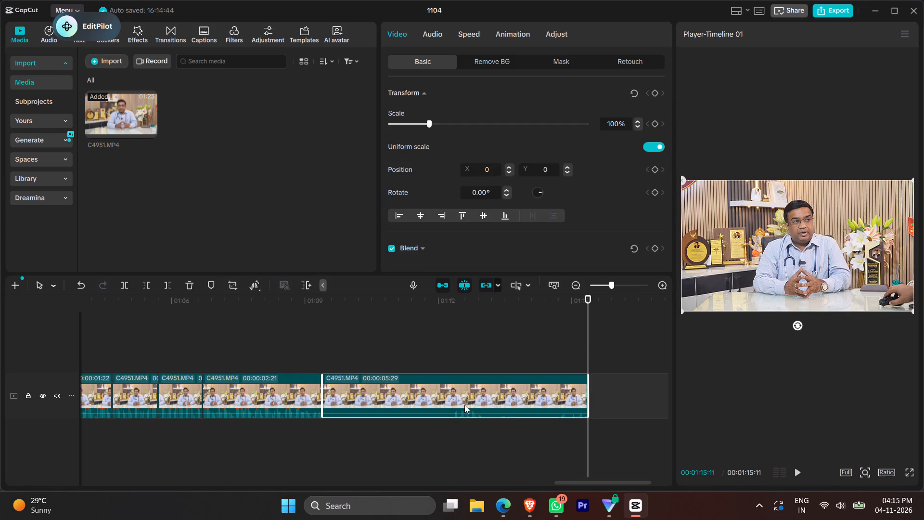
pyautogui.press('1')
# Extend the end of the last clip slightly so the video finishes at 00:01:09:20.
pyautogui.click(486, 383)
pyautogui.moveTo(492, 383); pyautogui.dragTo(492, 383)
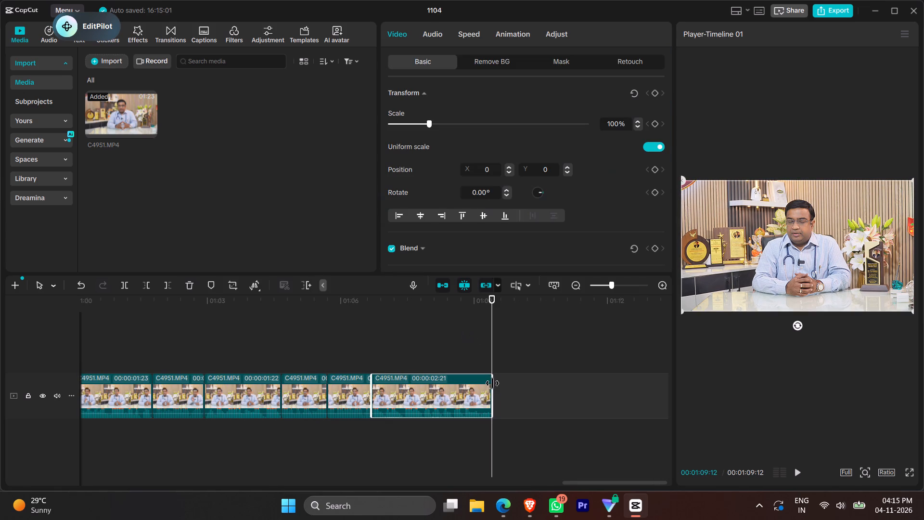
pyautogui.moveTo(492, 383); pyautogui.dragTo(497, 382)
pyautogui.click(467, 349)
pyautogui.press('space')
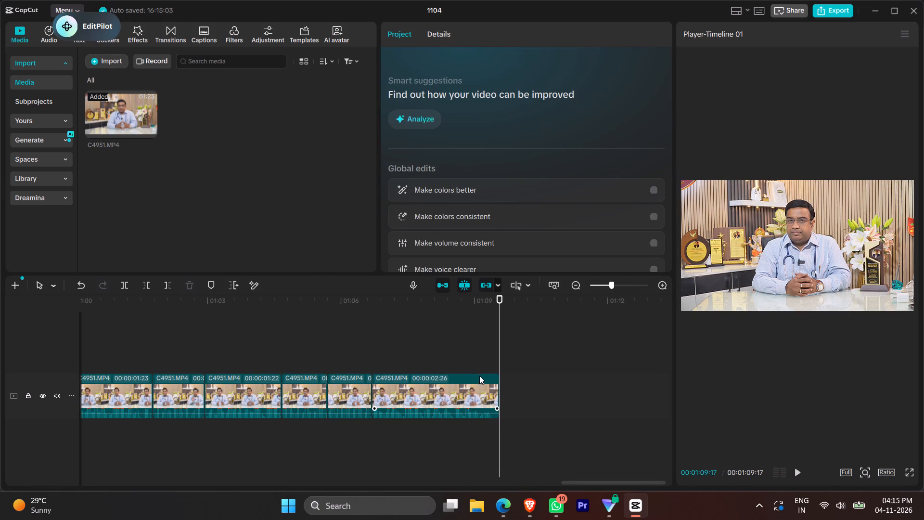
pyautogui.click(487, 378)
pyautogui.click(500, 382)
# Play back the ending and add a long audio fade-out spanning most of the last clip.
pyautogui.click(435, 346)
pyautogui.press('space')
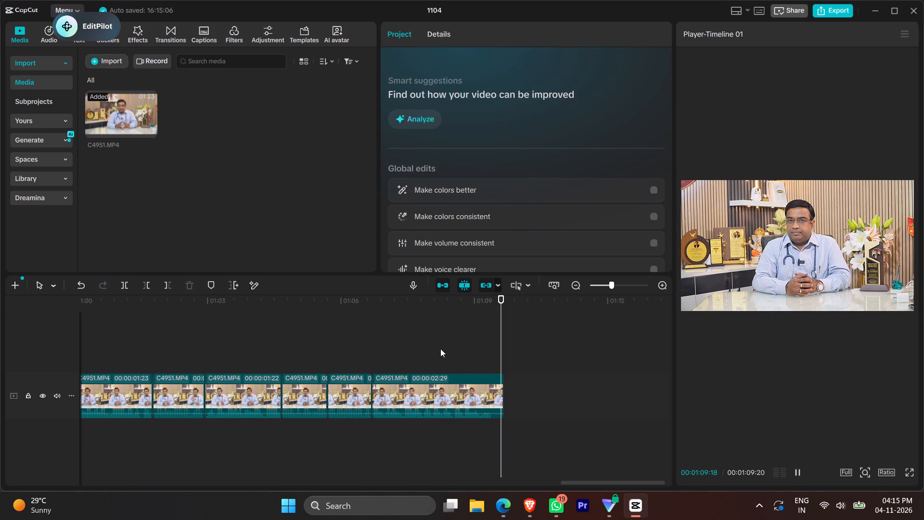
pyautogui.click(420, 347)
pyautogui.press('space')
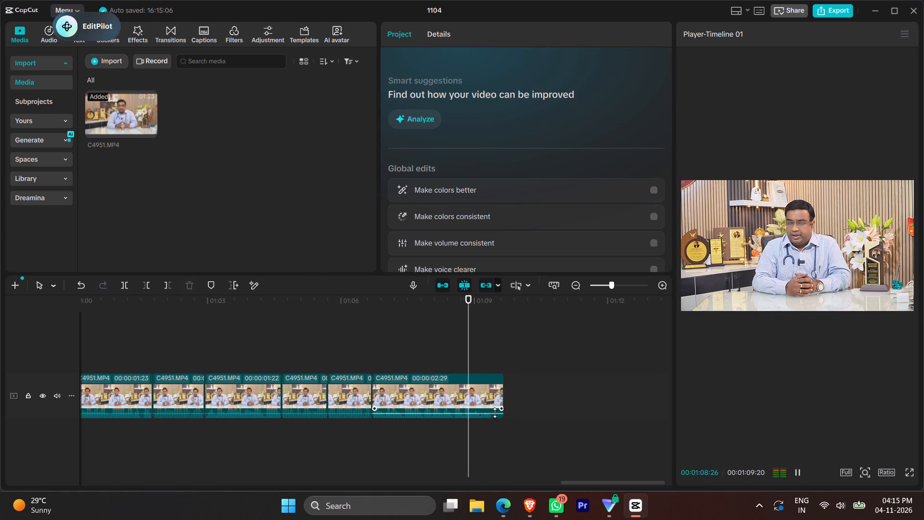
pyautogui.press('space')
pyautogui.moveTo(501, 409); pyautogui.dragTo(384, 380)
# Play back the last clip's audio fade-out to the end and view the whole edited timeline.
pyautogui.click(386, 364)
pyautogui.press('space')
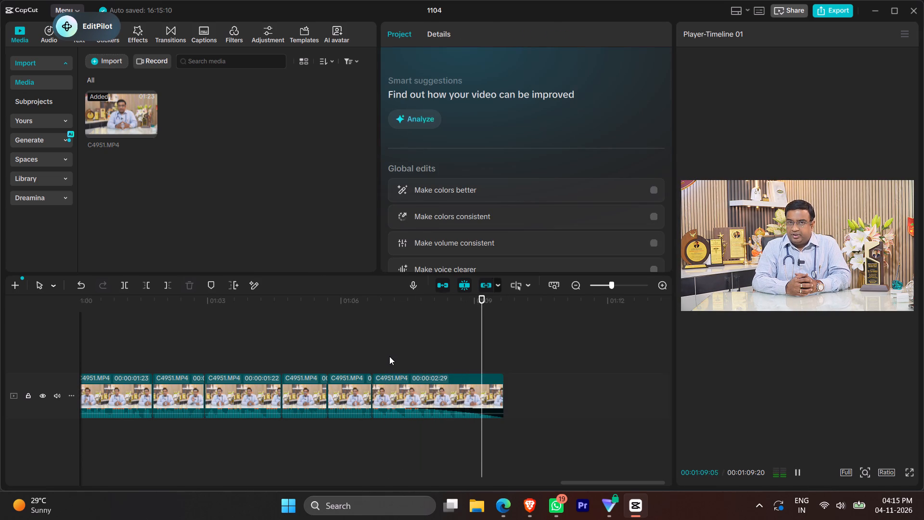
pyautogui.scroll(-5, 507, 365)
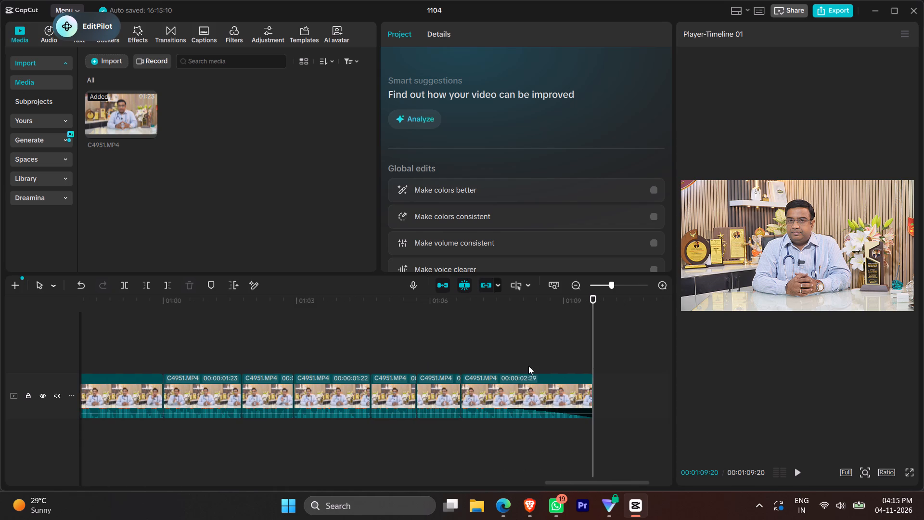
pyautogui.scroll(-20, 528, 366)
pyautogui.scroll(-3, 528, 366)
pyautogui.press('0')
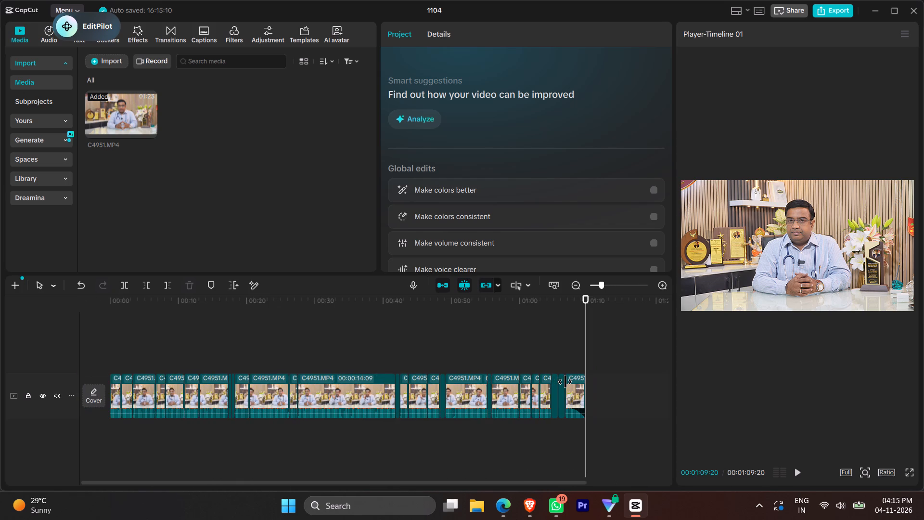
pyautogui.keyDown('ctrl'); pyautogui.scroll(11, 565, 382); pyautogui.keyUp('ctrl')
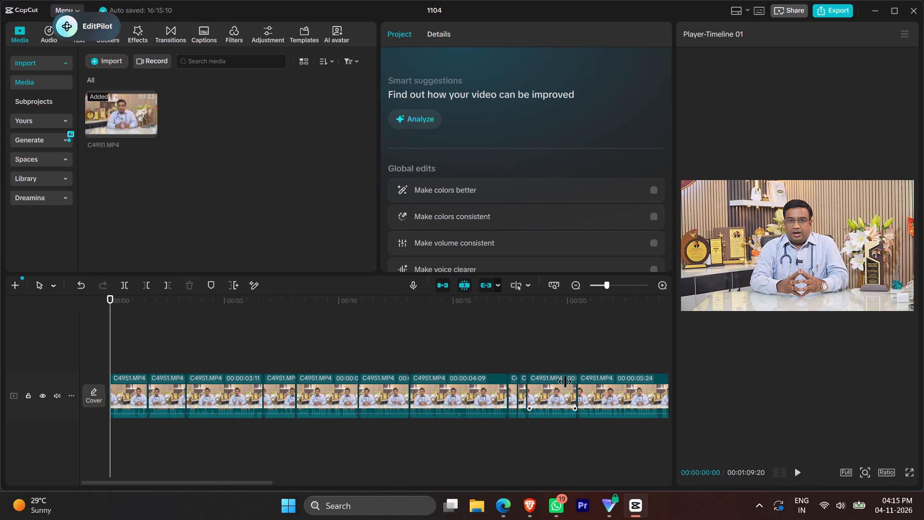
pyautogui.press('space')
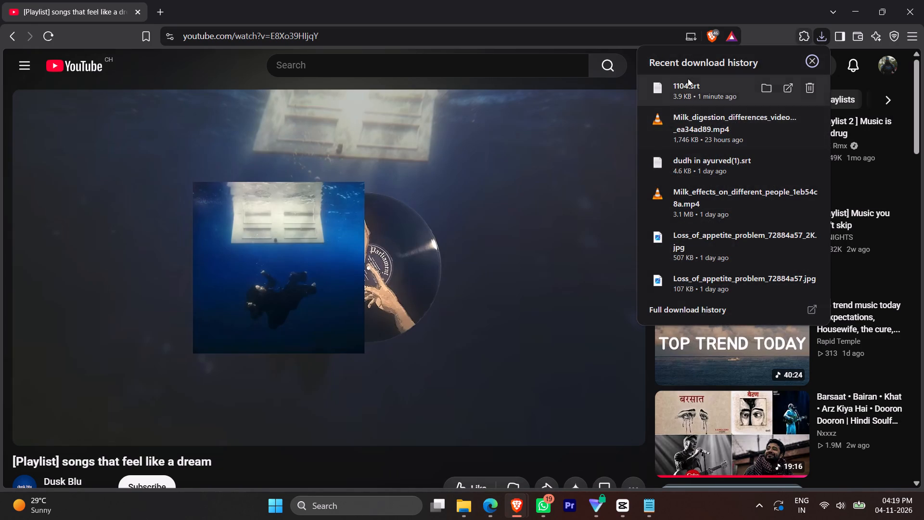
pyautogui.moveTo(692, 90); pyautogui.dragTo(625, 501)
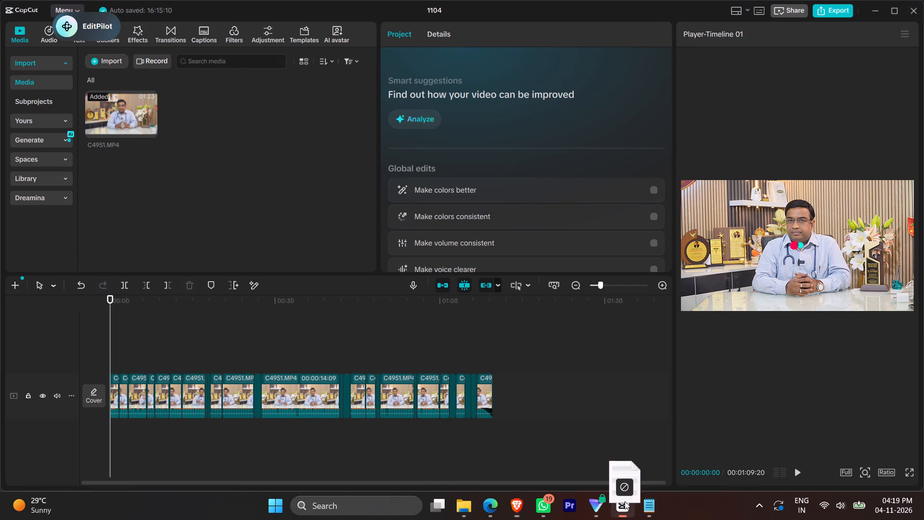
pyautogui.moveTo(625, 501); pyautogui.dragTo(248, 308)
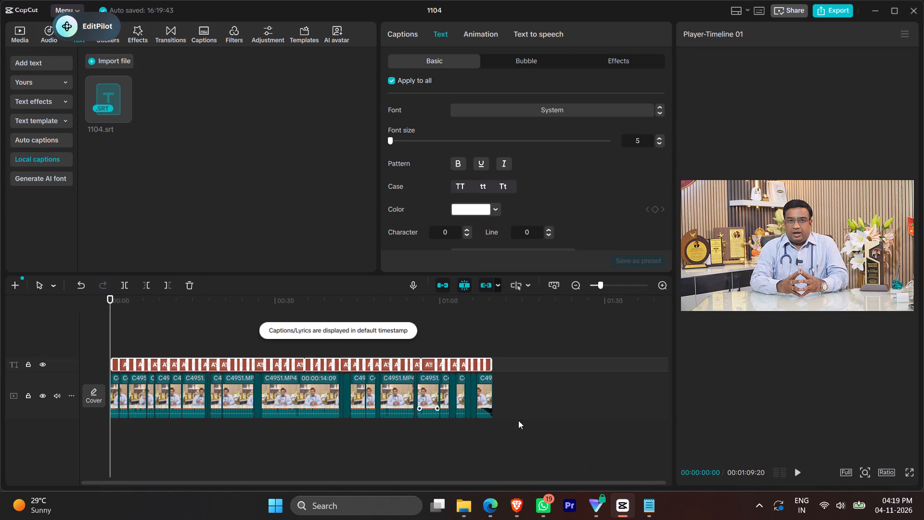
# Stretch the first caption, "Kabz ho ya loose motion,", back to the timeline start and forward to meet the second caption.
pyautogui.keyDown('ctrl'); pyautogui.scroll(9, 233, 398); pyautogui.keyUp('ctrl')
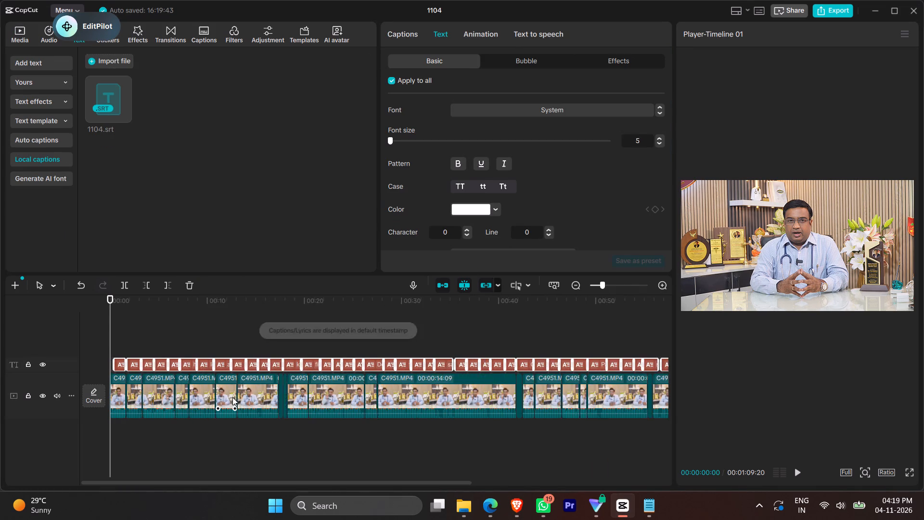
pyautogui.keyDown('ctrl'); pyautogui.scroll(8, 232, 397); pyautogui.keyUp('ctrl')
pyautogui.click(133, 331)
pyautogui.click(121, 359)
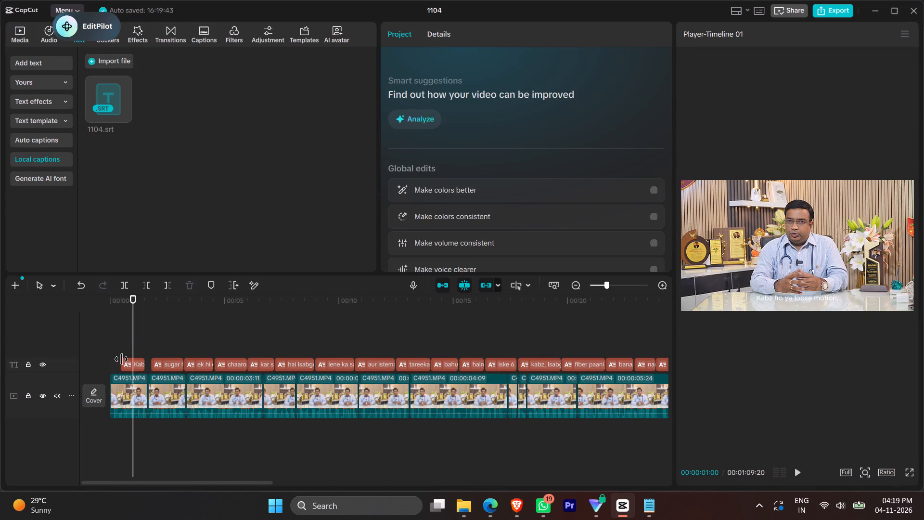
pyautogui.moveTo(117, 363); pyautogui.dragTo(101, 361)
pyautogui.moveTo(144, 362); pyautogui.dragTo(174, 363)
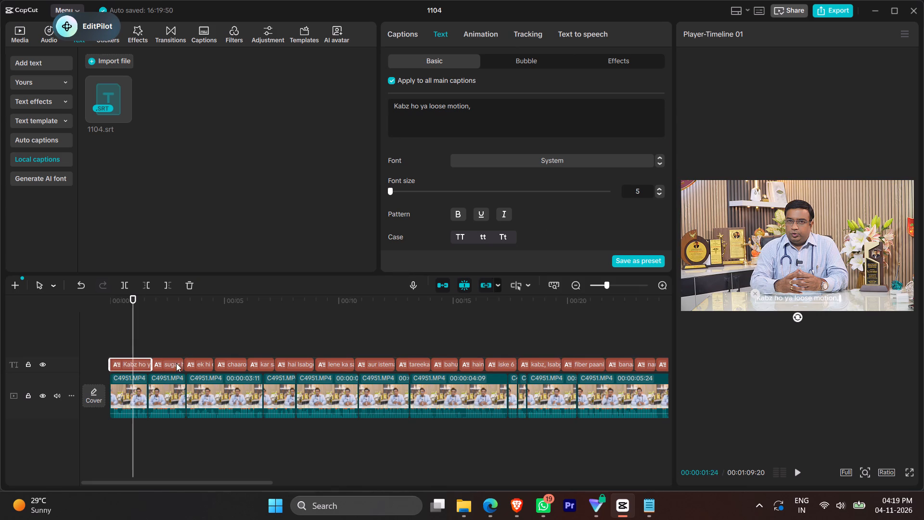
# Extend the ends of the captions from "ek hi cheez in" through "aur istemaal karne ka" wherever a gap precedes the following caption.
pyautogui.click(210, 364)
pyautogui.moveTo(214, 364); pyautogui.dragTo(223, 364)
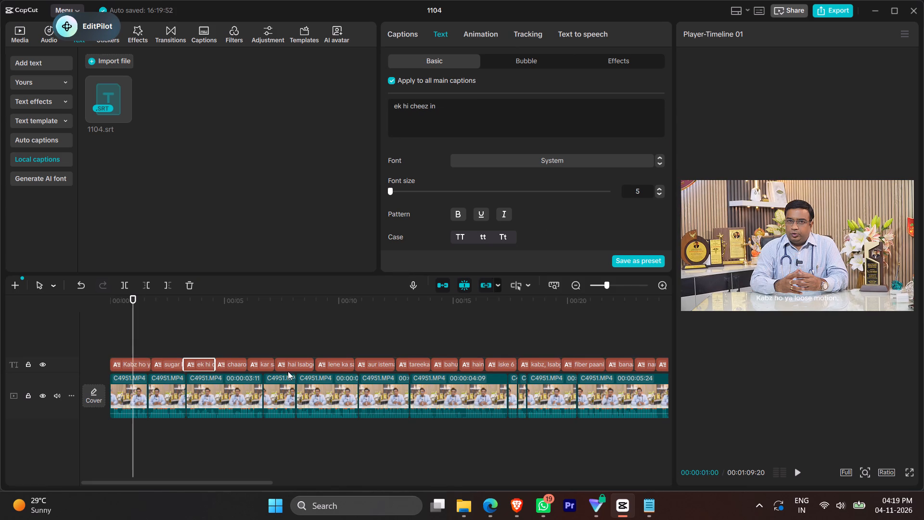
pyautogui.click(257, 363)
pyautogui.moveTo(274, 366); pyautogui.dragTo(282, 365)
pyautogui.click(284, 365)
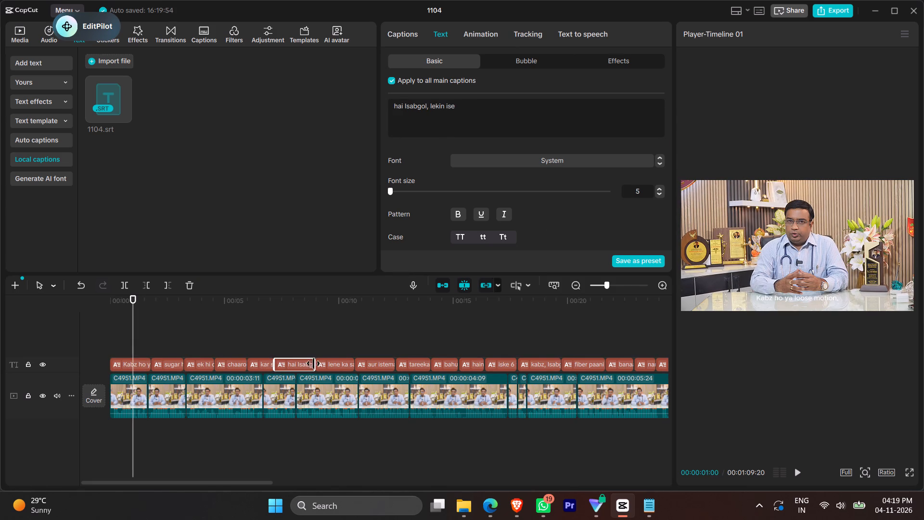
pyautogui.moveTo(314, 364); pyautogui.dragTo(319, 362)
pyautogui.click(389, 359)
pyautogui.moveTo(398, 364); pyautogui.dragTo(406, 365)
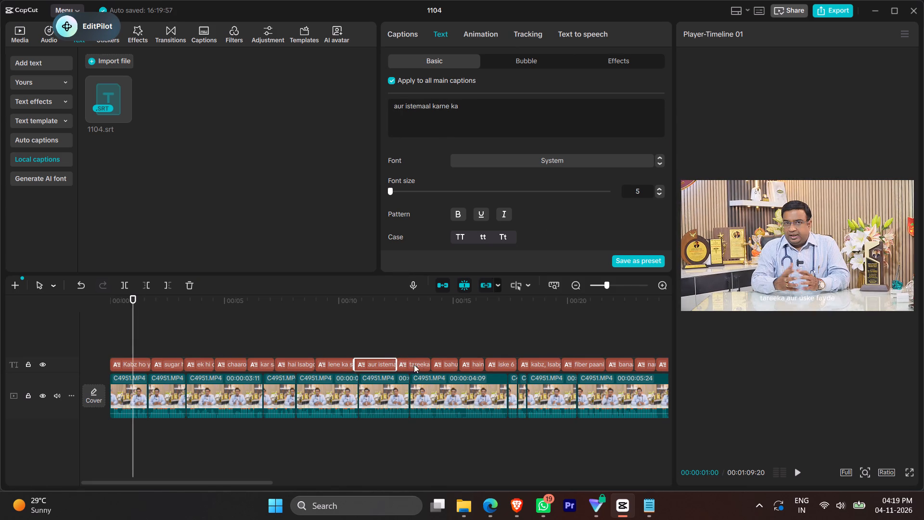
# Close the gaps after the three consecutive captions ending with "iske 6 fayde. Pehla," by extending each to the following caption.
pyautogui.click(451, 363)
pyautogui.moveTo(460, 365); pyautogui.dragTo(469, 365)
pyautogui.click(475, 365)
pyautogui.moveTo(485, 362); pyautogui.dragTo(497, 359)
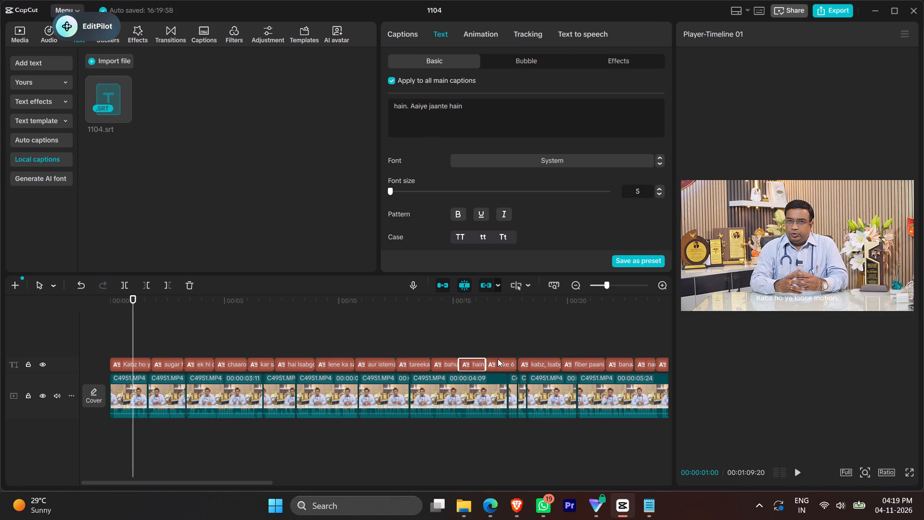
pyautogui.click(502, 360)
pyautogui.moveTo(519, 361); pyautogui.dragTo(535, 362)
# Switch to Brave's YouTube playlist "songs that feel like a dream", resume playback, and skip ahead to the song "Back to Friends".
pyautogui.click(516, 519)
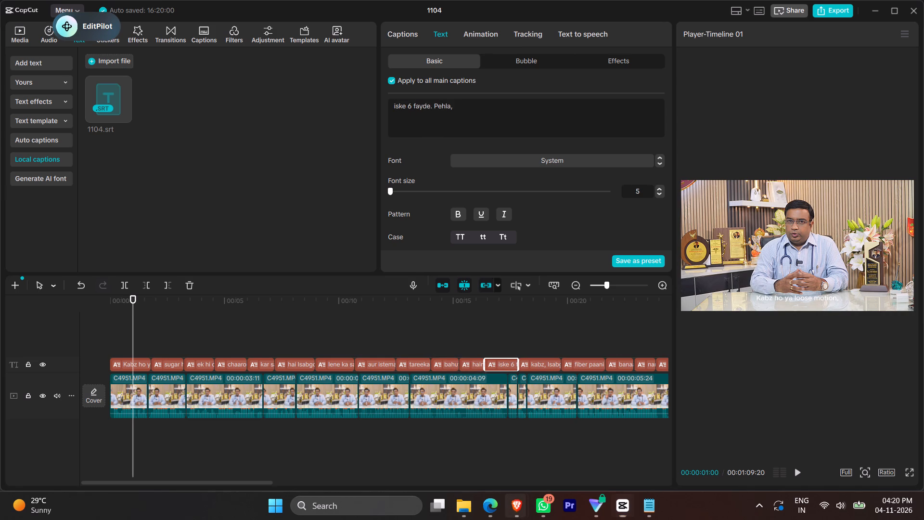
pyautogui.click(451, 442)
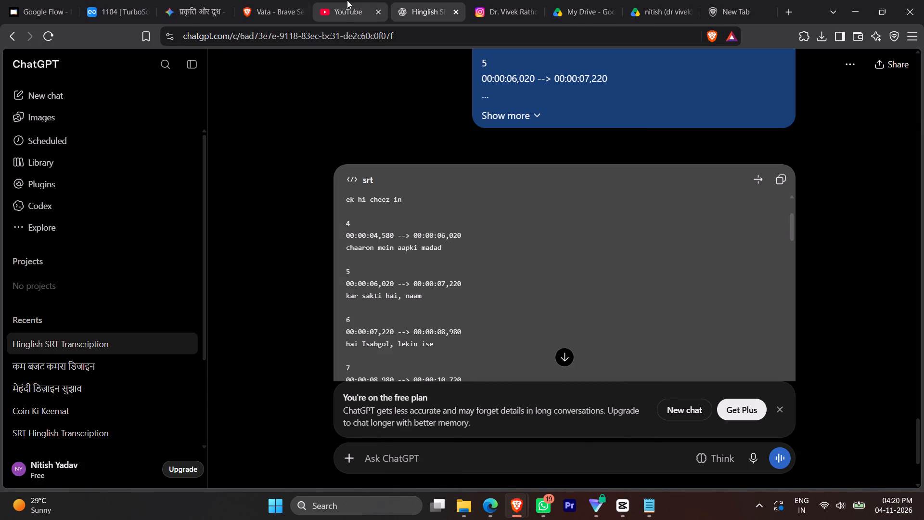
pyautogui.click(347, 0)
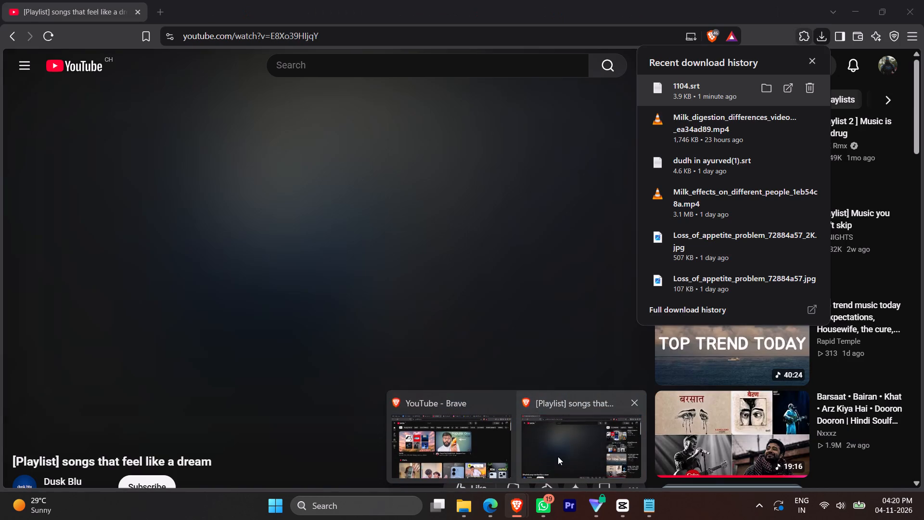
pyautogui.click(558, 456)
pyautogui.click(339, 264)
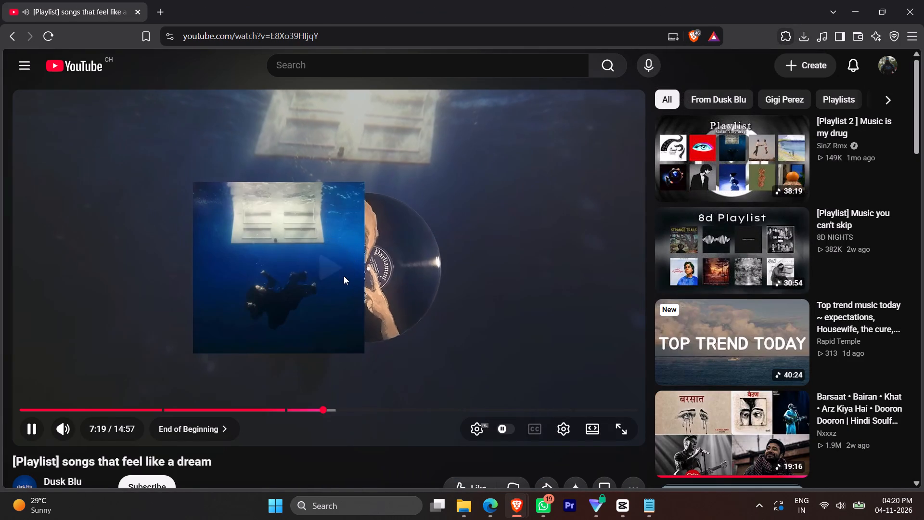
pyautogui.click(347, 406)
pyautogui.click(386, 410)
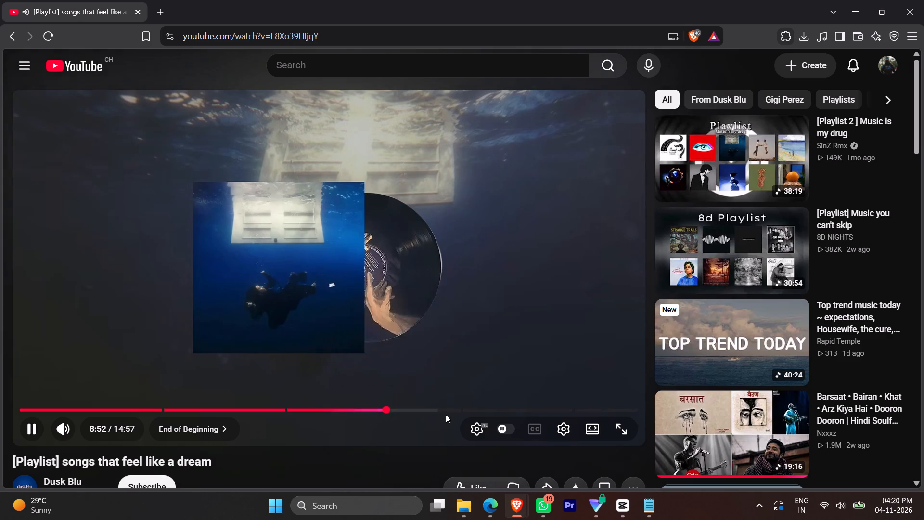
pyautogui.click(464, 412)
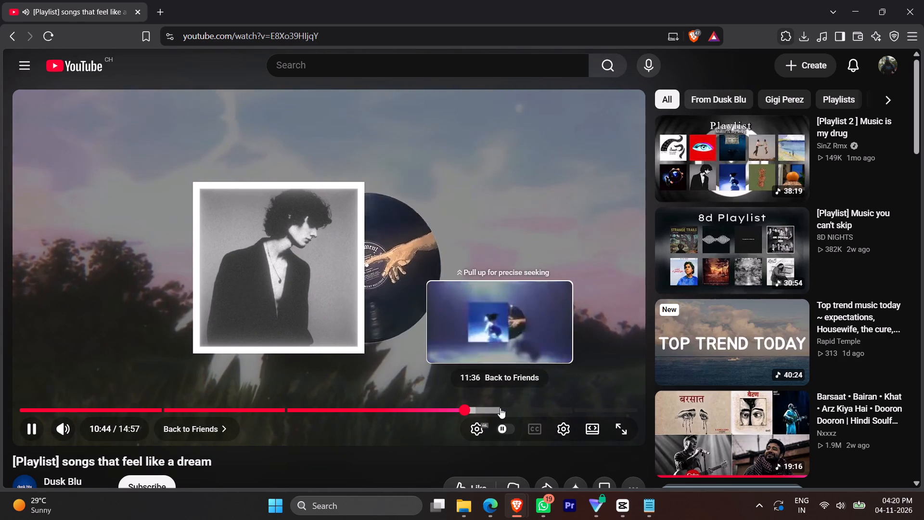
# Play the suggested video "[Playlist 2 ] Music is my drug", browse its suggestions, and skip ahead slightly in it.
pyautogui.click(707, 142)
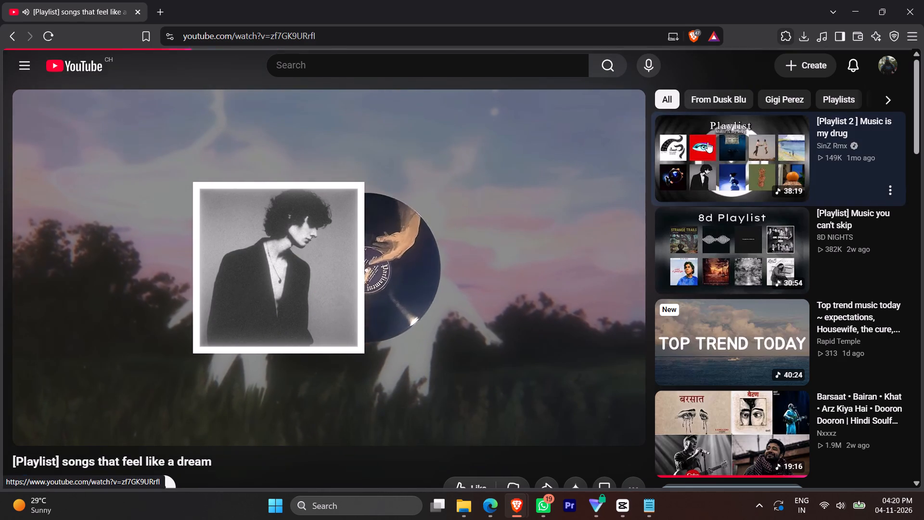
pyautogui.scroll(-4, 711, 235)
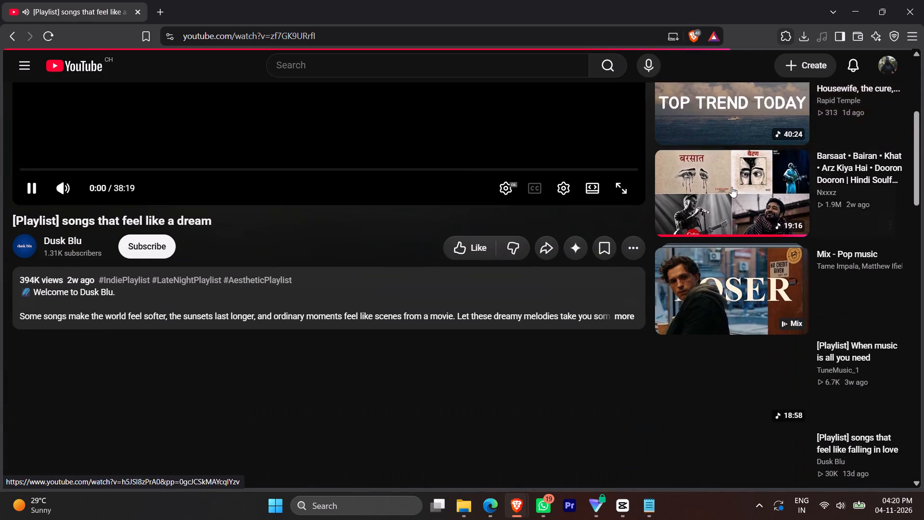
pyautogui.scroll(-1, 731, 187)
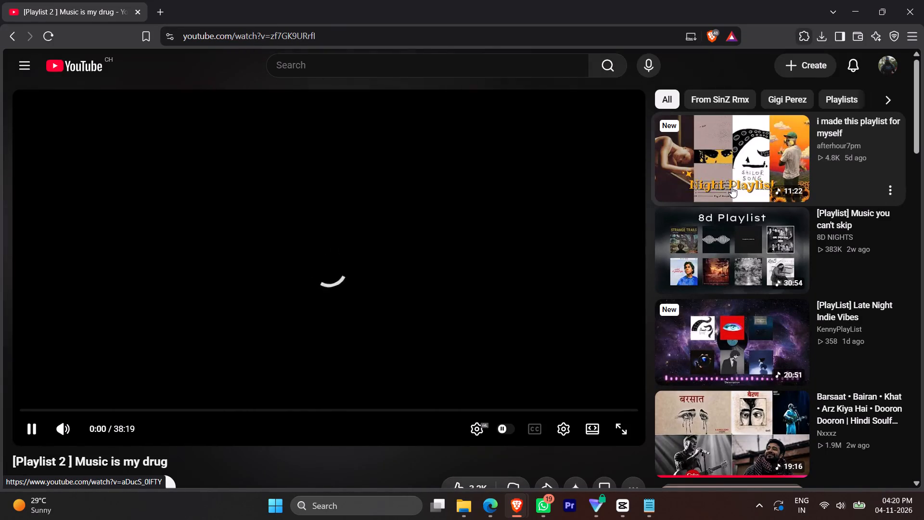
pyautogui.scroll(-6, 731, 190)
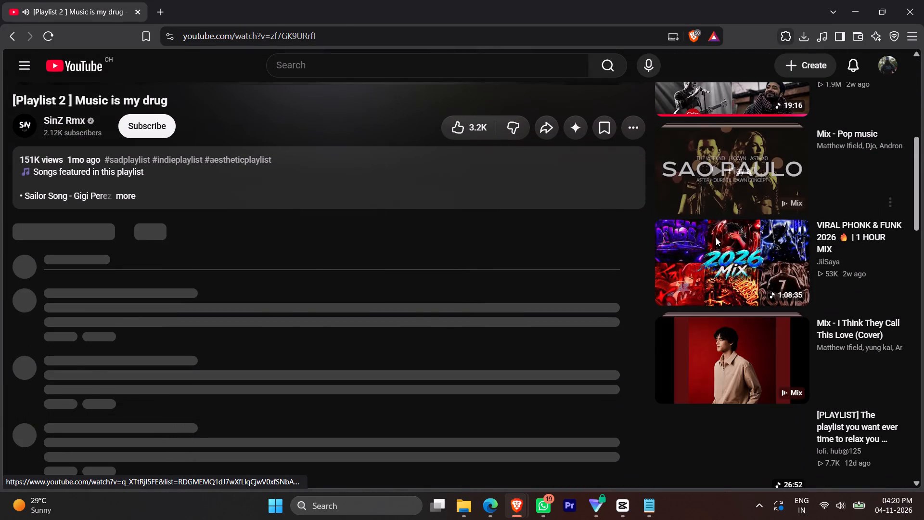
pyautogui.scroll(-4, 707, 373)
pyautogui.scroll(10, 521, 345)
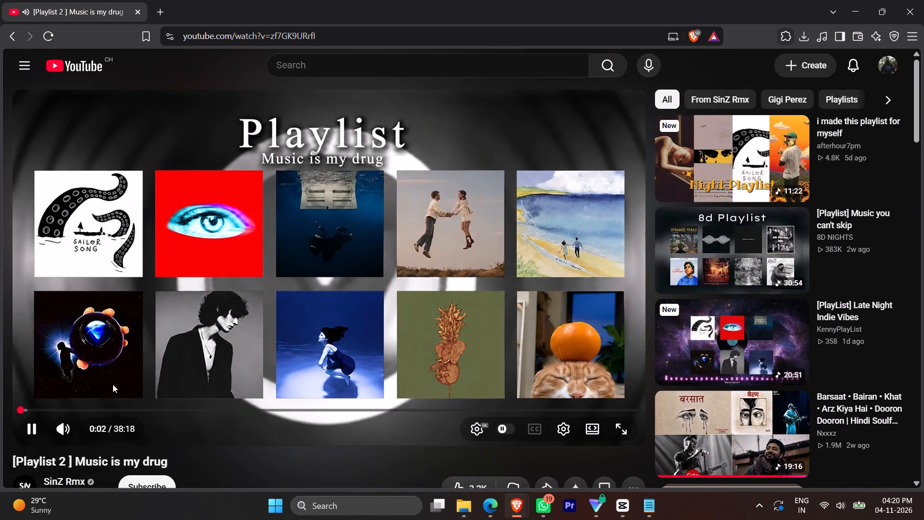
pyautogui.click(41, 410)
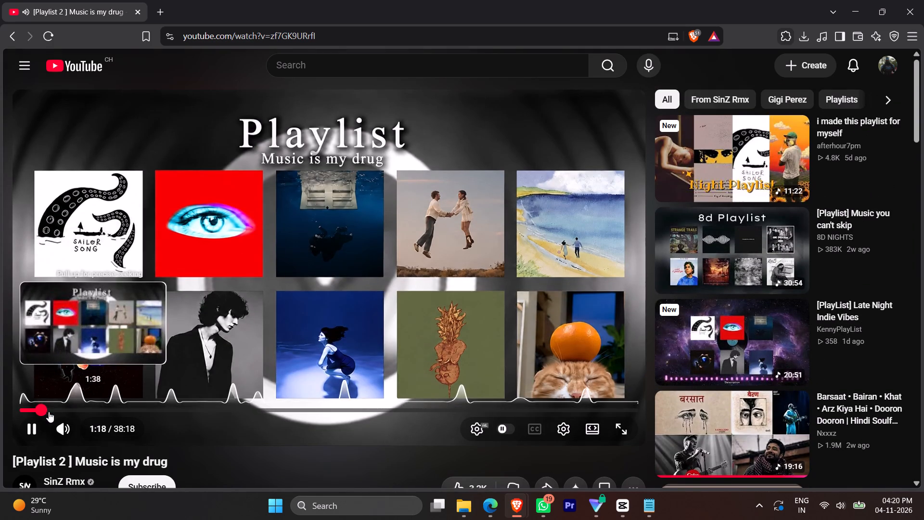
# Return to CapCut and extend caption ends to close gaps from "banaata hai, jisse mal" through "Doosra, loose motion, dahi ke".
pyautogui.click(624, 507)
pyautogui.moveTo(260, 482); pyautogui.dragTo(268, 485)
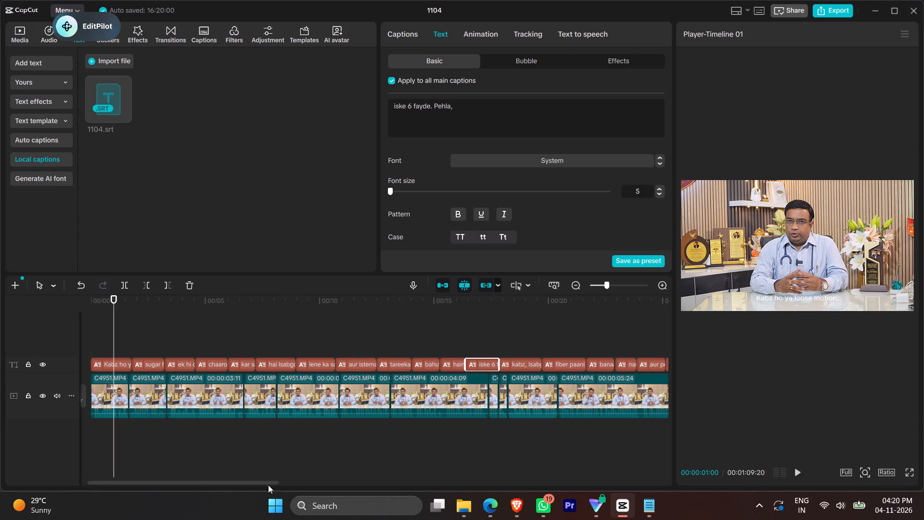
pyautogui.moveTo(268, 485); pyautogui.dragTo(409, 499)
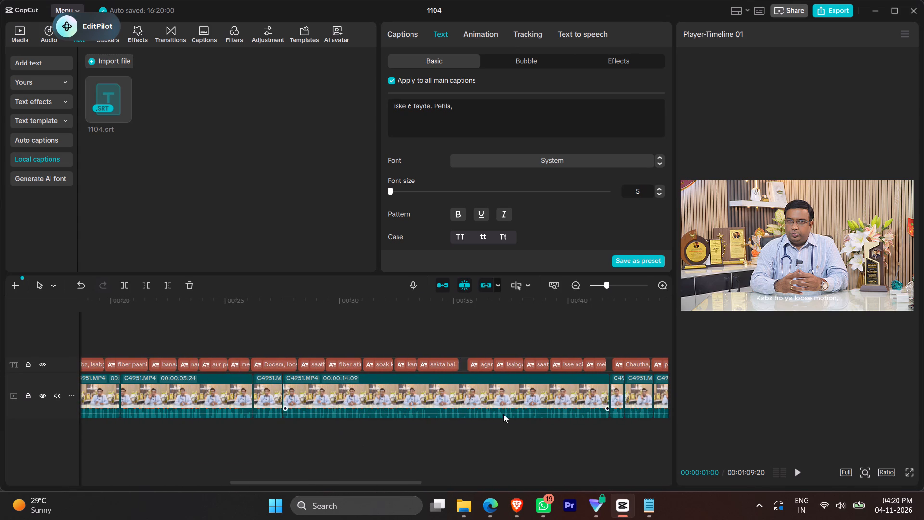
pyautogui.click(166, 349)
pyautogui.click(165, 360)
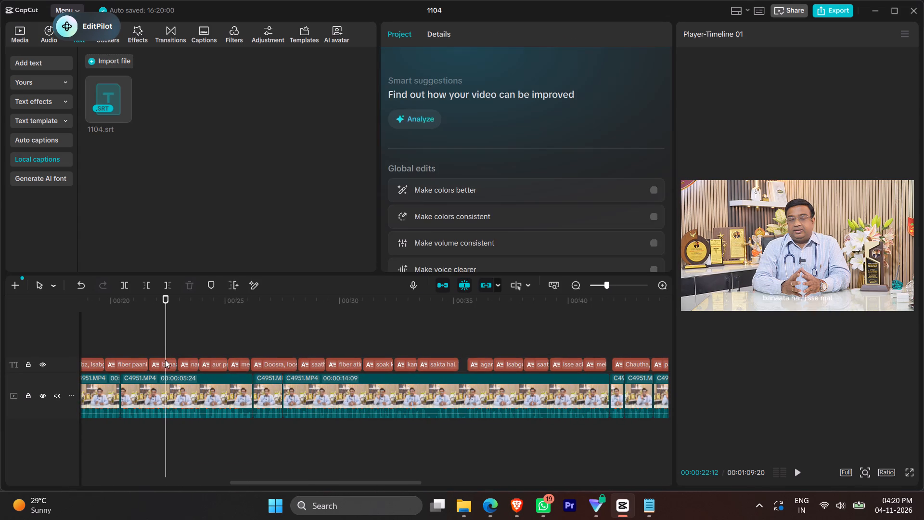
pyautogui.moveTo(177, 370); pyautogui.dragTo(182, 368)
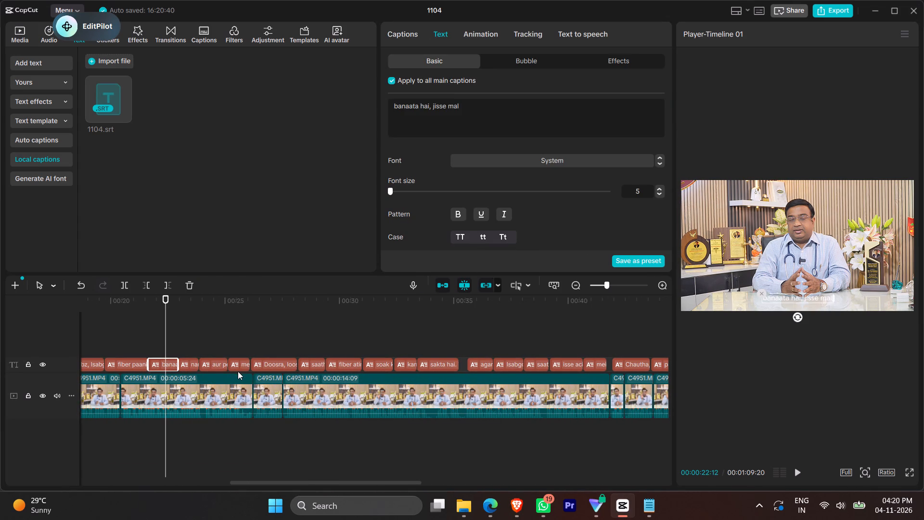
pyautogui.click(240, 367)
pyautogui.moveTo(252, 366); pyautogui.dragTo(263, 368)
pyautogui.click(292, 362)
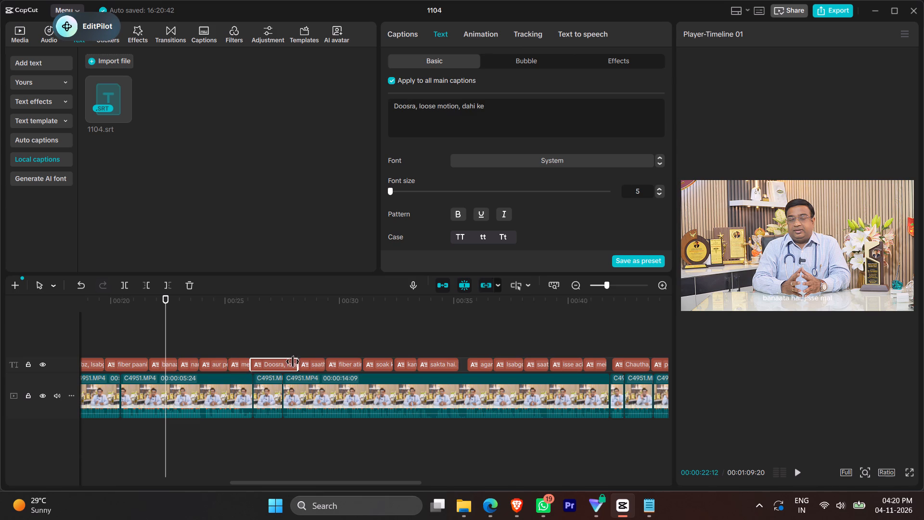
pyautogui.moveTo(298, 364); pyautogui.dragTo(304, 367)
# Extend caption ends to the following captions wherever gaps remain, from "saath lene par iska" through "sakta hai. Teesra, paachan,".
pyautogui.click(319, 364)
pyautogui.click(324, 366)
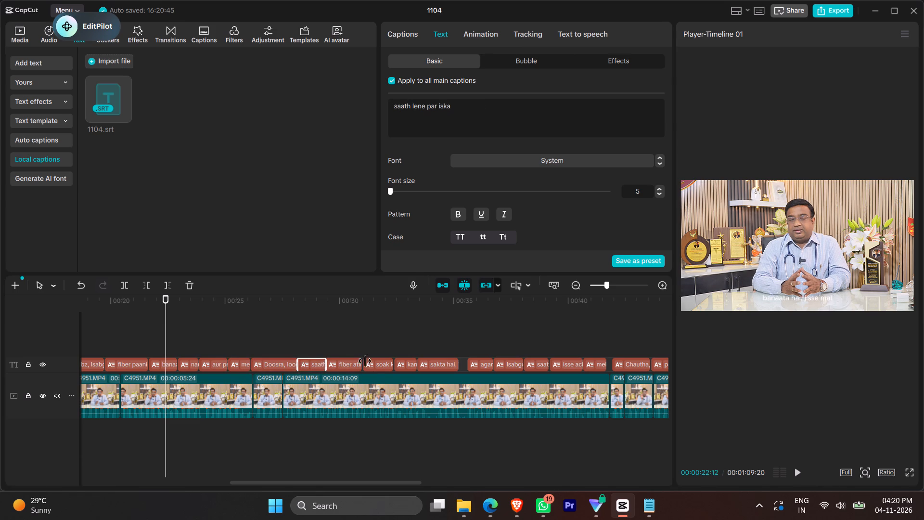
pyautogui.click(355, 365)
pyautogui.moveTo(363, 368); pyautogui.dragTo(371, 370)
pyautogui.click(376, 365)
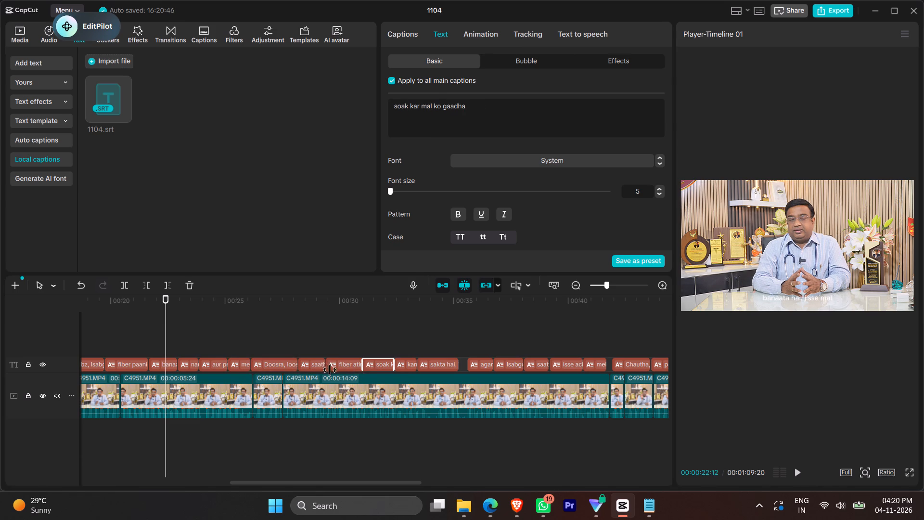
pyautogui.moveTo(394, 366); pyautogui.dragTo(402, 368)
pyautogui.click(435, 363)
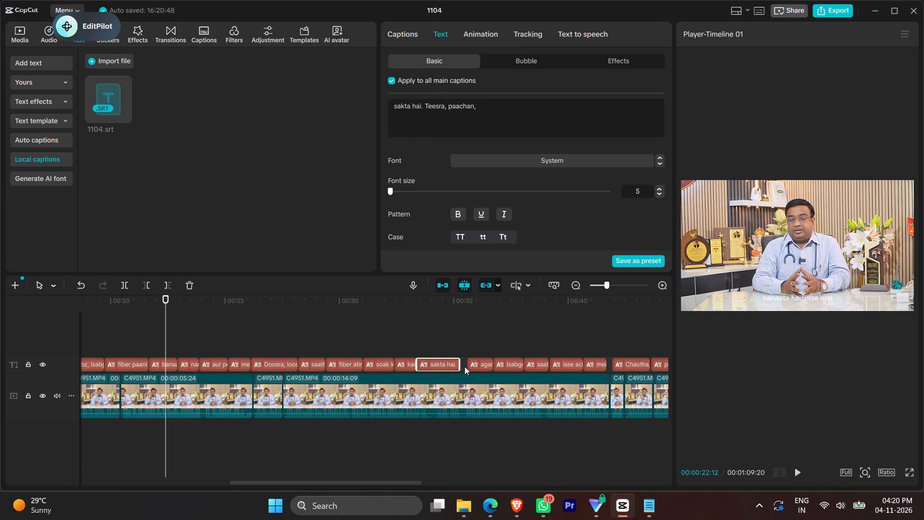
pyautogui.moveTo(458, 365); pyautogui.dragTo(497, 361)
# Extend the captions "saath lete hain, to" and "mein laabh milta hai." to meet the captions that follow them.
pyautogui.click(506, 364)
pyautogui.click(533, 364)
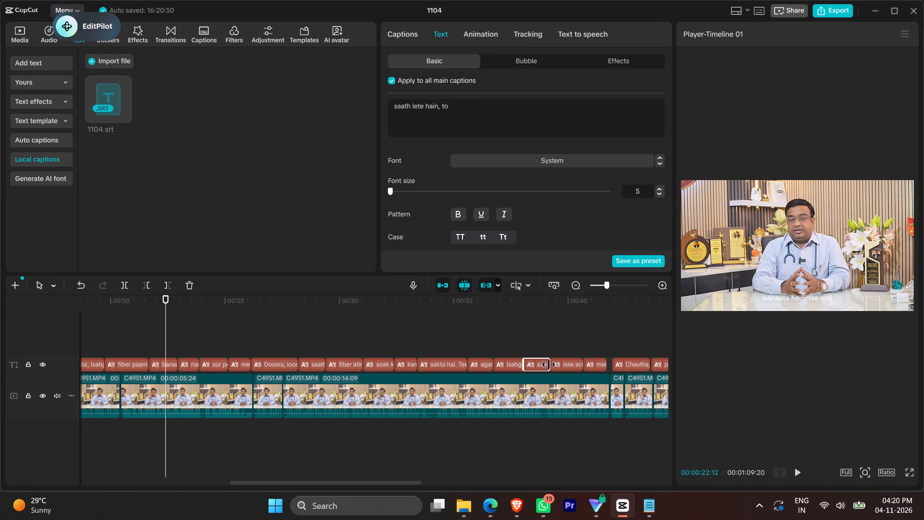
pyautogui.moveTo(549, 365); pyautogui.dragTo(567, 363)
pyautogui.click(568, 362)
pyautogui.click(600, 365)
pyautogui.moveTo(604, 366); pyautogui.dragTo(641, 369)
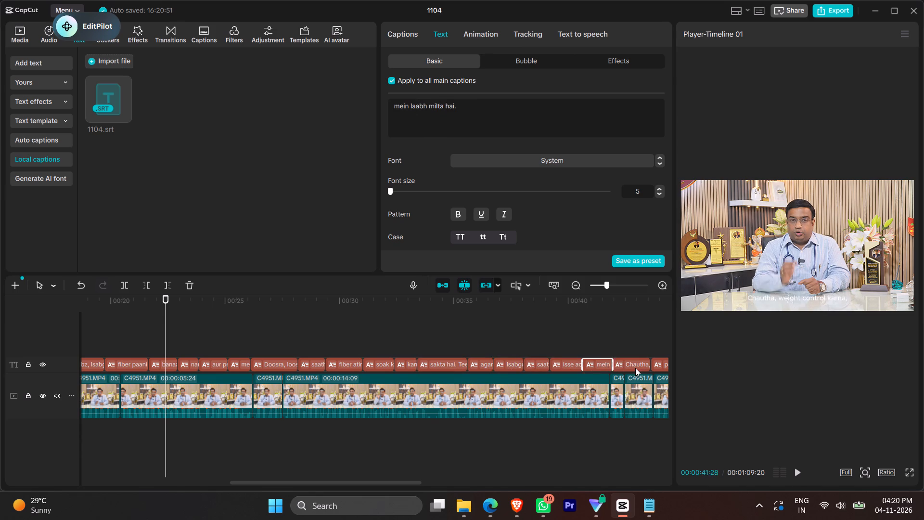
# Extend "Chautha, weight control karna," to its following caption, and extend the caption before "Paanchva, diabetes, bhojan ke" up to that caption.
pyautogui.click(586, 334)
pyautogui.moveTo(586, 334); pyautogui.dragTo(677, 340)
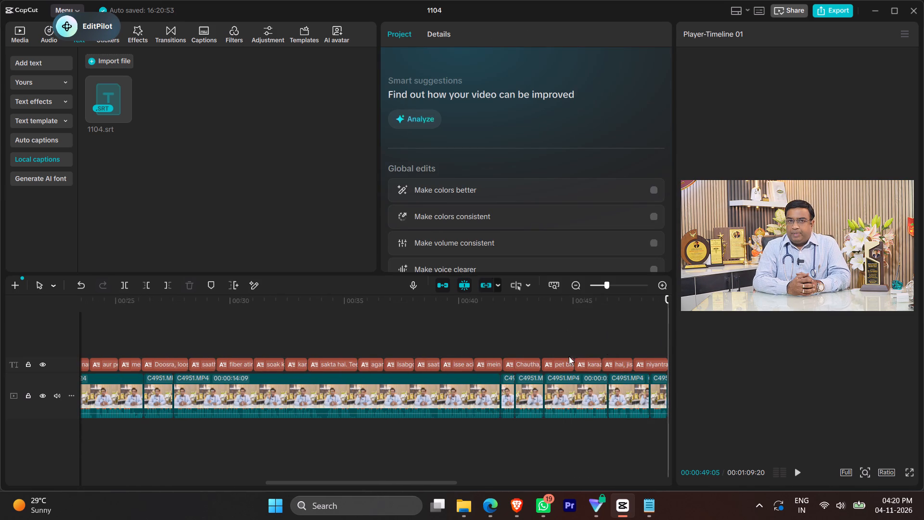
pyautogui.click(524, 359)
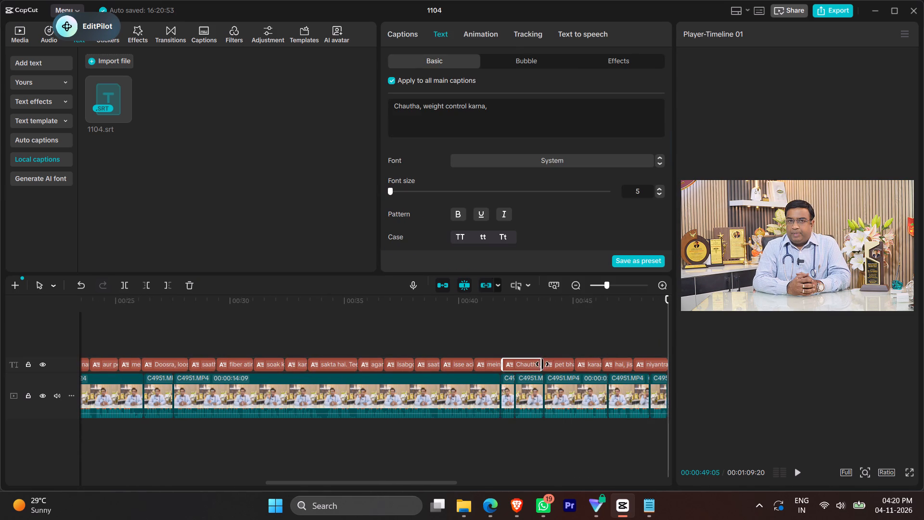
pyautogui.moveTo(542, 364); pyautogui.dragTo(549, 365)
pyautogui.click(590, 340)
pyautogui.moveTo(588, 339); pyautogui.dragTo(641, 329)
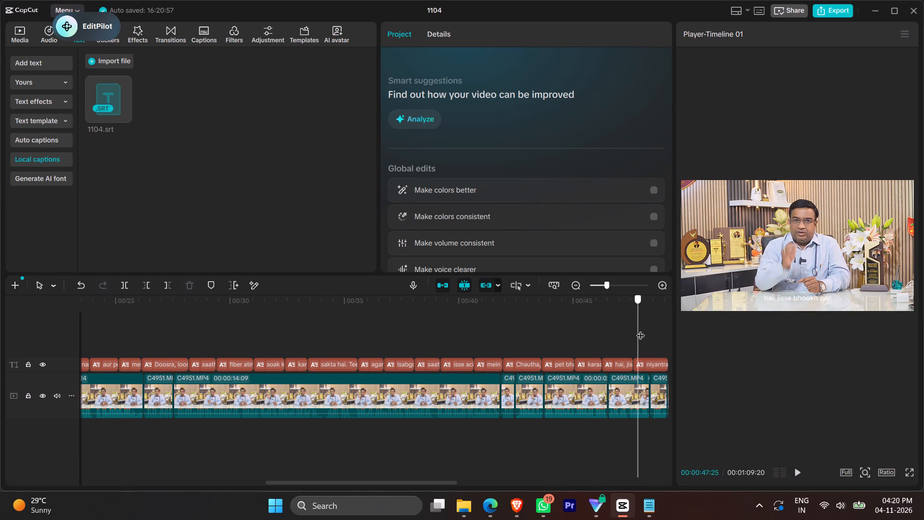
pyautogui.moveTo(641, 329); pyautogui.dragTo(660, 321)
pyautogui.click(431, 361)
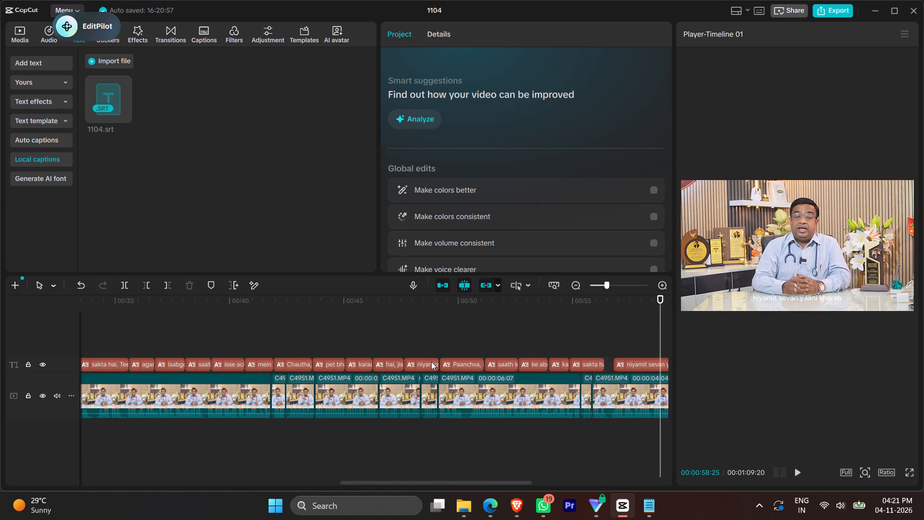
pyautogui.moveTo(440, 364); pyautogui.dragTo(456, 367)
# Close the remaining caption gaps from "Paanchva, diabetes, bhojan ke" through "sakta hai. Chhatha, cholesterol," by extending caption ends.
pyautogui.click(465, 366)
pyautogui.moveTo(484, 364); pyautogui.dragTo(501, 364)
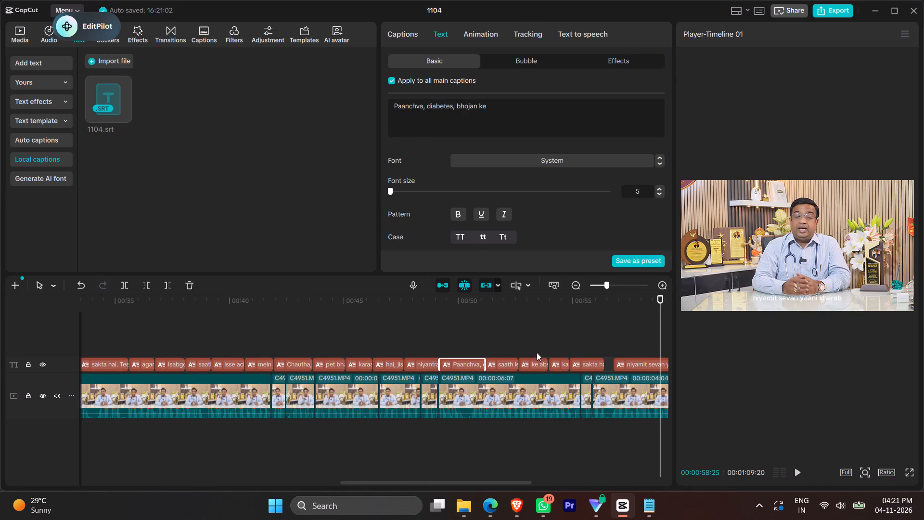
pyautogui.click(537, 364)
pyautogui.moveTo(550, 365); pyautogui.dragTo(564, 364)
pyautogui.click(595, 367)
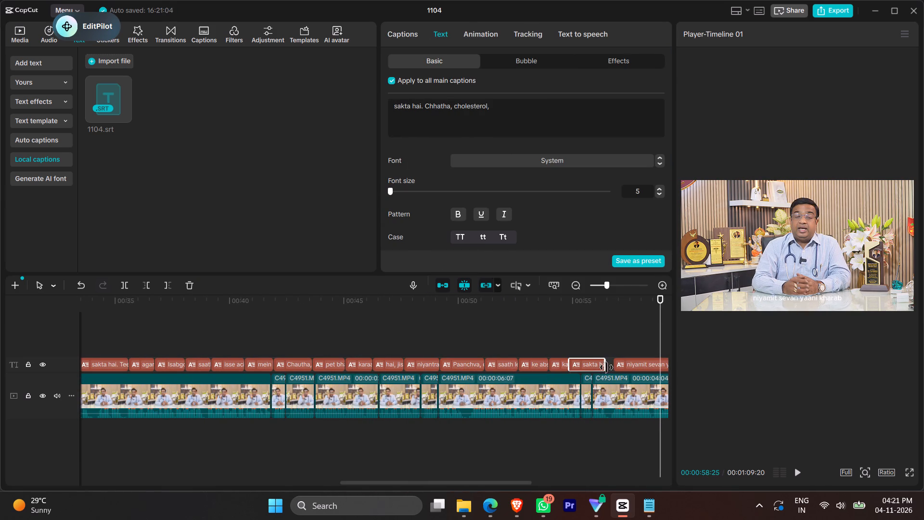
pyautogui.moveTo(606, 367); pyautogui.dragTo(658, 364)
# Extend caption ends to close the gaps from "sahayak ho sakta hai." through "kam do ghante ke".
pyautogui.moveTo(660, 346); pyautogui.dragTo(681, 349)
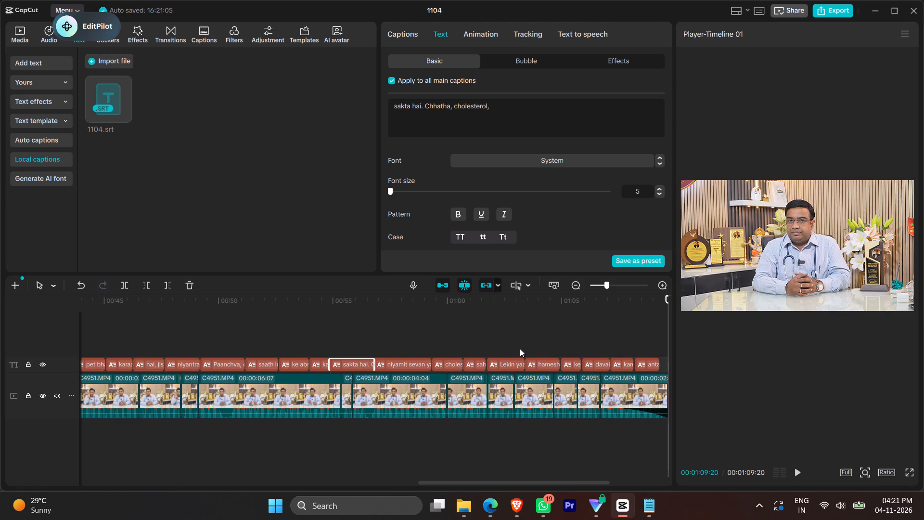
pyautogui.click(549, 365)
pyautogui.click(478, 360)
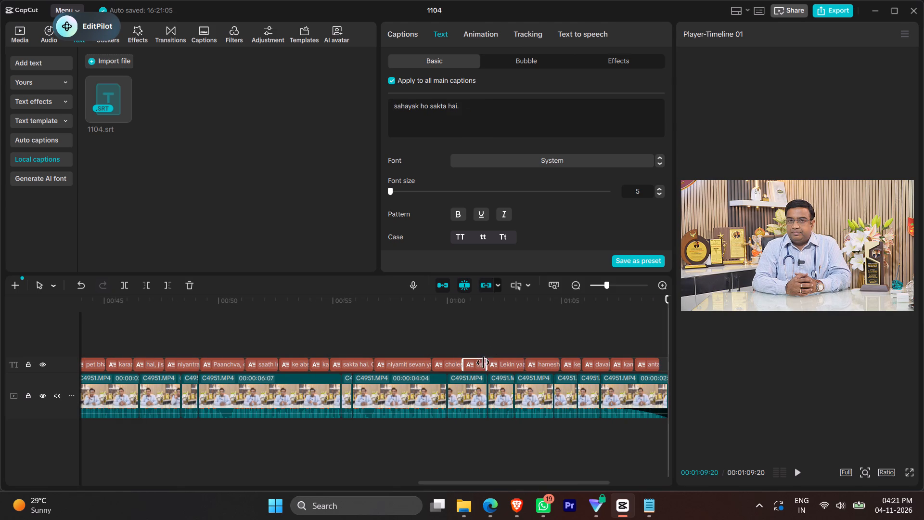
pyautogui.moveTo(487, 364); pyautogui.dragTo(496, 367)
pyautogui.click(533, 362)
pyautogui.moveTo(563, 364); pyautogui.dragTo(579, 365)
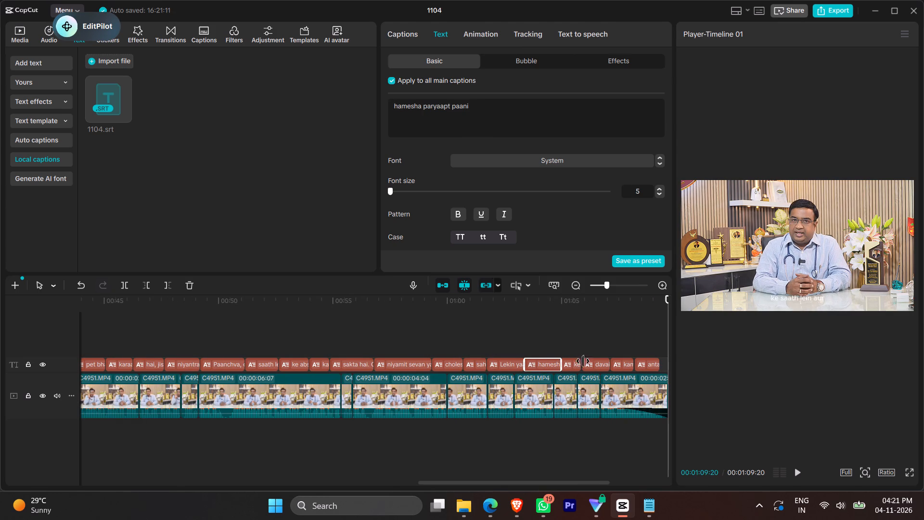
pyautogui.click(570, 361)
pyautogui.moveTo(582, 363); pyautogui.dragTo(605, 364)
pyautogui.click(624, 364)
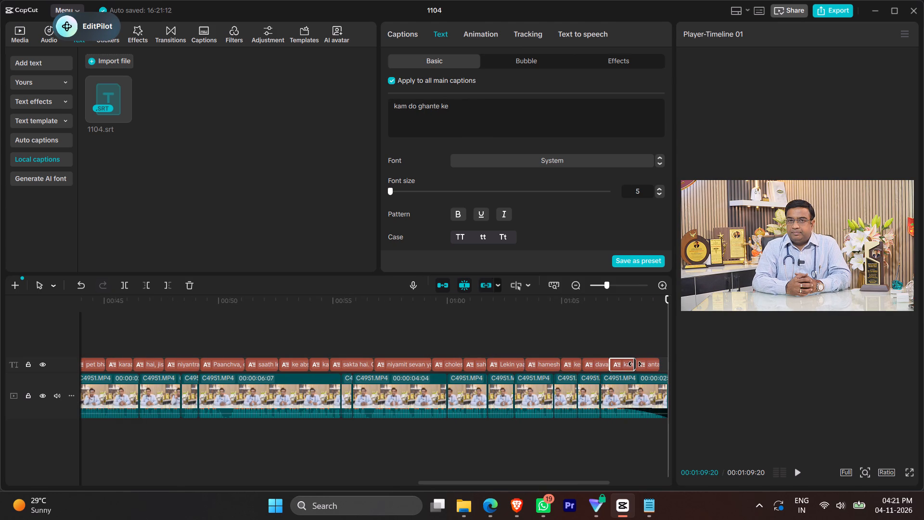
pyautogui.moveTo(635, 364); pyautogui.dragTo(649, 365)
# Extend the last caption, "antar par lijiye.", so that it ends together with the final video clip.
pyautogui.click(622, 328)
pyautogui.moveTo(621, 337); pyautogui.dragTo(704, 345)
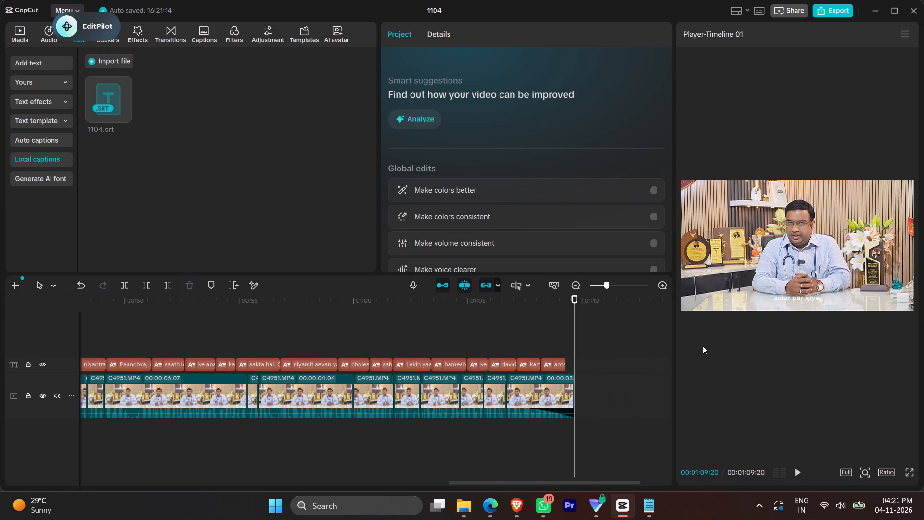
pyautogui.click(559, 357)
pyautogui.click(567, 362)
pyautogui.click(560, 362)
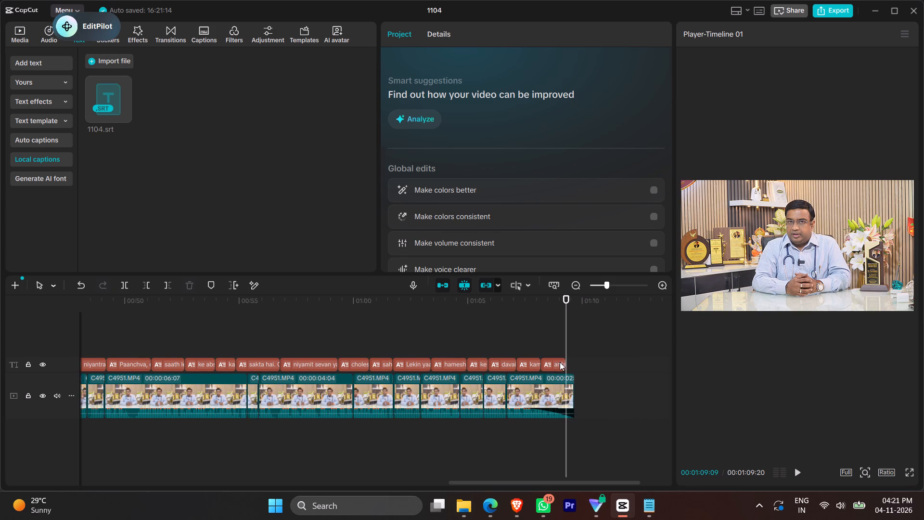
pyautogui.moveTo(566, 364); pyautogui.dragTo(587, 371)
pyautogui.moveTo(588, 370); pyautogui.dragTo(580, 373)
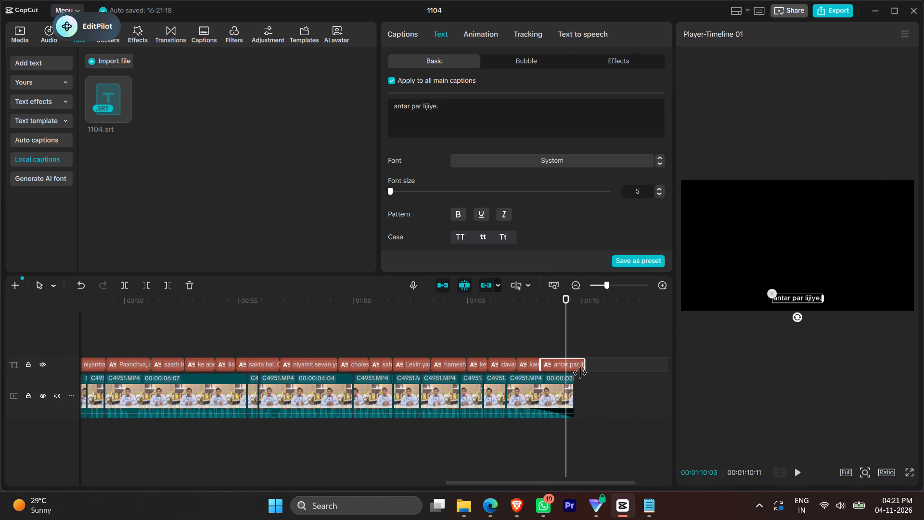
pyautogui.moveTo(580, 373); pyautogui.dragTo(570, 372)
# Return to the start of the timeline and set the first video clip's scale to 159%.
pyautogui.click(579, 349)
pyautogui.write('0')
pyautogui.press('space')
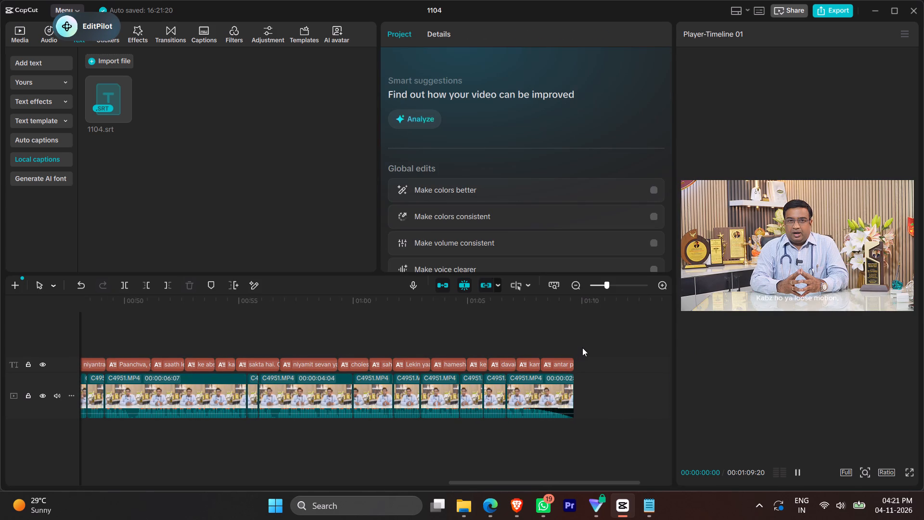
pyautogui.press('space')
pyautogui.click(752, 240)
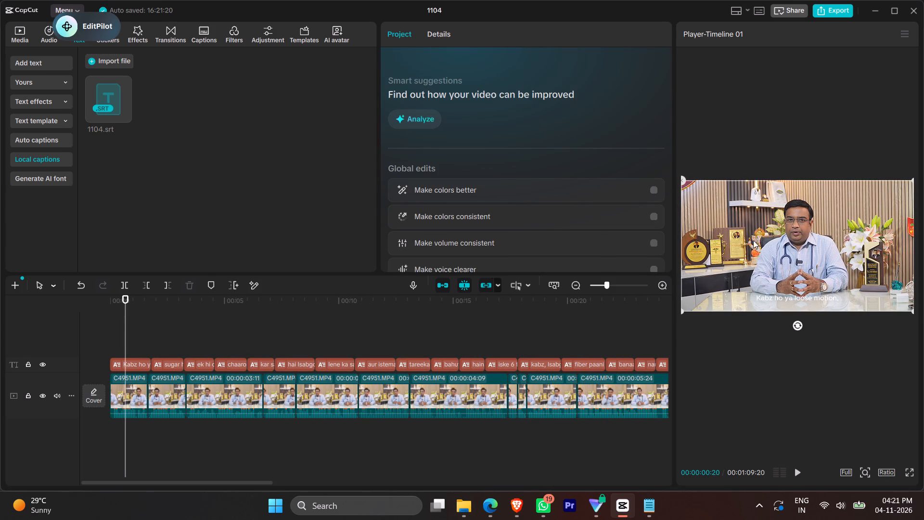
pyautogui.click(632, 127)
pyautogui.click(628, 125)
pyautogui.doubleClick(620, 125)
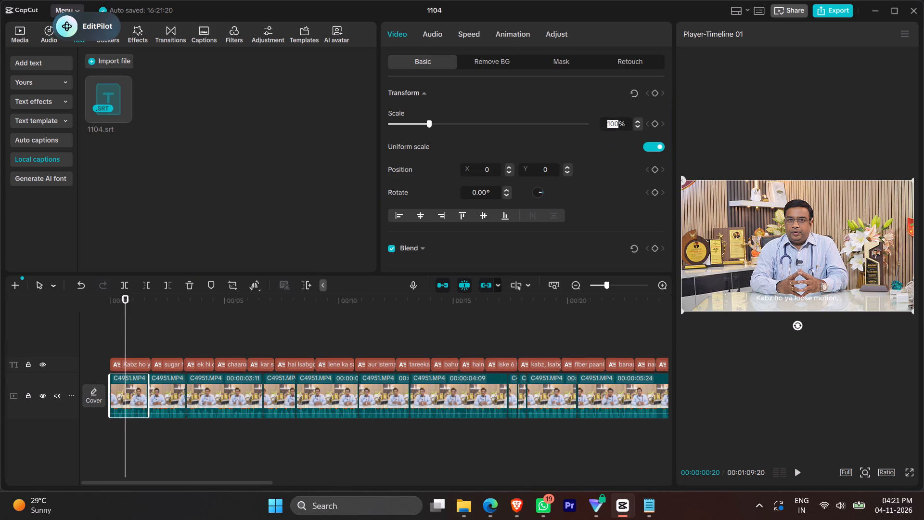
pyautogui.write('159')
pyautogui.press('Return')
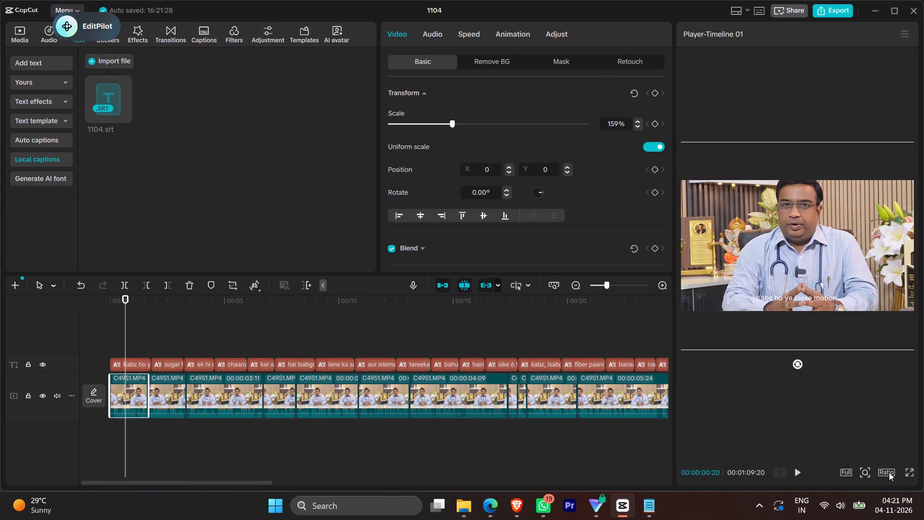
# Change the project's aspect ratio to 9:16.
pyautogui.click(888, 473)
pyautogui.click(849, 426)
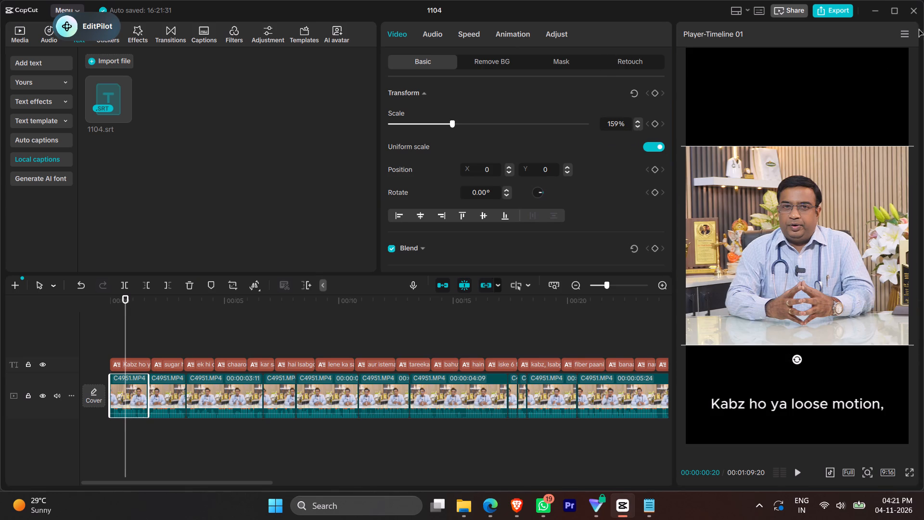
# Add a horizontal guide across the middle of the preview and lock the guides.
pyautogui.click(907, 34)
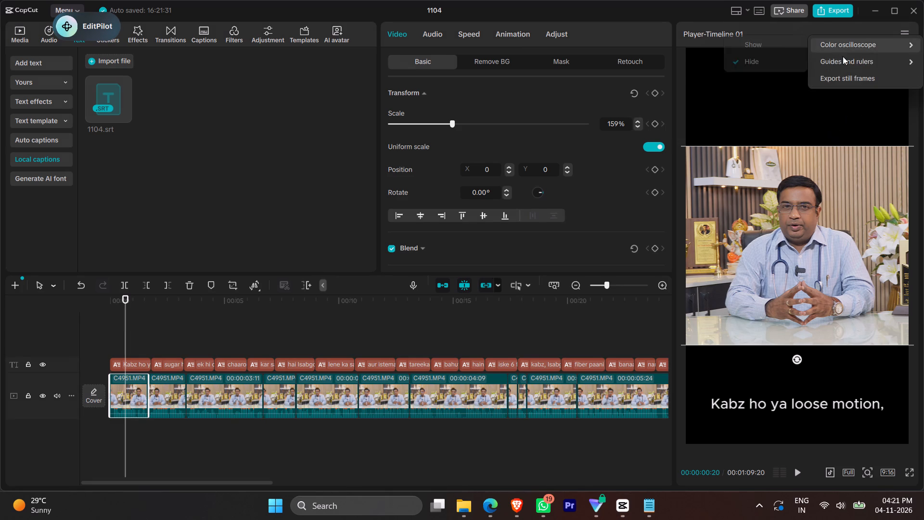
pyautogui.click(742, 61)
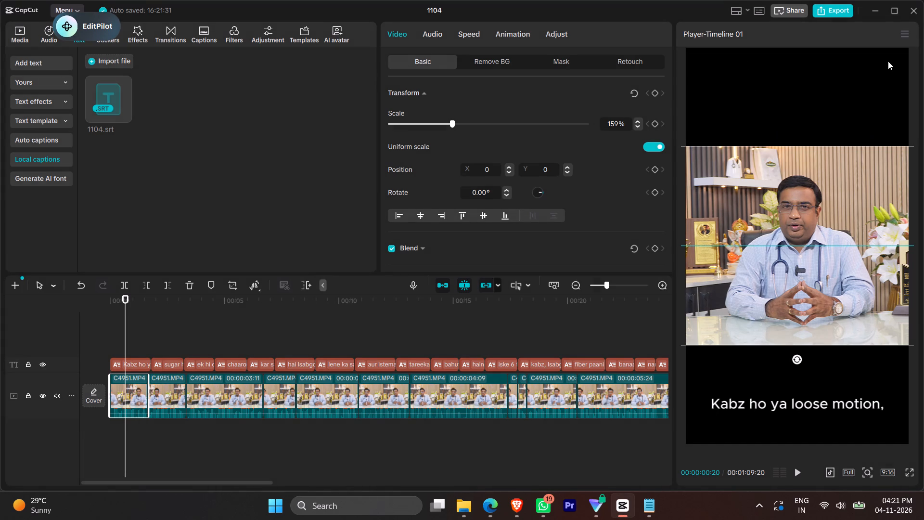
pyautogui.click(903, 36)
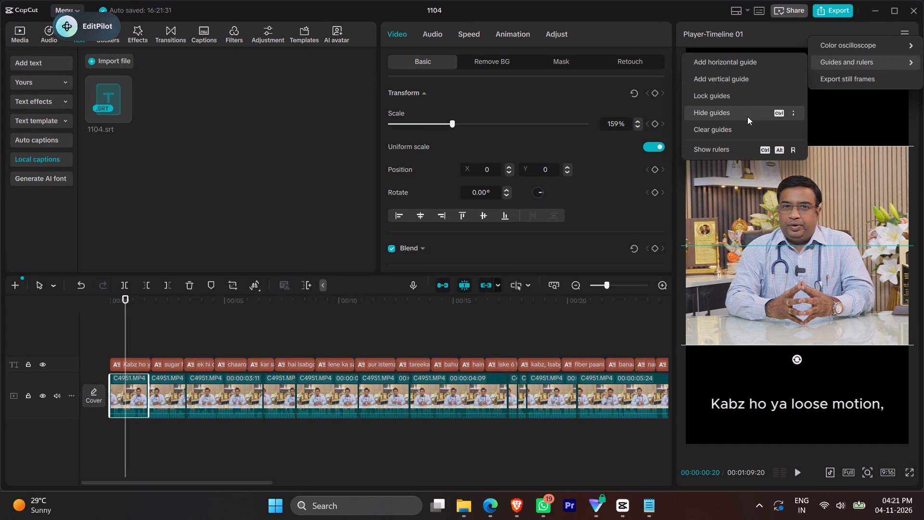
pyautogui.click(739, 97)
# Move the first clip into the upper half of the vertical frame, centred horizontally with its lower edge on the guide.
pyautogui.moveTo(783, 182); pyautogui.dragTo(776, 85)
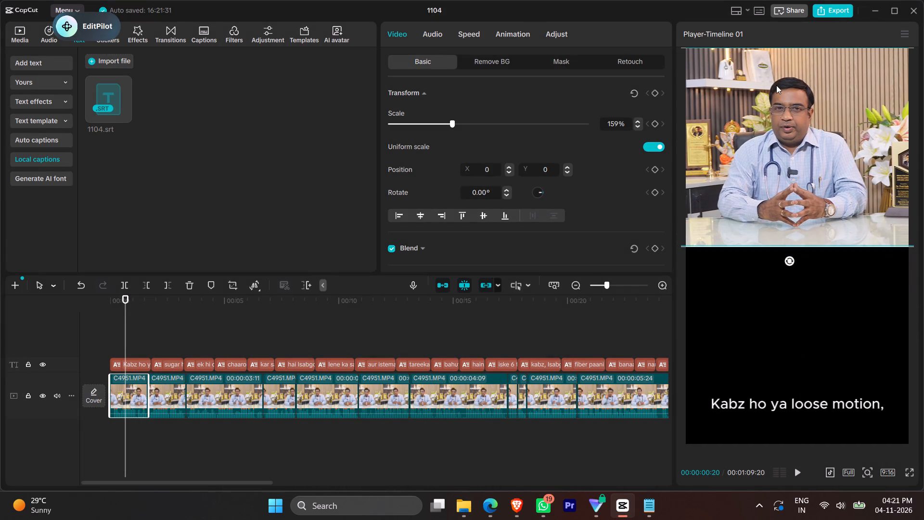
pyautogui.moveTo(776, 85); pyautogui.dragTo(783, 81)
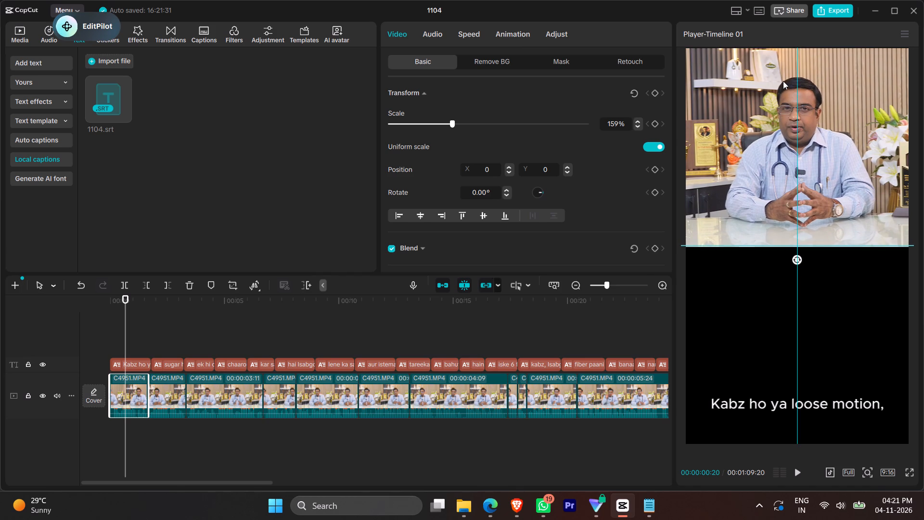
pyautogui.moveTo(783, 81); pyautogui.dragTo(779, 81)
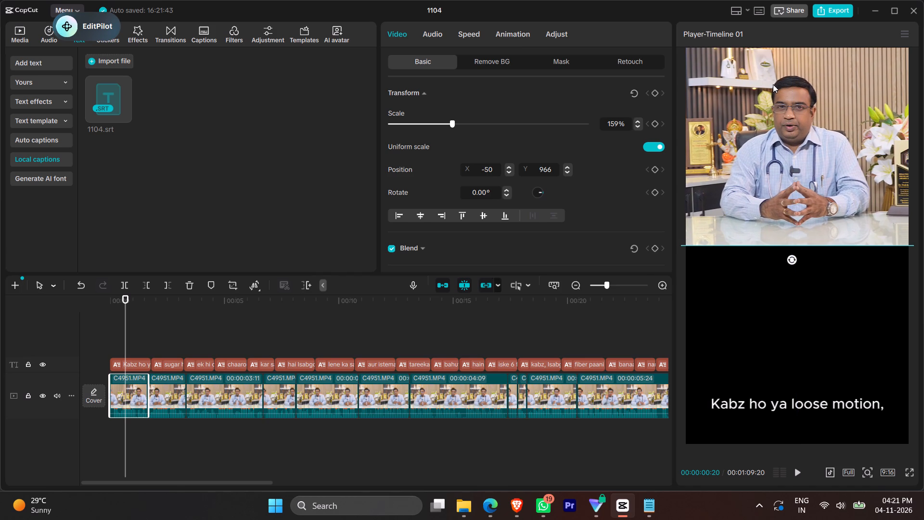
pyautogui.moveTo(797, 169); pyautogui.dragTo(803, 168)
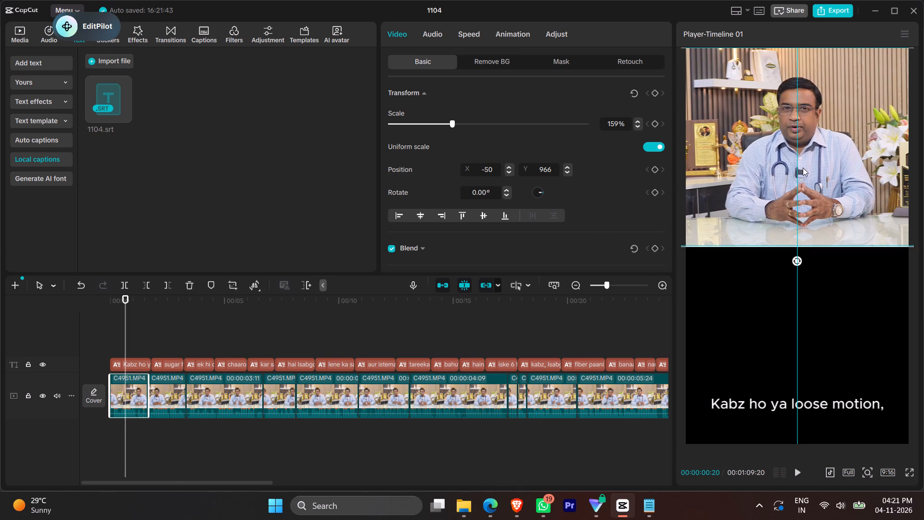
# Centre the first clip horizontally in the upper half of the frame at X 0, Y 966.
pyautogui.moveTo(803, 168); pyautogui.dragTo(804, 167)
pyautogui.moveTo(804, 167); pyautogui.dragTo(804, 166)
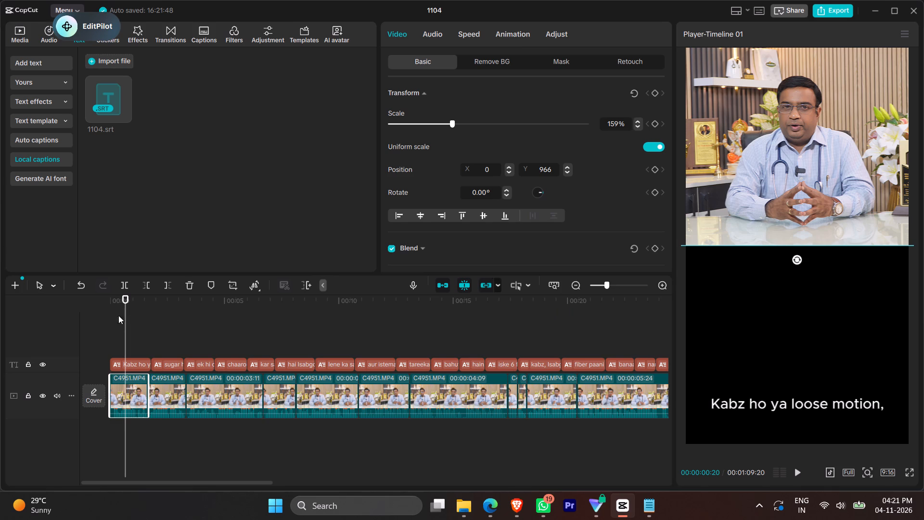
# Return to the start of the timeline and copy the first video clip's attributes.
pyautogui.click(136, 333)
pyautogui.press('space')
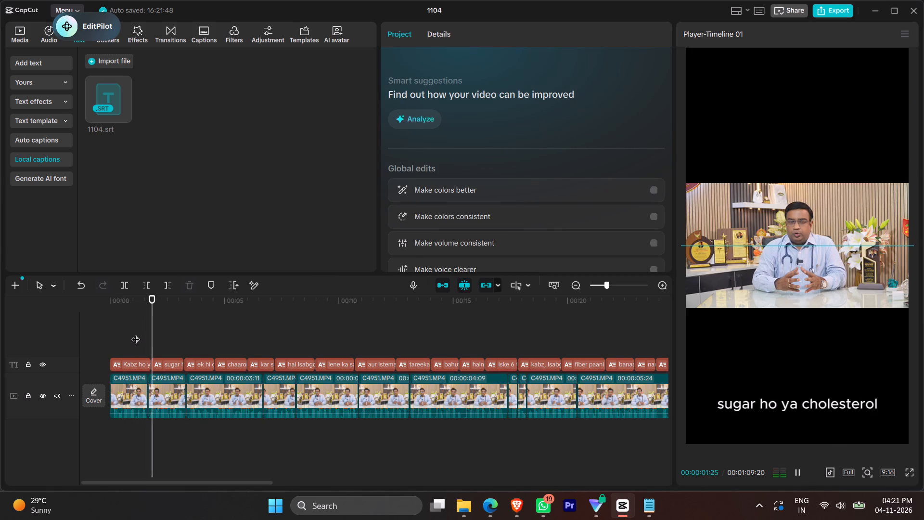
pyautogui.press('space')
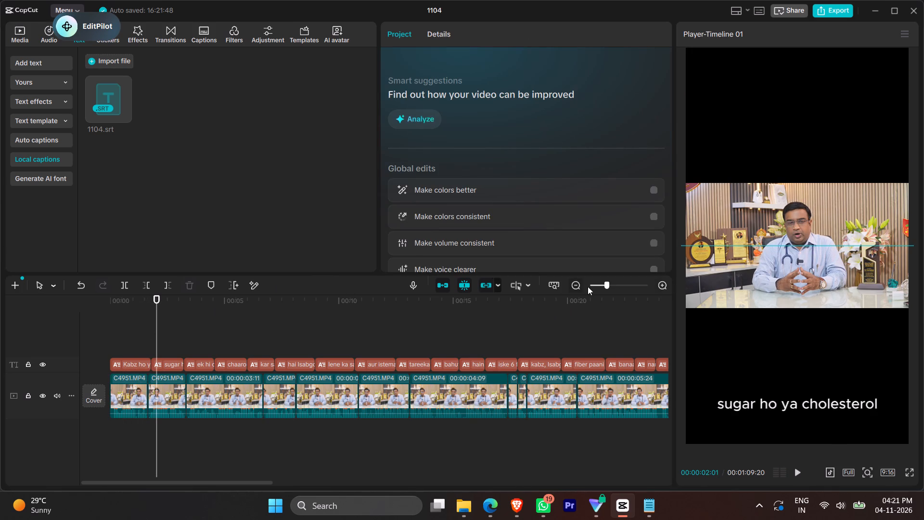
pyautogui.click(600, 289)
pyautogui.click(596, 285)
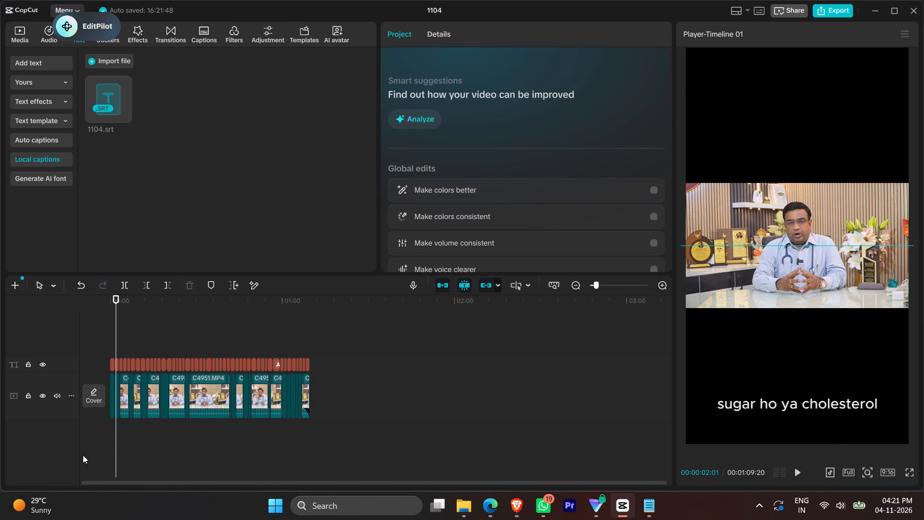
pyautogui.moveTo(600, 285); pyautogui.dragTo(610, 288)
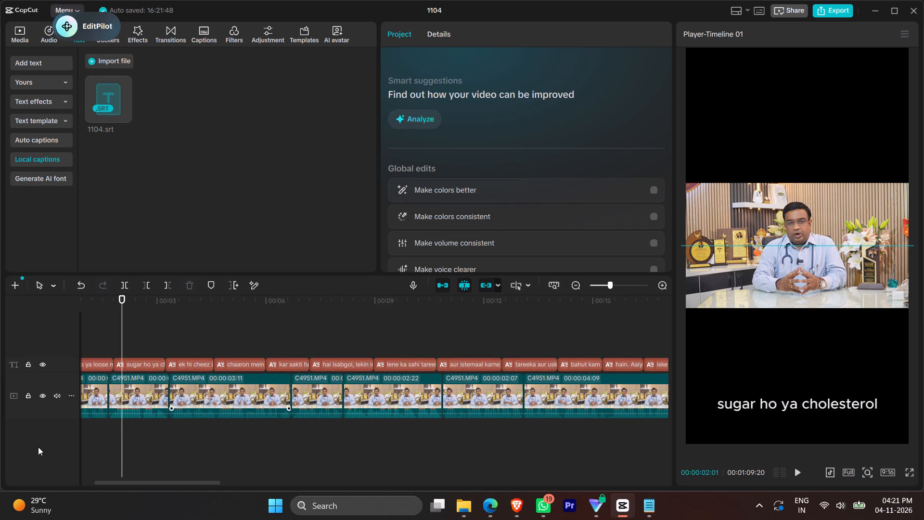
pyautogui.click(193, 335)
pyautogui.moveTo(193, 335); pyautogui.dragTo(15, 363)
pyautogui.click(158, 384)
pyautogui.rightClick(158, 384)
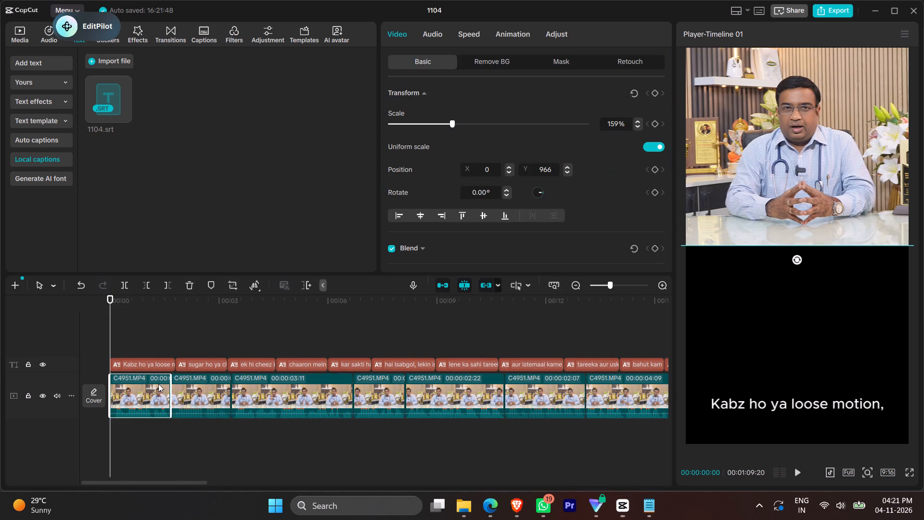
pyautogui.click(215, 68)
# Paste the copied video and audio attributes, including location size, blend and canvas, onto all clips of the main video track.
pyautogui.click(594, 286)
pyautogui.moveTo(388, 414); pyautogui.dragTo(0, 449)
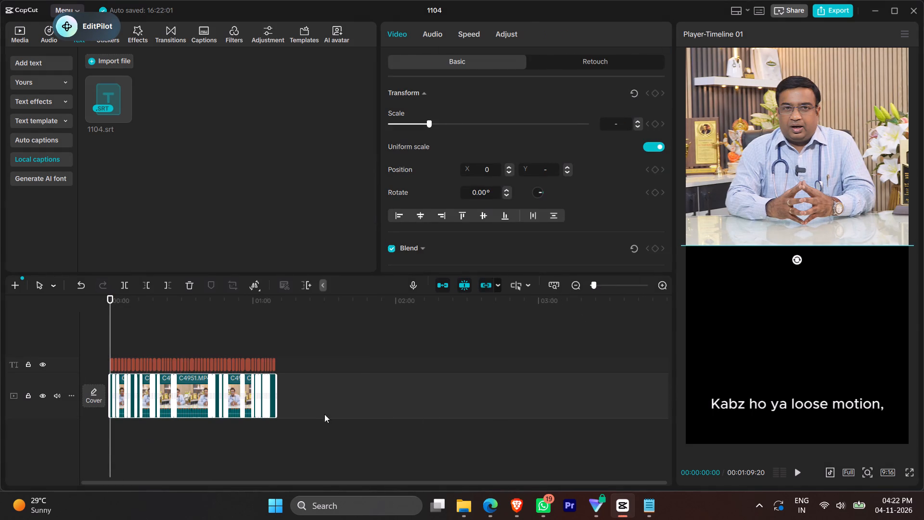
pyautogui.rightClick(191, 396)
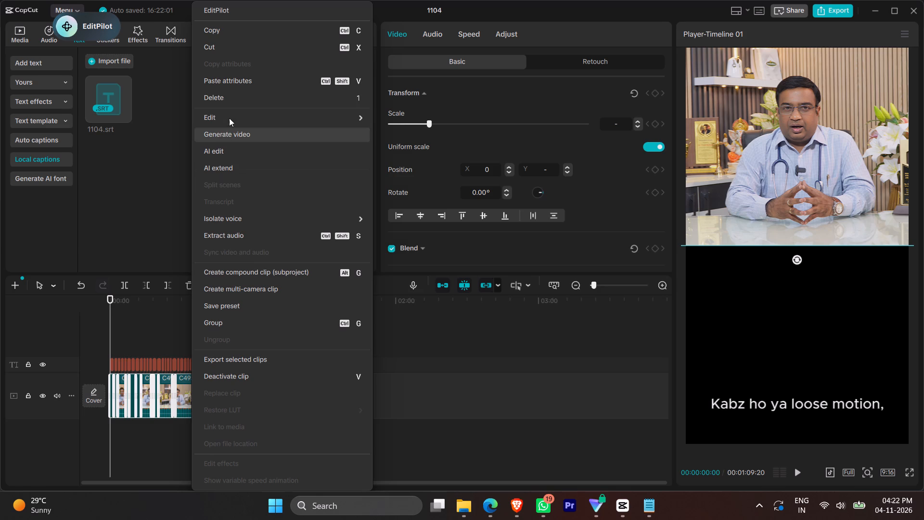
pyautogui.click(241, 82)
pyautogui.click(584, 339)
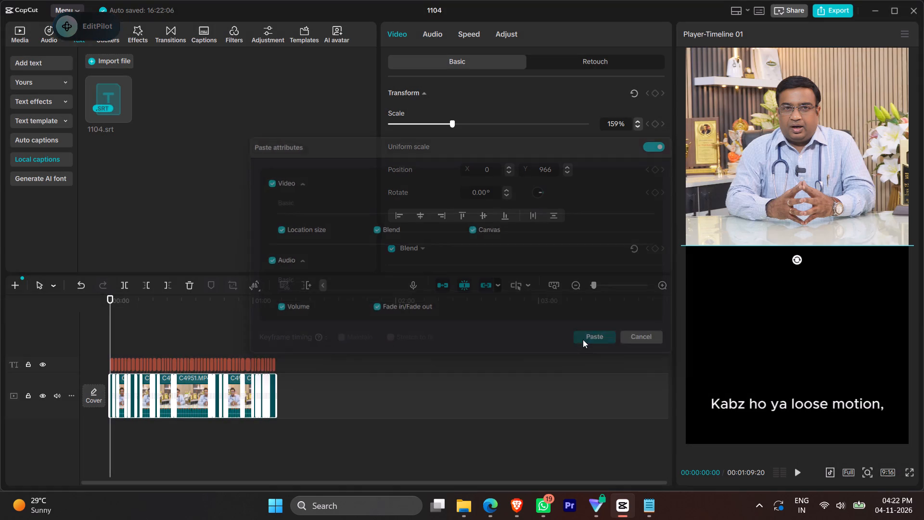
pyautogui.click(233, 344)
pyautogui.moveTo(235, 343); pyautogui.dragTo(103, 352)
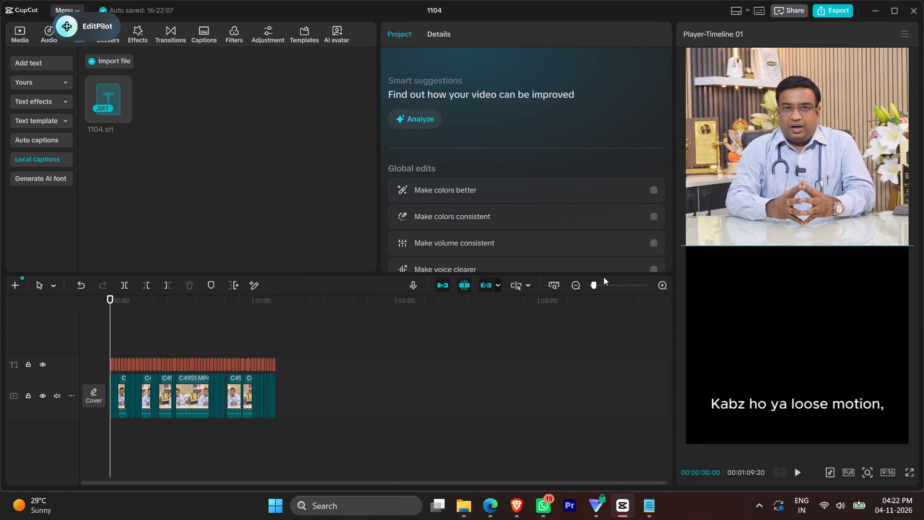
# Move the captions up onto the horizontal guide at the lower edge of the footage, centred horizontally.
pyautogui.click(603, 283)
pyautogui.moveTo(607, 285); pyautogui.dragTo(612, 286)
pyautogui.click(167, 364)
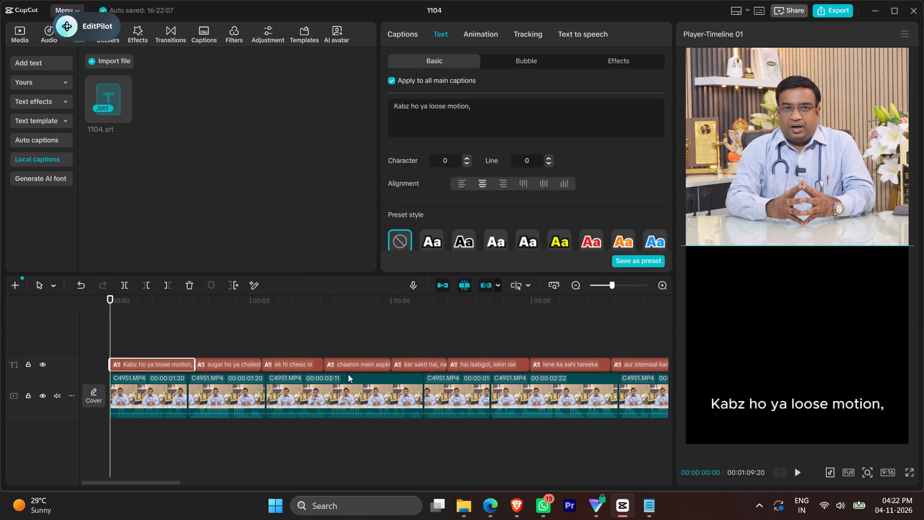
pyautogui.moveTo(828, 404); pyautogui.dragTo(827, 238)
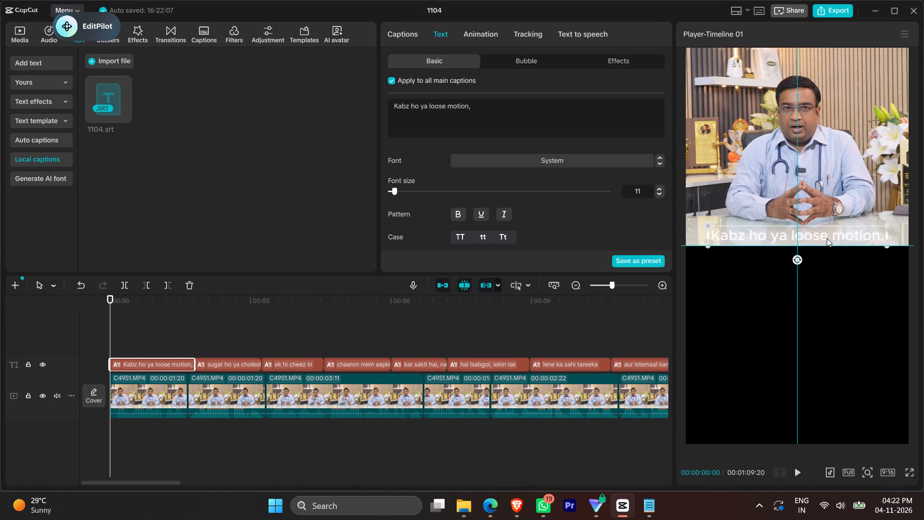
pyautogui.moveTo(827, 238); pyautogui.dragTo(826, 246)
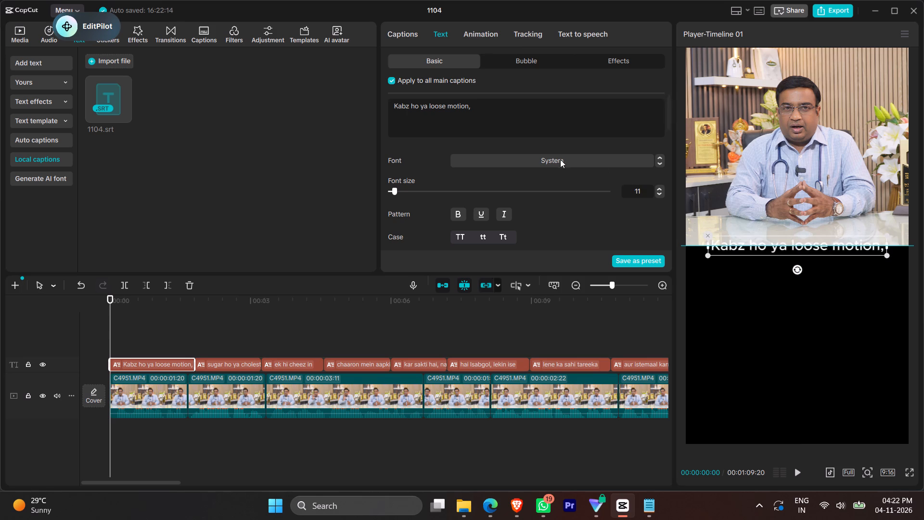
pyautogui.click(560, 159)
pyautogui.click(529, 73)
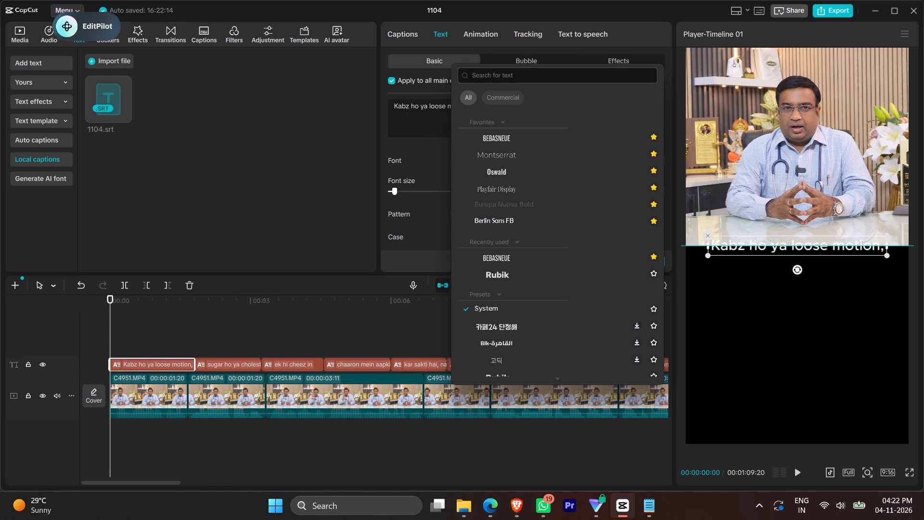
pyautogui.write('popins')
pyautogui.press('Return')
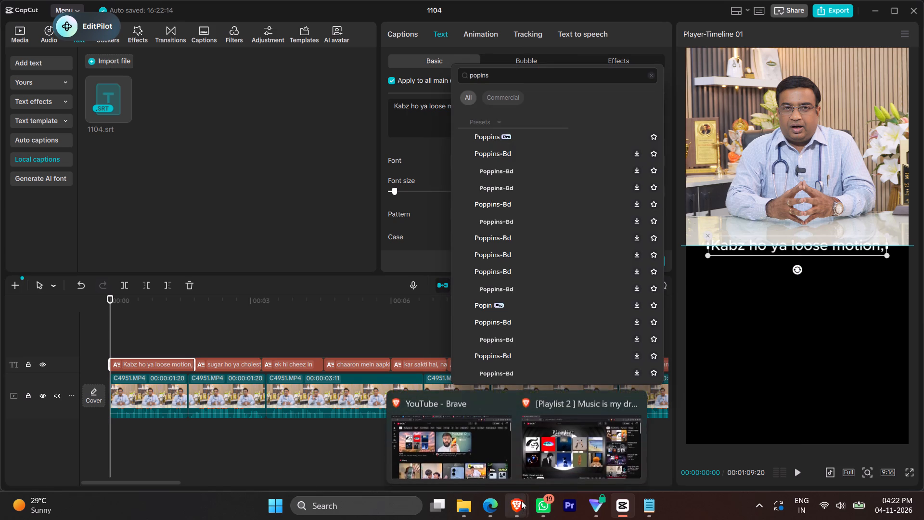
# Switch to the YouTube window in Brave, search for "bandook 2" and play the Bandook Chalgi video from Sonotek.
pyautogui.click(558, 467)
pyautogui.click(400, 68)
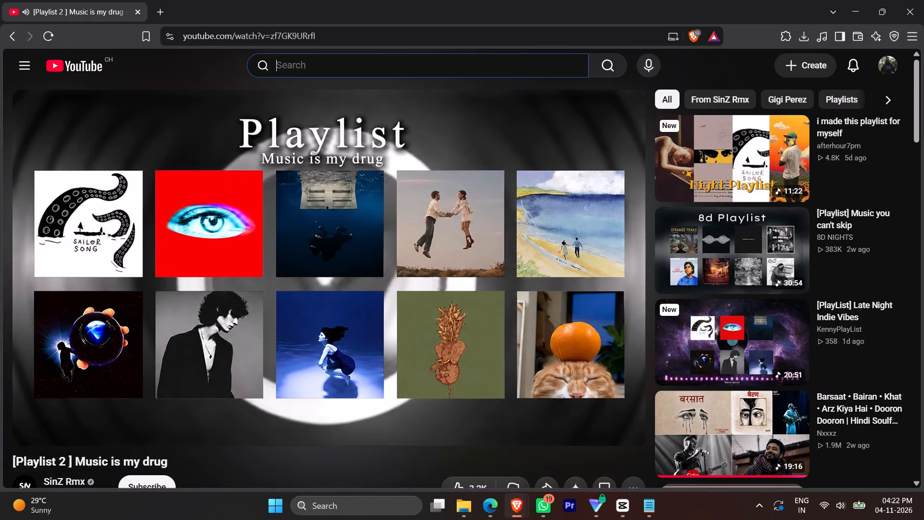
pyautogui.write('bandook 2')
pyautogui.press('Return')
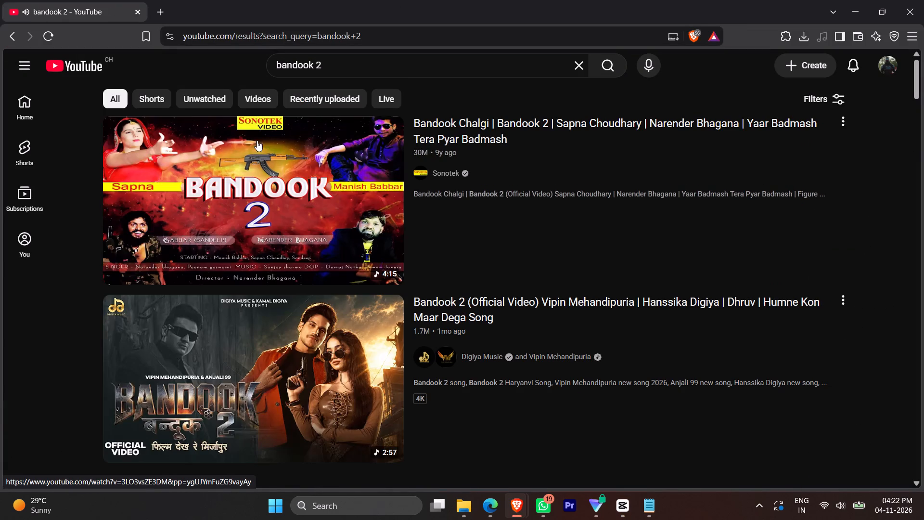
pyautogui.click(256, 167)
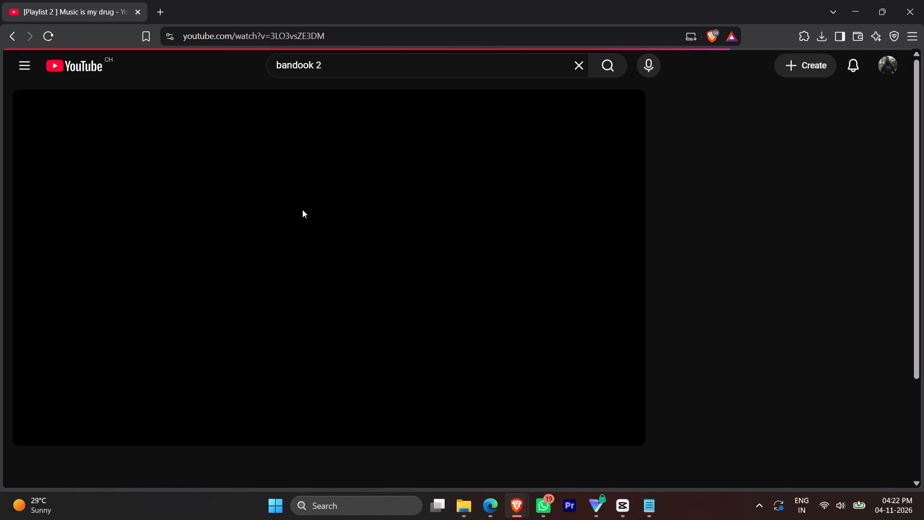
# Re-sort the video's comments to show the most recent first and read through them.
pyautogui.scroll(-3, 313, 290)
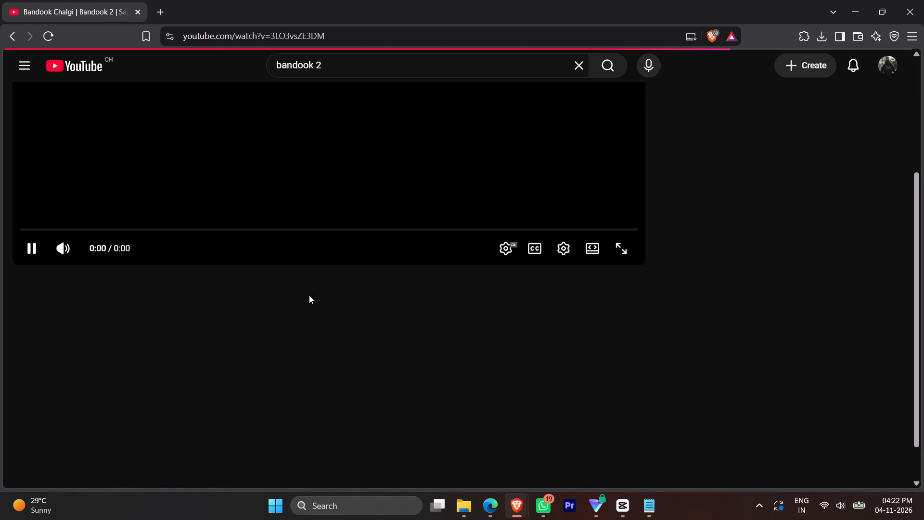
pyautogui.scroll(-3, 303, 305)
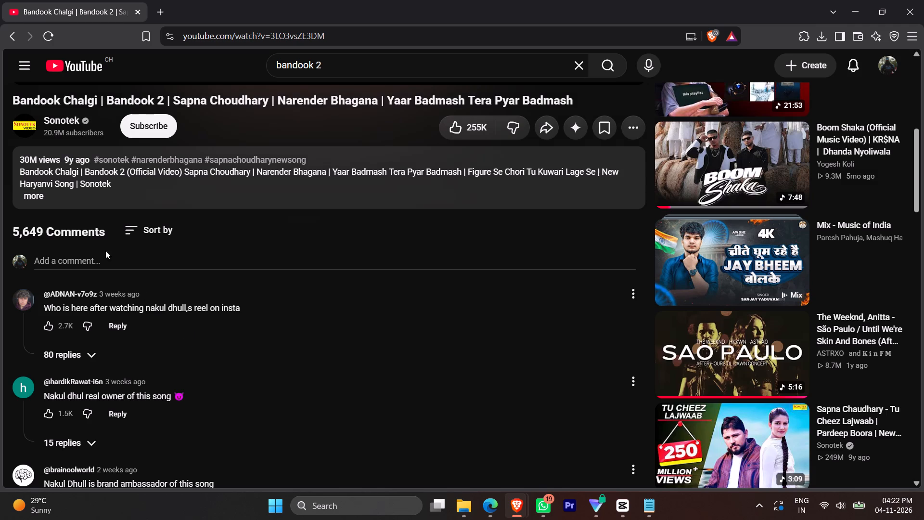
pyautogui.click(125, 235)
pyautogui.click(140, 301)
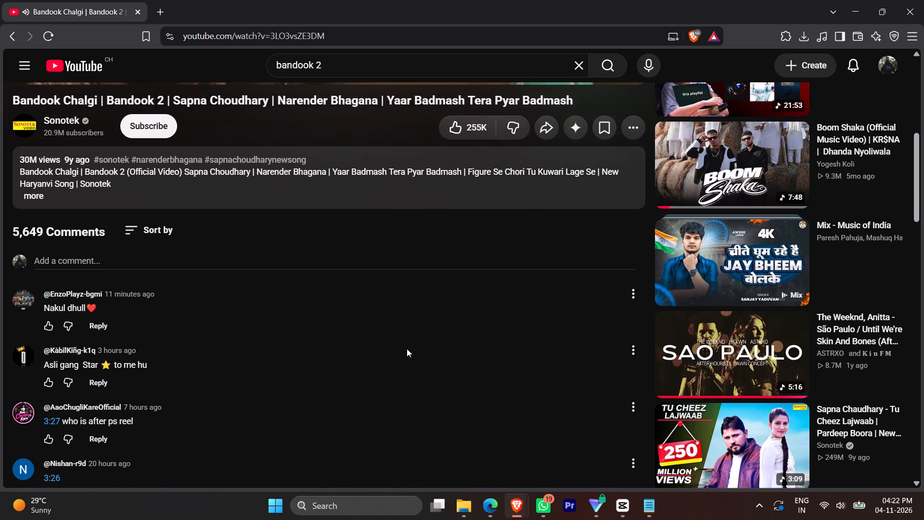
pyautogui.scroll(-3, 389, 365)
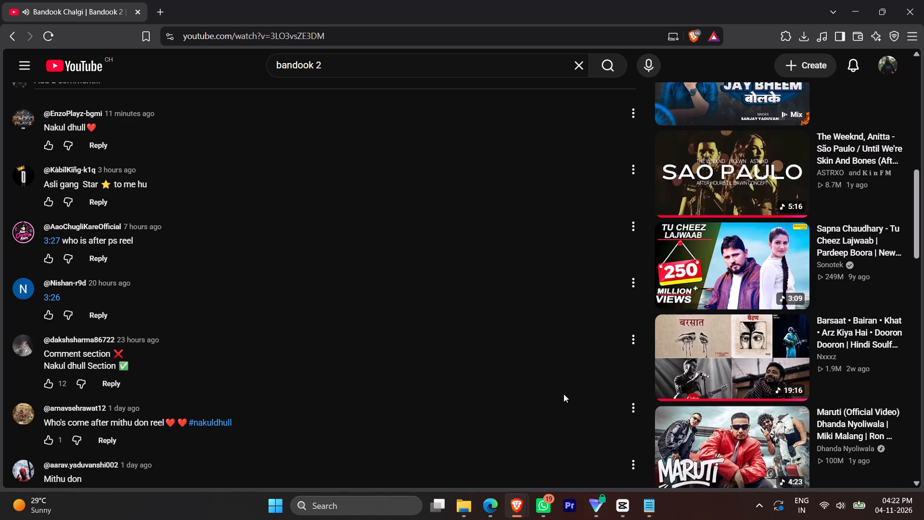
pyautogui.scroll(10, 562, 367)
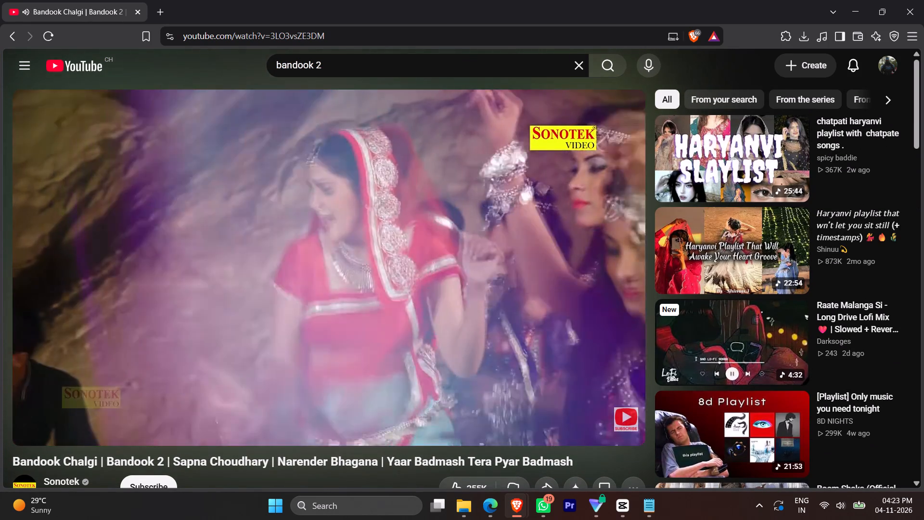
pyautogui.scroll(-6, 558, 373)
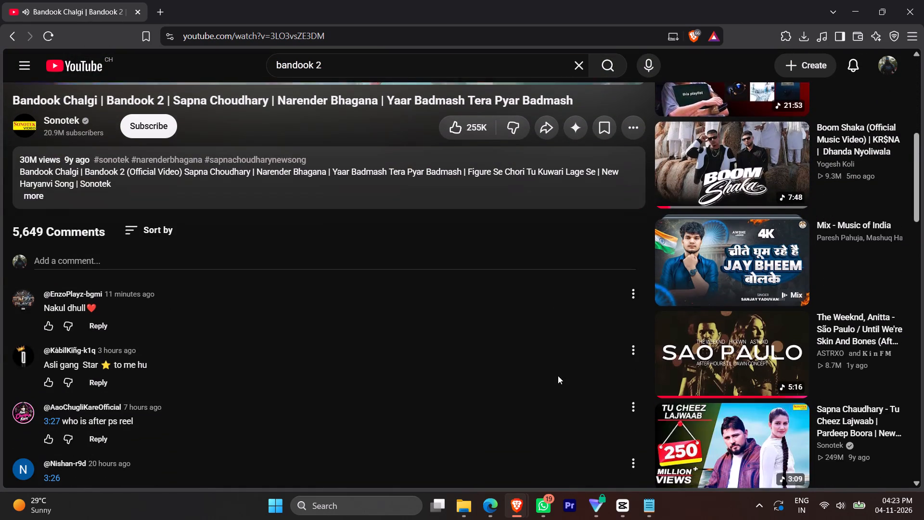
# Switch back to CapCut, search the caption fonts for "popins" and apply Poppins to all main captions.
pyautogui.click(626, 507)
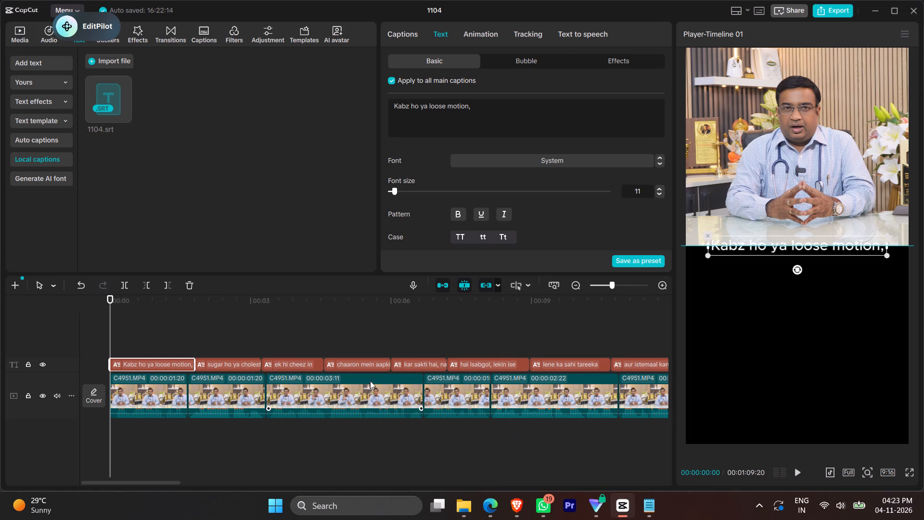
pyautogui.click(510, 165)
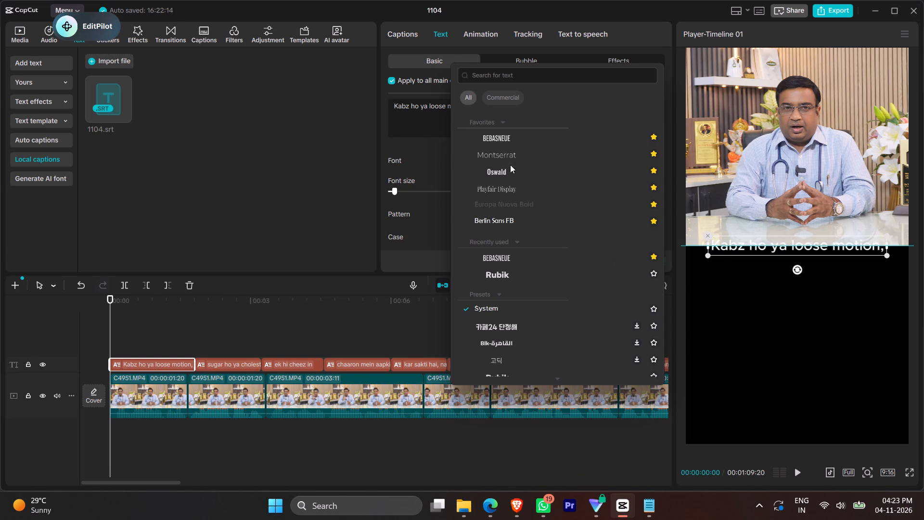
pyautogui.click(529, 76)
pyautogui.write('popins')
pyautogui.press('Return')
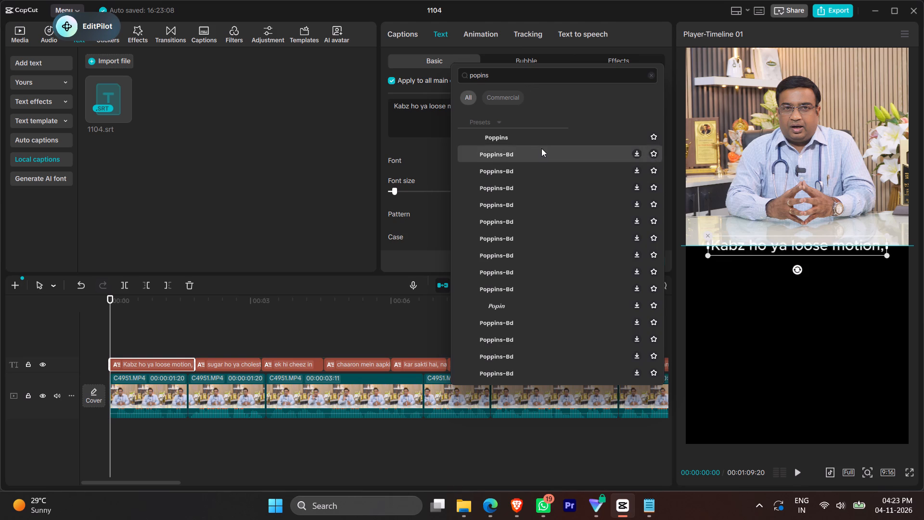
pyautogui.click(542, 139)
pyautogui.click(451, 217)
pyautogui.click(454, 217)
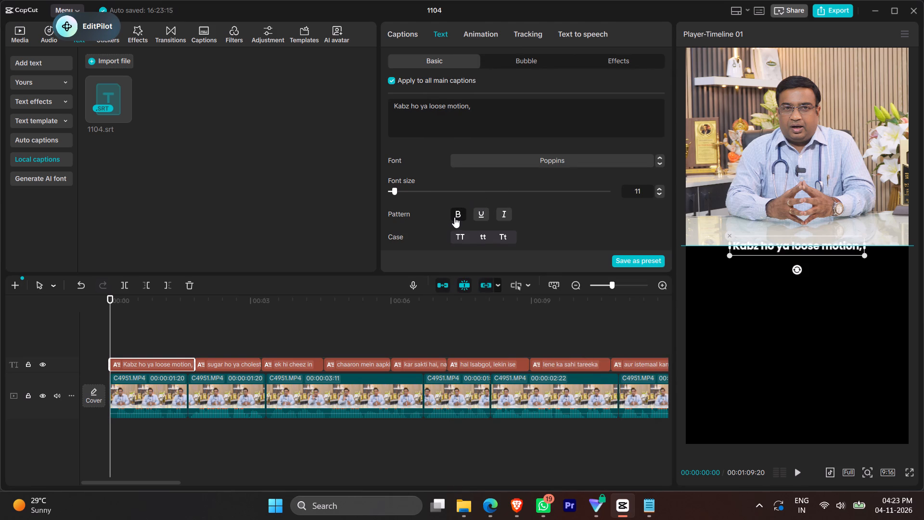
pyautogui.click(454, 217)
# Enable a black background behind the captions in the second style, with rounded rectangle 0% and height 0%.
pyautogui.scroll(-6, 470, 217)
pyautogui.scroll(1, 464, 204)
pyautogui.scroll(-2, 464, 204)
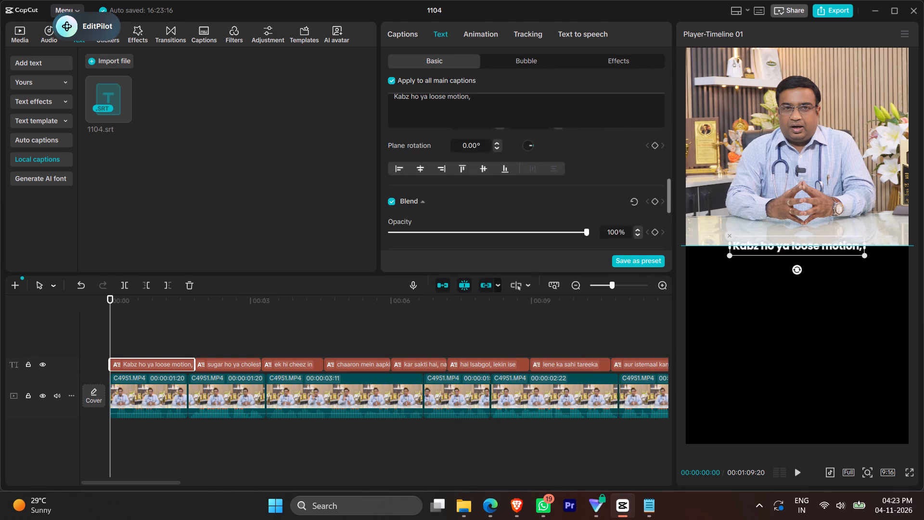
pyautogui.scroll(-2, 461, 208)
pyautogui.click(391, 192)
pyautogui.scroll(-1, 482, 206)
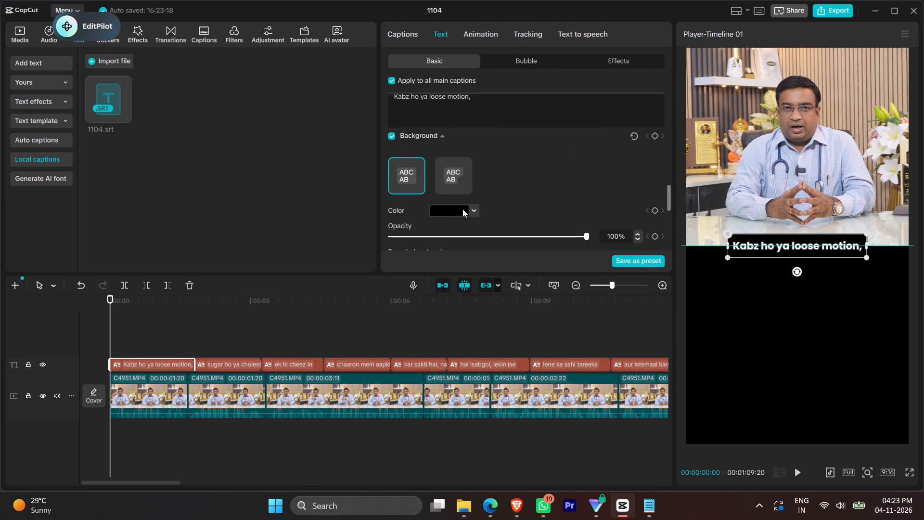
pyautogui.click(459, 183)
pyautogui.scroll(-2, 499, 195)
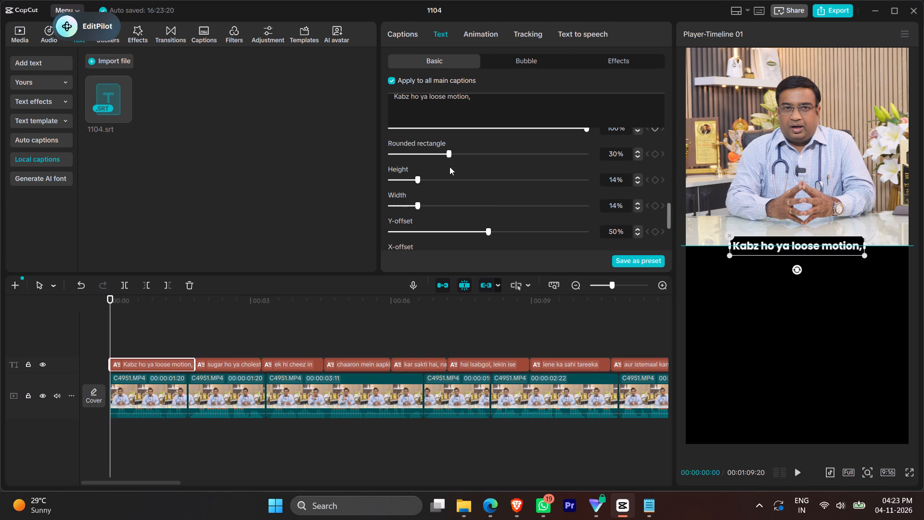
pyautogui.moveTo(446, 154); pyautogui.dragTo(234, 162)
pyautogui.moveTo(418, 182); pyautogui.dragTo(333, 190)
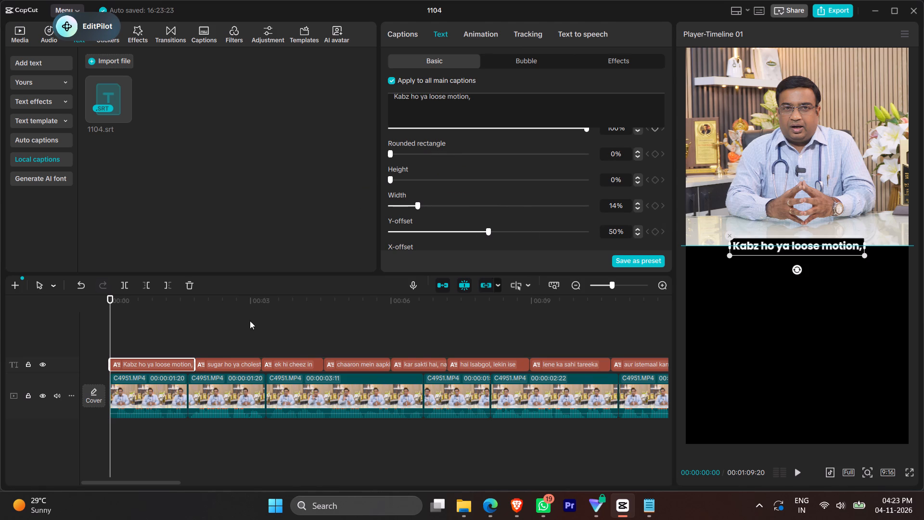
# Play the opening seconds of the timeline to check the restyled captions over the footage.
pyautogui.keyDown('ctrl'); pyautogui.scroll(-6, 217, 341); pyautogui.keyUp('ctrl')
pyautogui.click(134, 360)
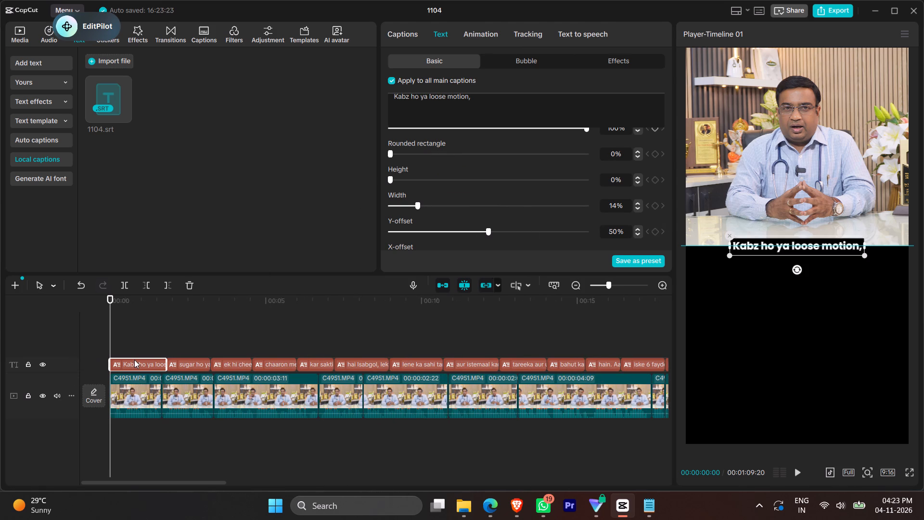
pyautogui.rightClick(134, 360)
pyautogui.click(129, 332)
pyautogui.doubleClick(129, 332)
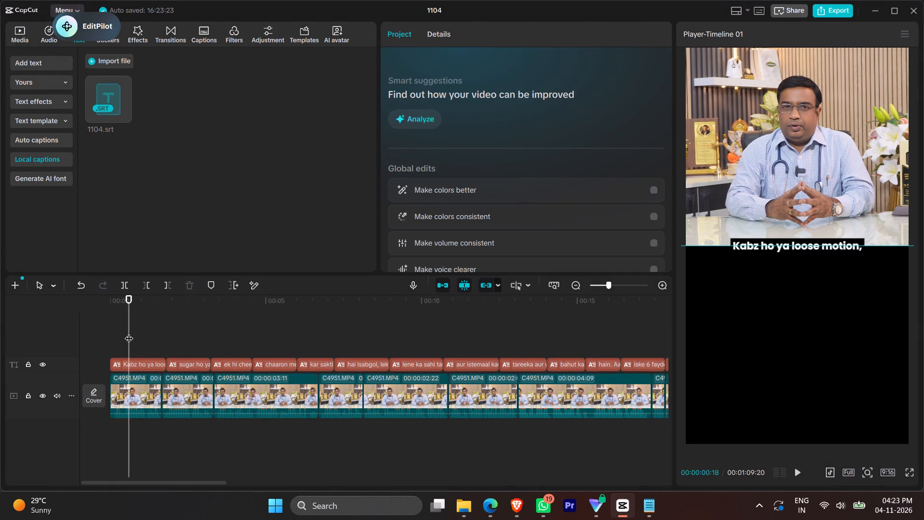
pyautogui.keyDown('ctrl'); pyautogui.scroll(-13, 129, 332); pyautogui.keyUp('ctrl')
pyautogui.press('space')
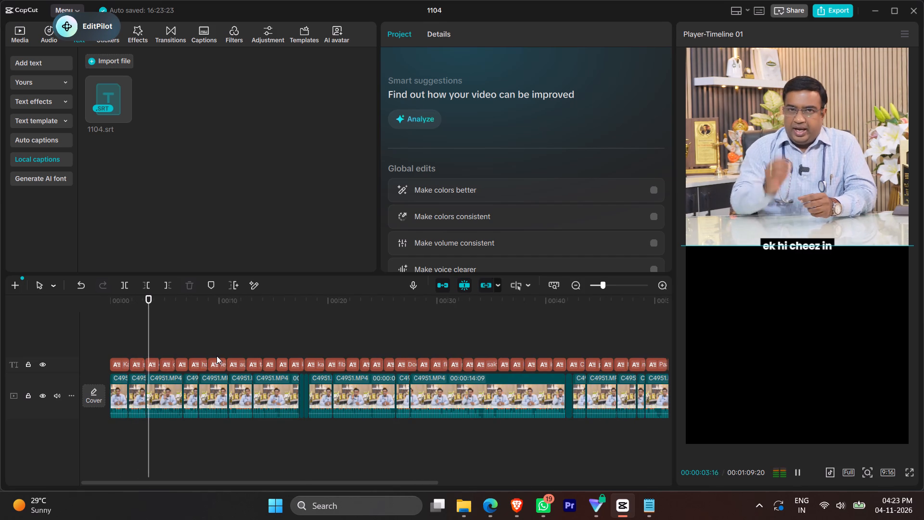
pyautogui.press('space')
# Enable Auto adjust at intensity 68 and Color correction at intensity 26 on the third video clip.
pyautogui.click(161, 379)
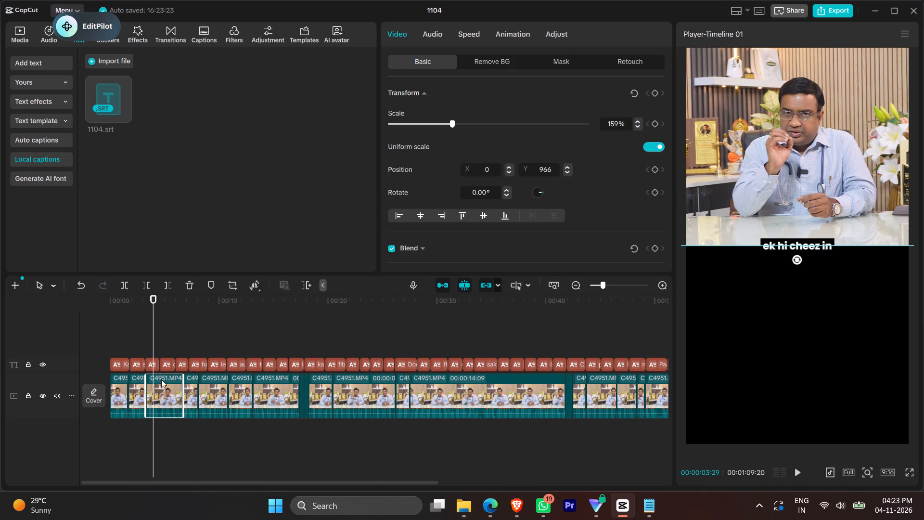
pyautogui.click(559, 39)
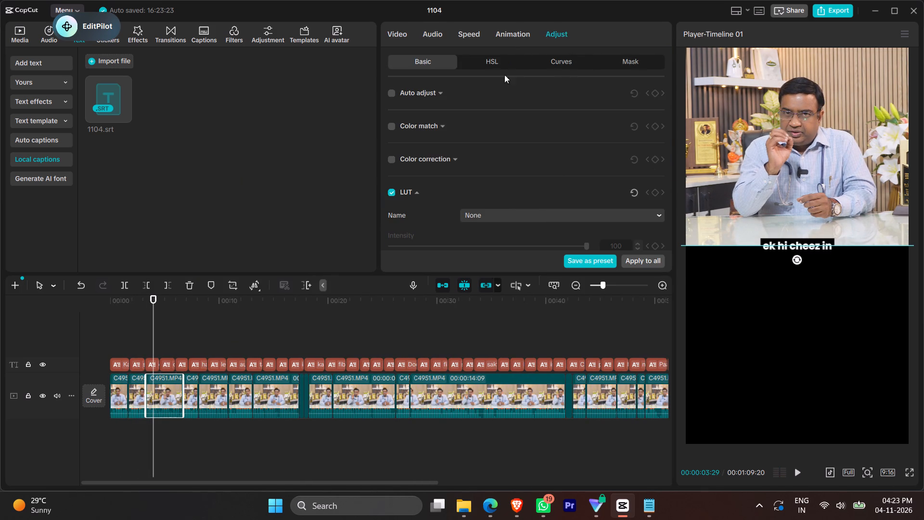
pyautogui.click(395, 95)
pyautogui.click(391, 190)
pyautogui.click(431, 215)
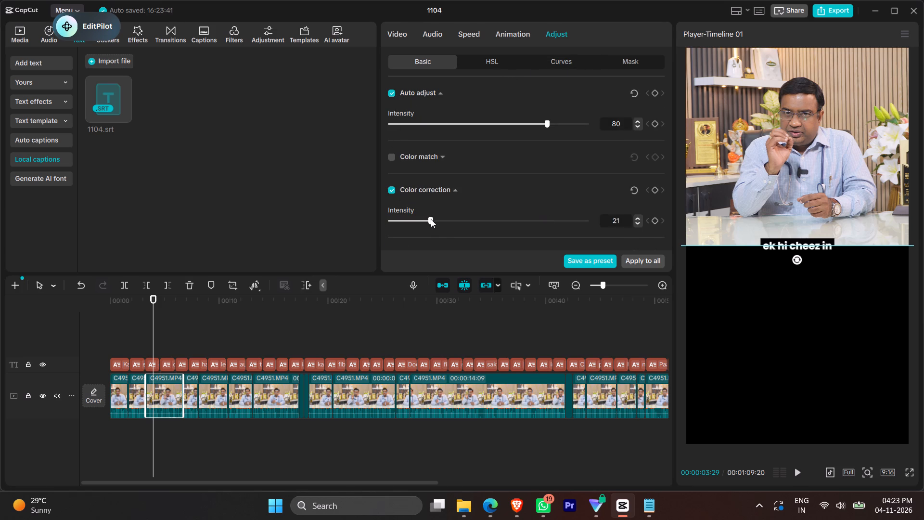
pyautogui.click(435, 221)
pyautogui.click(443, 225)
pyautogui.click(446, 226)
pyautogui.click(439, 224)
pyautogui.click(439, 226)
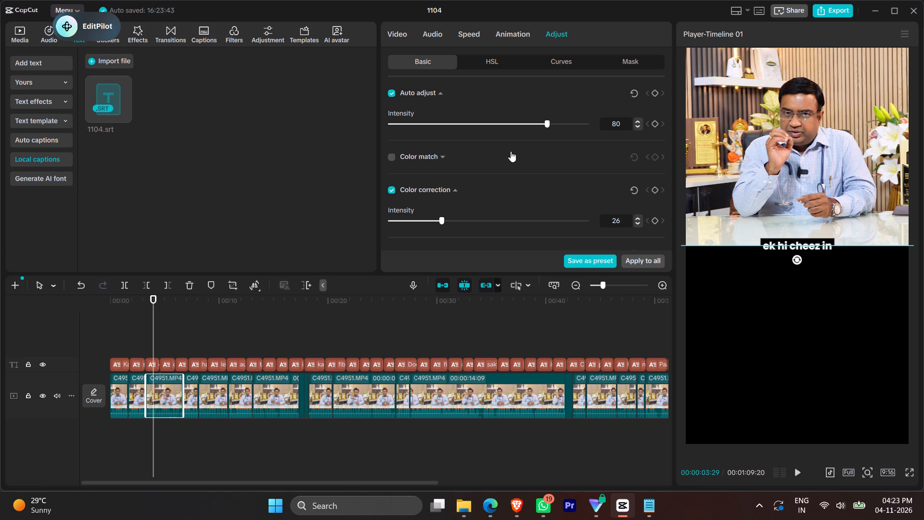
pyautogui.click(524, 126)
# Raise the red saturation to 23 in the third clip's HSL adjustments.
pyautogui.click(503, 61)
pyautogui.moveTo(491, 169); pyautogui.dragTo(504, 166)
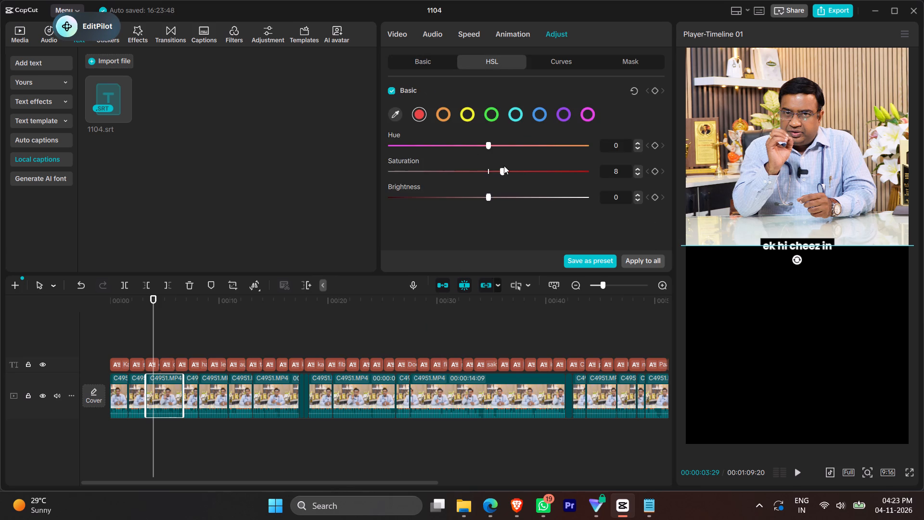
pyautogui.moveTo(504, 166); pyautogui.dragTo(512, 163)
pyautogui.moveTo(512, 163); pyautogui.dragTo(521, 163)
pyautogui.click(509, 169)
pyautogui.click(436, 52)
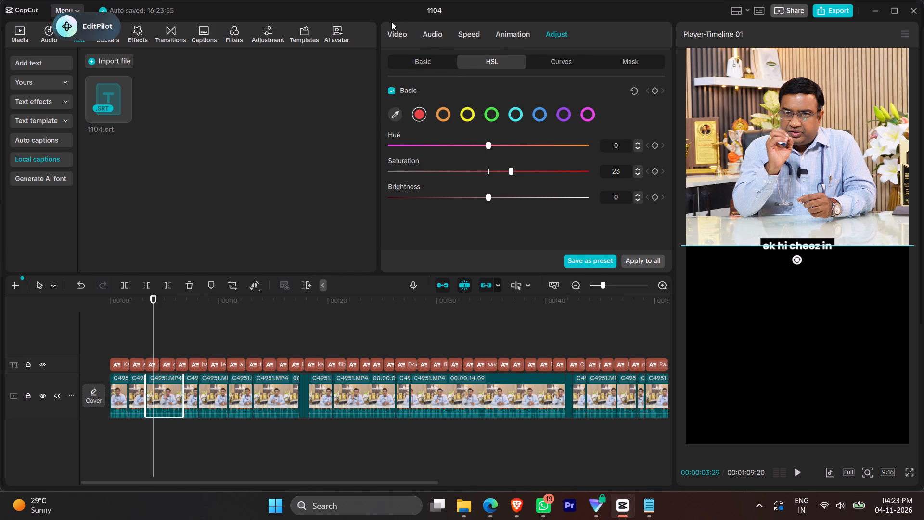
# Enable skin retouching on the third clip and set Smooth to 60.
pyautogui.click(391, 22)
pyautogui.click(397, 28)
pyautogui.click(644, 61)
pyautogui.scroll(-2, 498, 142)
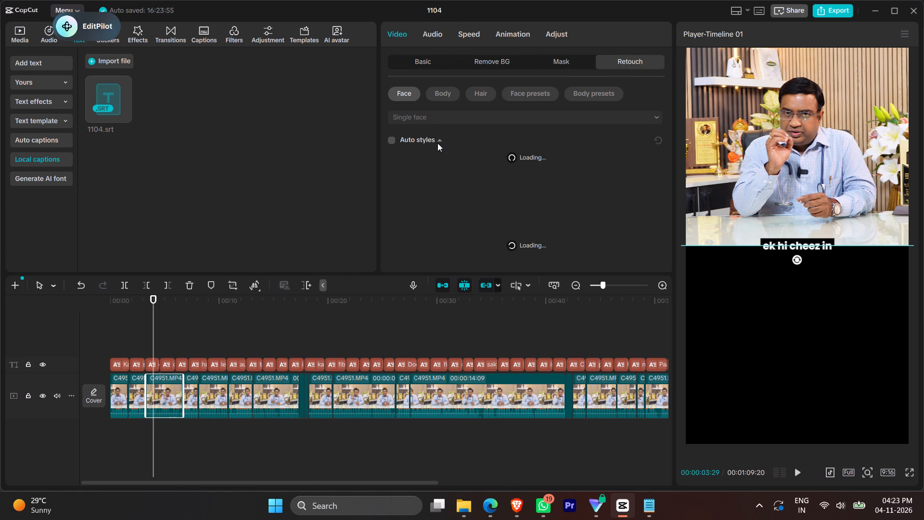
pyautogui.scroll(-1, 414, 169)
pyautogui.click(393, 143)
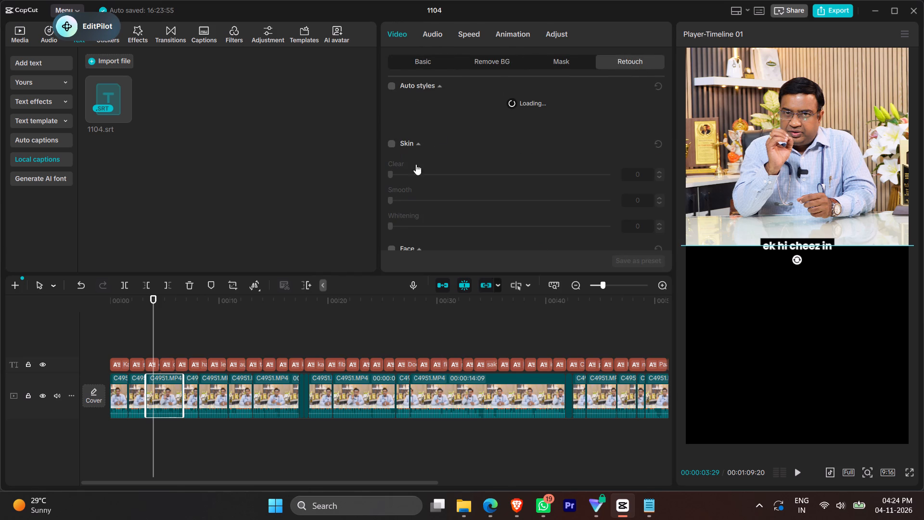
pyautogui.scroll(-1, 423, 183)
pyautogui.moveTo(394, 143); pyautogui.dragTo(499, 148)
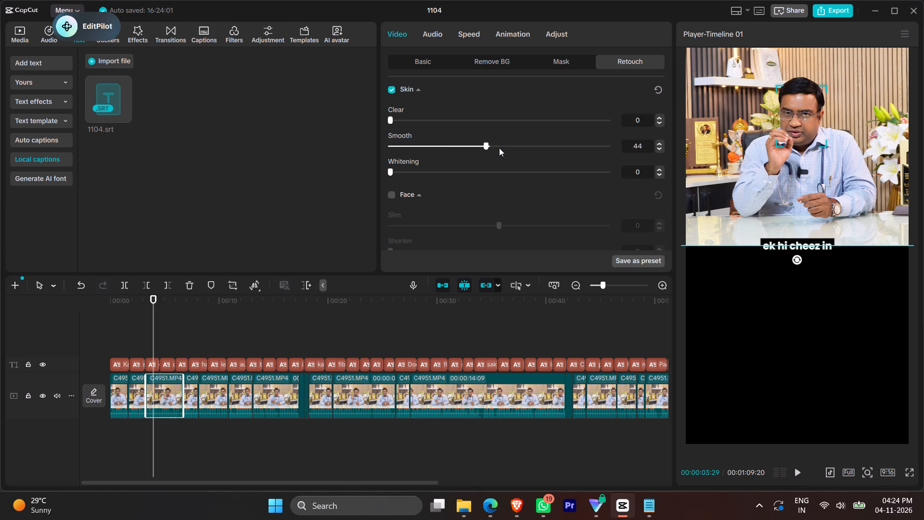
pyautogui.moveTo(499, 148); pyautogui.dragTo(522, 147)
# Copy the third clip's attributes and paste them onto all video clips on the main track.
pyautogui.rightClick(168, 391)
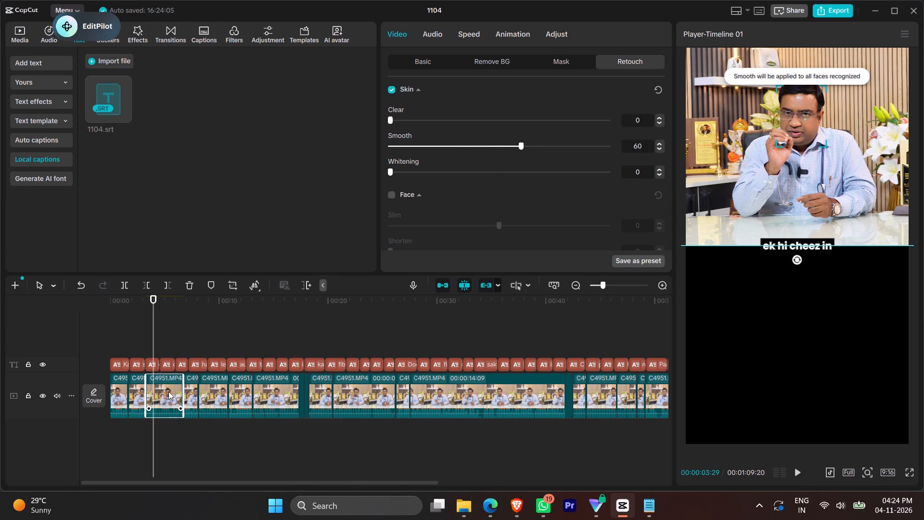
pyautogui.click(219, 64)
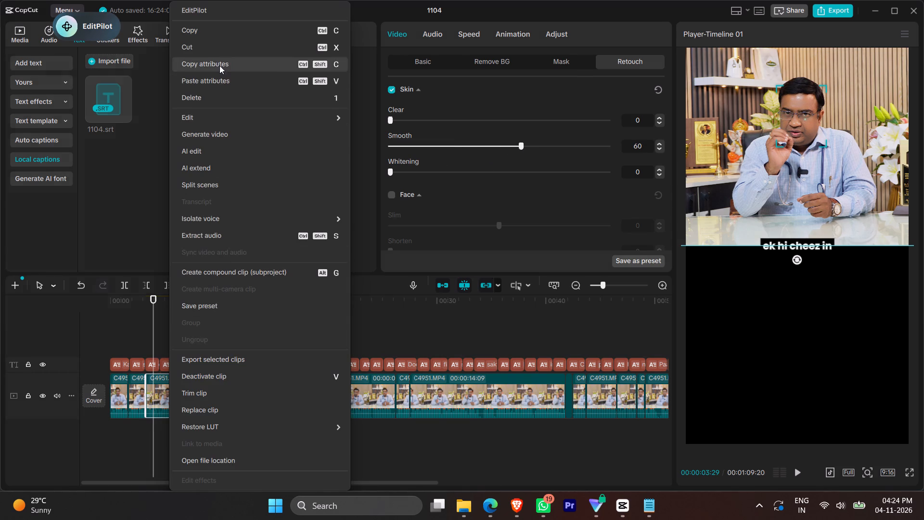
pyautogui.keyDown('ctrl'); pyautogui.scroll(-13, 390, 382); pyautogui.keyUp('ctrl')
pyautogui.moveTo(528, 403); pyautogui.dragTo(0, 416)
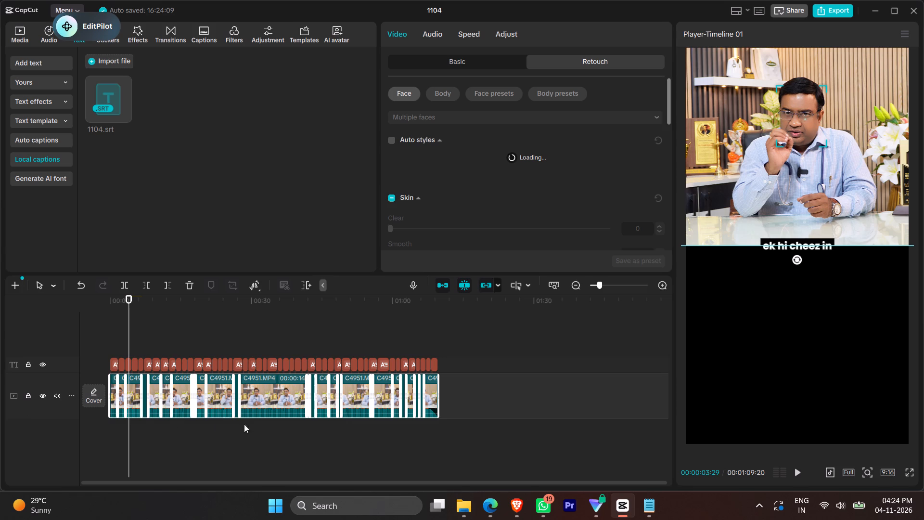
pyautogui.rightClick(279, 390)
pyautogui.click(321, 81)
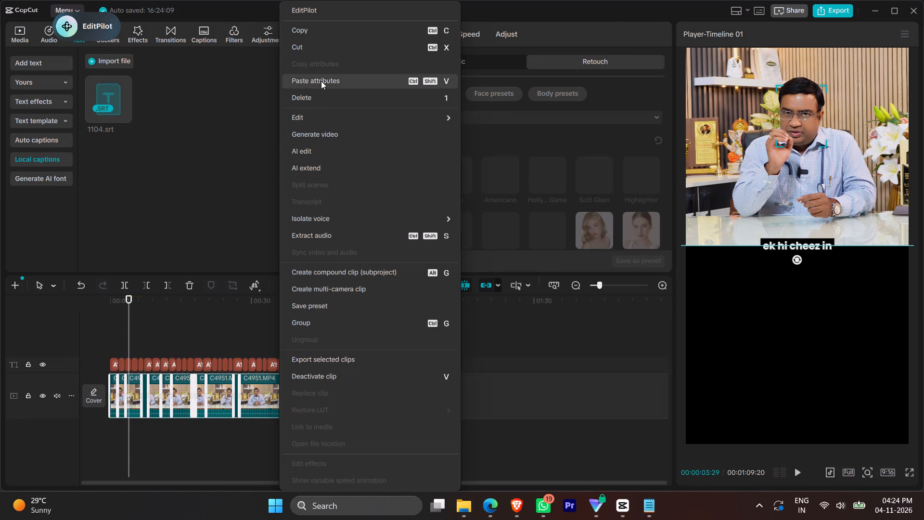
pyautogui.click(591, 427)
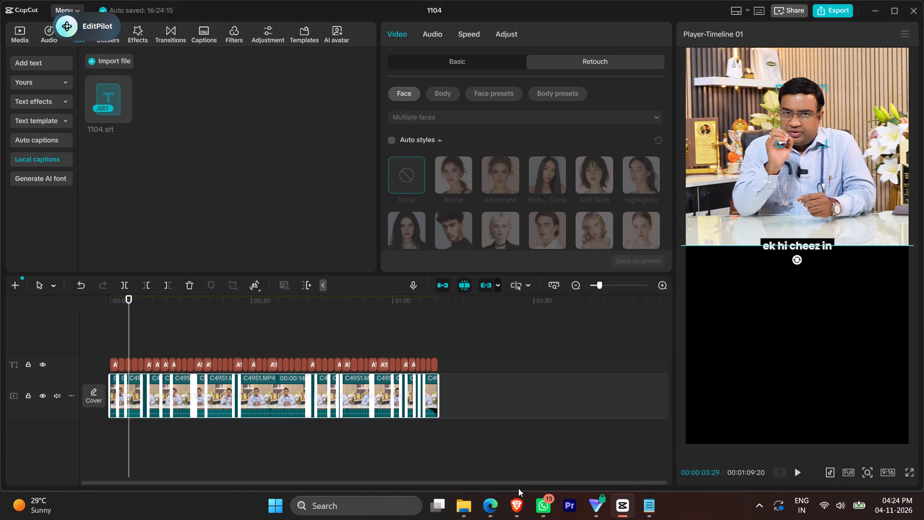
# Switch to the YouTube video in Brave to watch it and return to CapCut.
pyautogui.click(513, 517)
pyautogui.click(565, 466)
pyautogui.scroll(11, 460, 288)
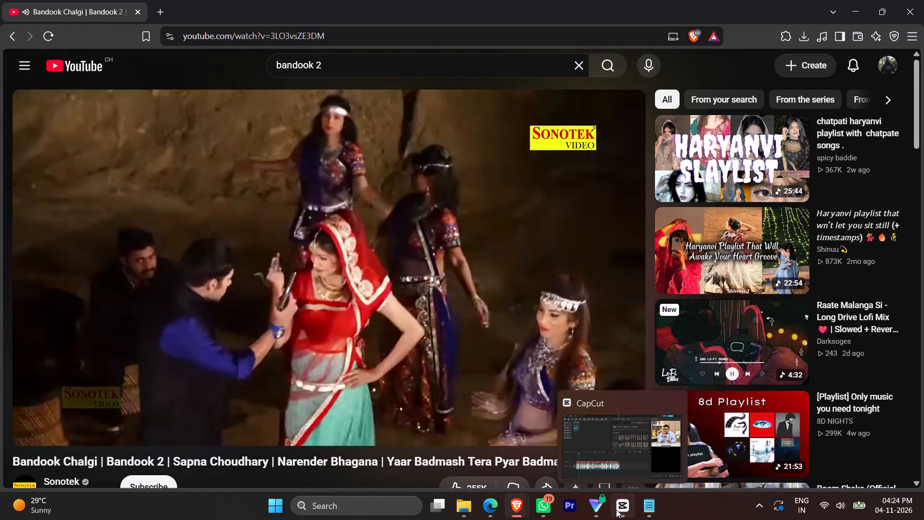
pyautogui.click(616, 509)
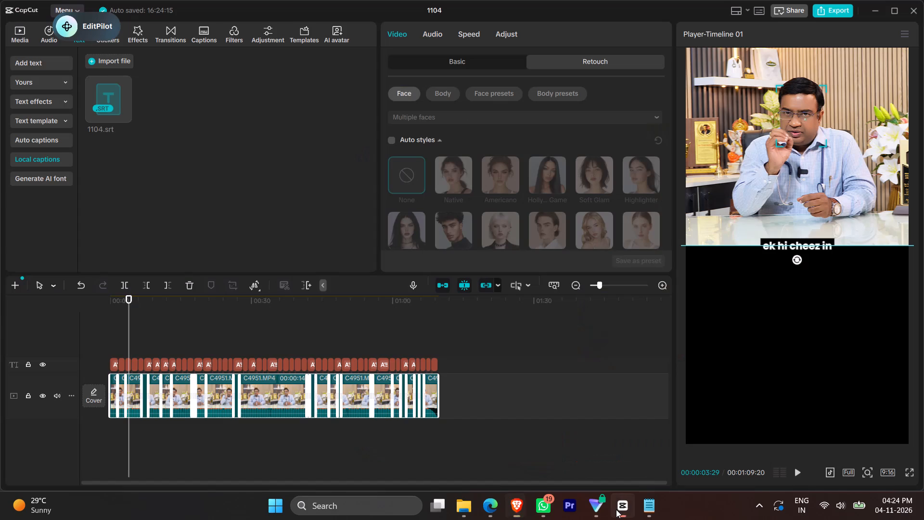
pyautogui.click(616, 509)
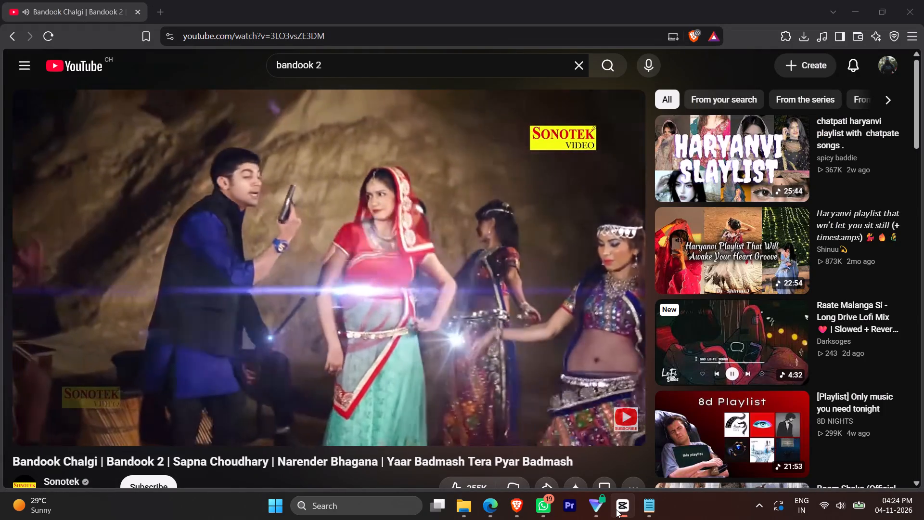
pyautogui.click(616, 509)
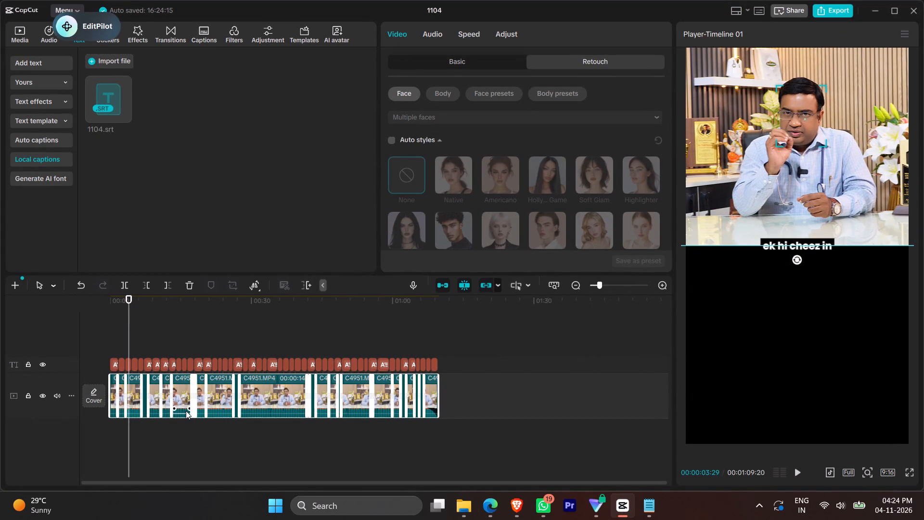
# Play through the opening clips to check the pasted colour and retouch settings, and return the playhead to the start.
pyautogui.press('space')
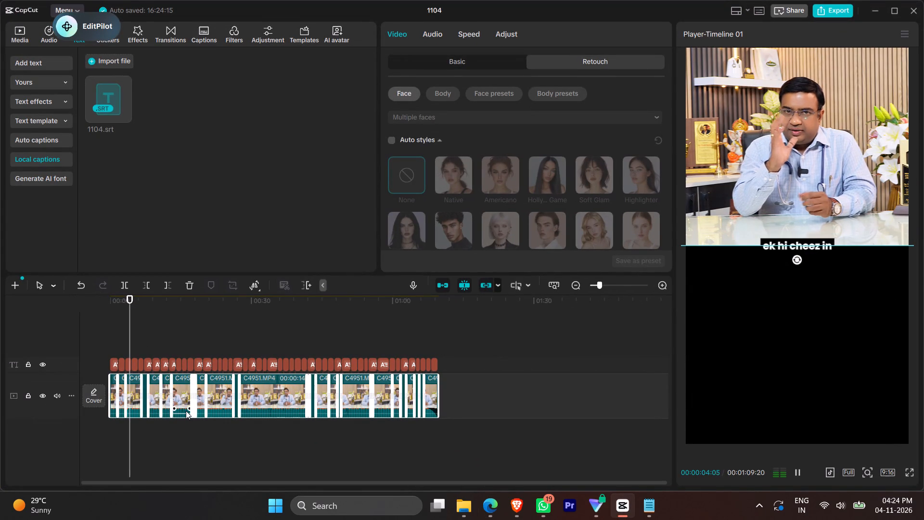
pyautogui.keyDown('ctrl'); pyautogui.scroll(9, 280, 420); pyautogui.keyUp('ctrl')
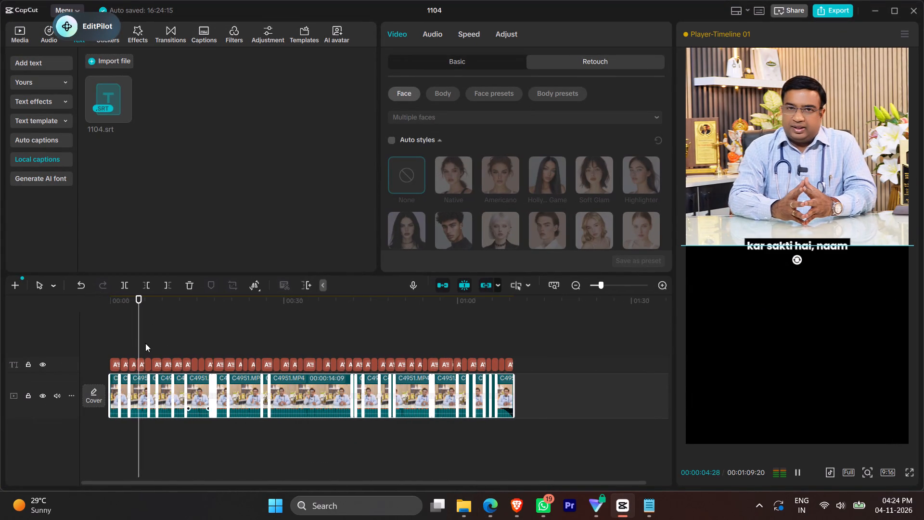
pyautogui.click(133, 328)
pyautogui.keyDown('ctrl'); pyautogui.scroll(6, 151, 339); pyautogui.keyUp('ctrl')
pyautogui.press('space')
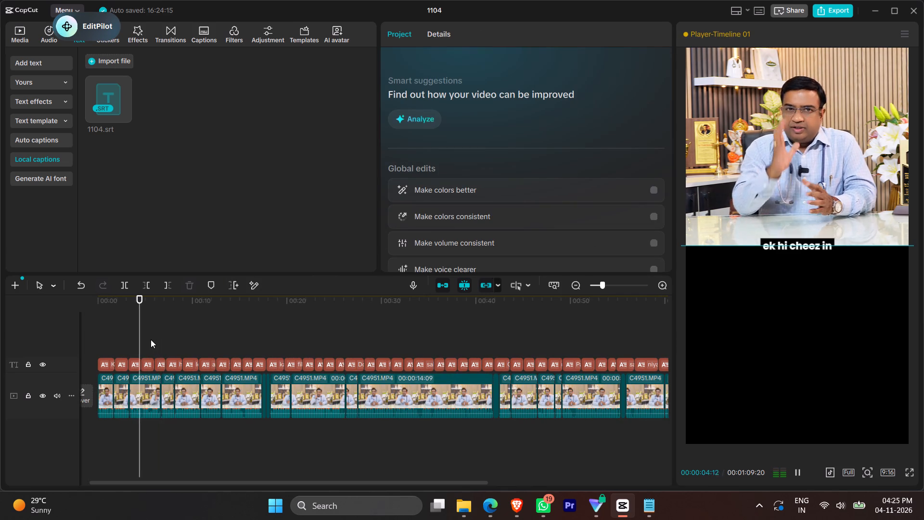
pyautogui.press('space')
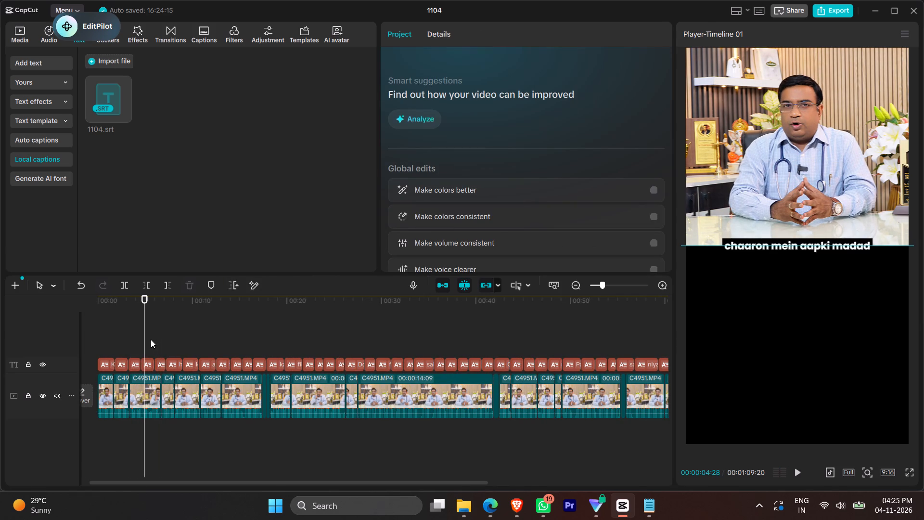
pyautogui.press('space')
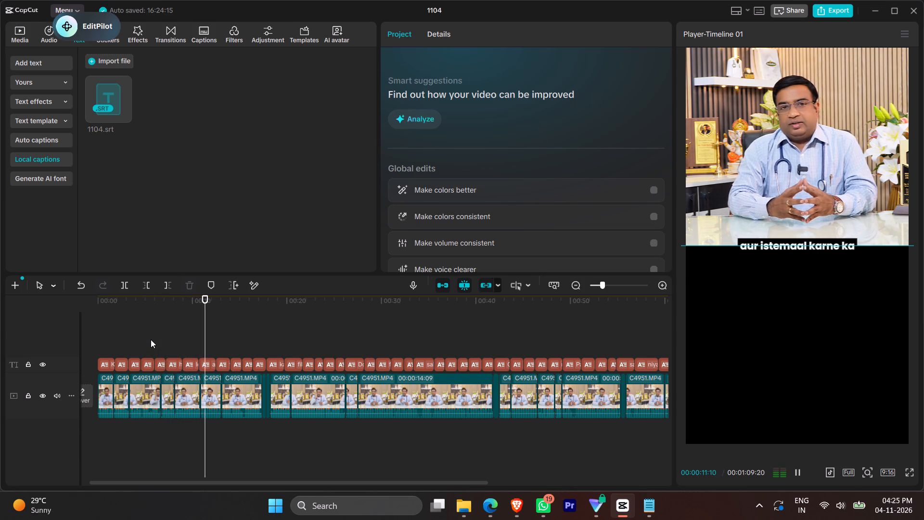
pyautogui.press('0')
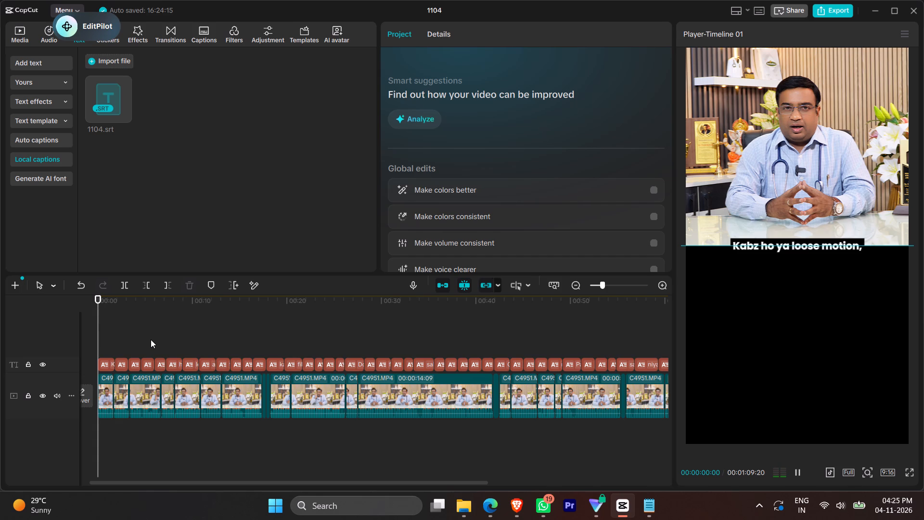
# Switch to the YouTube video in Brave, lower its volume and return to CapCut.
pyautogui.click(525, 516)
pyautogui.click(549, 449)
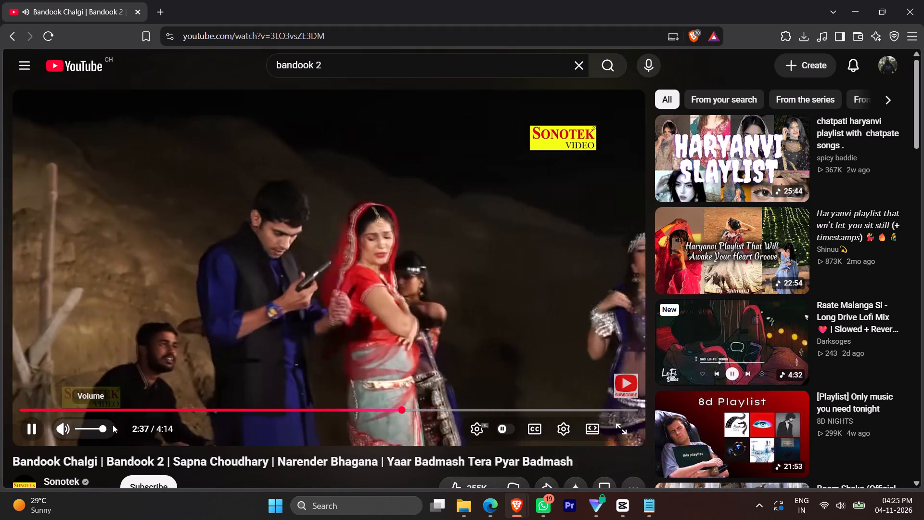
pyautogui.scroll(-2, 114, 424)
pyautogui.scroll(3, 89, 389)
pyautogui.scroll(-7, 89, 425)
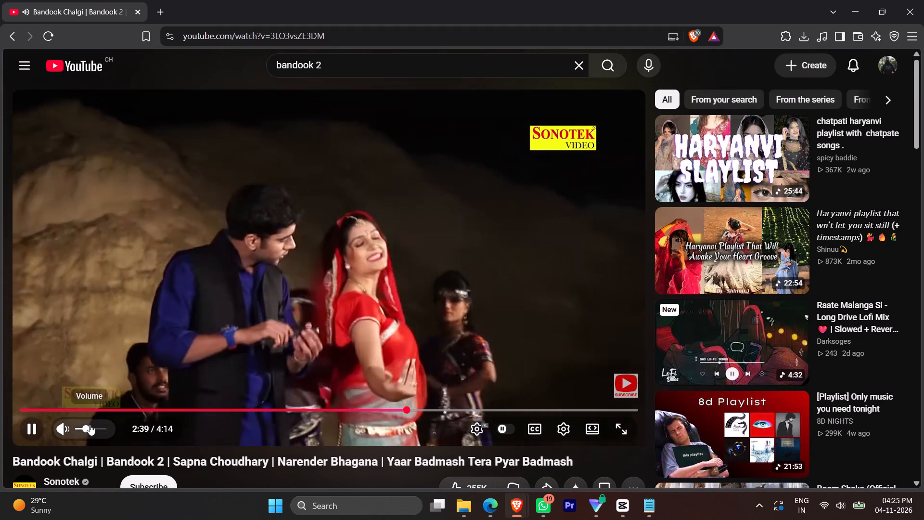
pyautogui.scroll(-3, 90, 425)
pyautogui.scroll(2, 90, 425)
pyautogui.click(625, 511)
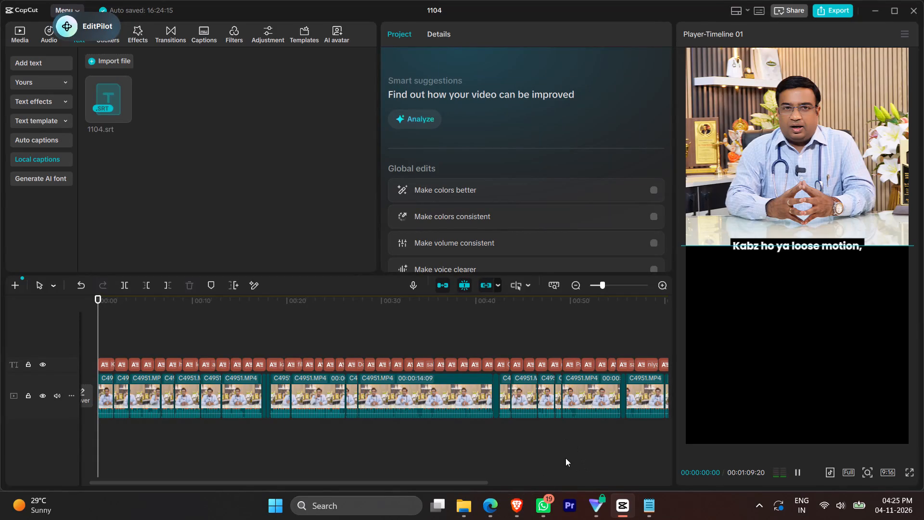
pyautogui.click(569, 432)
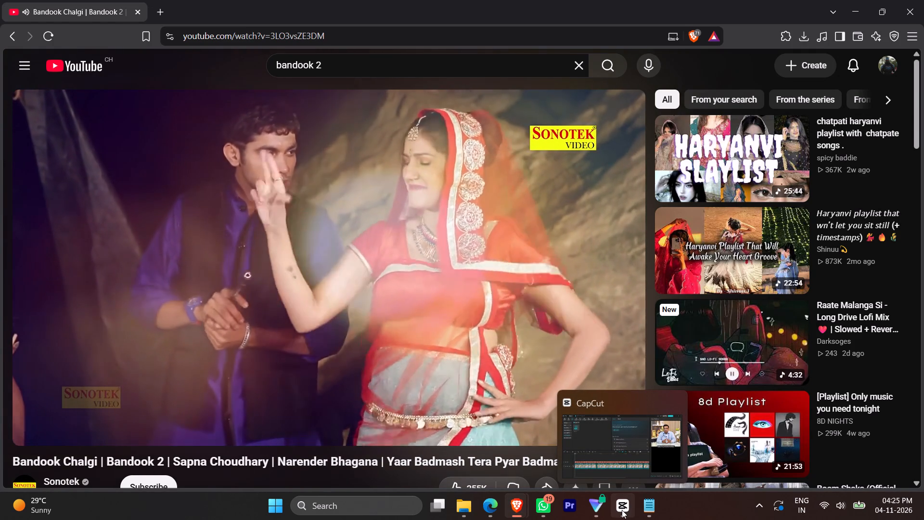
pyautogui.click(622, 510)
# Play the opening second of the timeline to review the first clip and its caption.
pyautogui.keyDown('ctrl'); pyautogui.scroll(3, 106, 381); pyautogui.keyUp('ctrl')
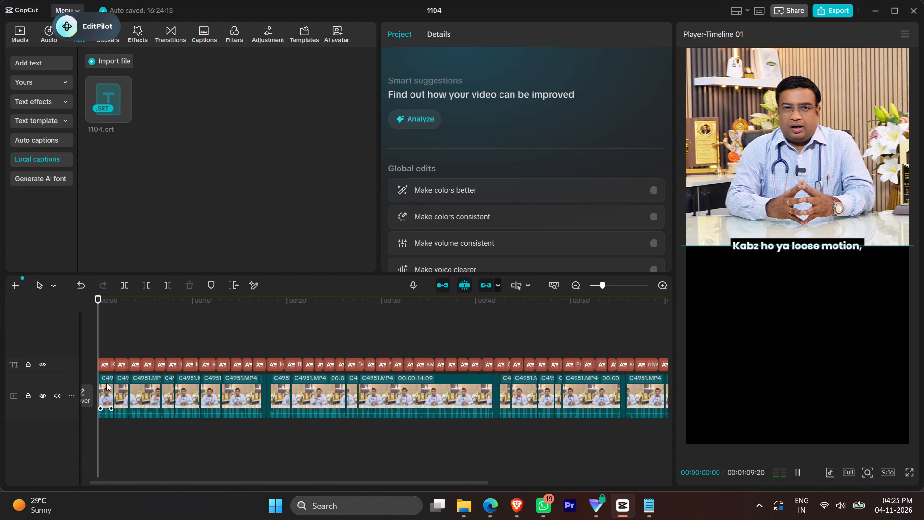
pyautogui.keyDown('ctrl'); pyautogui.scroll(4, 106, 383); pyautogui.keyUp('ctrl')
pyautogui.press('space')
pyautogui.press('space')
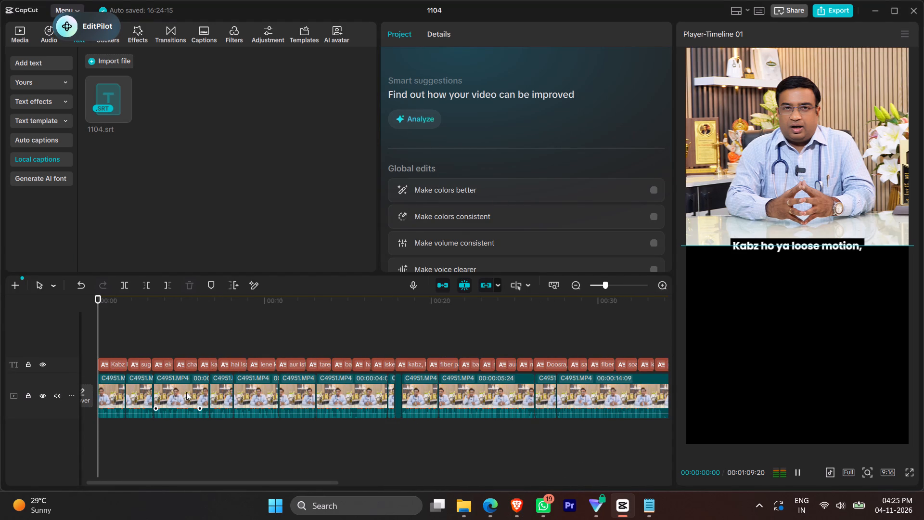
pyautogui.press('space')
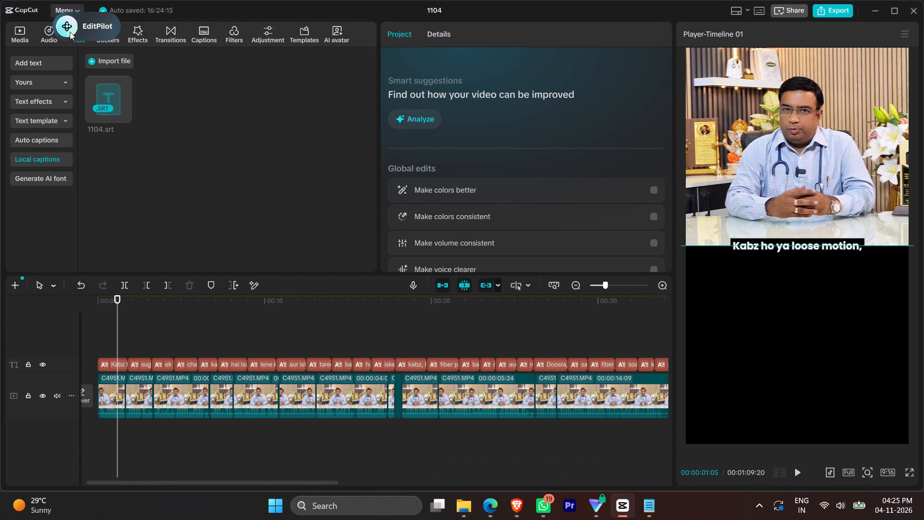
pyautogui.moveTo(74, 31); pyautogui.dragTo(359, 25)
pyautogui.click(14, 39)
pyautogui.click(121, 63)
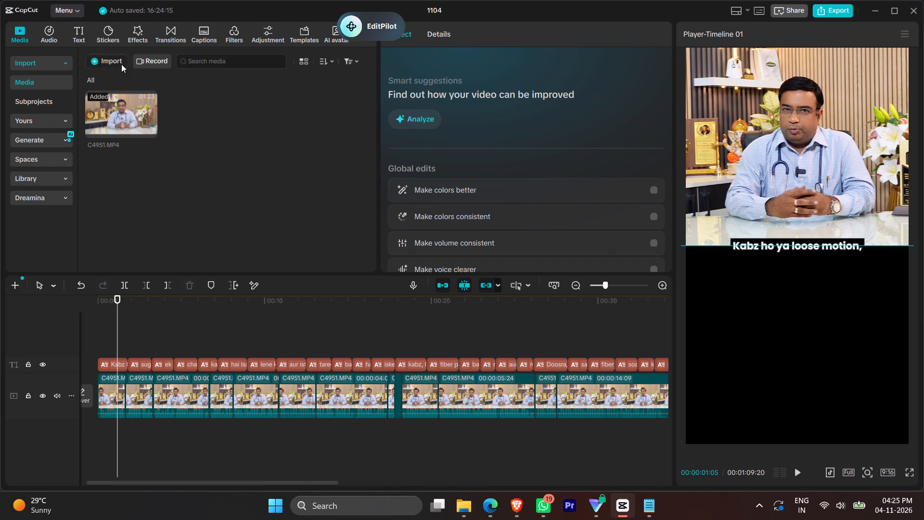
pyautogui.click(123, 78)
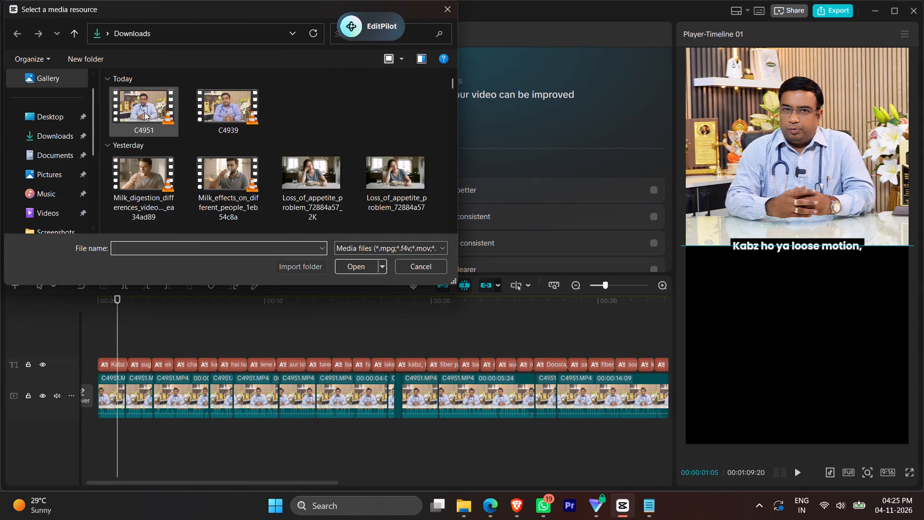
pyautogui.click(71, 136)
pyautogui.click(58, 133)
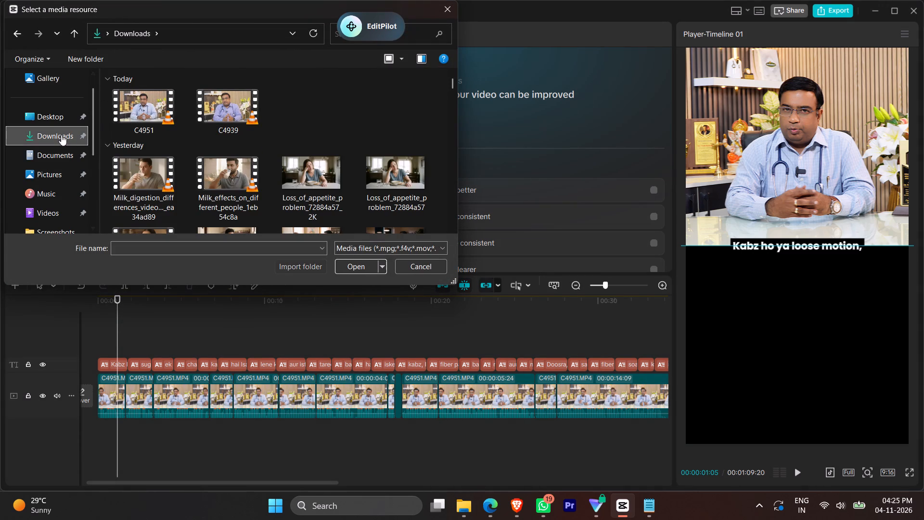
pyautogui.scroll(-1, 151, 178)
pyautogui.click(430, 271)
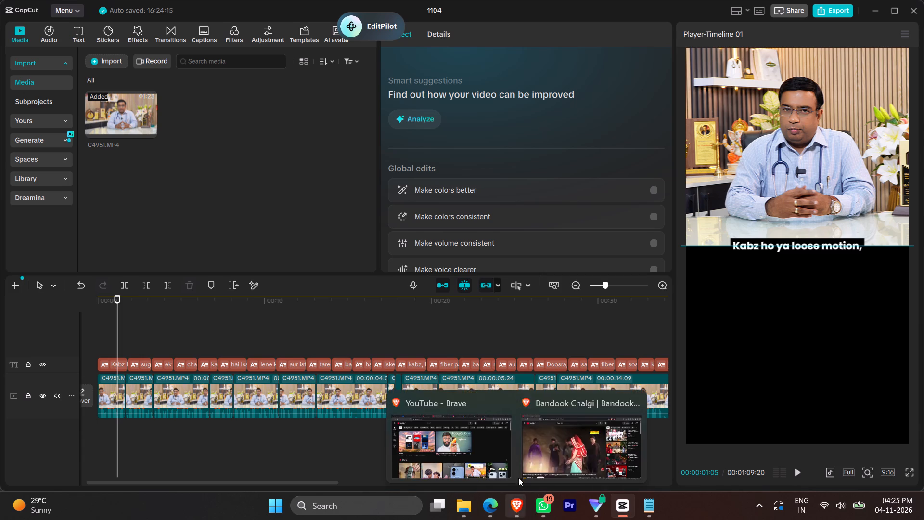
# Switch to the Bandook Chalgi YouTube video in Brave.
pyautogui.click(542, 445)
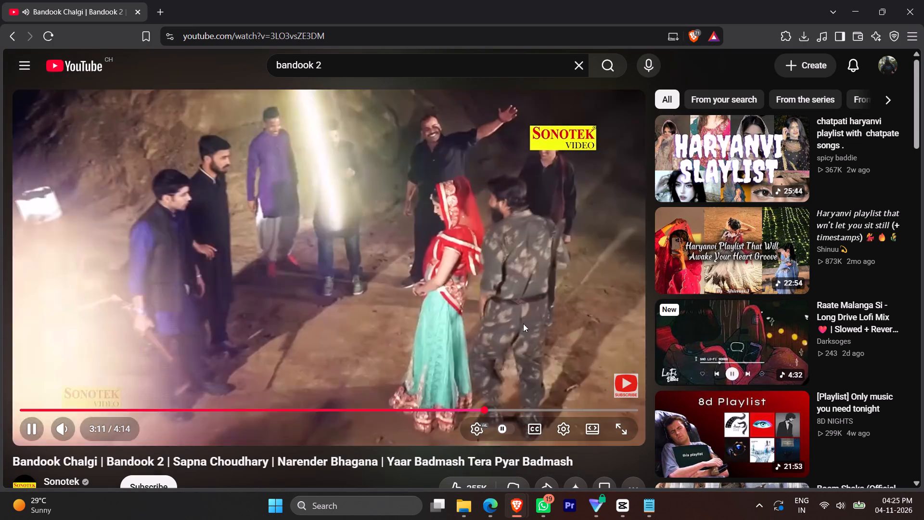
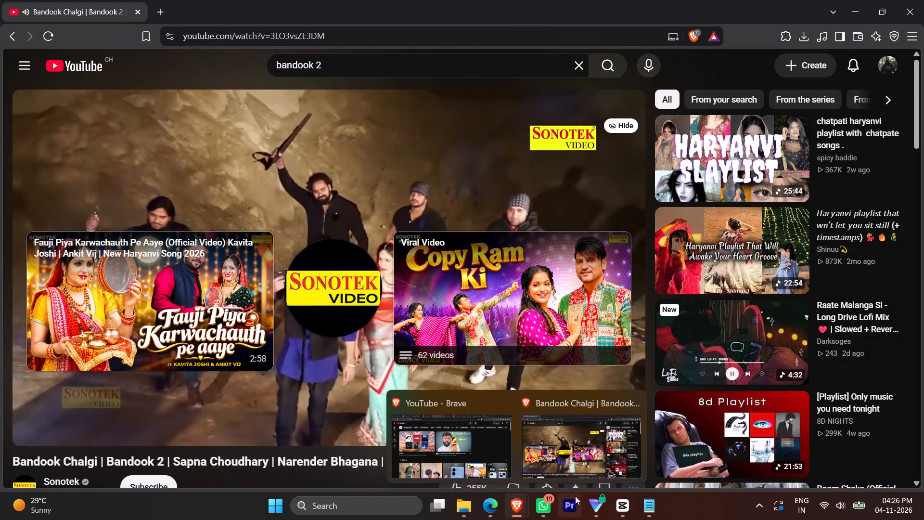
# Switch to CapCut, play the opening clips up to about 9 seconds, and place the playhead on the "hai Isabgol, lekin ise" caption.
pyautogui.click(624, 501)
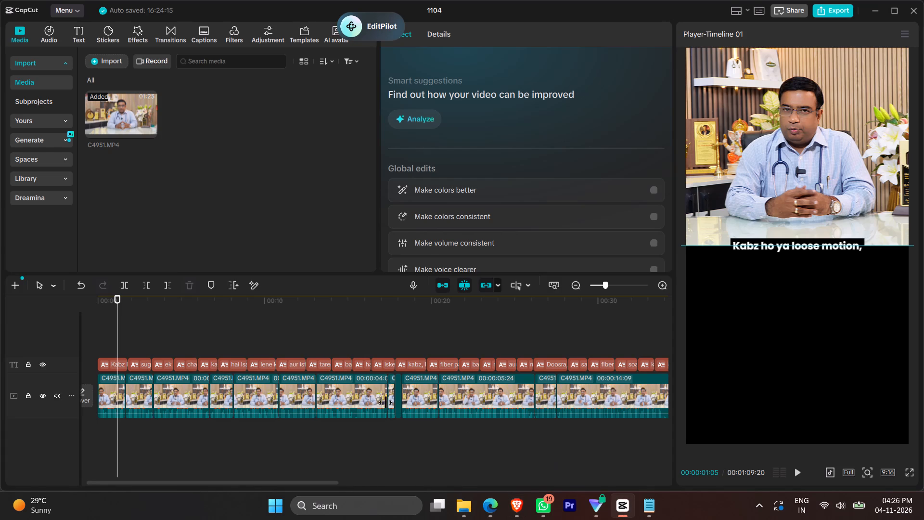
pyautogui.press('space')
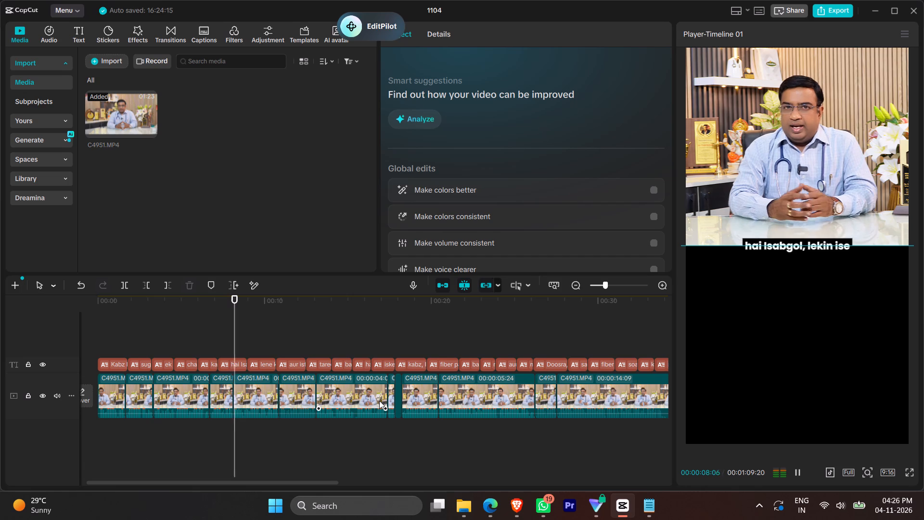
pyautogui.press('space')
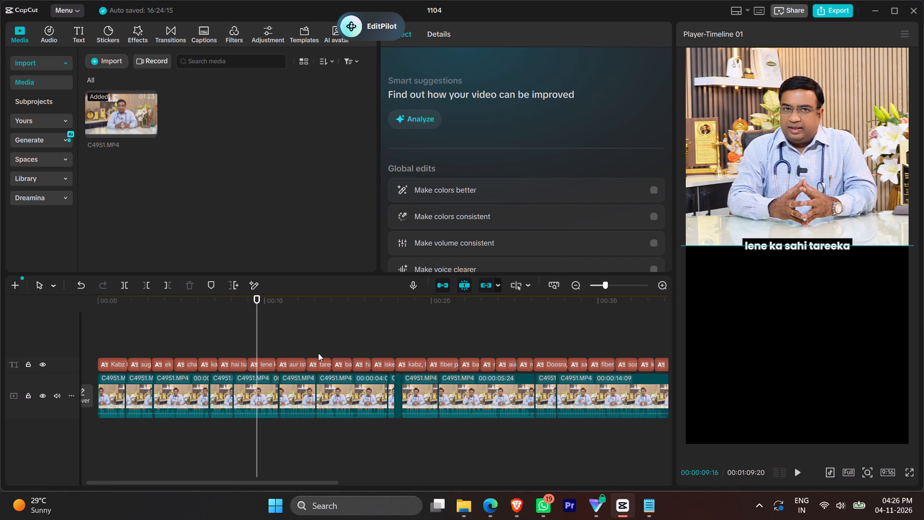
pyautogui.click(240, 322)
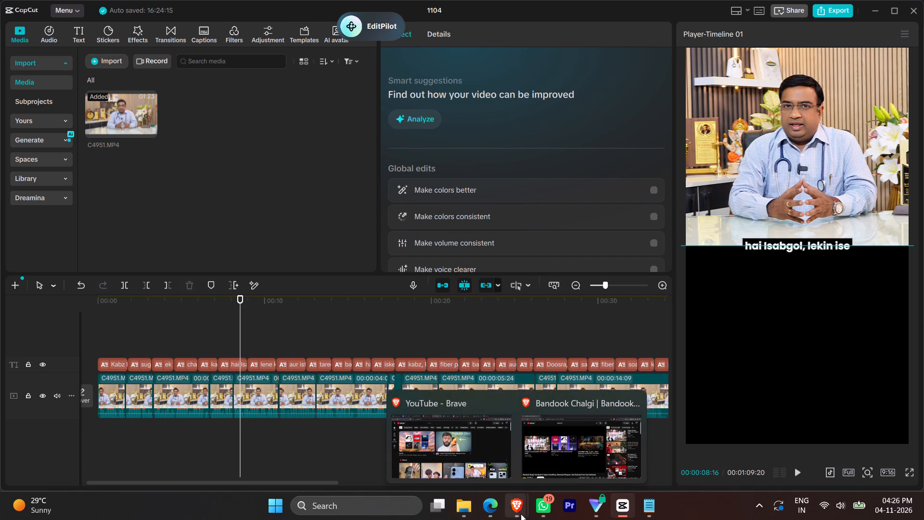
# Open a new tab in Brave's main window and move the Bandook Chalgi YouTube tab into it, beside Google Flow.
pyautogui.click(462, 449)
pyautogui.click(702, 0)
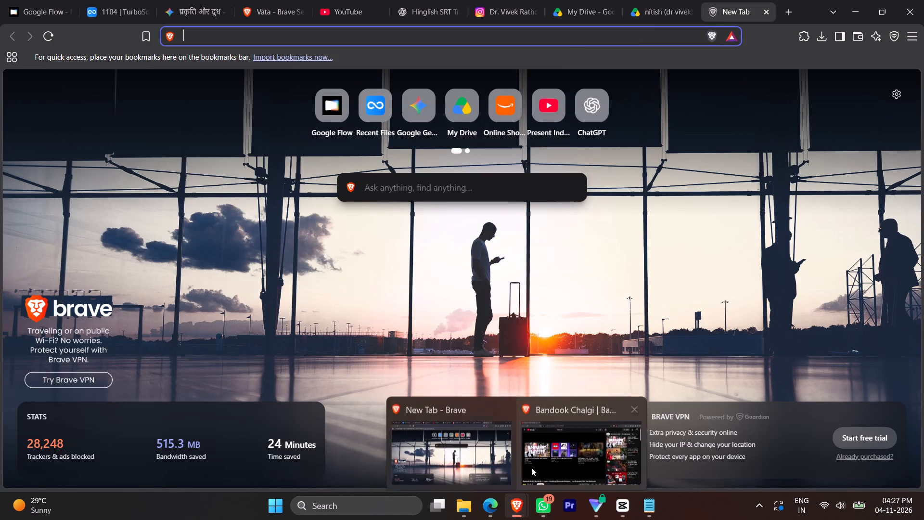
pyautogui.click(551, 431)
pyautogui.moveTo(53, 10); pyautogui.dragTo(120, 89)
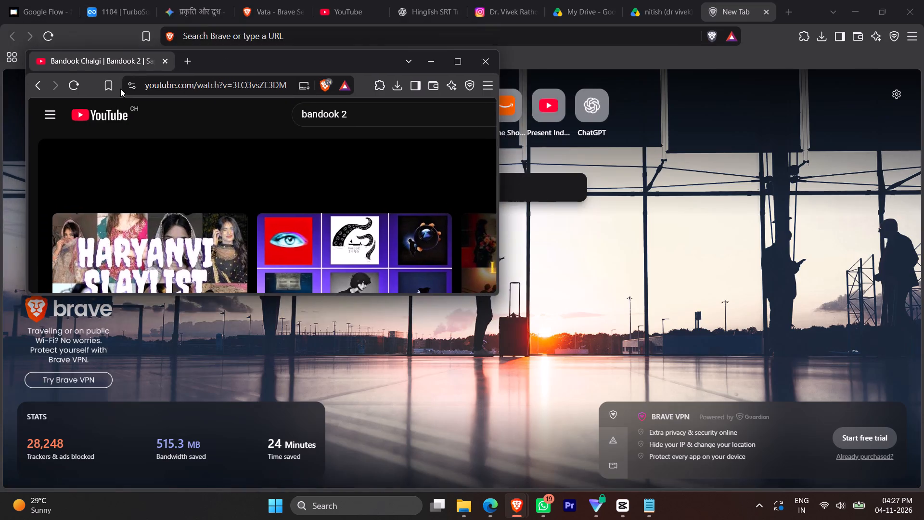
pyautogui.moveTo(120, 89); pyautogui.dragTo(89, 36)
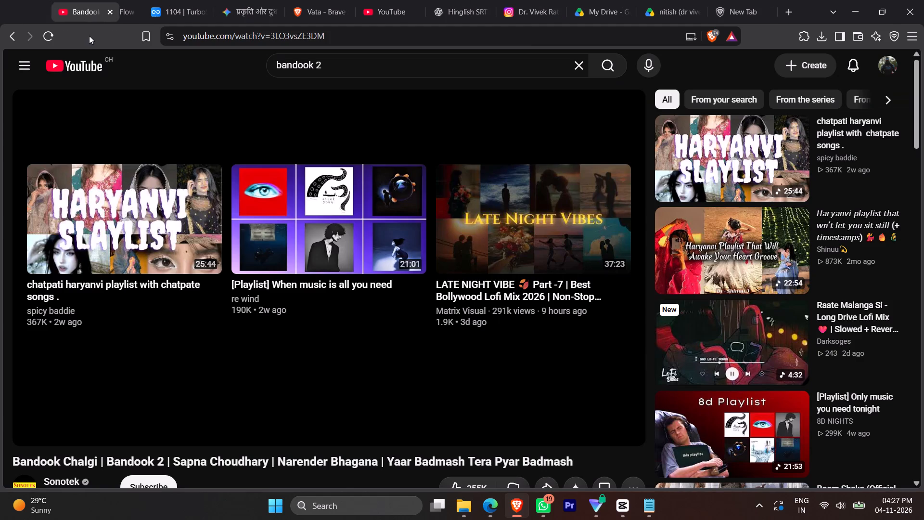
pyautogui.moveTo(89, 36); pyautogui.dragTo(103, 12)
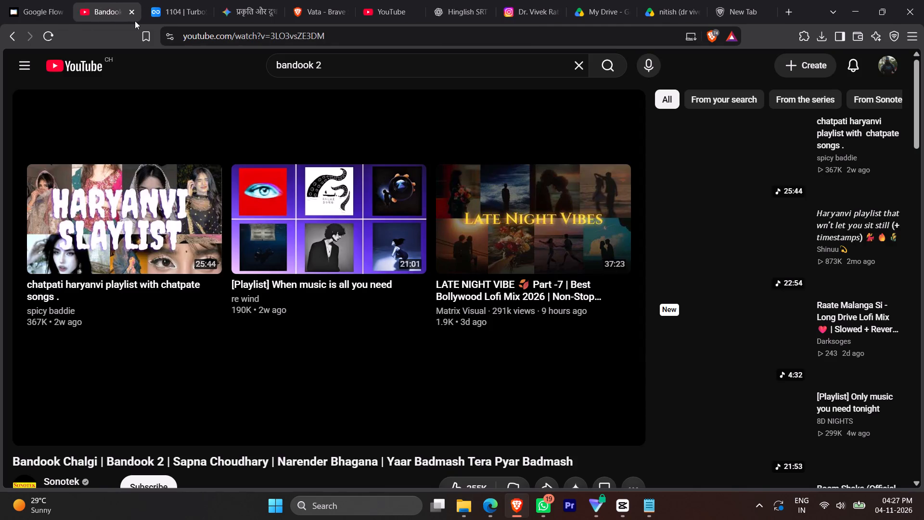
pyautogui.click(741, 0)
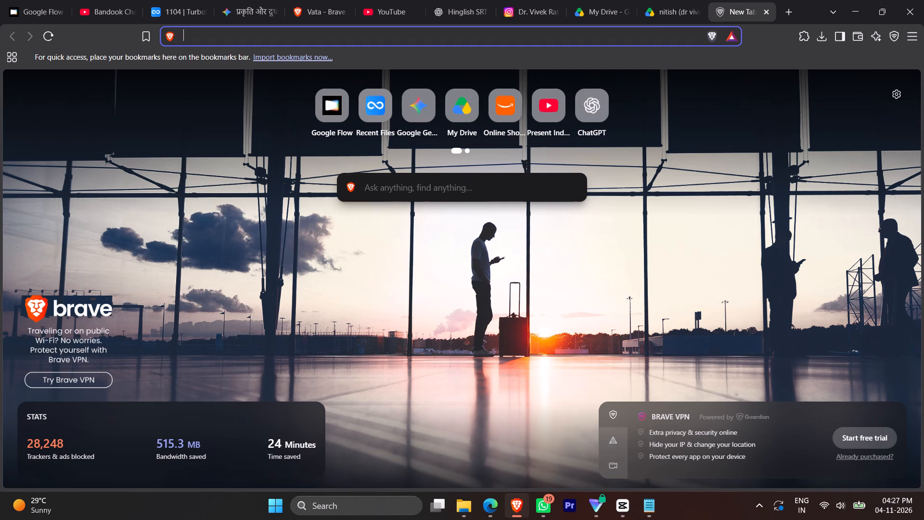
pyautogui.click(499, 38)
pyautogui.write('isabgol')
pyautogui.press('Return')
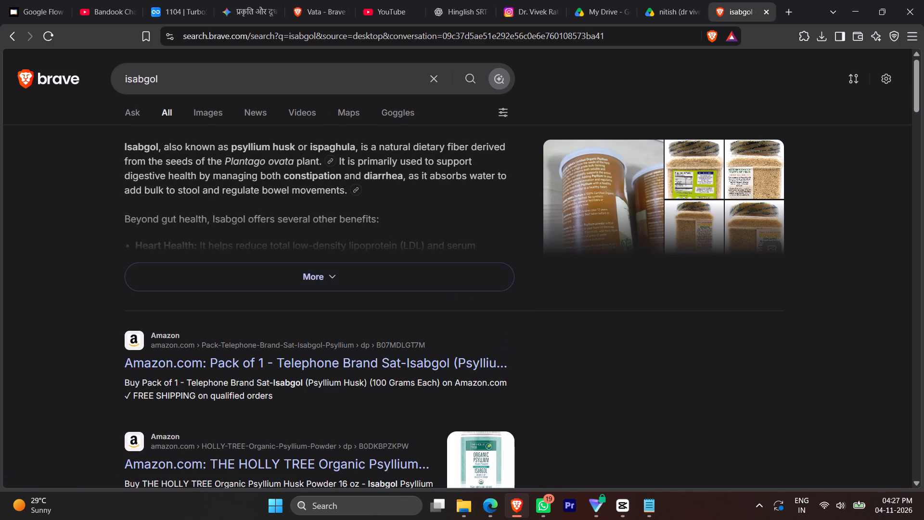
pyautogui.click(221, 112)
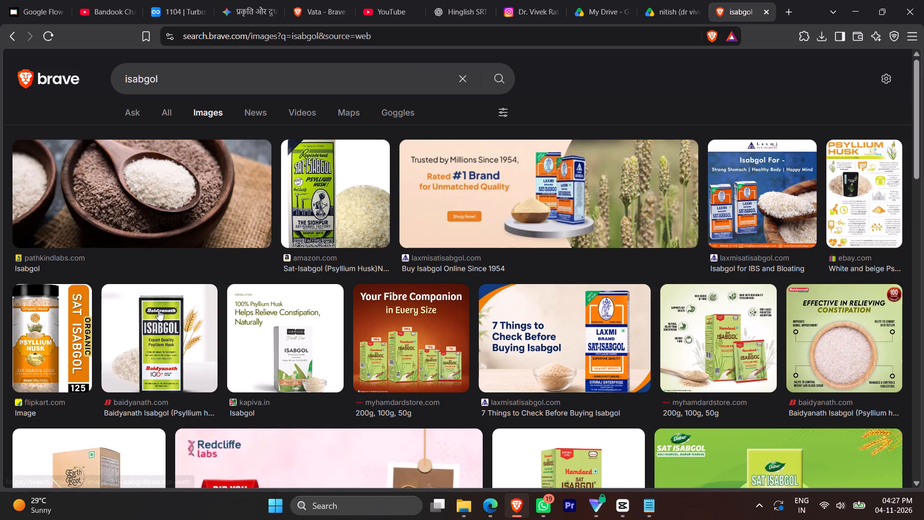
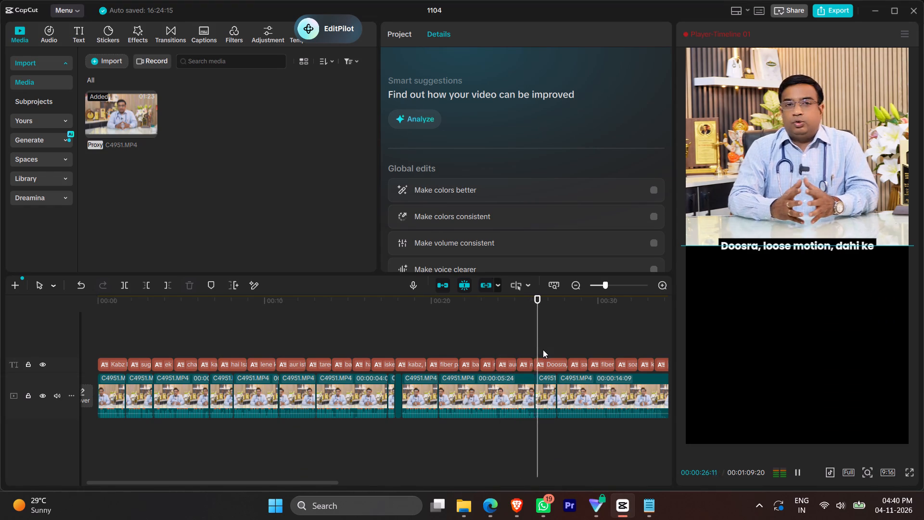
pyautogui.click(541, 334)
pyautogui.click(511, 333)
pyautogui.click(502, 333)
pyautogui.press('space')
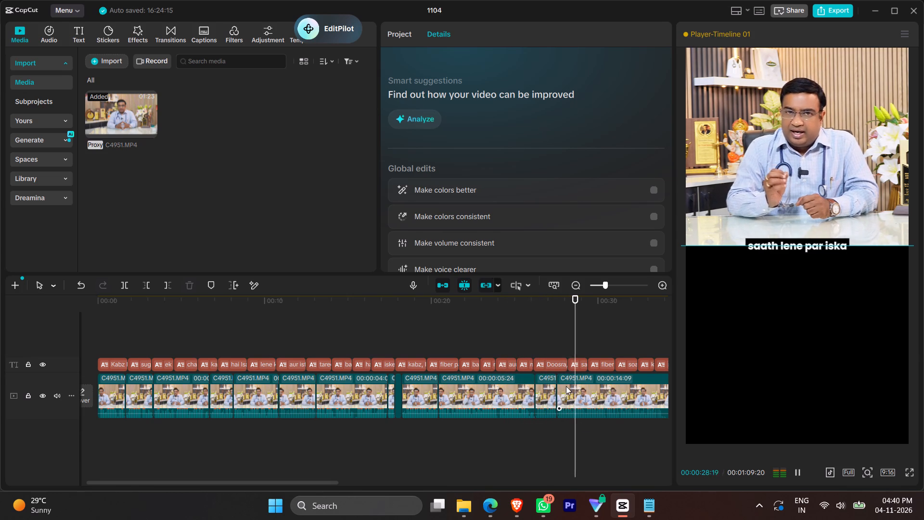
pyautogui.press('space')
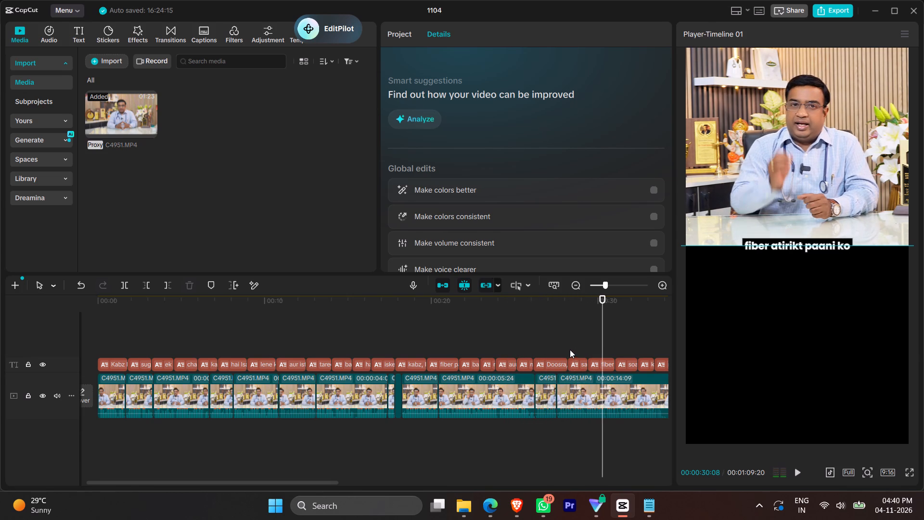
pyautogui.hscroll(-1, 567, 350)
pyautogui.click(399, 337)
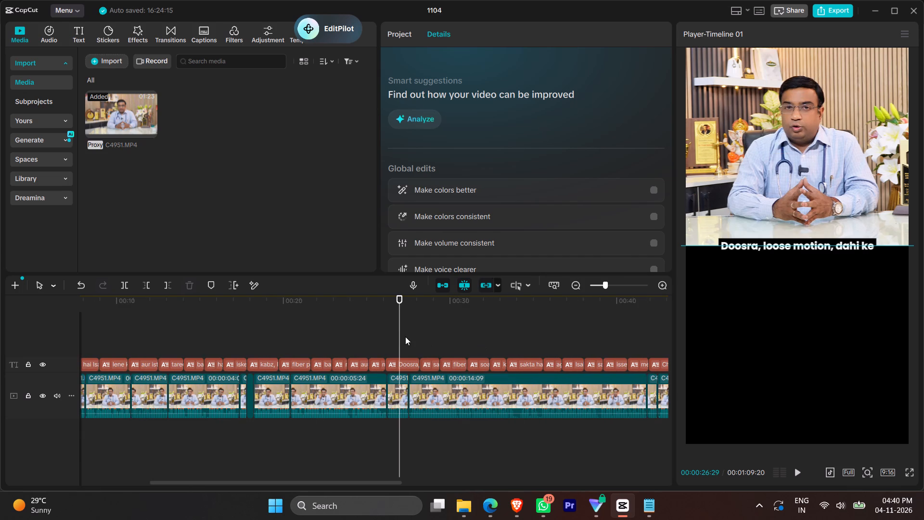
pyautogui.press('space')
pyautogui.click(385, 336)
pyautogui.click(381, 336)
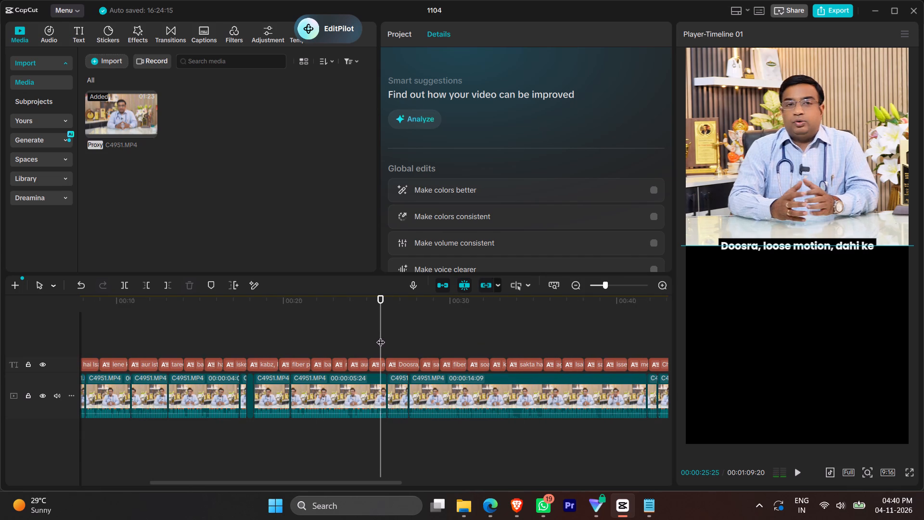
pyautogui.press('space')
pyautogui.click(379, 329)
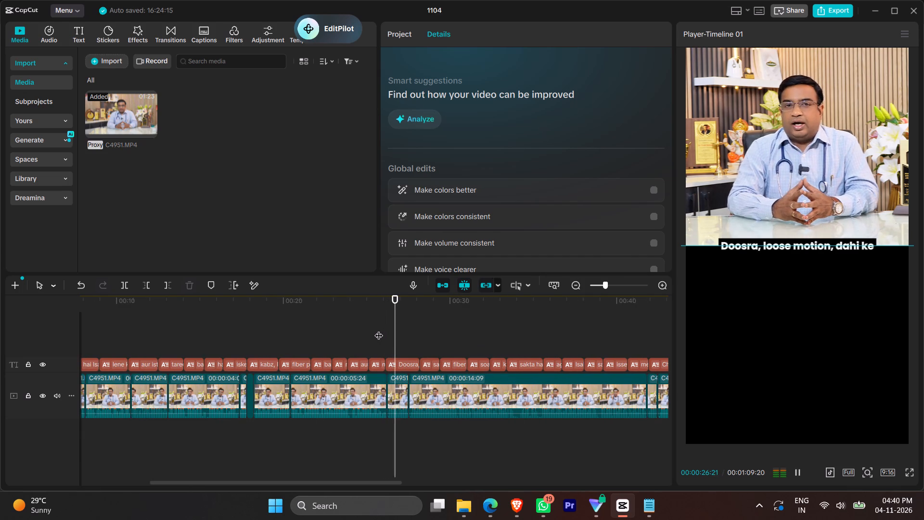
pyautogui.press('space')
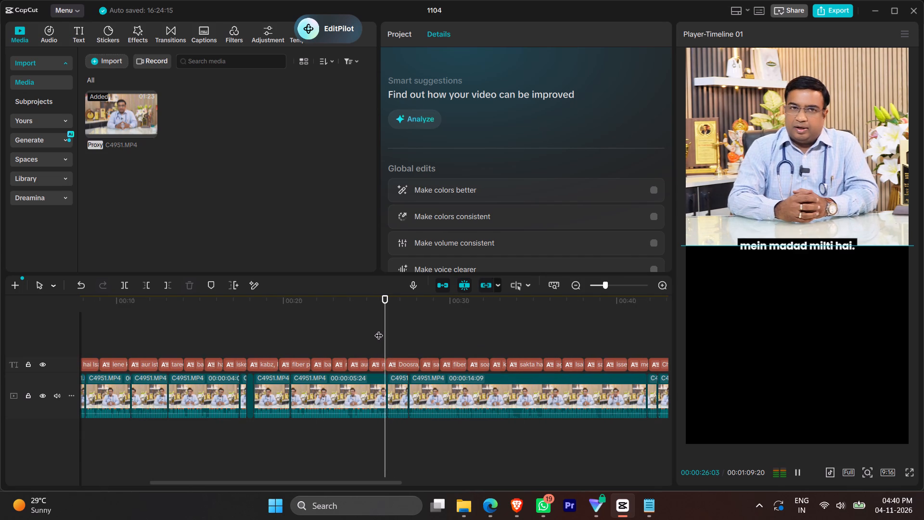
pyautogui.press('space')
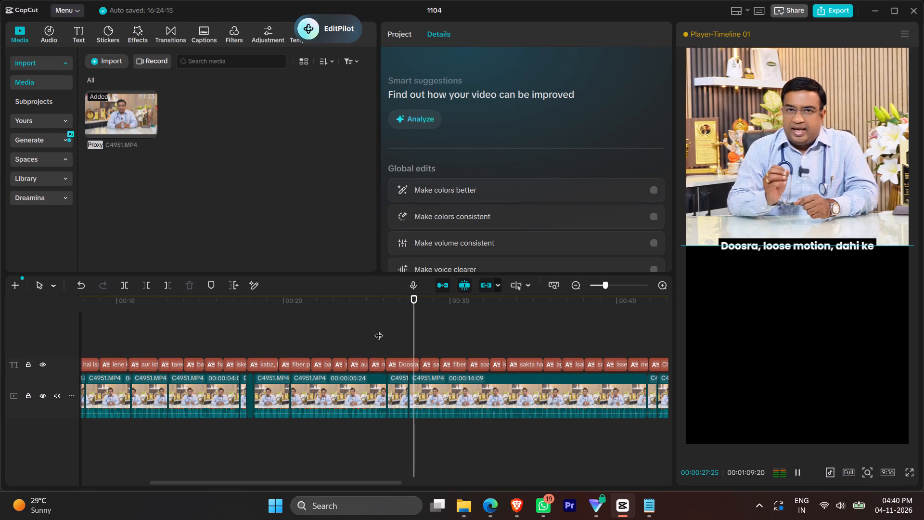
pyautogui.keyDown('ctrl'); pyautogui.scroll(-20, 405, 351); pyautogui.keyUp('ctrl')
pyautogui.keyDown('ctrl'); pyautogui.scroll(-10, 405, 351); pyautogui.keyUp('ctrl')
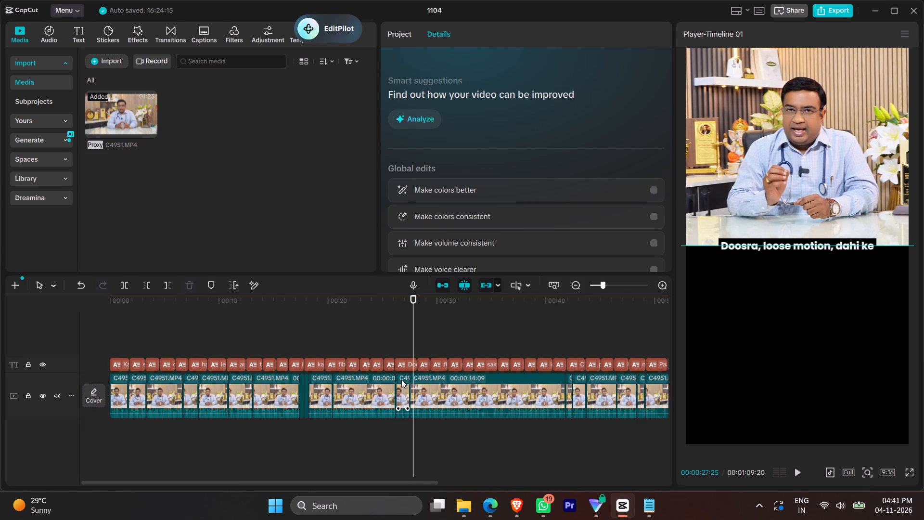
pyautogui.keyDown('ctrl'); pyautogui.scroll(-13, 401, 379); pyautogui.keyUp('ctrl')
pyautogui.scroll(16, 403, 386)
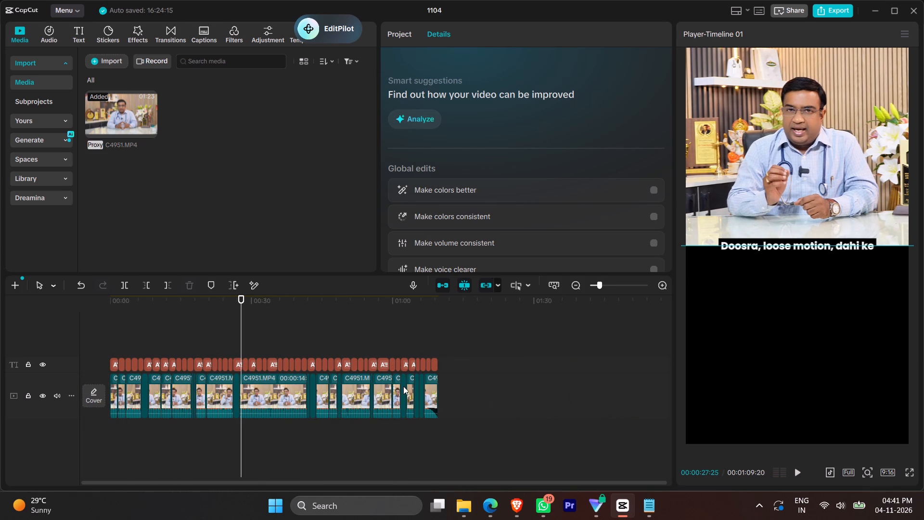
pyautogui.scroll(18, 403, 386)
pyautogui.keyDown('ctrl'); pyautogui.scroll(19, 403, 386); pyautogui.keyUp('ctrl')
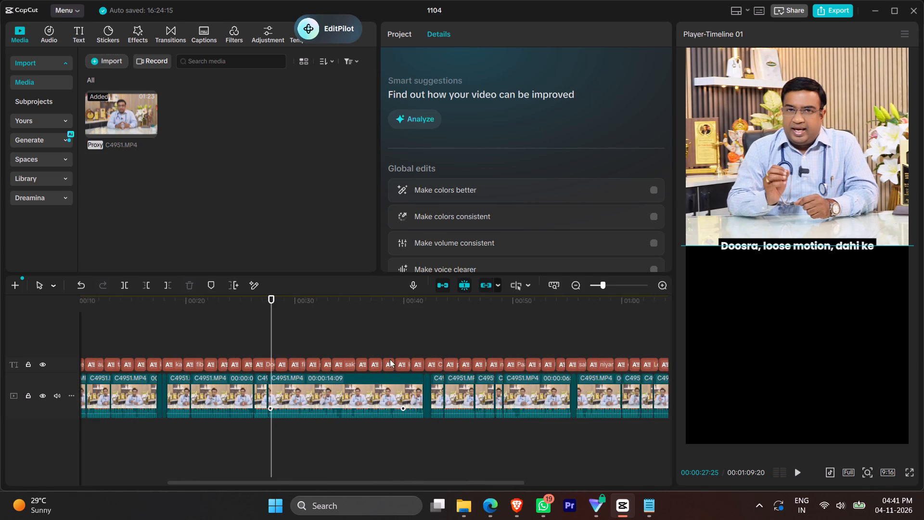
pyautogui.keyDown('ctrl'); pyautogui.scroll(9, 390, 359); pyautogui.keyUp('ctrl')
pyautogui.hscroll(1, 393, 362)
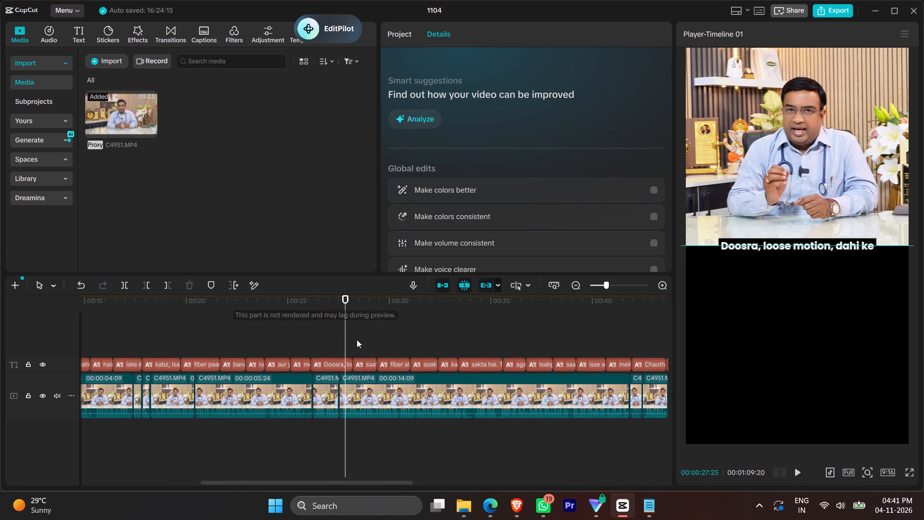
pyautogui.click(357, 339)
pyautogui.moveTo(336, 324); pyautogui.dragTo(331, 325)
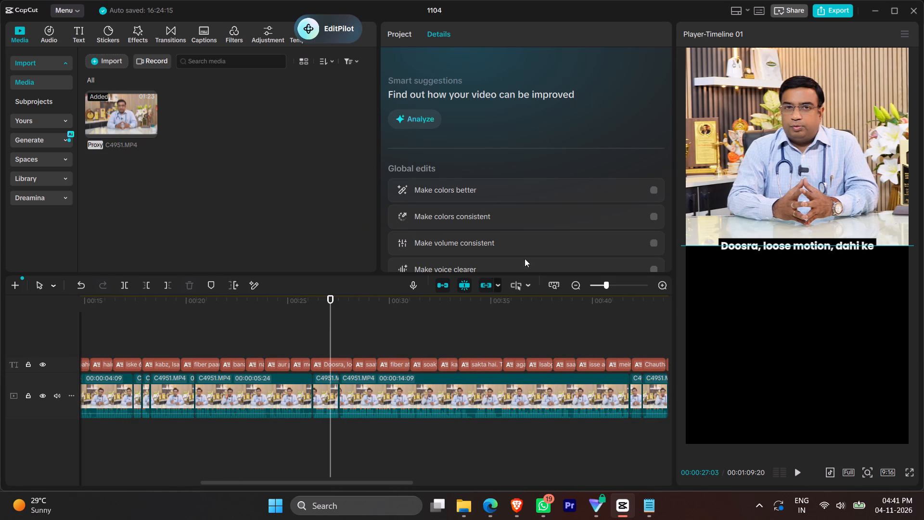
# Check the proxy resolution options in the project's performance settings and leave without saving.
pyautogui.scroll(-6, 540, 221)
pyautogui.scroll(3, 455, 120)
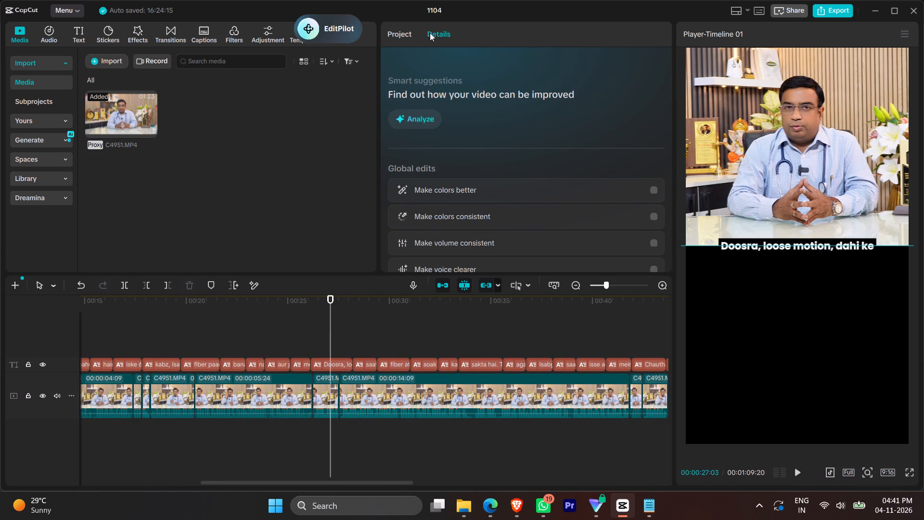
pyautogui.click(434, 34)
pyautogui.click(403, 36)
pyautogui.click(438, 35)
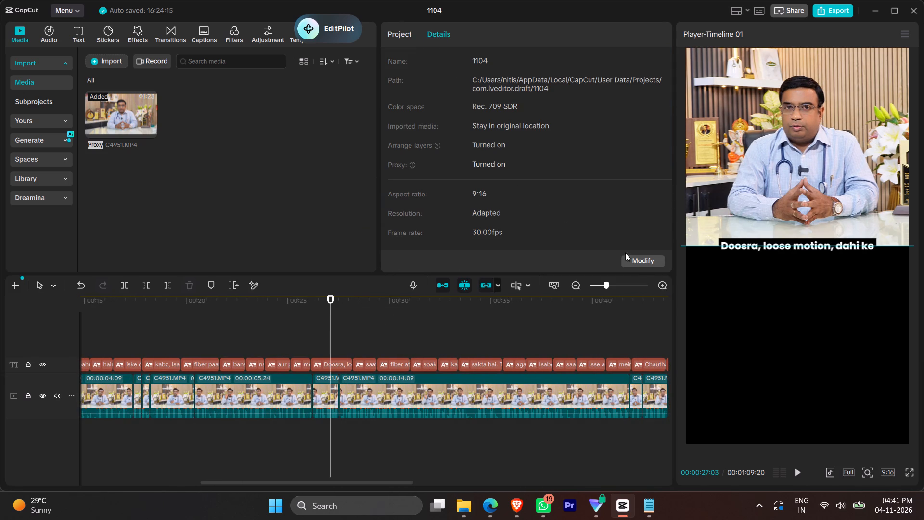
pyautogui.click(642, 262)
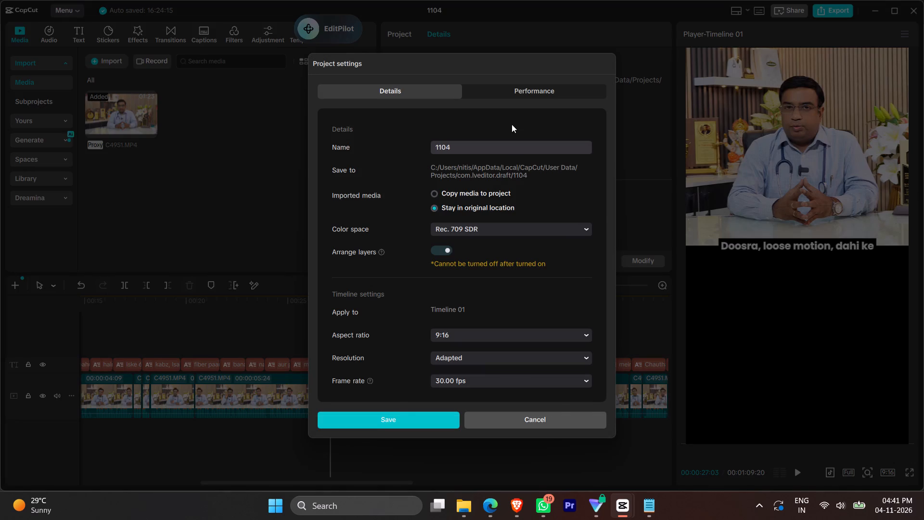
pyautogui.click(517, 87)
pyautogui.click(463, 261)
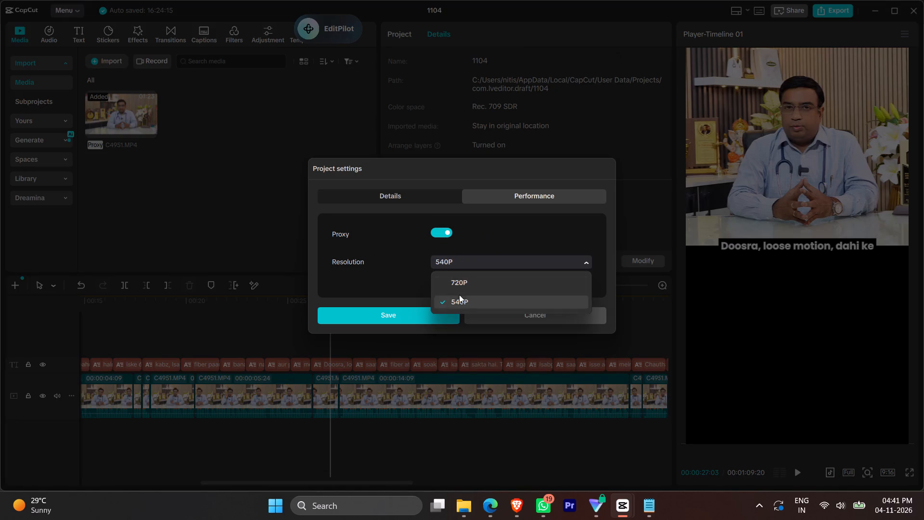
pyautogui.click(462, 301)
pyautogui.click(495, 314)
# Play back the passage from "Doosra, loose motion, dahi ke" to "sakta hai. Teesra, paachan," to review its lines.
pyautogui.click(312, 343)
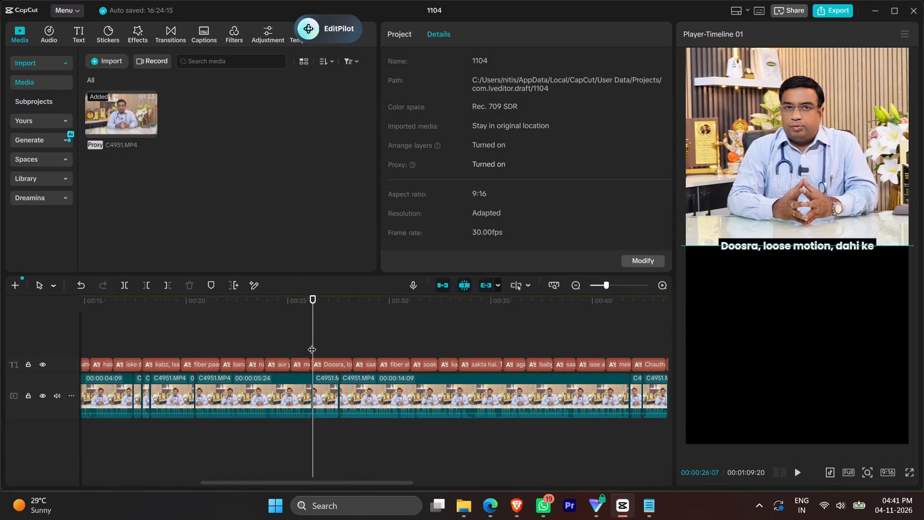
pyautogui.press('space')
pyautogui.press('space')
pyautogui.press('space')
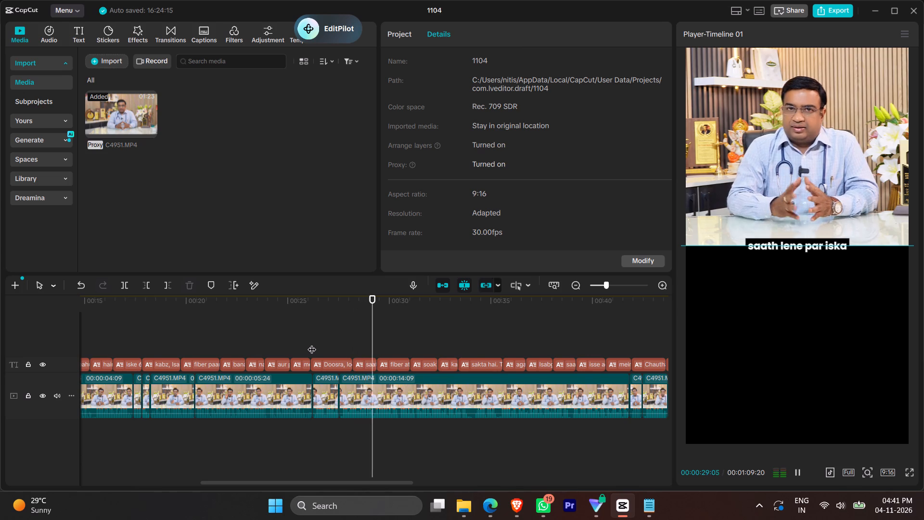
pyautogui.click(312, 343)
pyautogui.press('space')
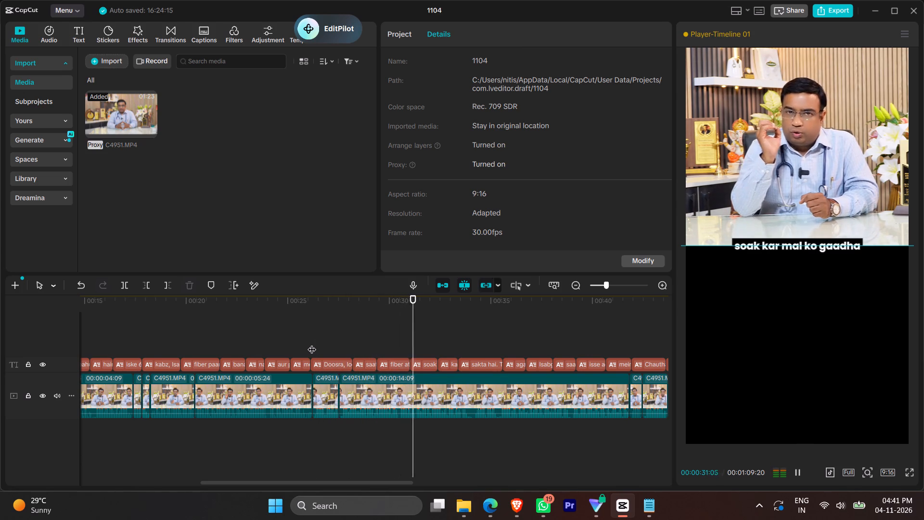
pyautogui.press('space')
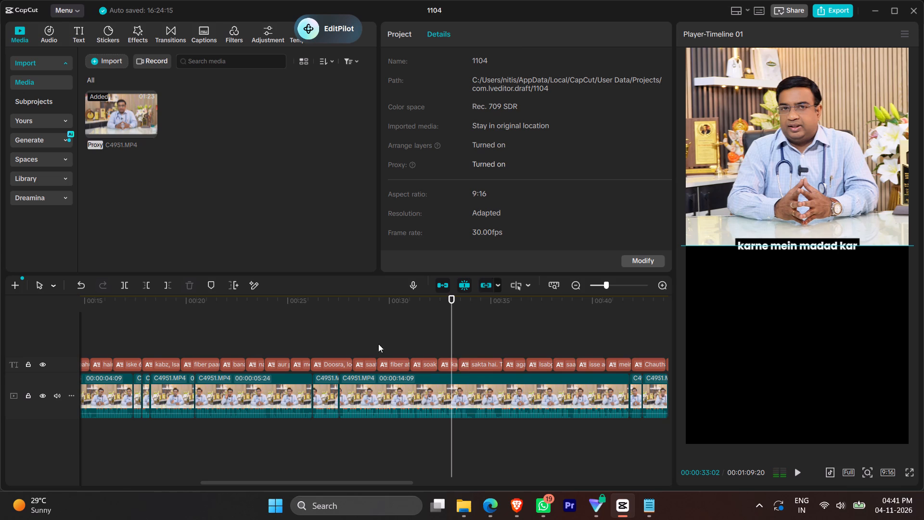
pyautogui.press('space')
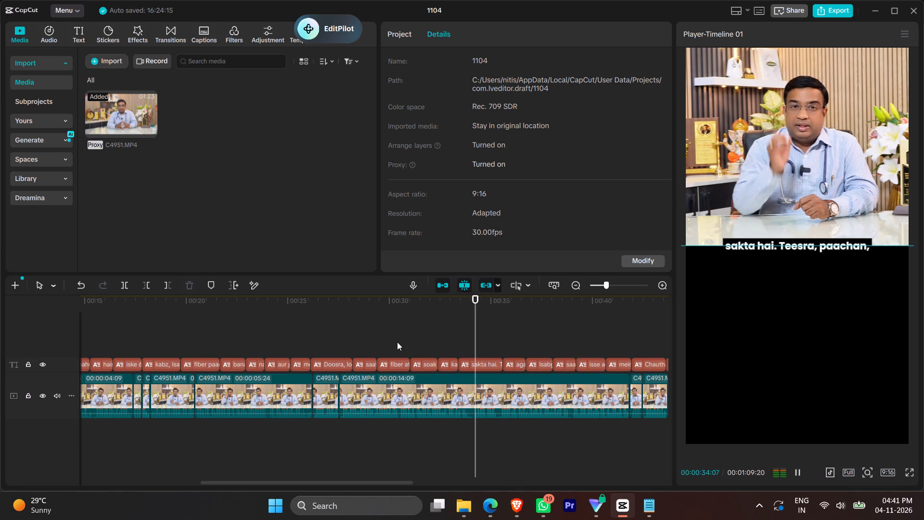
pyautogui.click(397, 342)
pyautogui.press('space')
pyautogui.press('space')
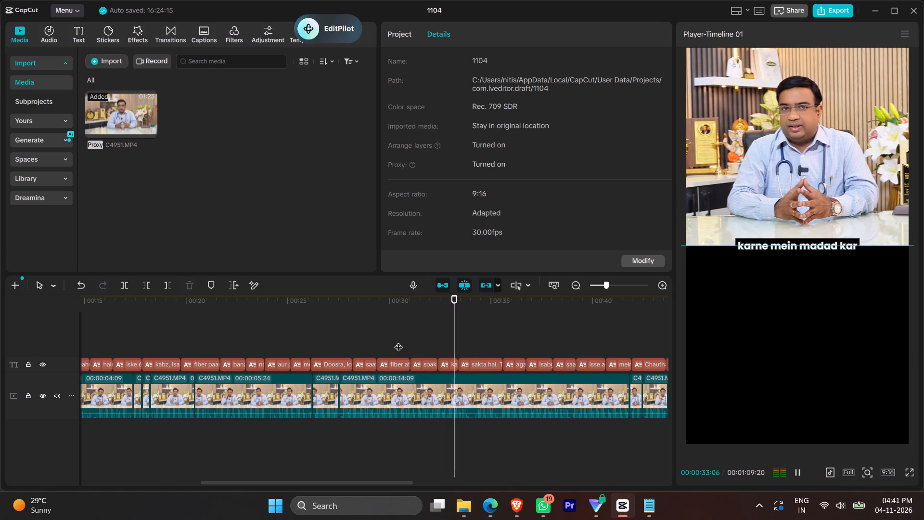
pyautogui.press('space')
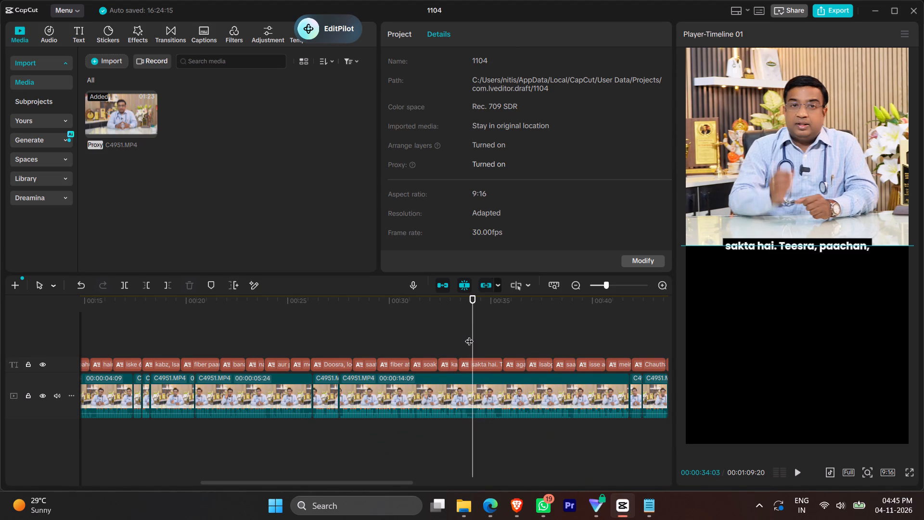
pyautogui.press('space')
pyautogui.press('space')
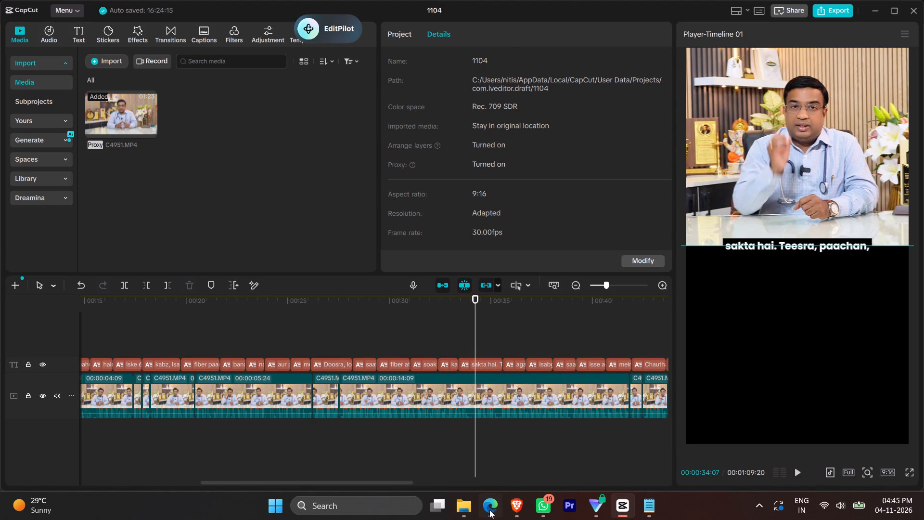
pyautogui.click(489, 510)
pyautogui.click(498, 506)
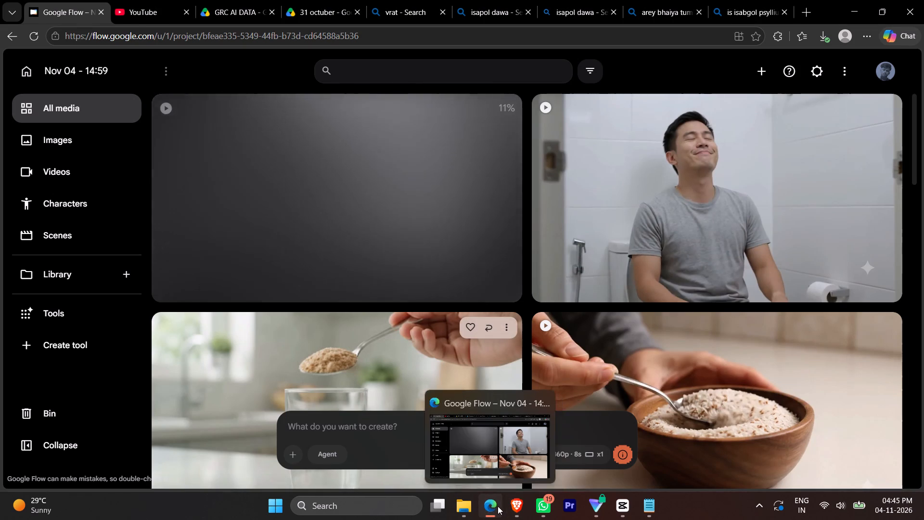
pyautogui.press('space')
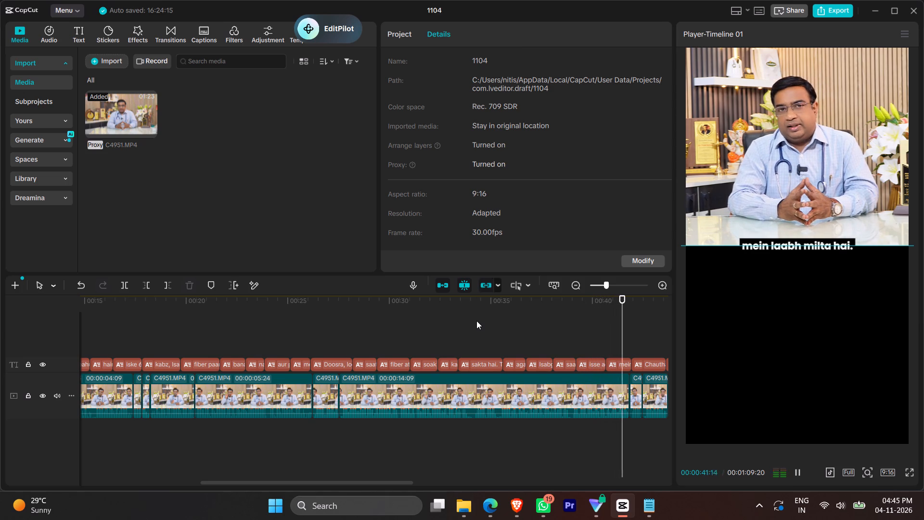
pyautogui.press('space')
pyautogui.press('space')
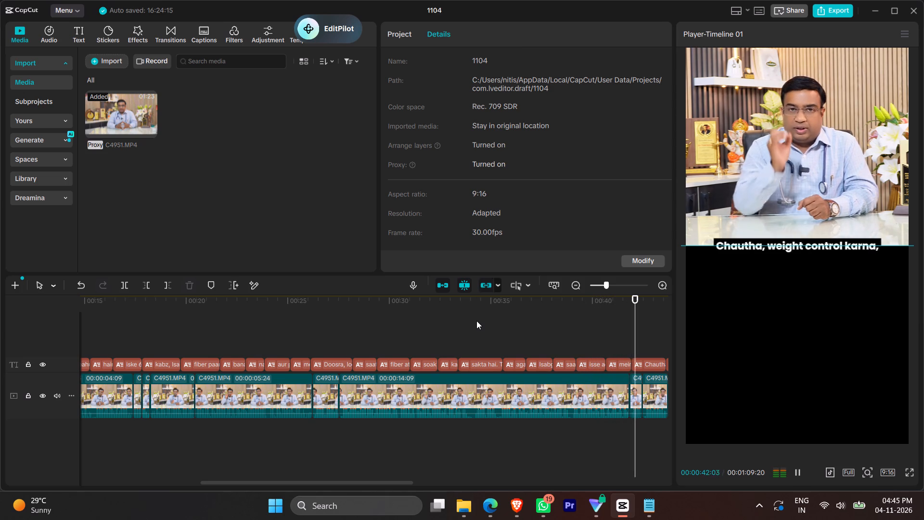
pyautogui.press('space')
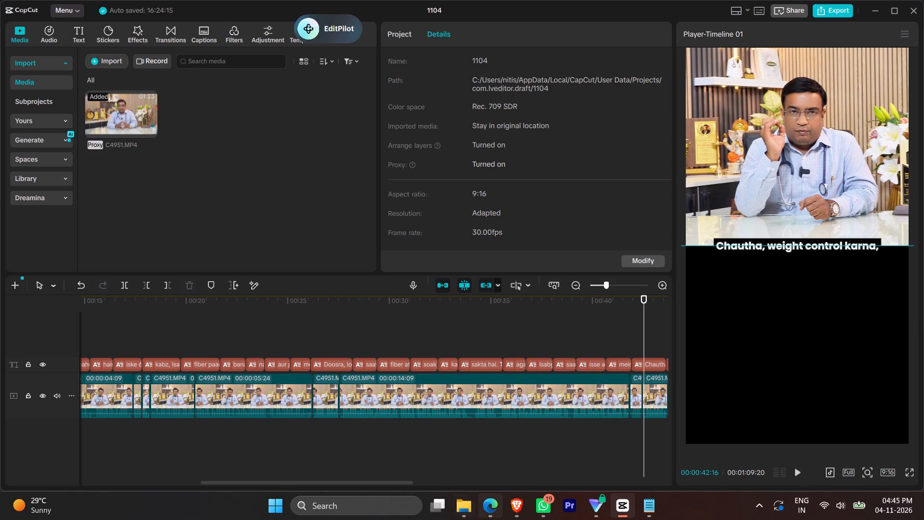
# Switch to YouTube in Brave and replay the Bandook 2 song from about 3:24, rewinding twice by five seconds.
pyautogui.click(521, 519)
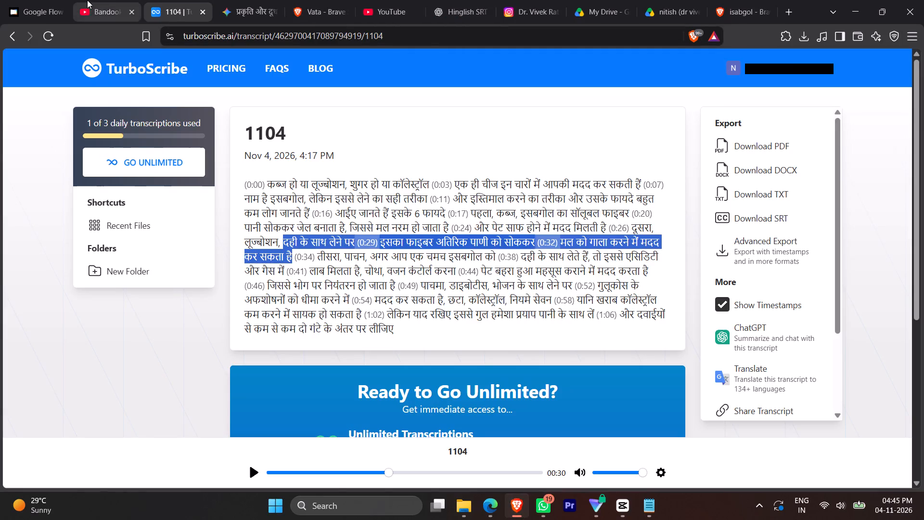
pyautogui.click(110, 0)
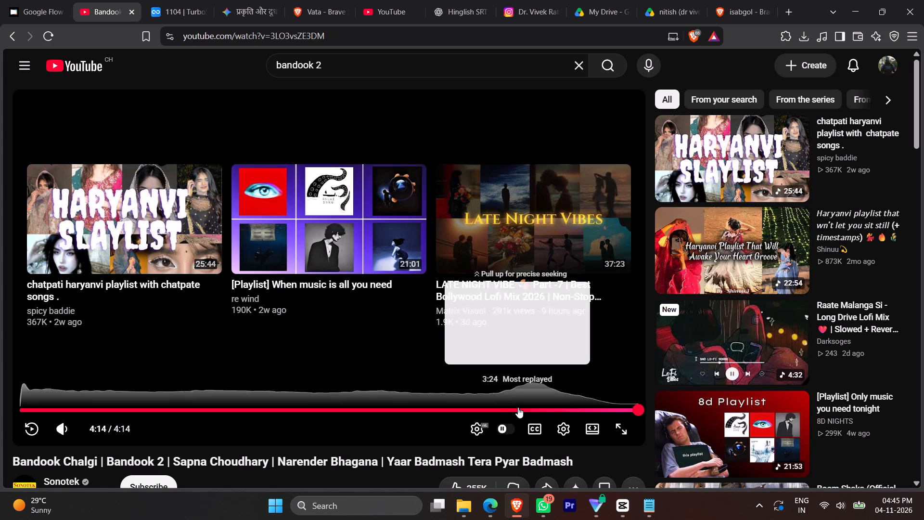
pyautogui.click(518, 407)
pyautogui.click(462, 334)
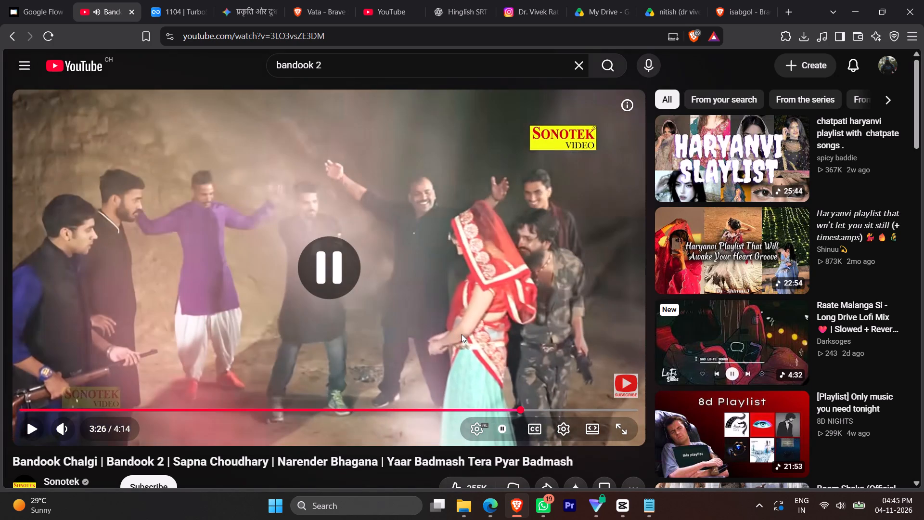
pyautogui.click(462, 334)
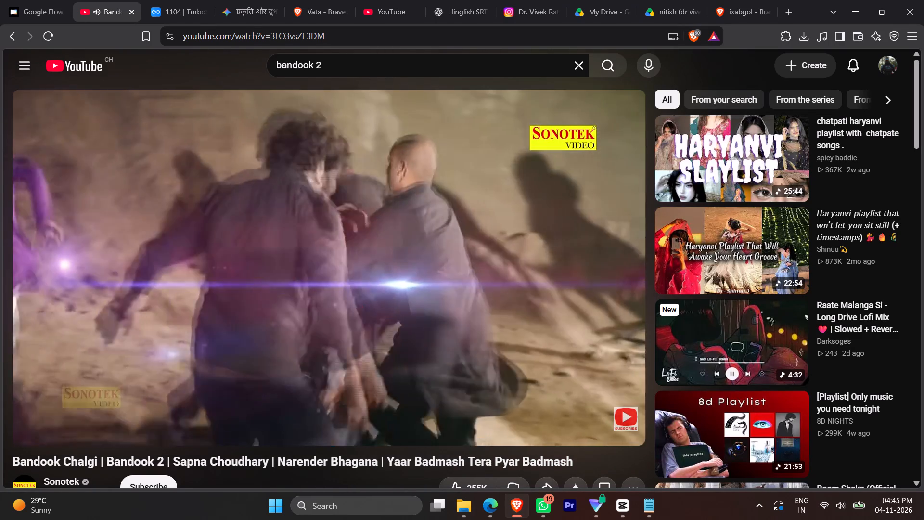
pyautogui.press('Left')
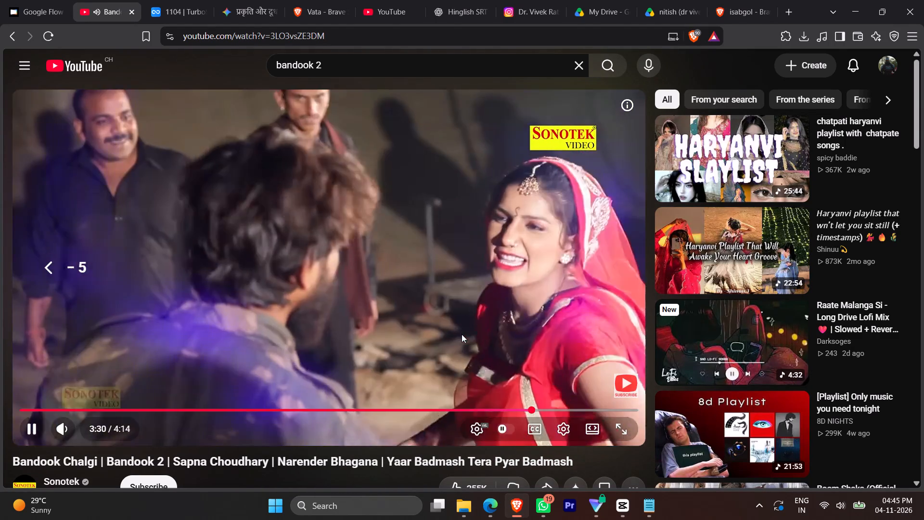
pyautogui.press('Left')
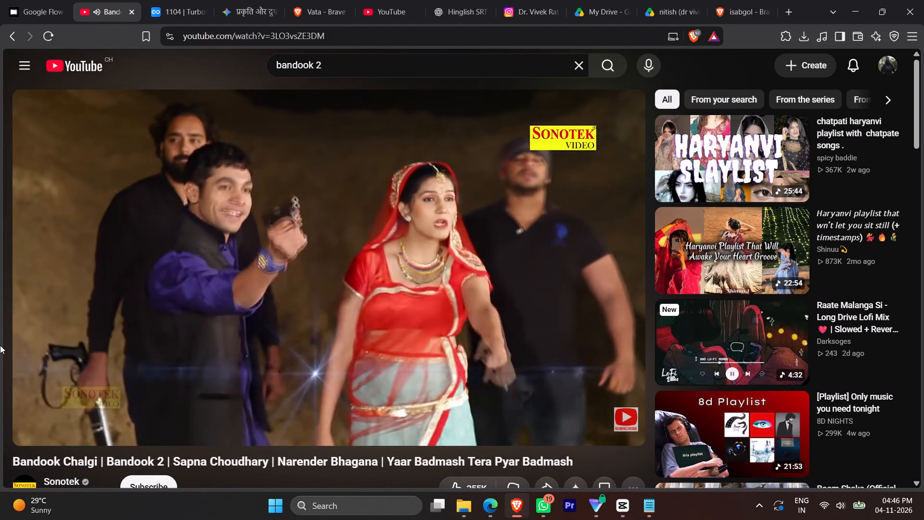
# Browse the suggested videos beside Bandook 2 and play the Boom Shaka official music video.
pyautogui.scroll(-1, 0, 345)
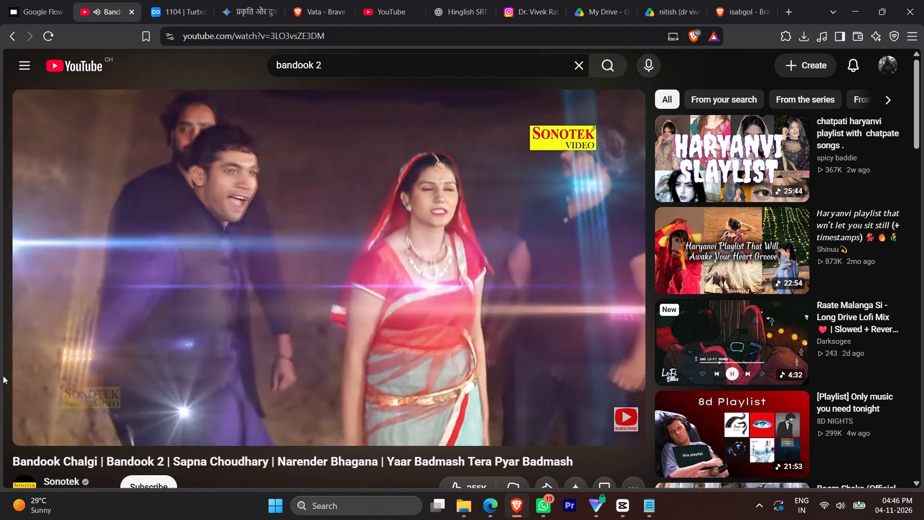
pyautogui.scroll(-2, 6, 377)
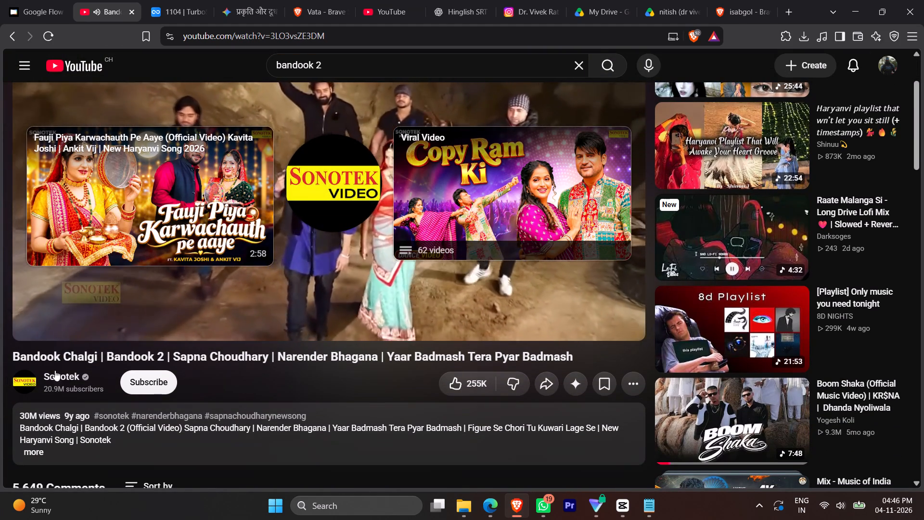
pyautogui.scroll(1, 299, 379)
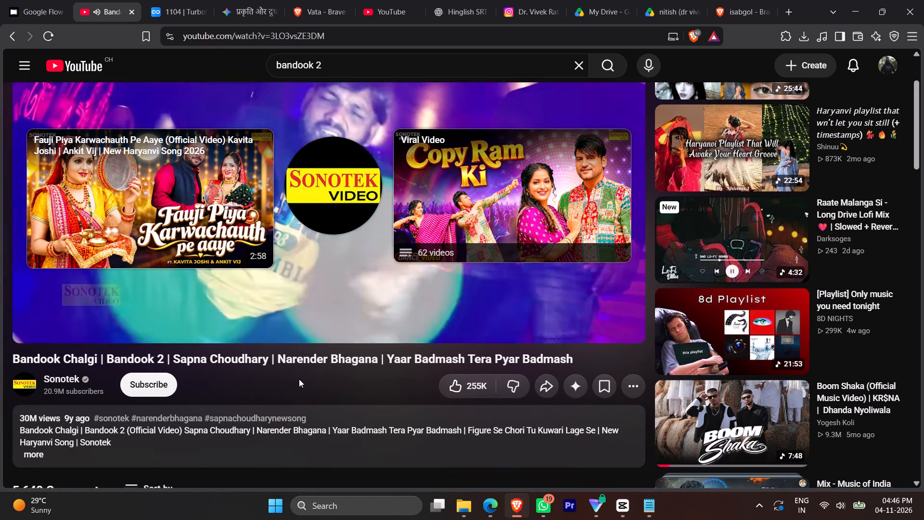
pyautogui.scroll(2, 299, 379)
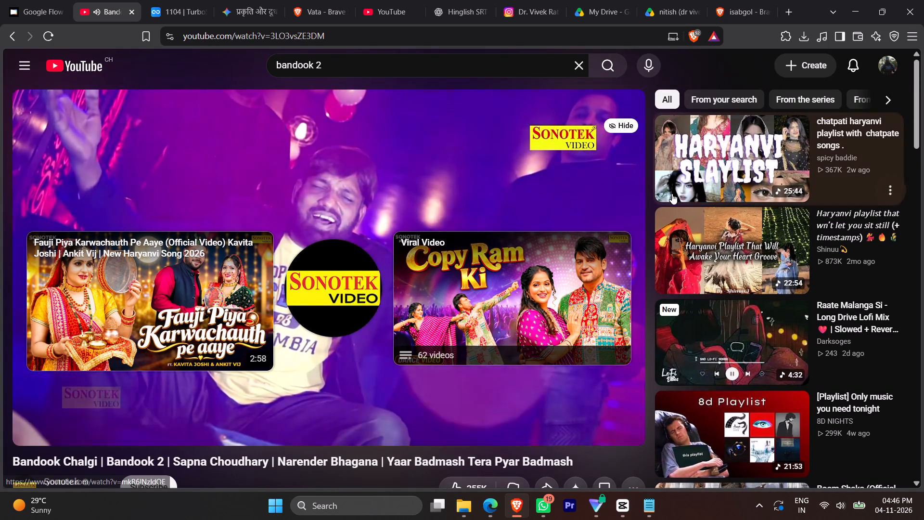
pyautogui.scroll(-3, 833, 207)
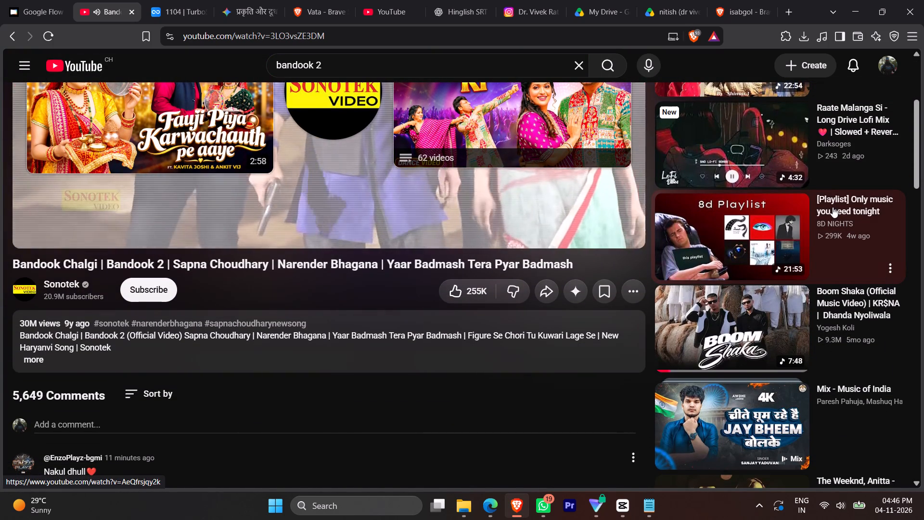
pyautogui.scroll(-2, 640, 312)
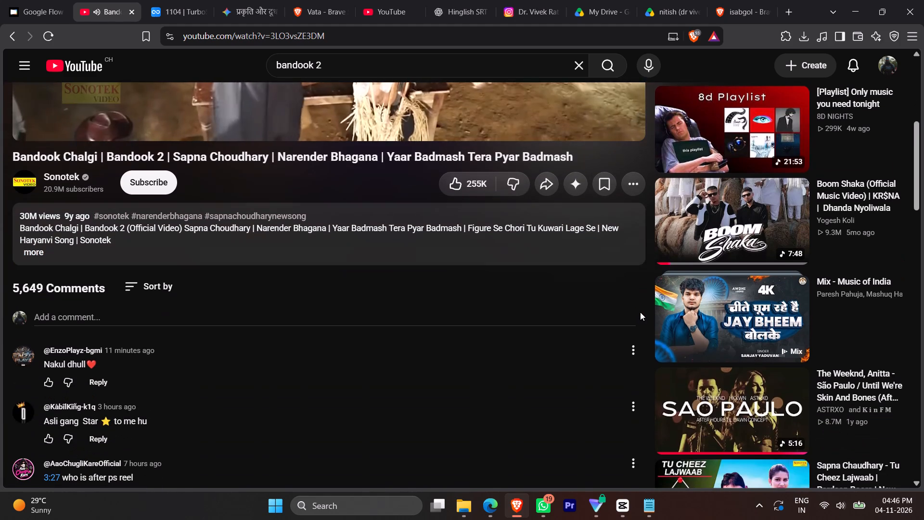
pyautogui.click(727, 240)
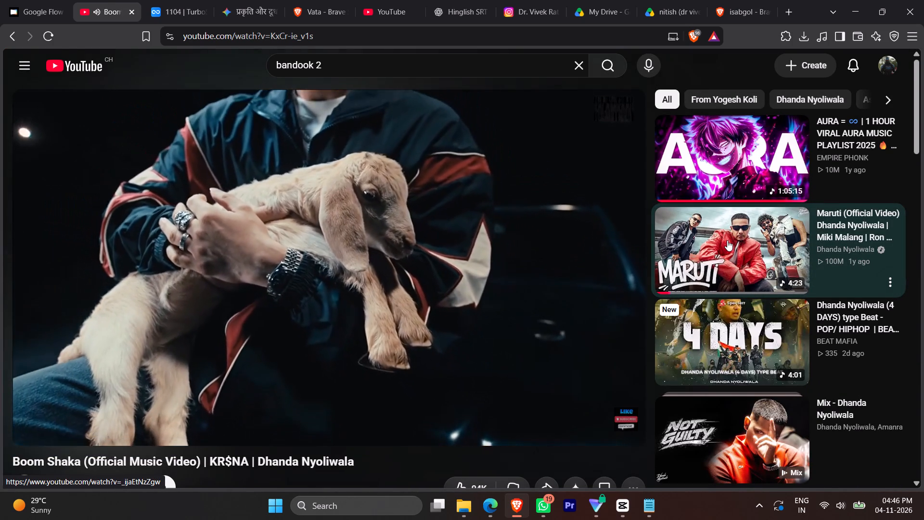
# Search YouTube for "old bollywood songs".
pyautogui.click(566, 73)
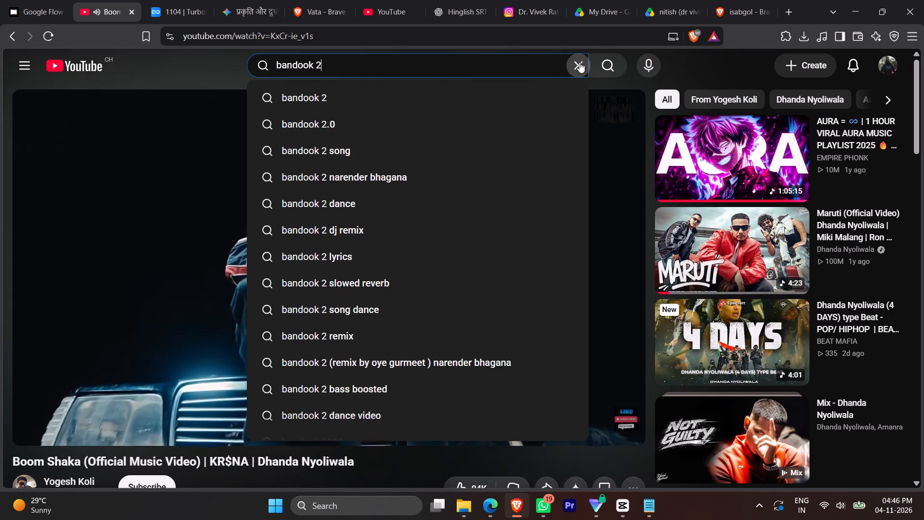
pyautogui.click(579, 62)
pyautogui.write('old boll')
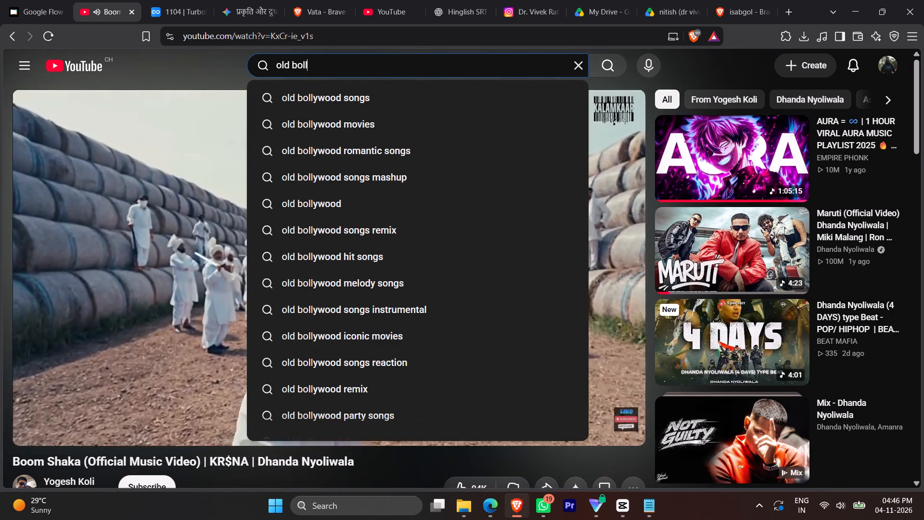
pyautogui.press('Down')
pyautogui.press('Return')
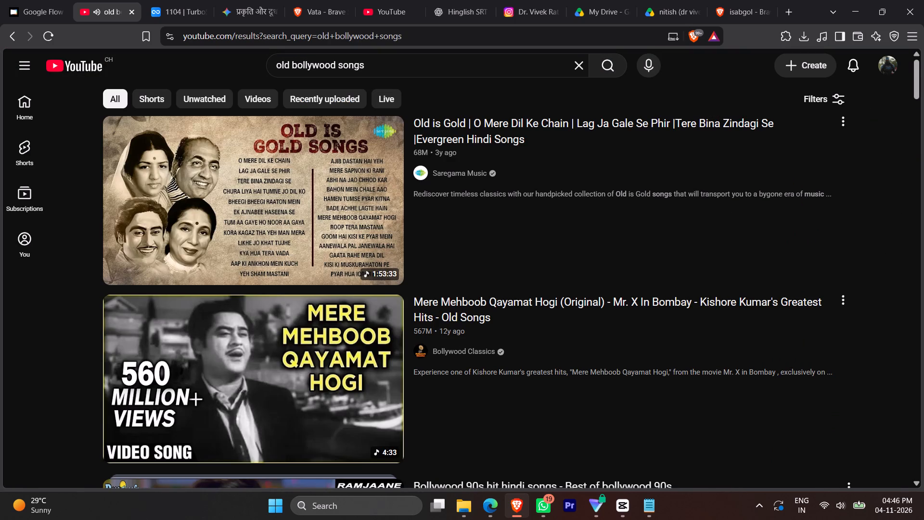
# Skim the old song results and search YouTube for "popular bollywood songs".
pyautogui.scroll(-3, 430, 323)
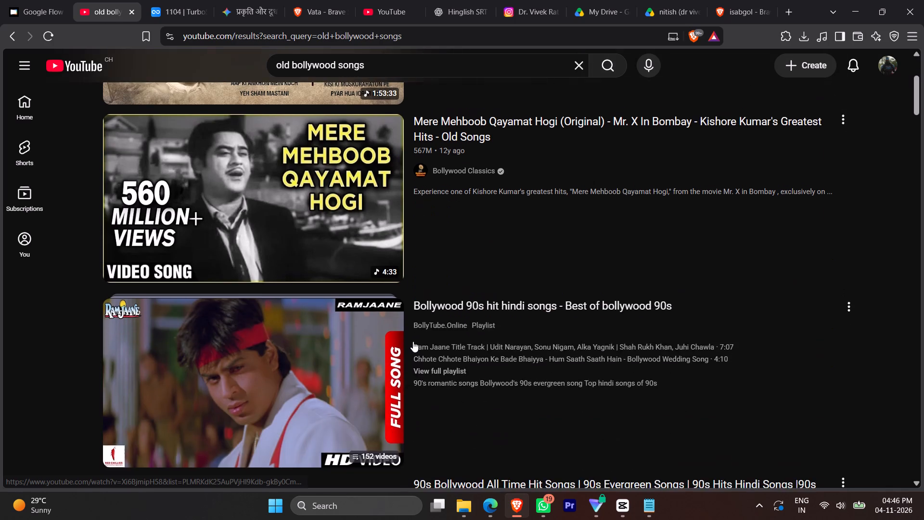
pyautogui.scroll(-9, 413, 341)
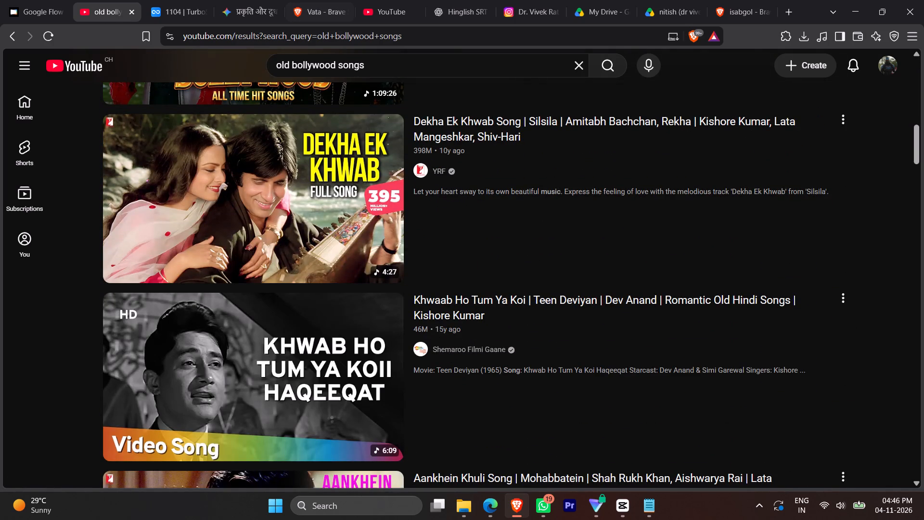
pyautogui.click(292, 65)
pyautogui.press('BackSpace')
pyautogui.press('BackSpace')
pyautogui.press('BackSpace')
pyautogui.press('BackSpace')
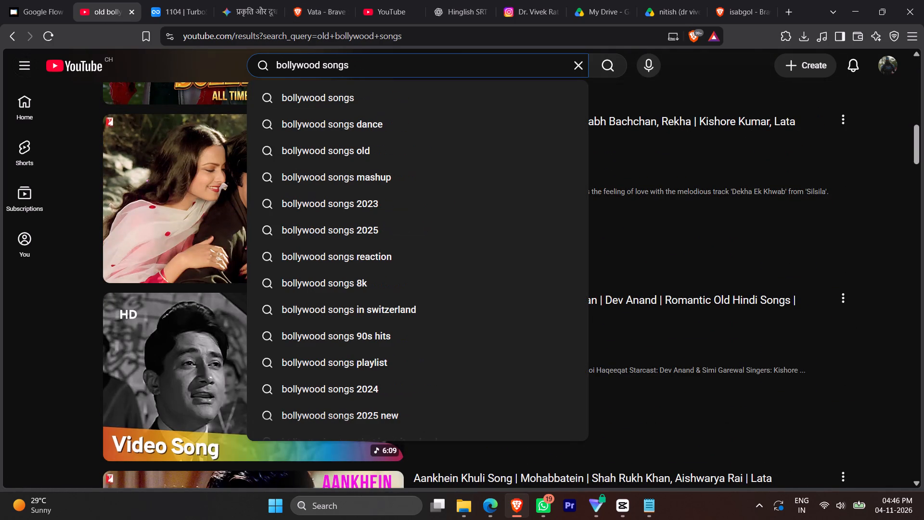
pyautogui.write('popular')
pyautogui.press('space')
pyautogui.press('Return')
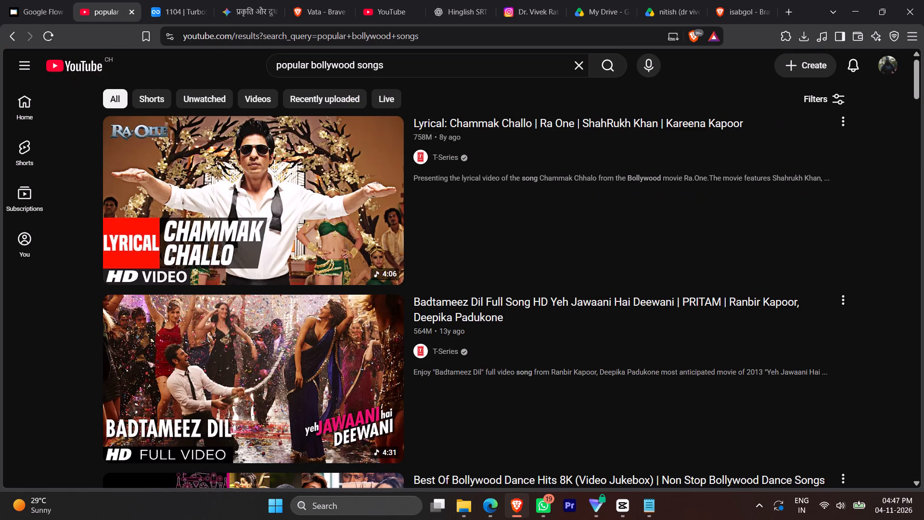
# Browse the popular Bollywood song results and play the lyrical video of Chammak Challo from Ra One.
pyautogui.scroll(-5, 349, 356)
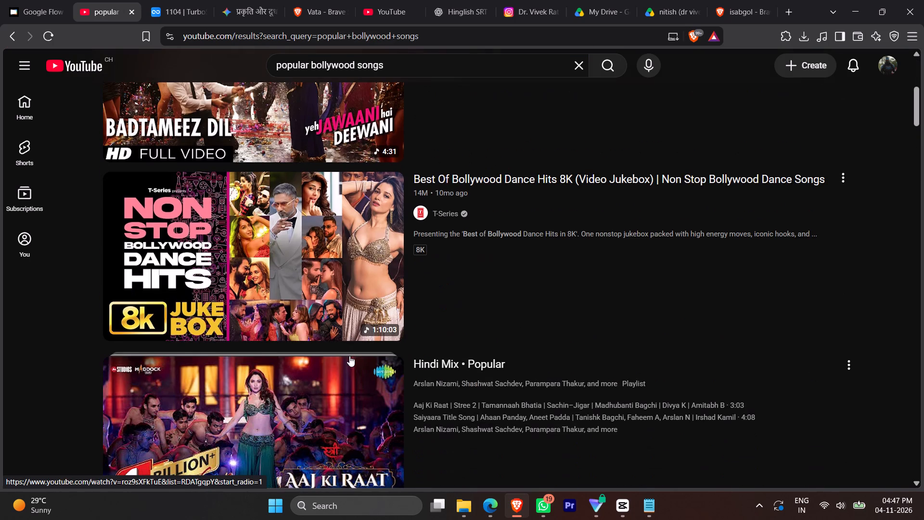
pyautogui.scroll(-3, 349, 356)
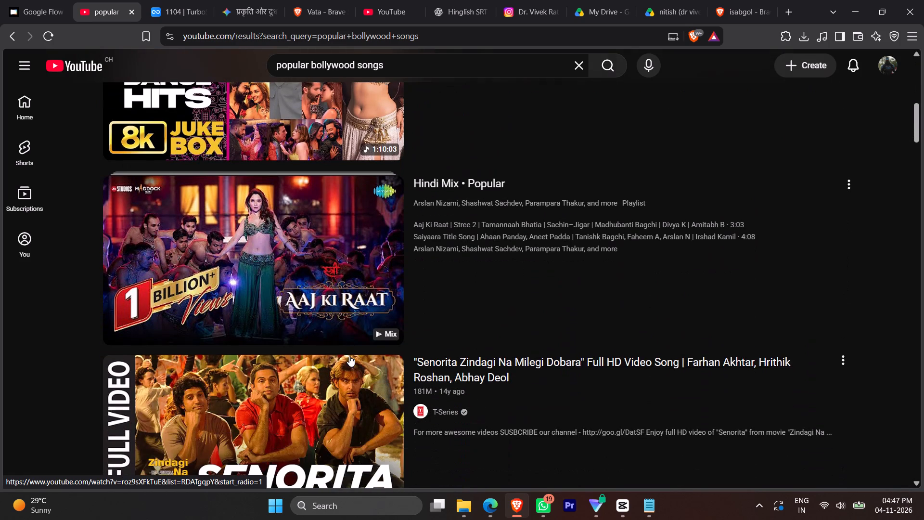
pyautogui.scroll(-3, 349, 356)
pyautogui.scroll(-8, 384, 338)
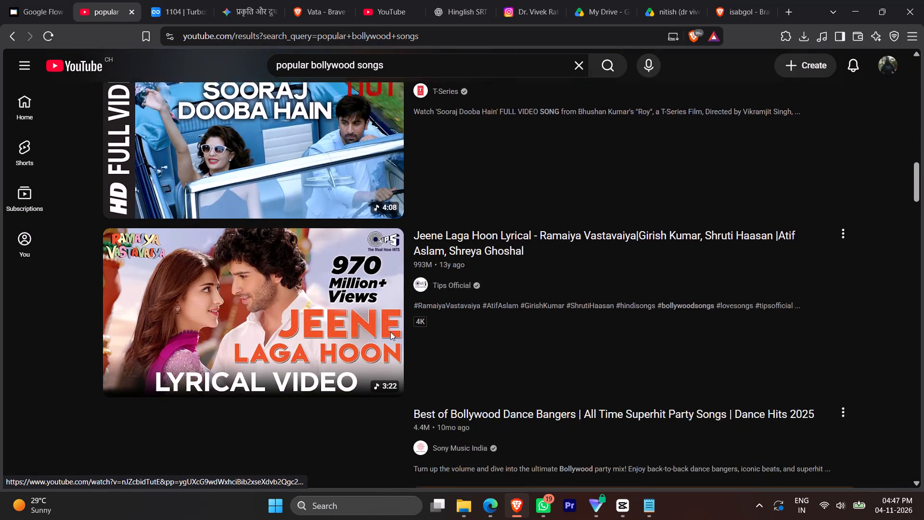
pyautogui.scroll(-2, 390, 332)
pyautogui.scroll(-5, 344, 242)
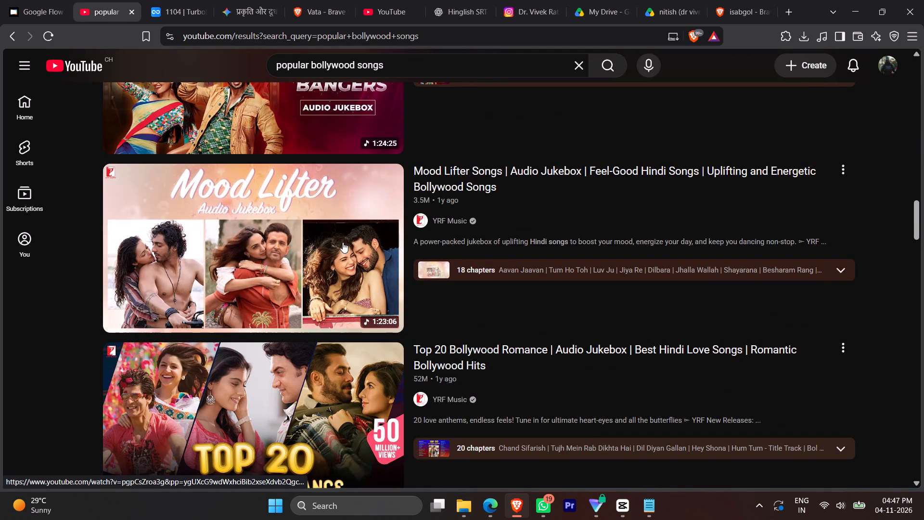
pyautogui.scroll(-7, 343, 242)
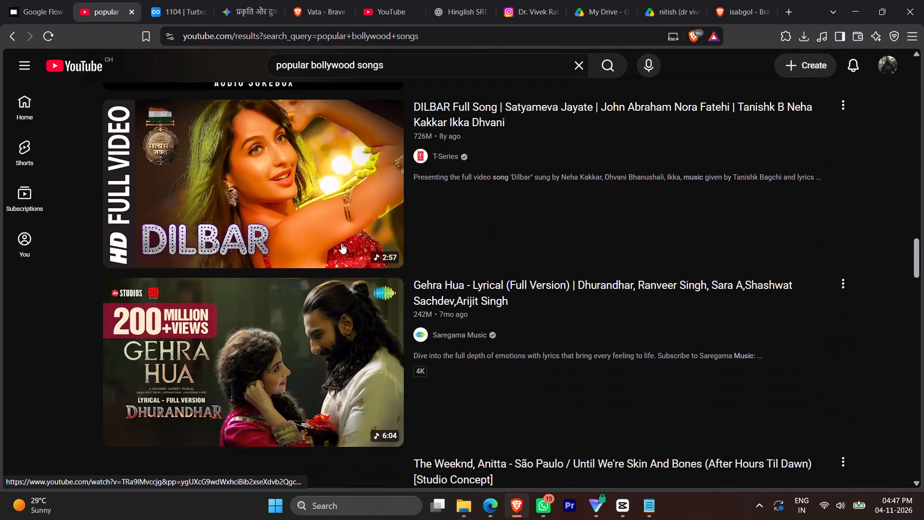
pyautogui.scroll(-6, 303, 267)
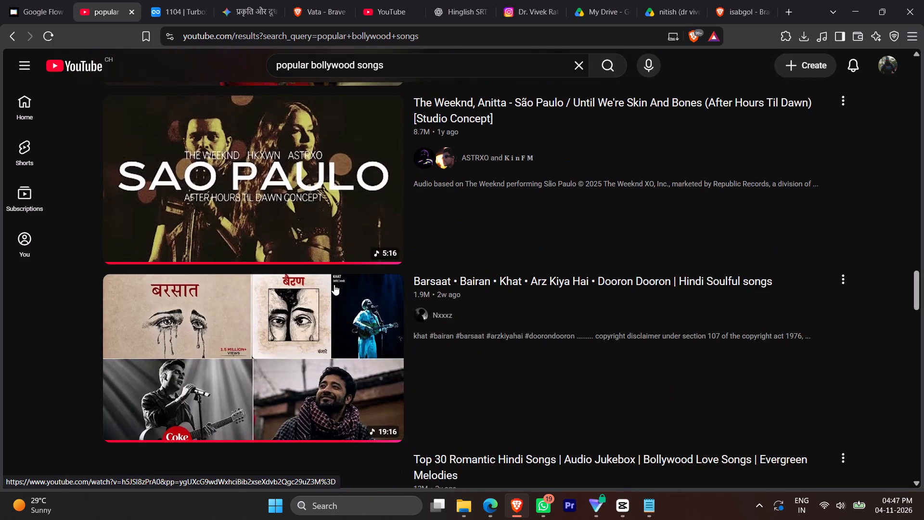
pyautogui.scroll(-8, 338, 287)
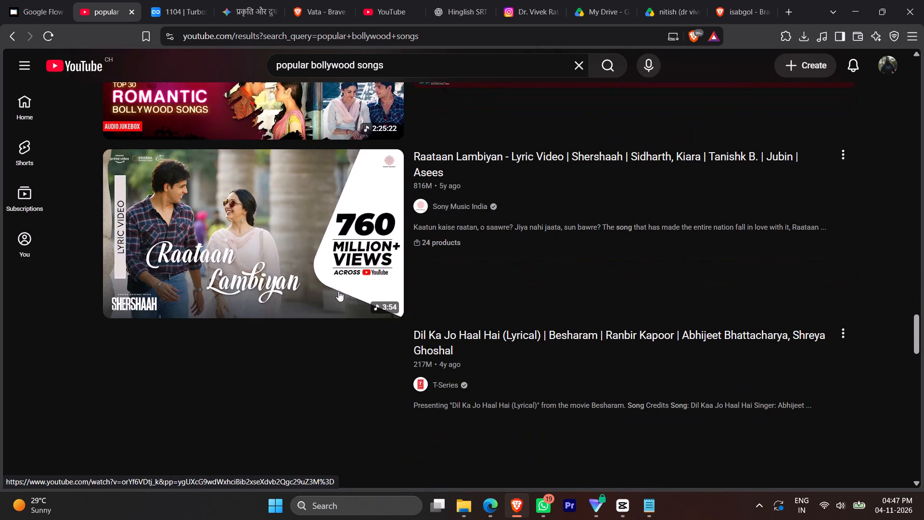
pyautogui.scroll(20, 338, 291)
pyautogui.scroll(15, 338, 291)
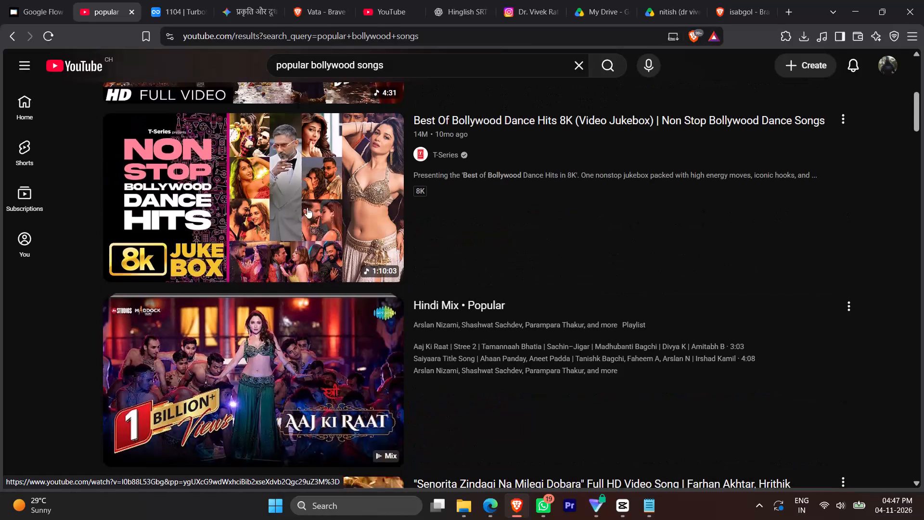
pyautogui.scroll(20, 307, 208)
pyautogui.scroll(2, 307, 208)
pyautogui.click(291, 161)
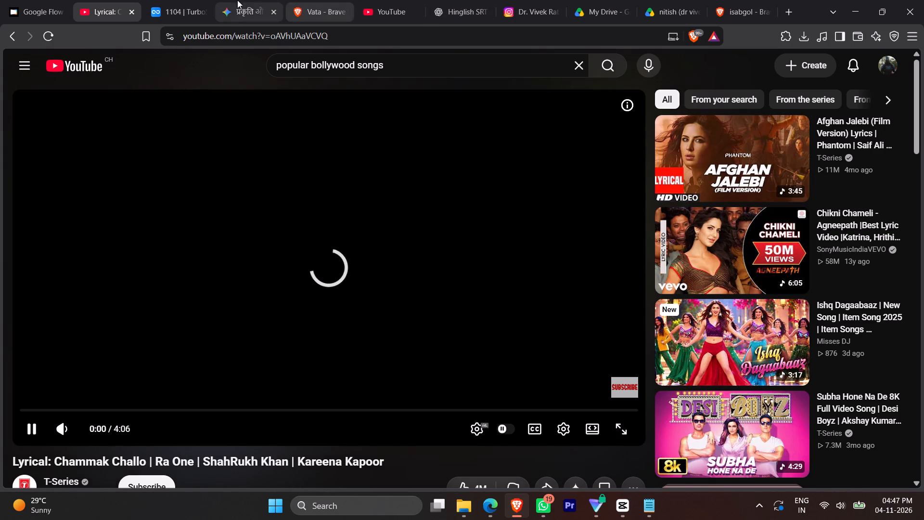
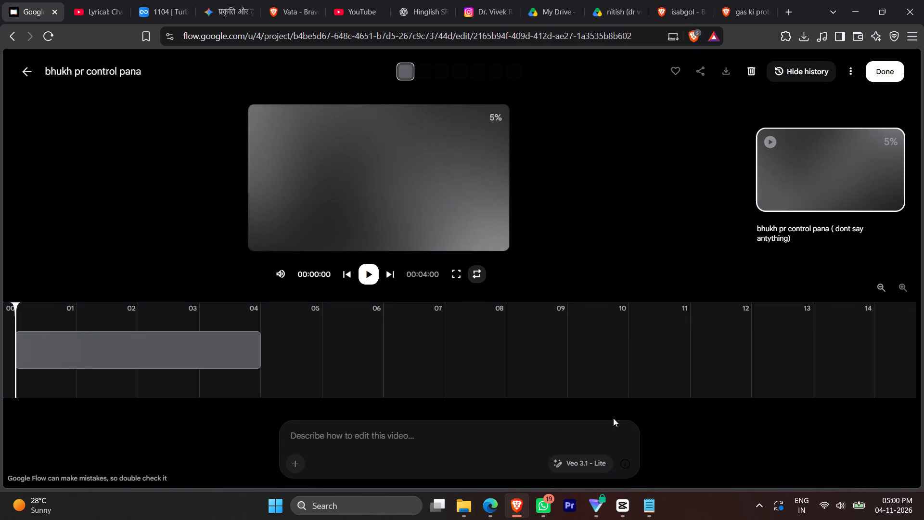
pyautogui.click(888, 67)
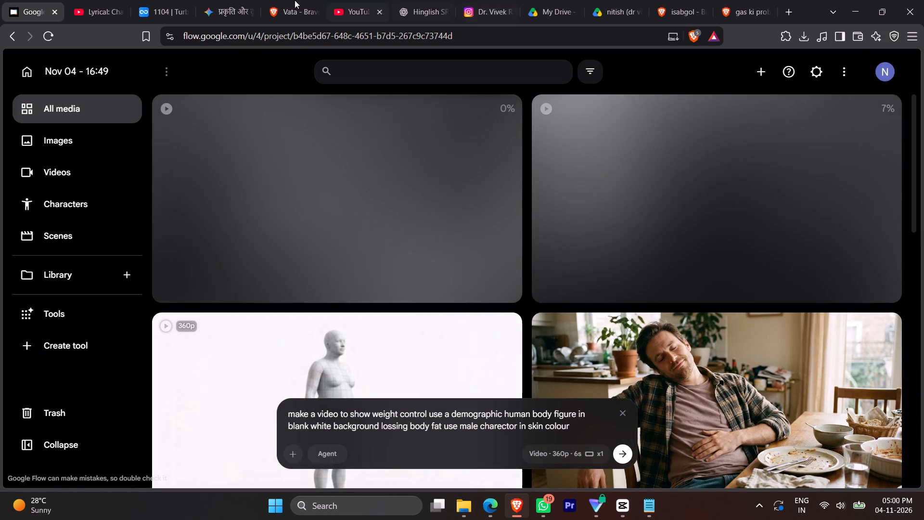
# Switch to YouTube, play the Chatpate Bollywood Songs Playlist from Sony Music India, and adjust its volume.
pyautogui.click(103, 0)
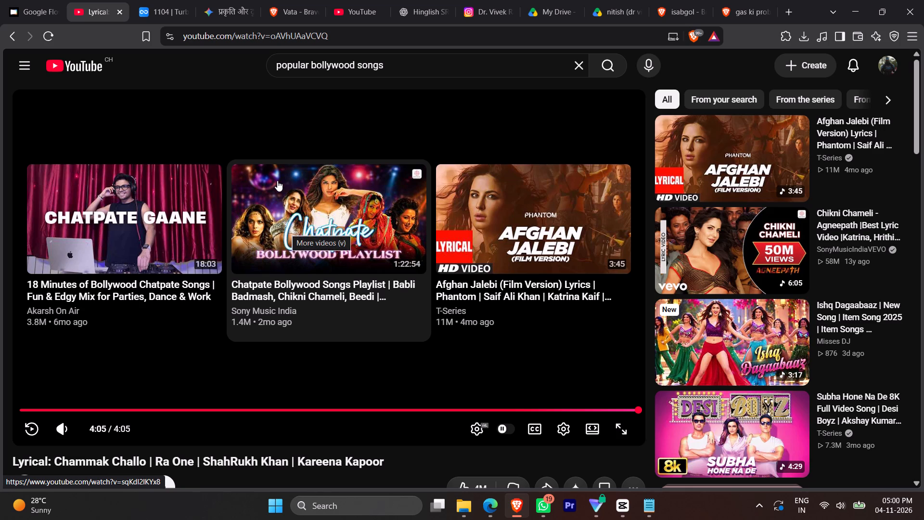
pyautogui.click(311, 202)
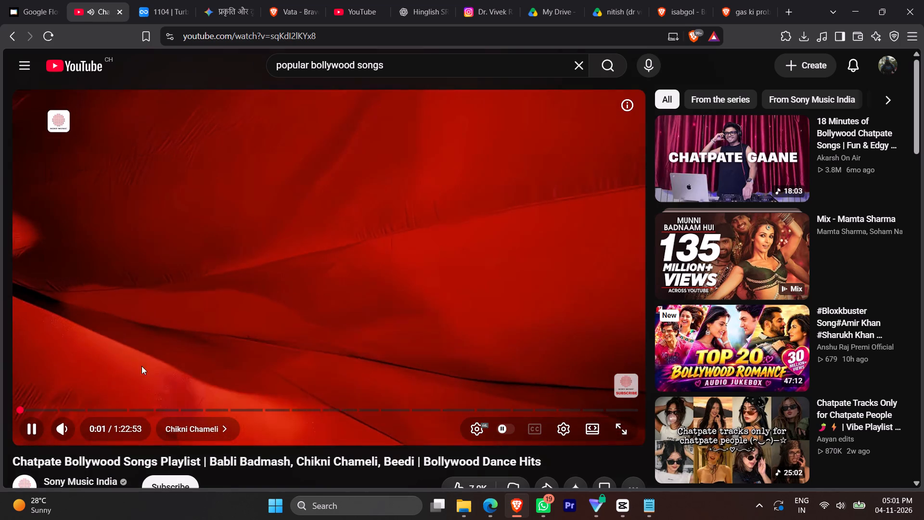
pyautogui.click(77, 430)
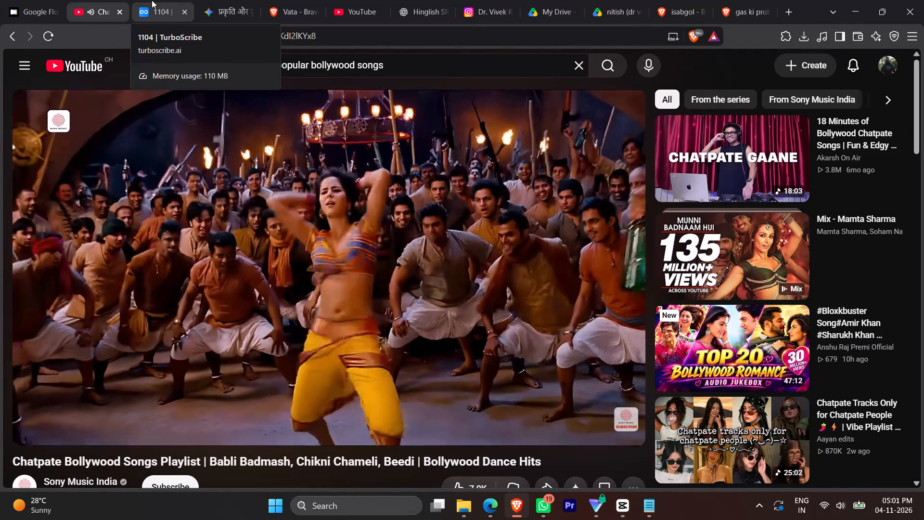
pyautogui.click(152, 0)
pyautogui.click(94, 0)
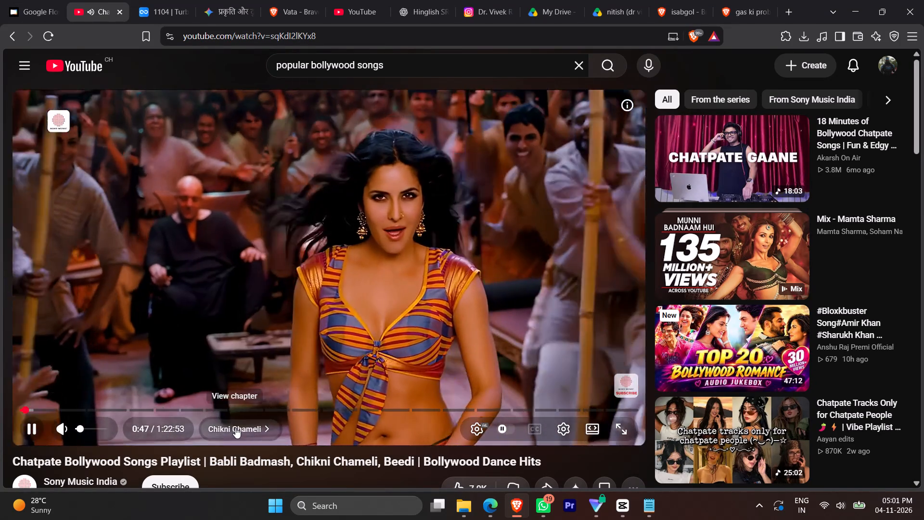
pyautogui.click(235, 428)
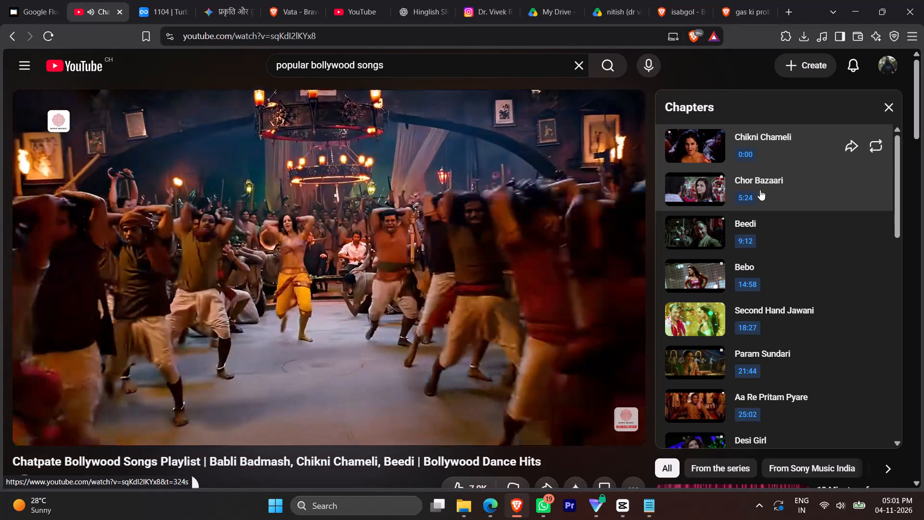
pyautogui.click(760, 190)
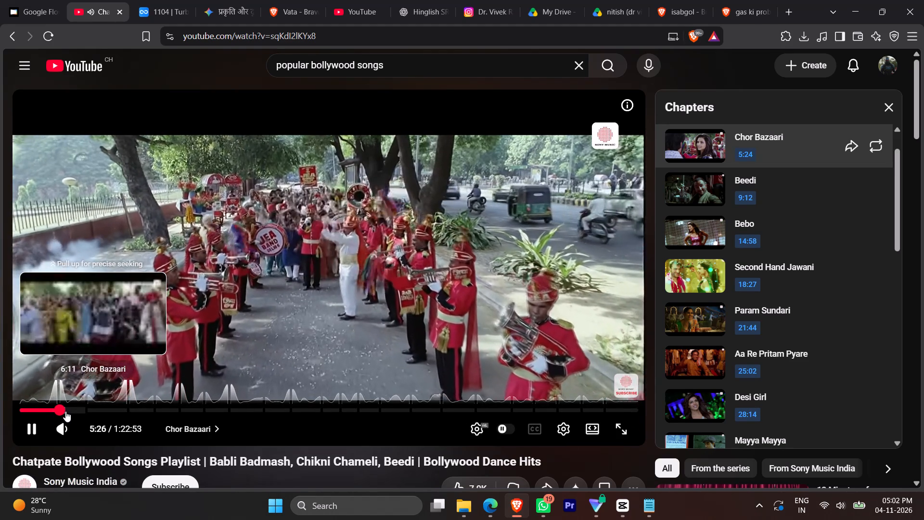
pyautogui.write('ll')
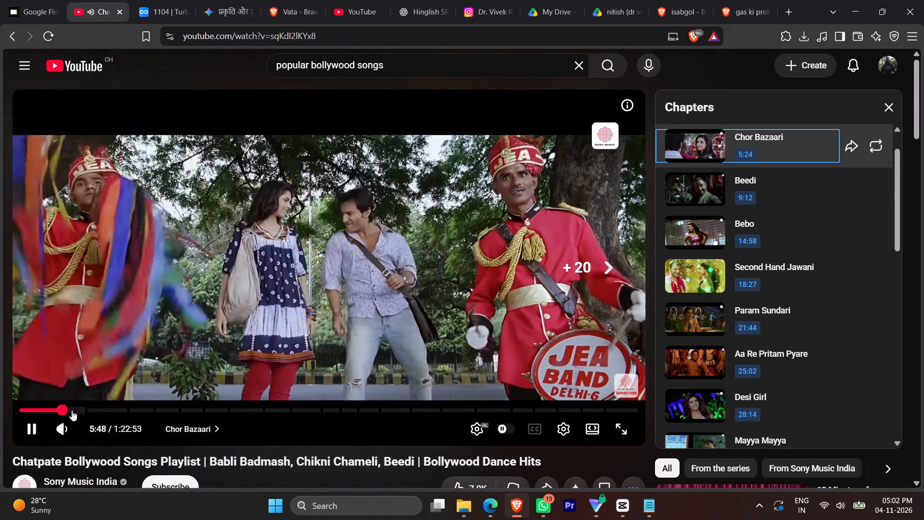
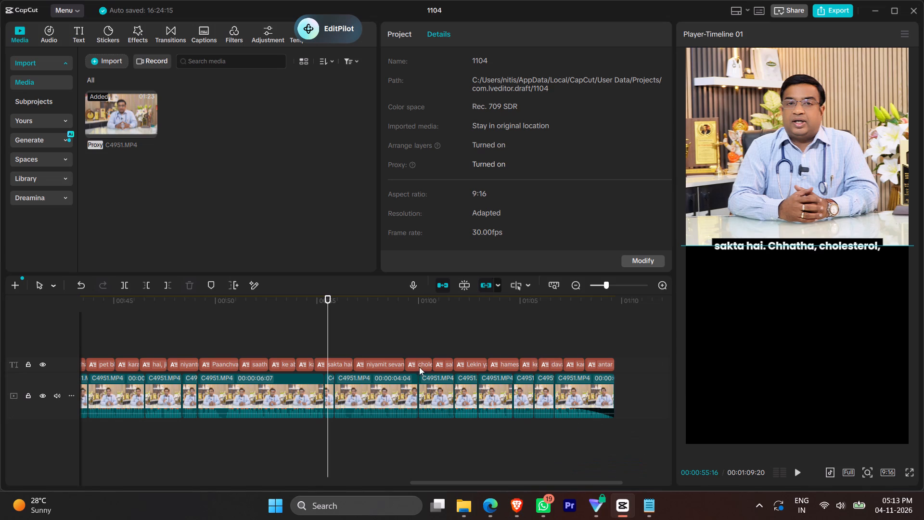
pyautogui.click(393, 336)
pyautogui.write('00')
pyautogui.hscroll(8, 392, 336)
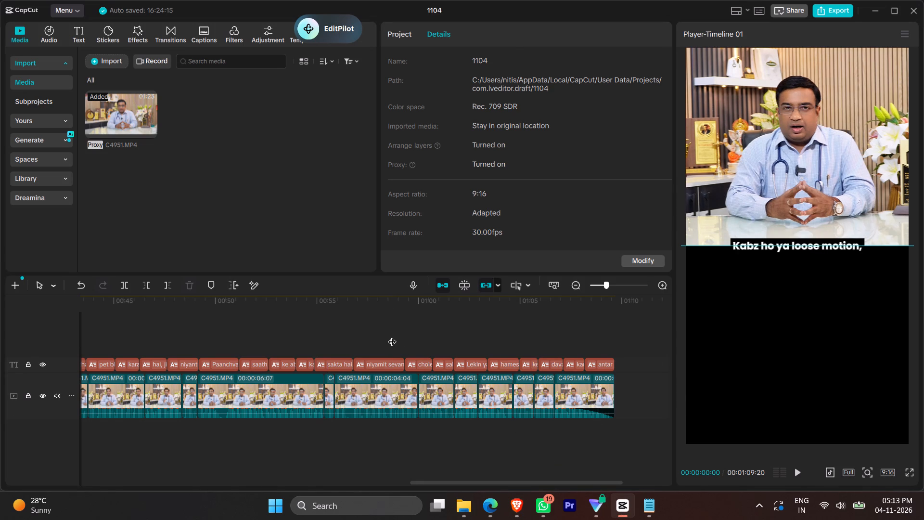
pyautogui.hscroll(20, 392, 336)
pyautogui.hscroll(20, 392, 336)
pyautogui.hscroll(9, 392, 336)
pyautogui.scroll(3, 445, 258)
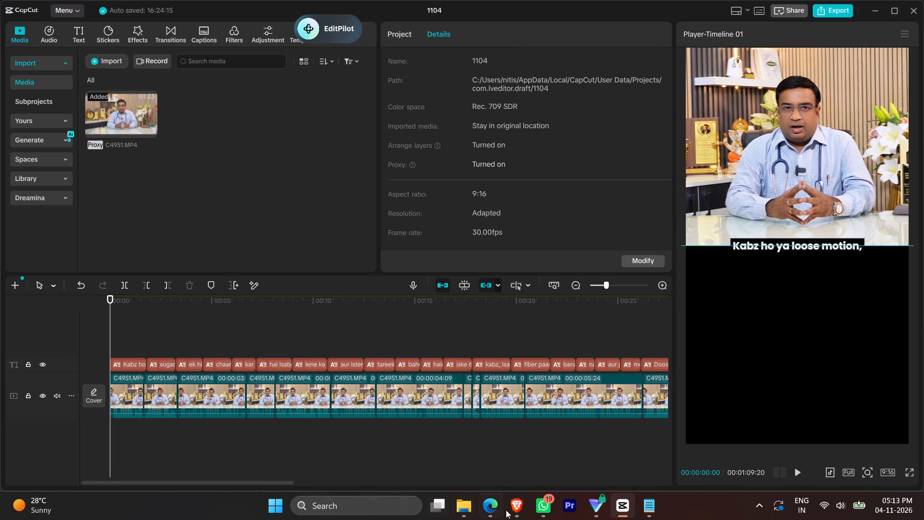
# Switch to YouTube in Brave and skip through the Chatpate Bollywood Songs Playlist to the song Halkat Jawani.
pyautogui.click(516, 507)
pyautogui.click(94, 0)
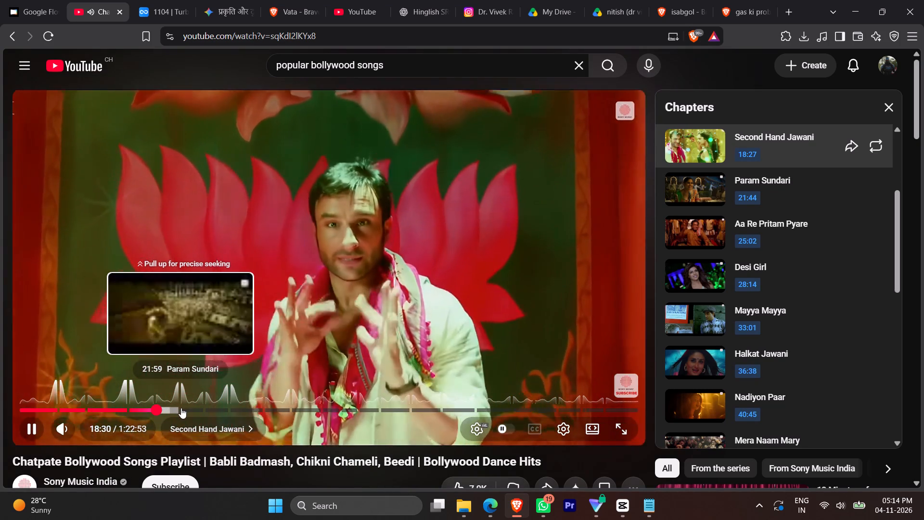
pyautogui.click(180, 408)
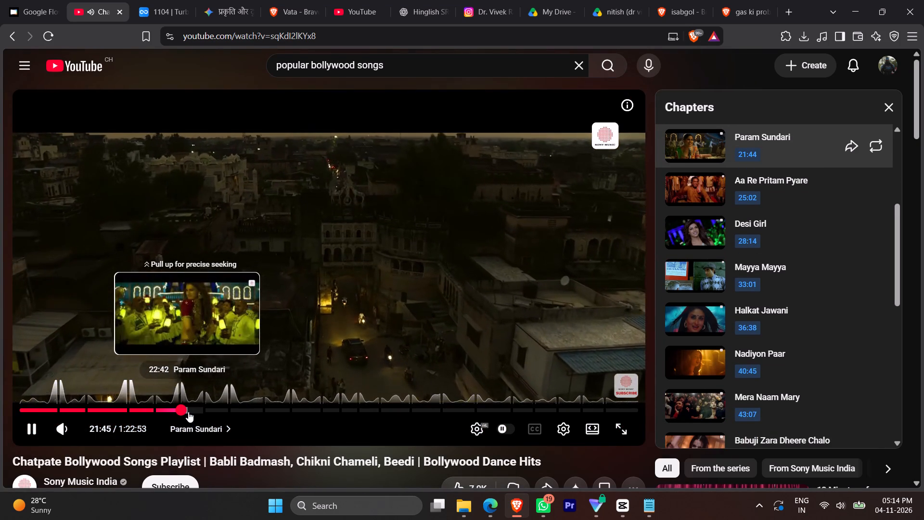
pyautogui.click(188, 412)
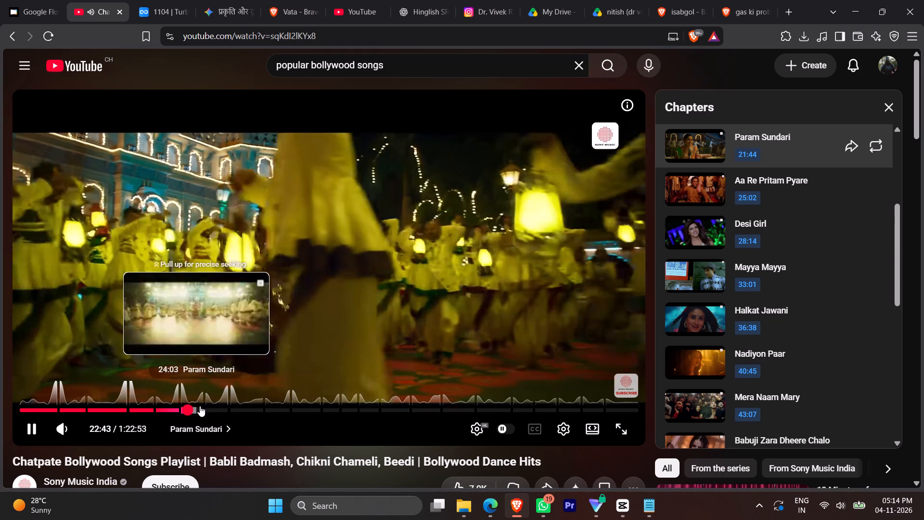
pyautogui.click(209, 410)
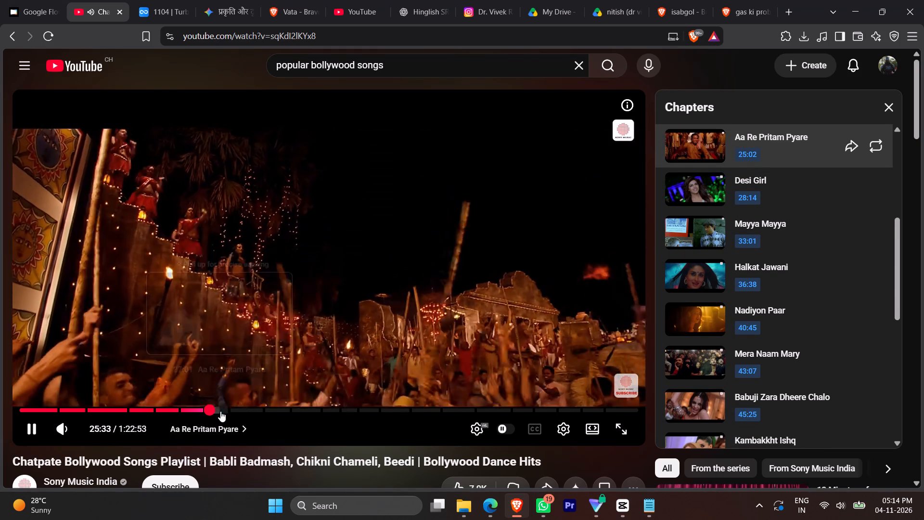
pyautogui.click(235, 410)
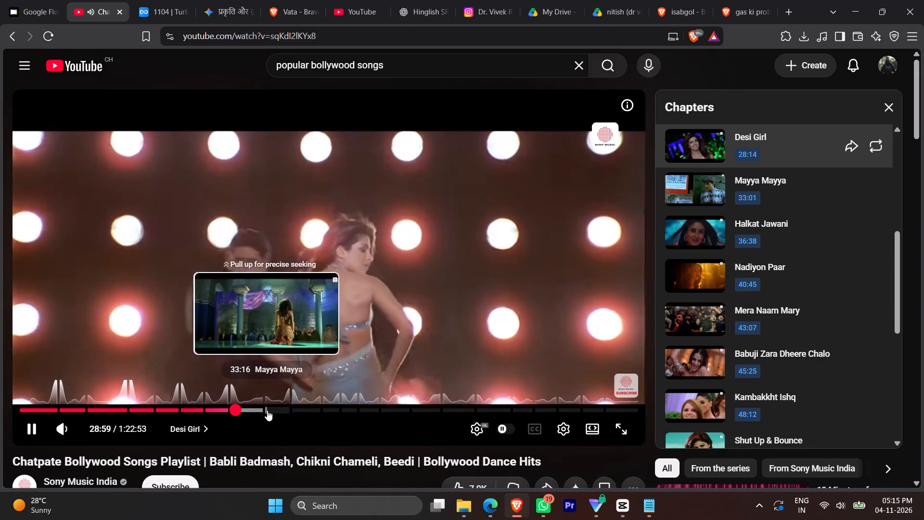
pyautogui.click(267, 410)
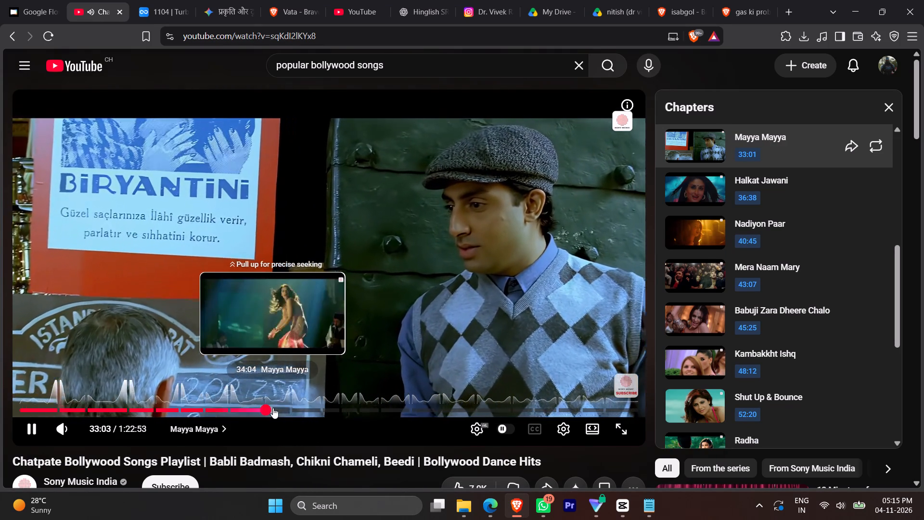
pyautogui.click(273, 408)
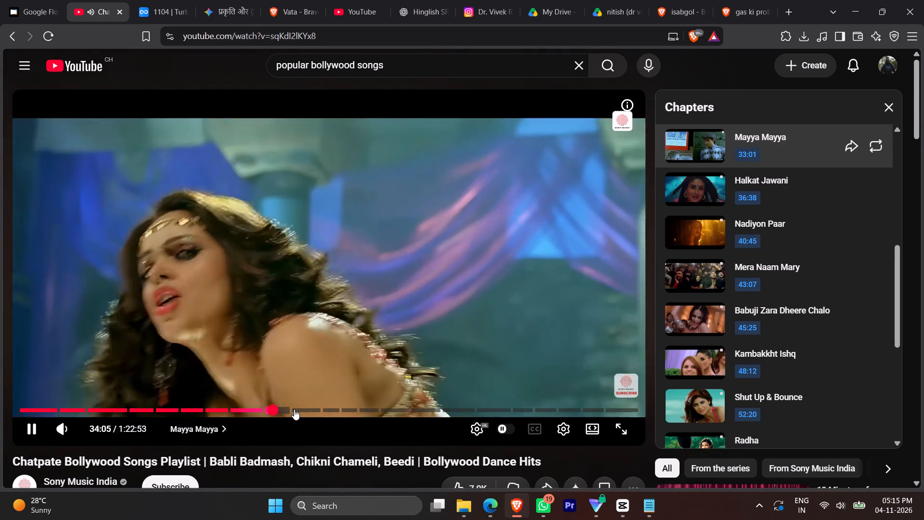
pyautogui.click(299, 409)
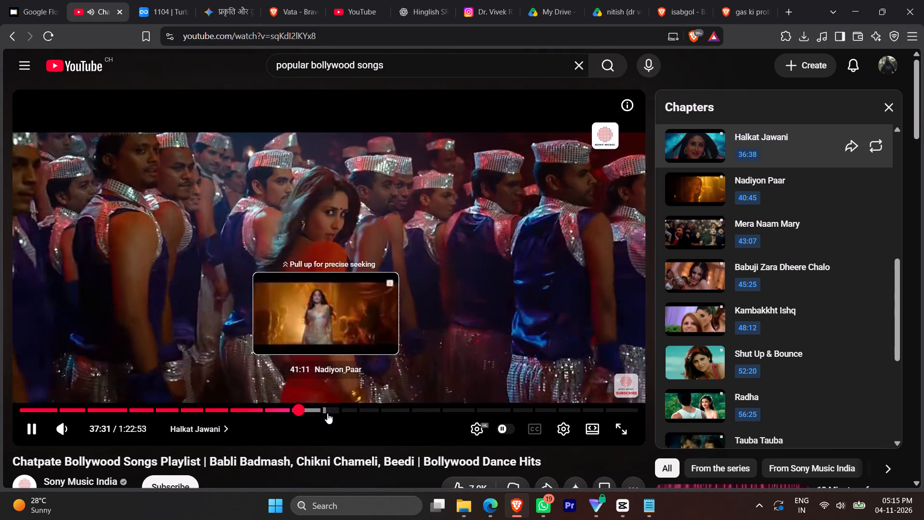
# Return to CapCut and open the media import dialog on the Downloads folder.
pyautogui.click(619, 506)
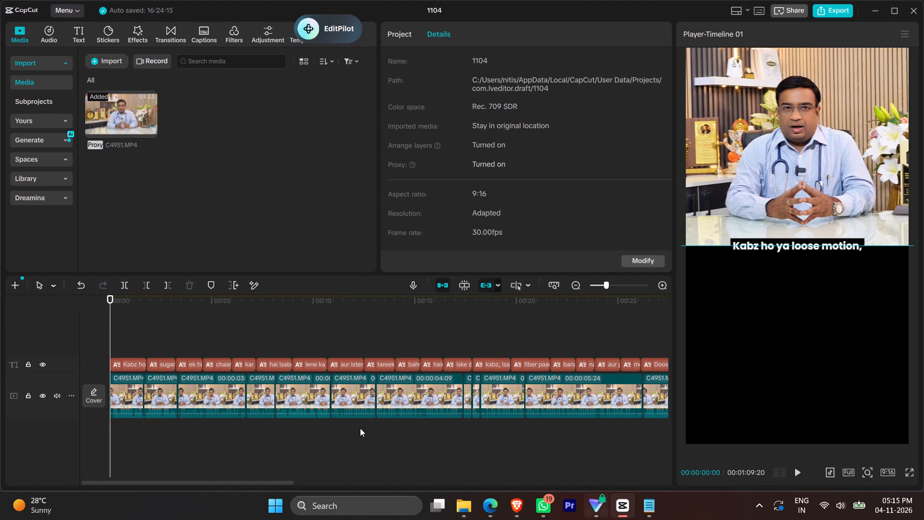
pyautogui.click(99, 66)
pyautogui.click(149, 82)
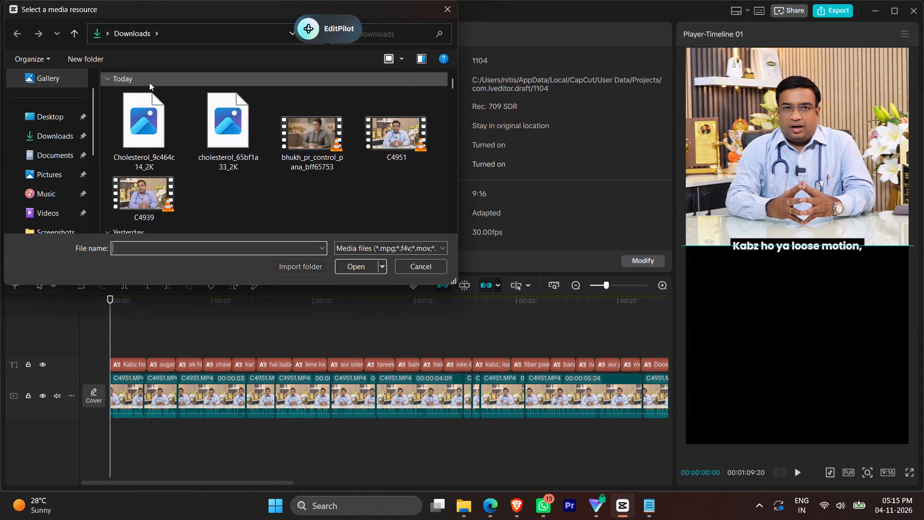
pyautogui.scroll(1, 112, 104)
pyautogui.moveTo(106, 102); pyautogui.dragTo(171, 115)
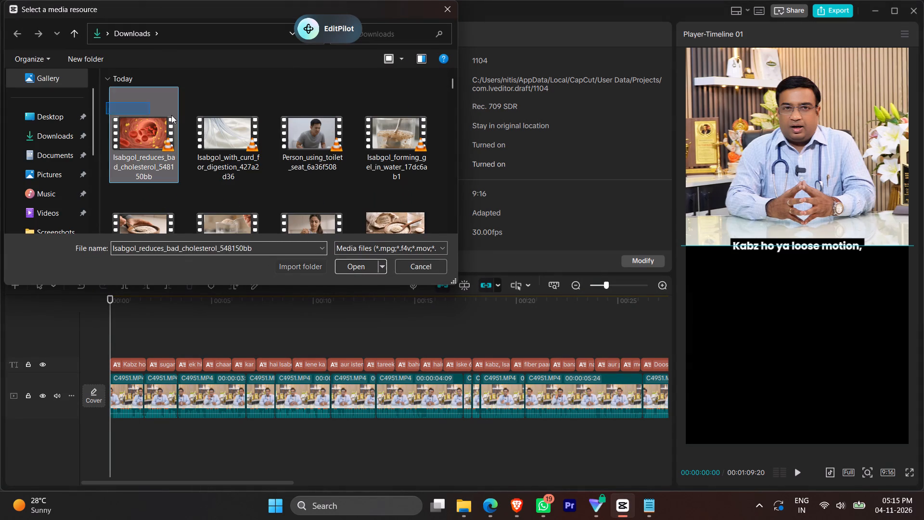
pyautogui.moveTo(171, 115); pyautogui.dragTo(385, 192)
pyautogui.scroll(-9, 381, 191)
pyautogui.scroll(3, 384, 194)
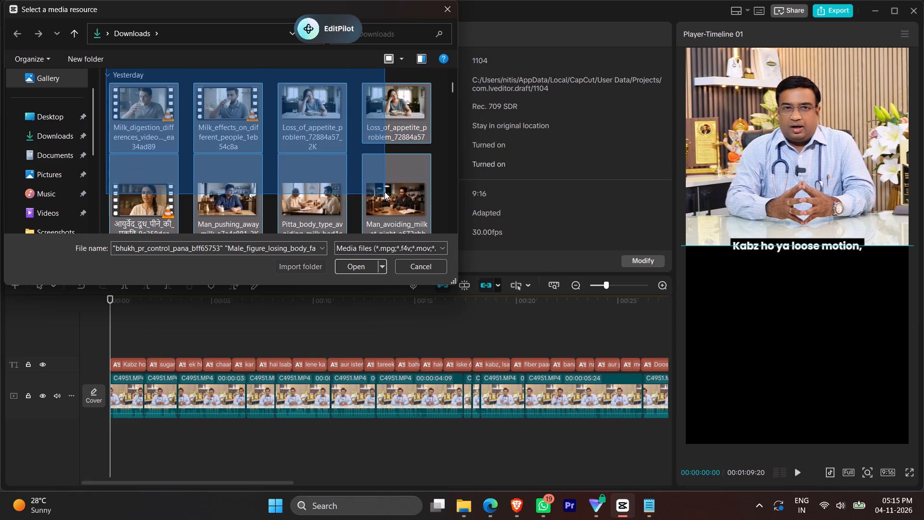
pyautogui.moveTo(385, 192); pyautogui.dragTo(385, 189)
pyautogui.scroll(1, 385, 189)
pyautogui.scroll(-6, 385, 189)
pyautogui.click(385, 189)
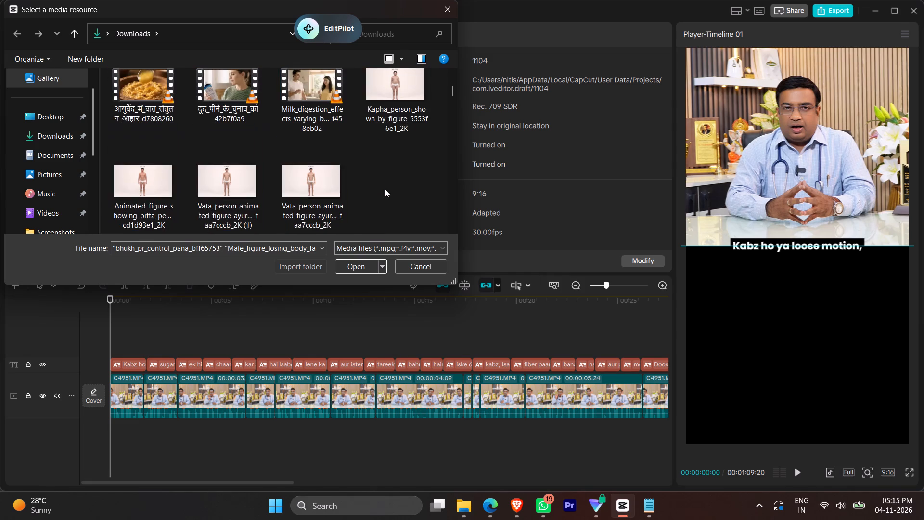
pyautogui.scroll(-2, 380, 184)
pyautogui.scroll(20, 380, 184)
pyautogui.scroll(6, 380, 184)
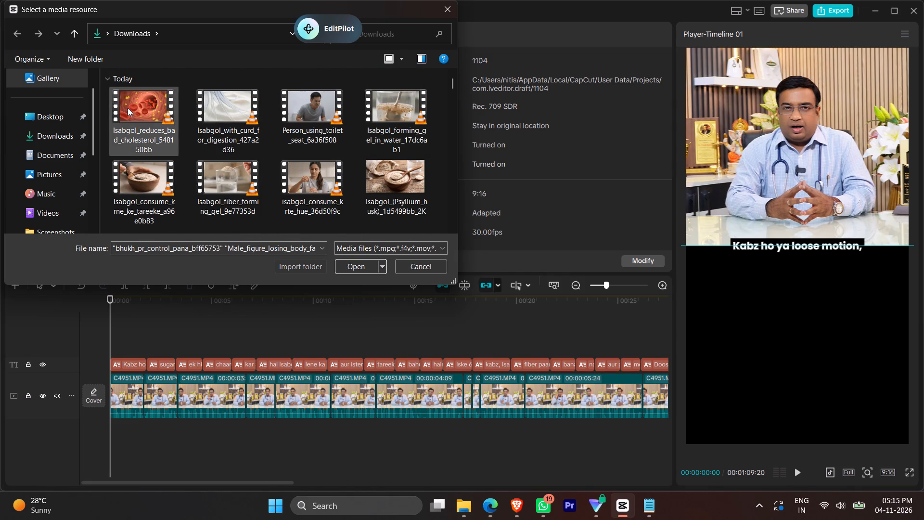
# Import all of today's media files, from Isabgol_reduces_bad_cholesterol through C4939, into the project.
pyautogui.moveTo(105, 105); pyautogui.dragTo(385, 177)
pyautogui.scroll(-2, 442, 175)
pyautogui.scroll(-2, 385, 177)
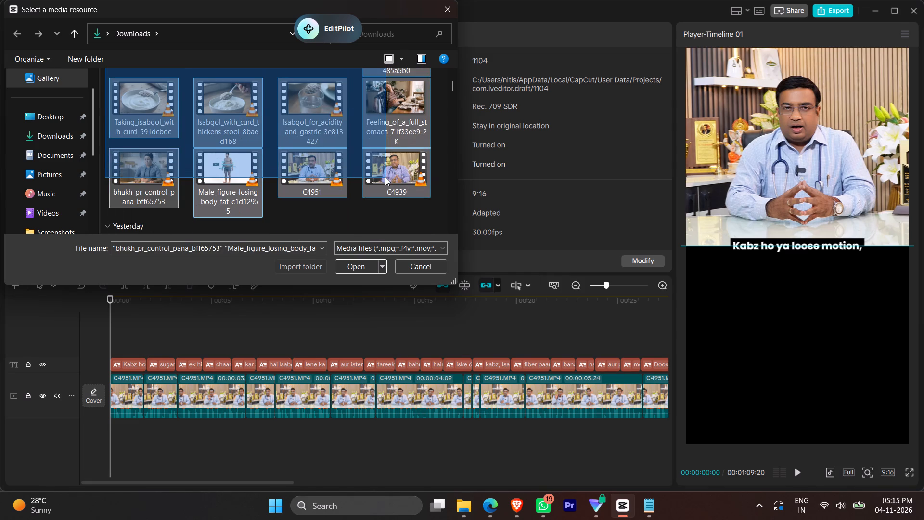
pyautogui.moveTo(385, 177); pyautogui.dragTo(406, 211)
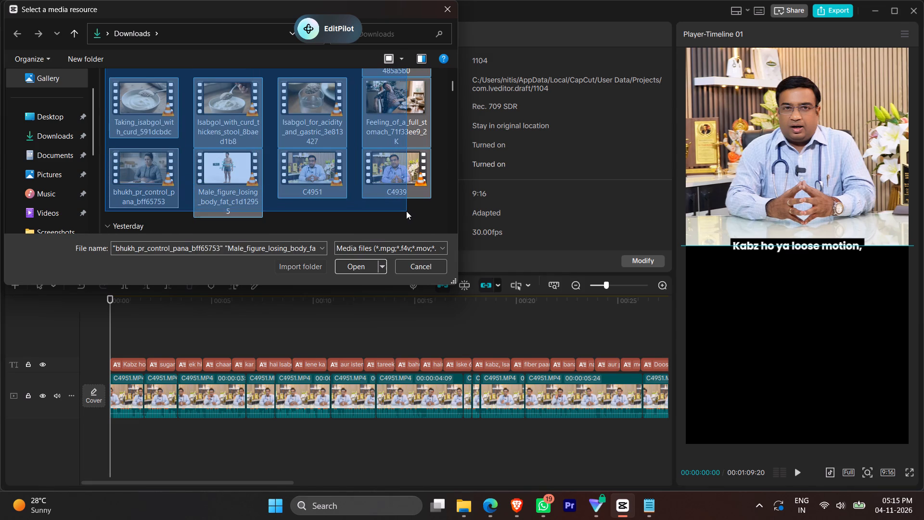
pyautogui.moveTo(406, 211); pyautogui.dragTo(412, 213)
pyautogui.click(356, 263)
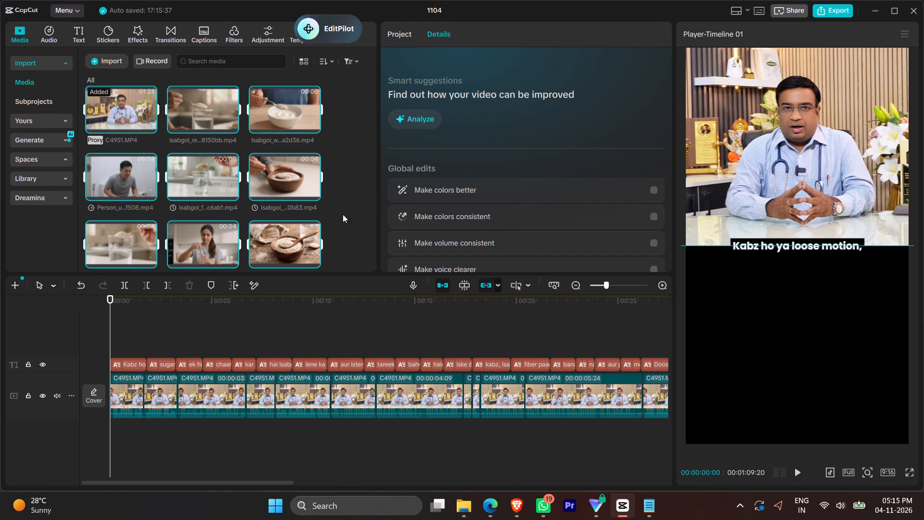
# Delete the unneeded C4939.MP4 clip from the project's imported media.
pyautogui.click(339, 166)
pyautogui.scroll(-8, 313, 186)
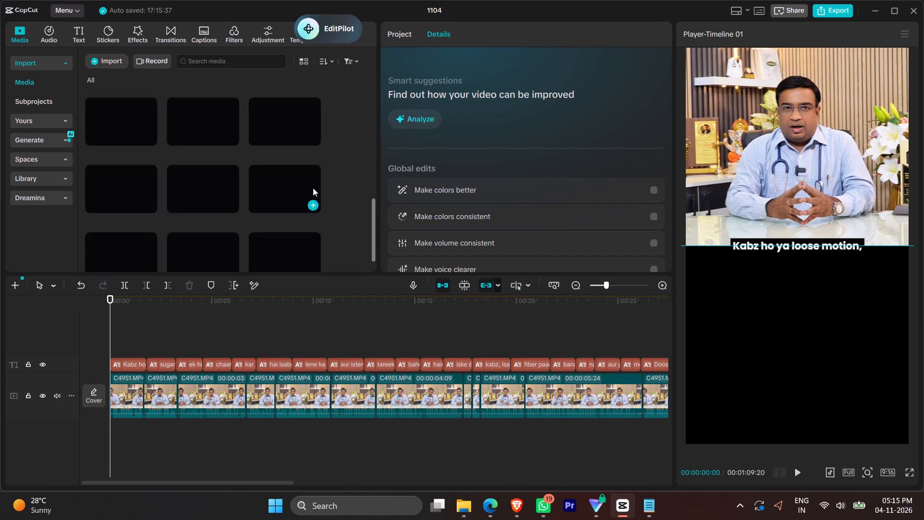
pyautogui.scroll(-12, 313, 188)
pyautogui.click(283, 234)
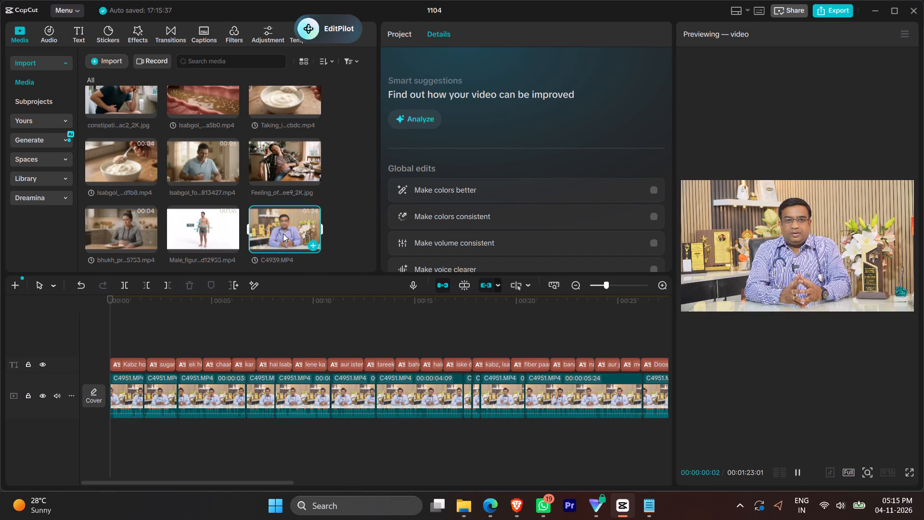
pyautogui.press('1')
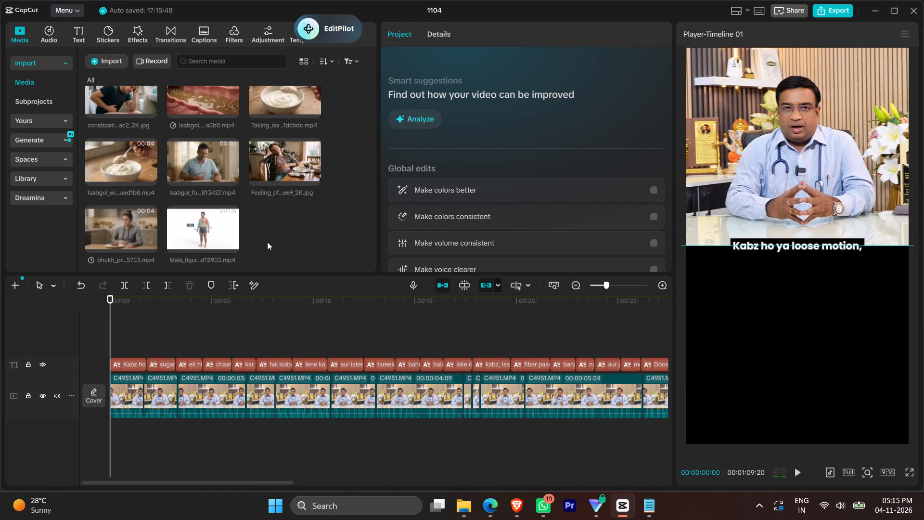
# Play the video to about 00:00:02:05 and insert the constipation image into the main track after the first C4951 clip.
pyautogui.scroll(11, 292, 244)
pyautogui.press('space')
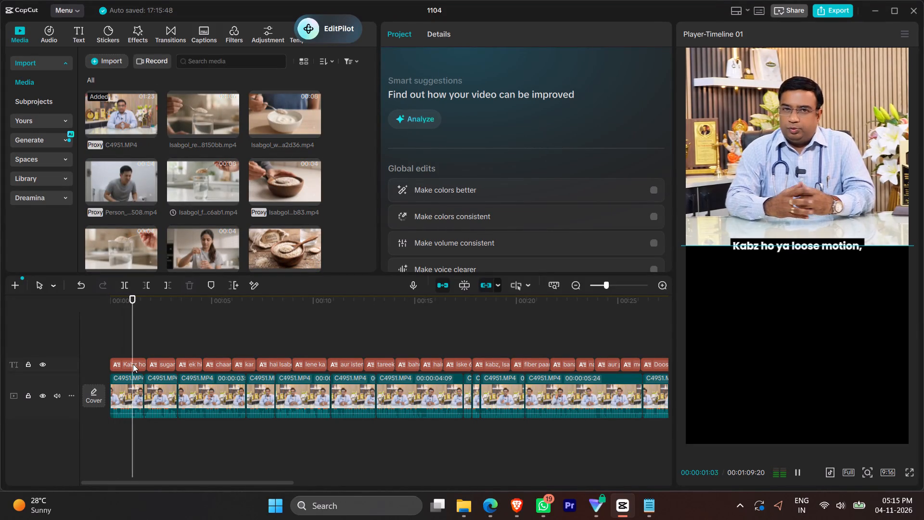
pyautogui.press('space')
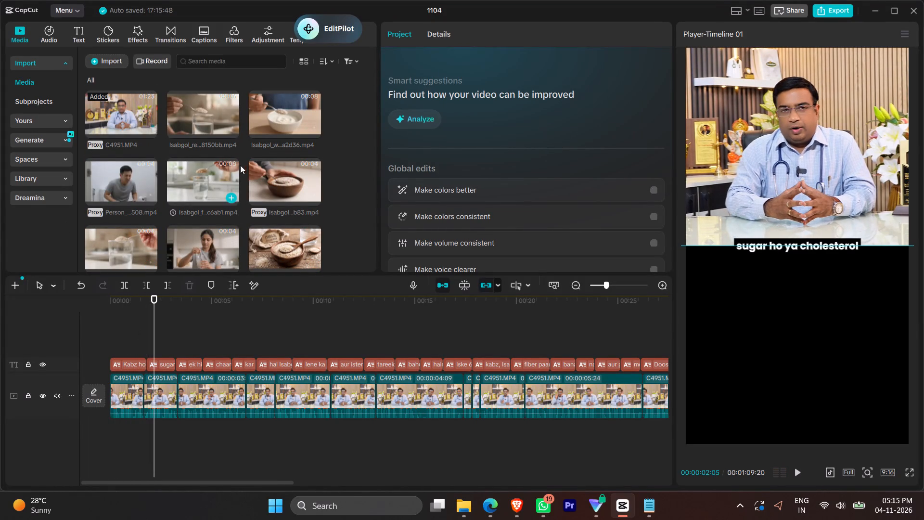
pyautogui.scroll(-2, 269, 169)
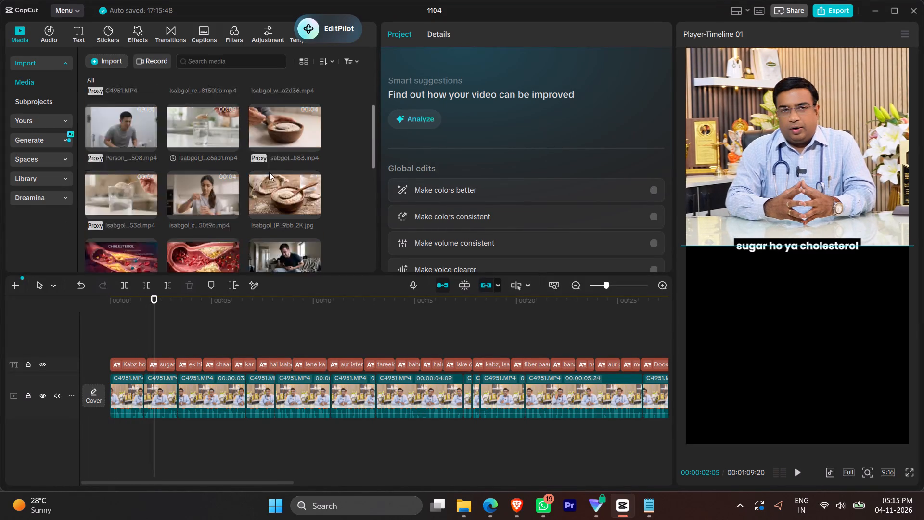
pyautogui.scroll(-2, 269, 172)
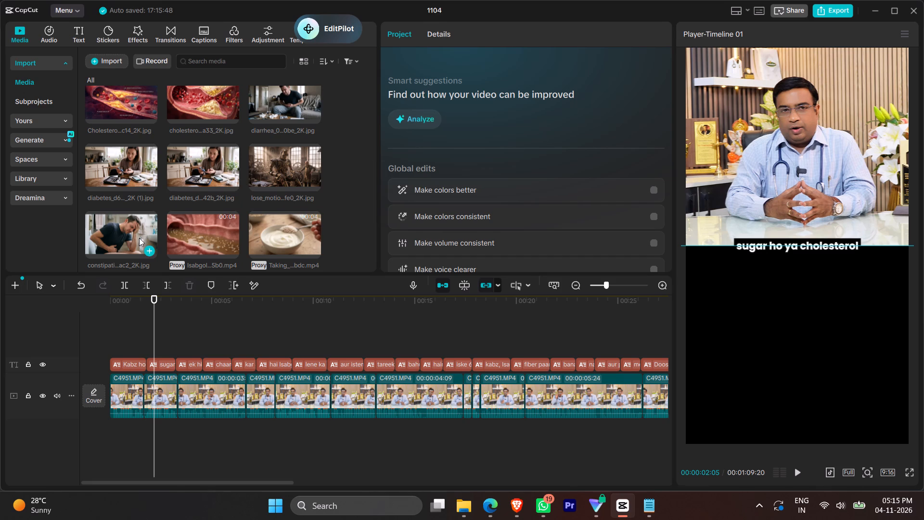
pyautogui.click(149, 252)
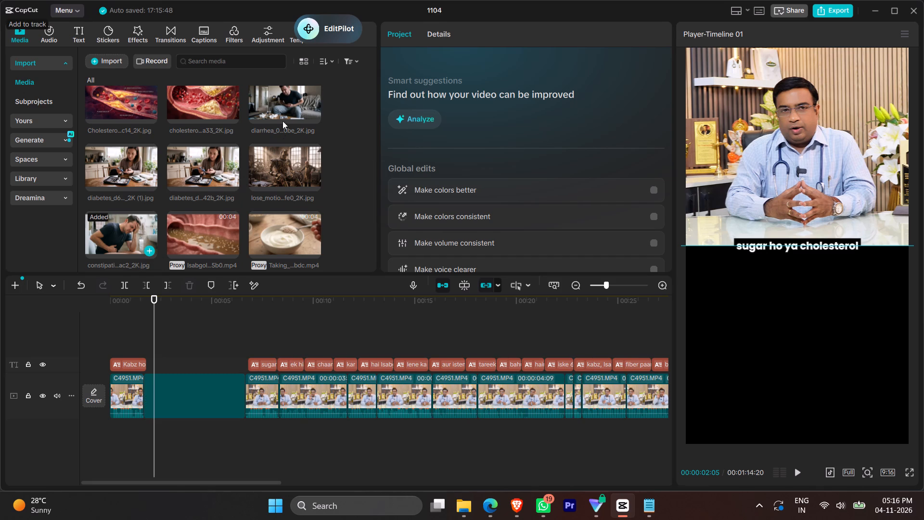
# Insert the diarrhea image into the main track directly before the constipation image.
pyautogui.click(325, 131)
pyautogui.click(313, 116)
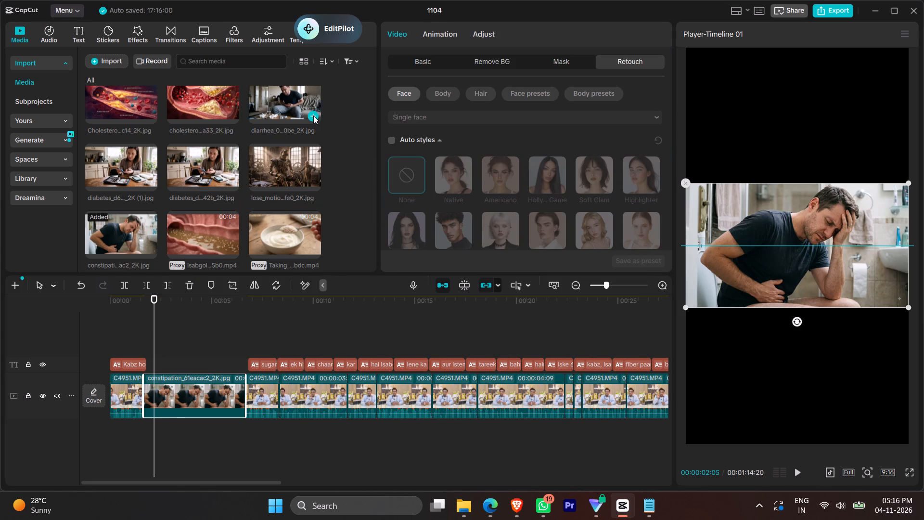
# Insert the diabetes_d667742b image and the labelled Cholesterol_9c464c14 image into the main track ahead of the diarrhea image.
pyautogui.click(234, 182)
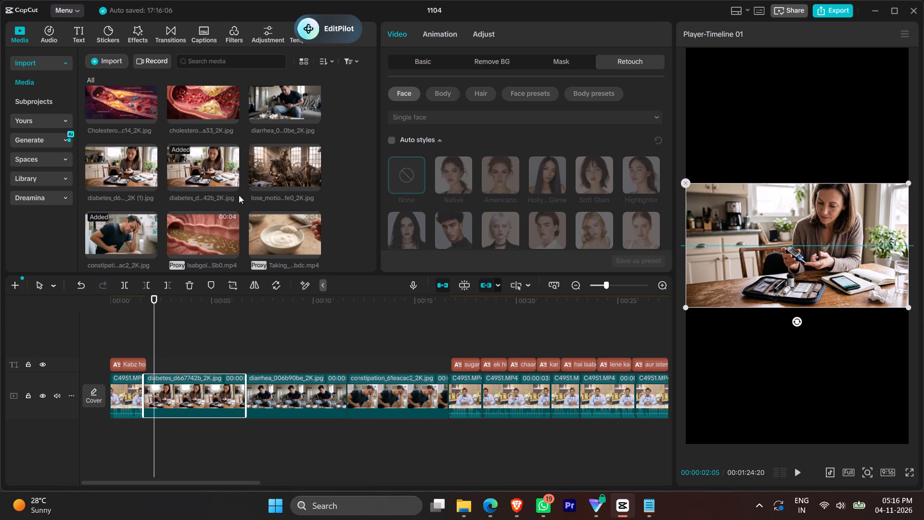
pyautogui.scroll(1, 160, 140)
pyautogui.click(151, 169)
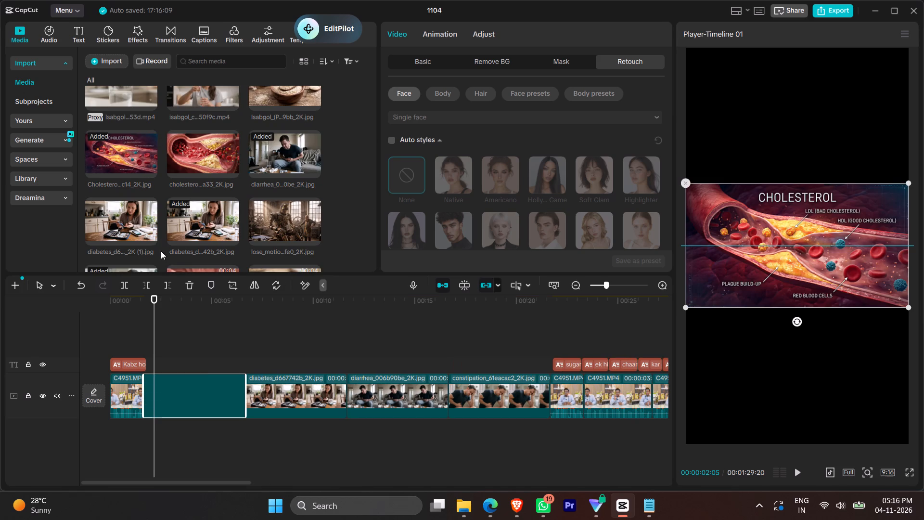
# Move the cholesterol, diarrhea, diabetes and constipation images off the main track onto separate overlay tracks above the captions.
pyautogui.keyDown('ctrl'); pyautogui.scroll(-6, 294, 387); pyautogui.keyUp('ctrl')
pyautogui.moveTo(178, 403); pyautogui.dragTo(187, 346)
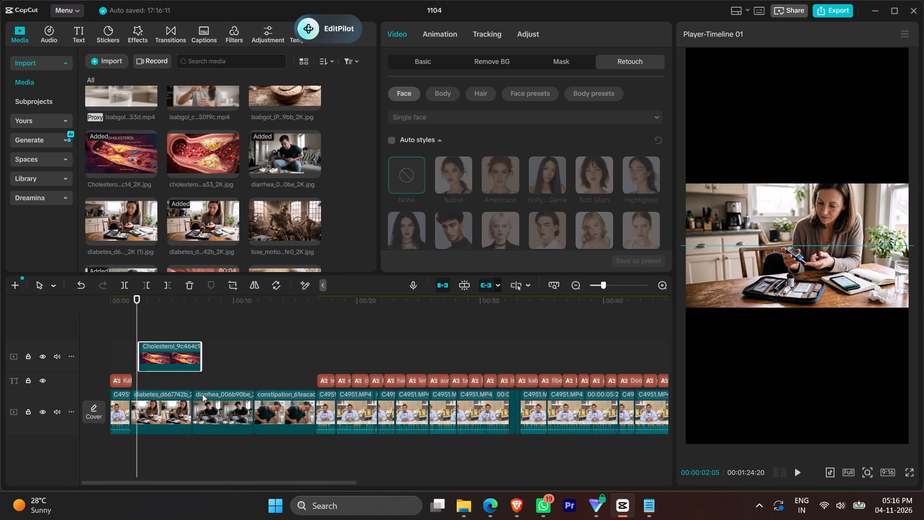
pyautogui.moveTo(205, 402); pyautogui.dragTo(220, 337)
pyautogui.moveTo(176, 420); pyautogui.dragTo(210, 359)
pyautogui.moveTo(171, 450); pyautogui.dragTo(207, 386)
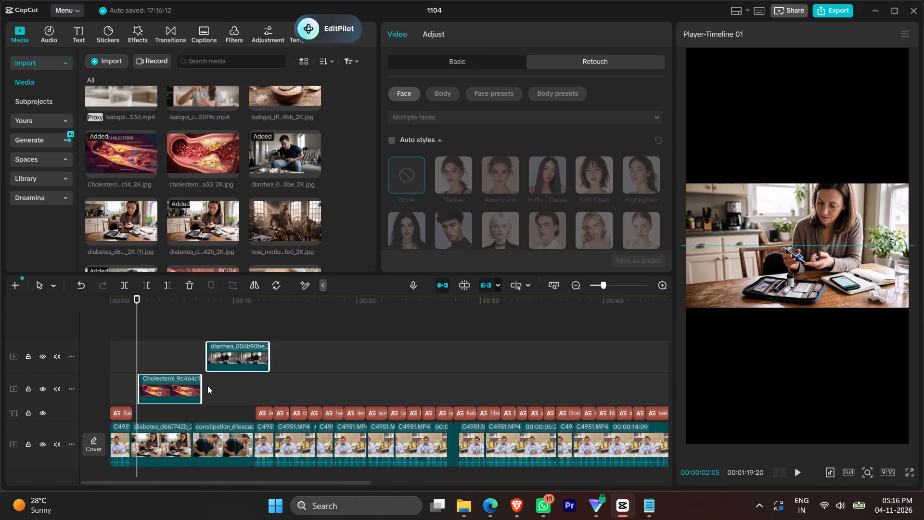
pyautogui.moveTo(207, 386); pyautogui.dragTo(208, 385)
pyautogui.moveTo(170, 453); pyautogui.dragTo(201, 373)
pyautogui.scroll(-3, 198, 350)
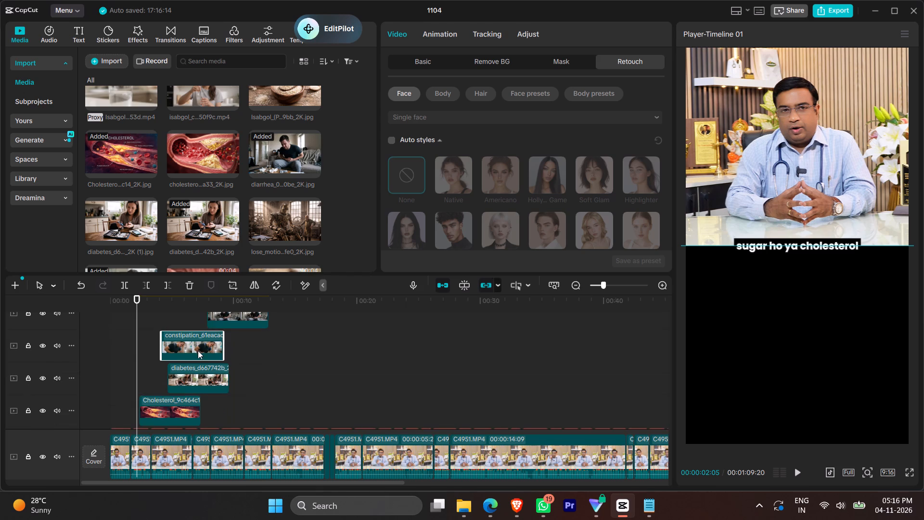
pyautogui.scroll(-4, 198, 351)
# Move the constipation image overlay to the start of the timeline and shorten it to about 1 second.
pyautogui.click(138, 347)
pyautogui.press('0')
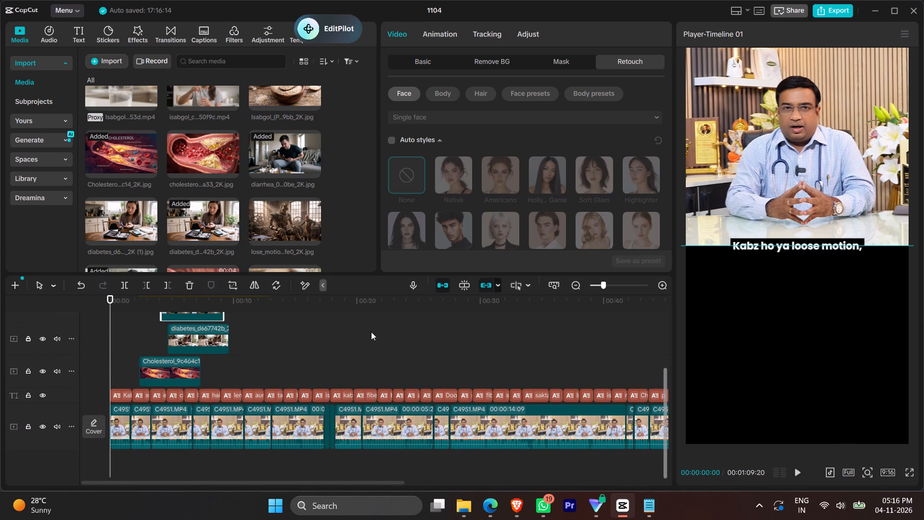
pyautogui.keyDown('ctrl'); pyautogui.scroll(17, 282, 429); pyautogui.keyUp('ctrl')
pyautogui.keyDown('ctrl'); pyautogui.scroll(4, 275, 385); pyautogui.keyUp('ctrl')
pyautogui.press('space')
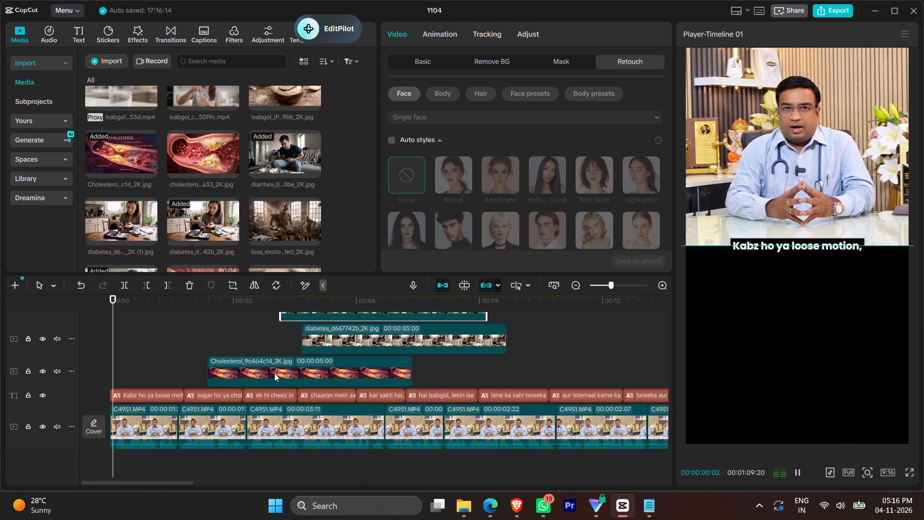
pyautogui.press('space')
pyautogui.scroll(2, 238, 406)
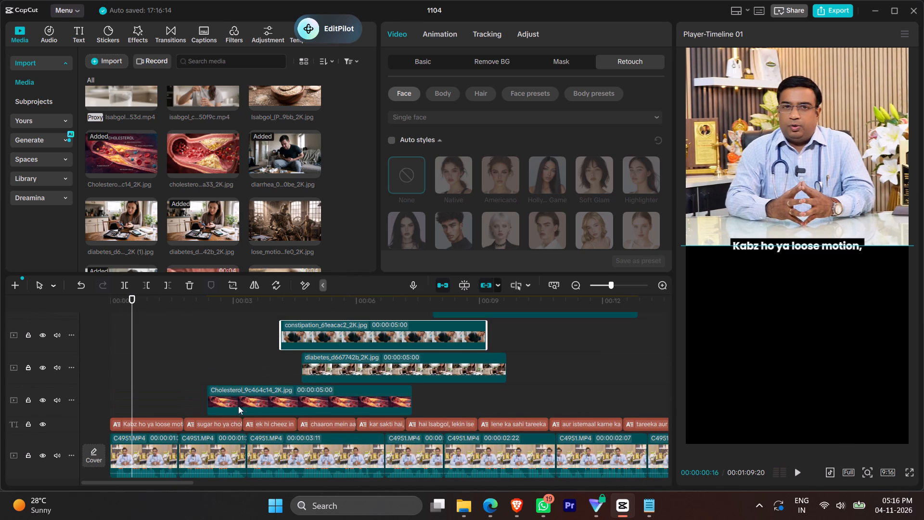
pyautogui.click(372, 334)
pyautogui.moveTo(366, 338); pyautogui.dragTo(149, 404)
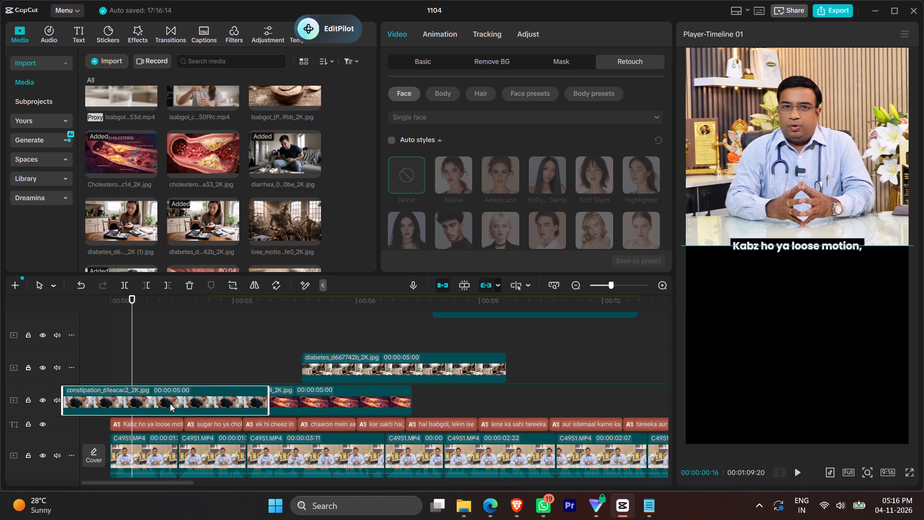
pyautogui.click(317, 370)
pyautogui.moveTo(317, 370); pyautogui.dragTo(299, 370)
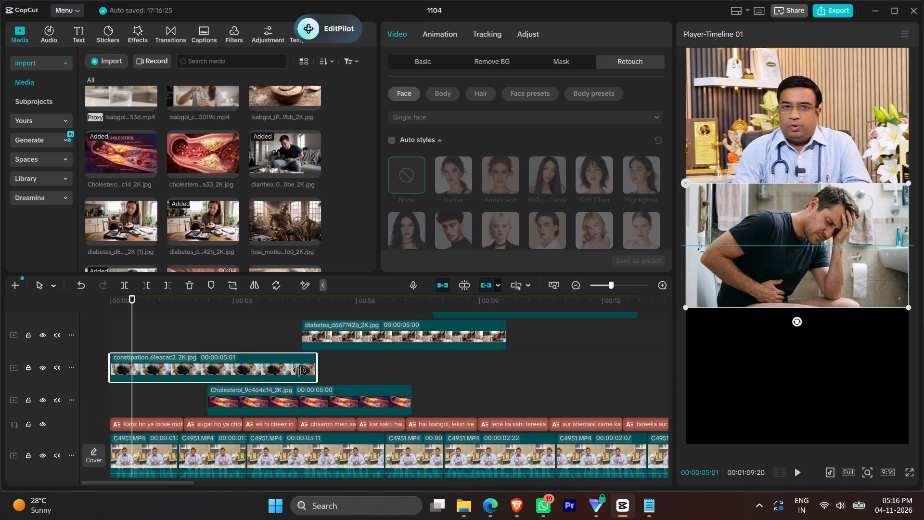
pyautogui.moveTo(299, 370); pyautogui.dragTo(153, 391)
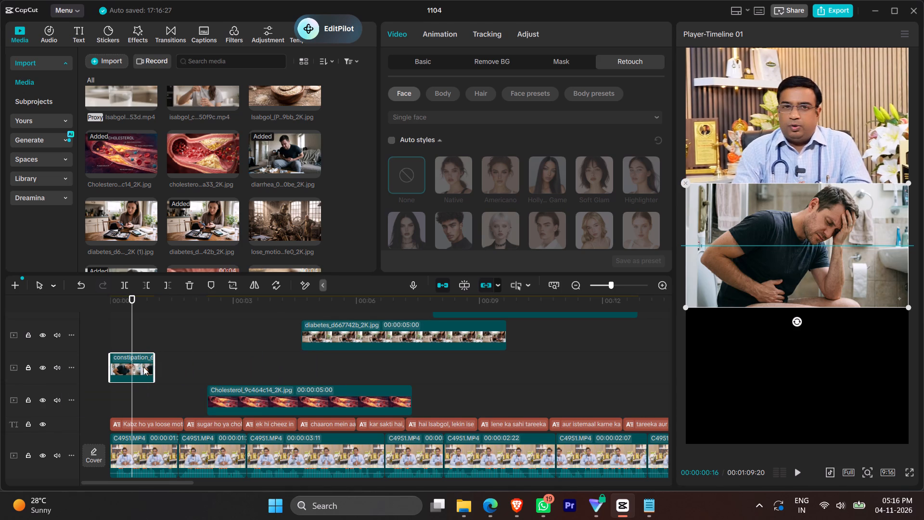
# Replay the opening caption from the start and trim the constipation image to end at about 00:00:00:19.
pyautogui.press('0')
pyautogui.keyDown('ctrl'); pyautogui.scroll(7, 154, 373); pyautogui.keyUp('ctrl')
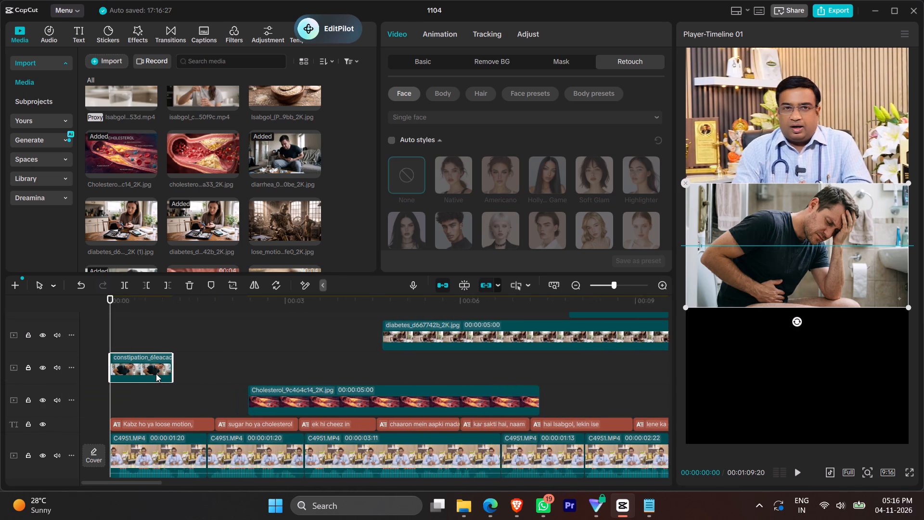
pyautogui.press('space')
pyautogui.press('space')
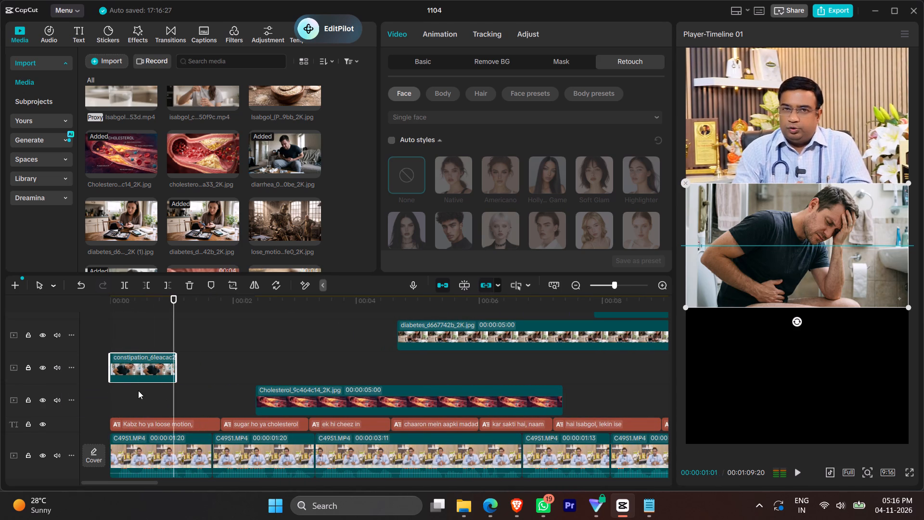
pyautogui.write('0')
pyautogui.press('space')
pyautogui.press('space')
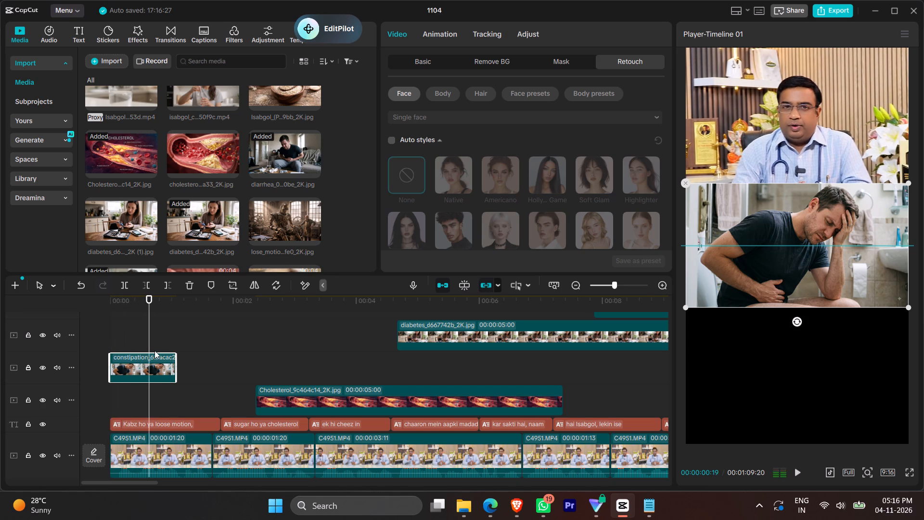
pyautogui.moveTo(177, 357); pyautogui.dragTo(144, 358)
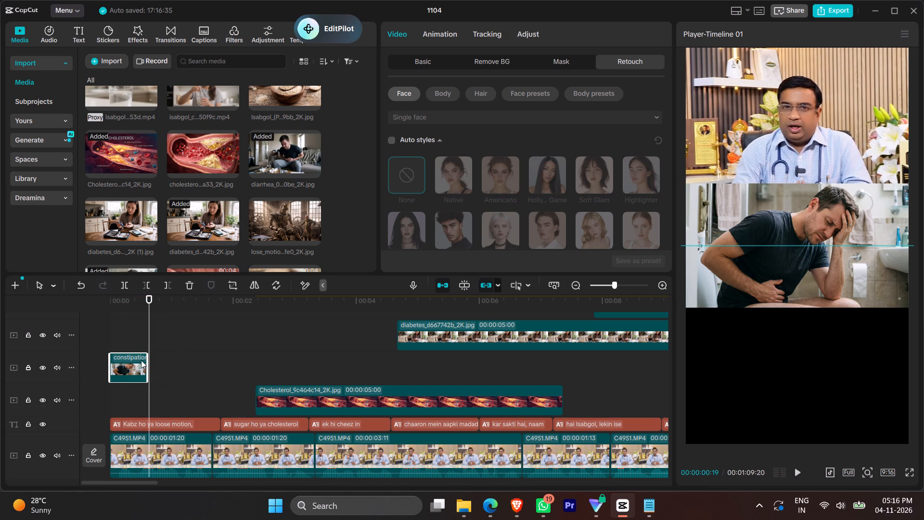
# Move the trimmed constipation image down onto the cholesterol image's overlay track at the start of the timeline.
pyautogui.moveTo(140, 360); pyautogui.dragTo(139, 392)
pyautogui.keyDown('ctrl'); pyautogui.scroll(4, 148, 372); pyautogui.keyUp('ctrl')
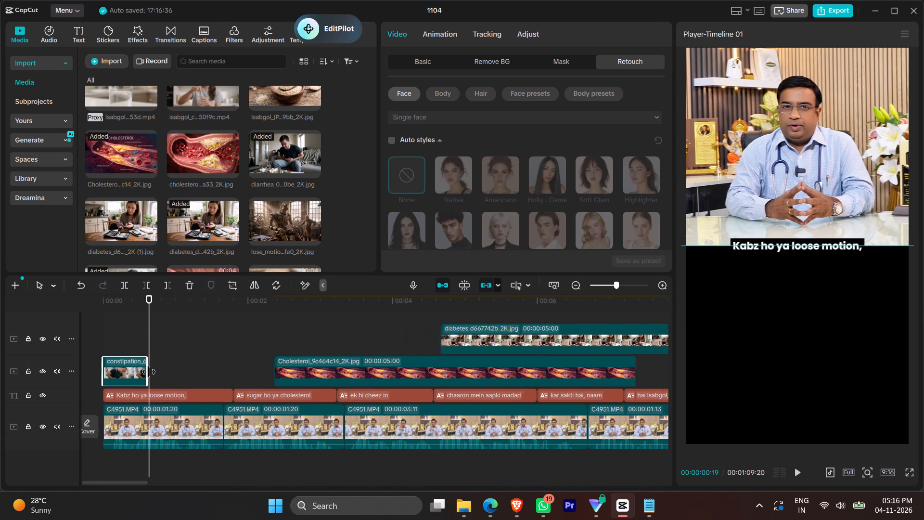
pyautogui.keyDown('ctrl'); pyautogui.scroll(5, 149, 372); pyautogui.keyUp('ctrl')
pyautogui.click(144, 343)
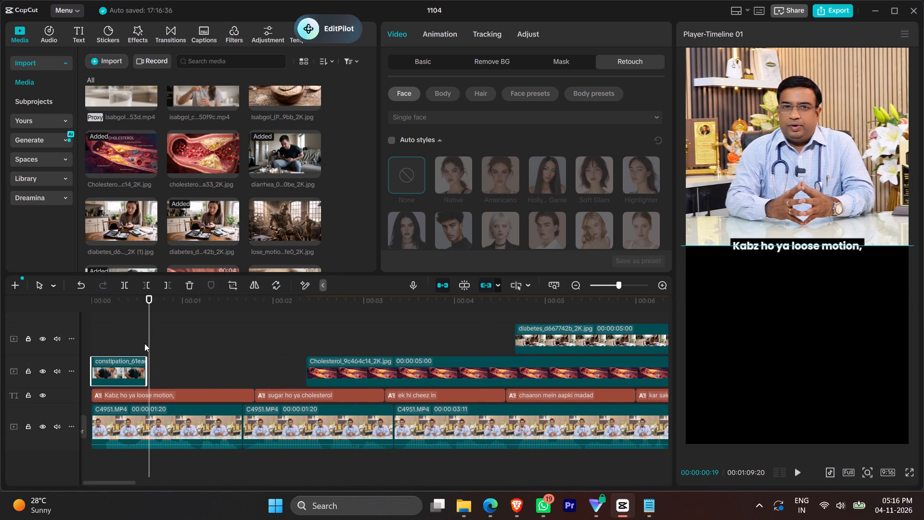
pyautogui.scroll(1, 337, 406)
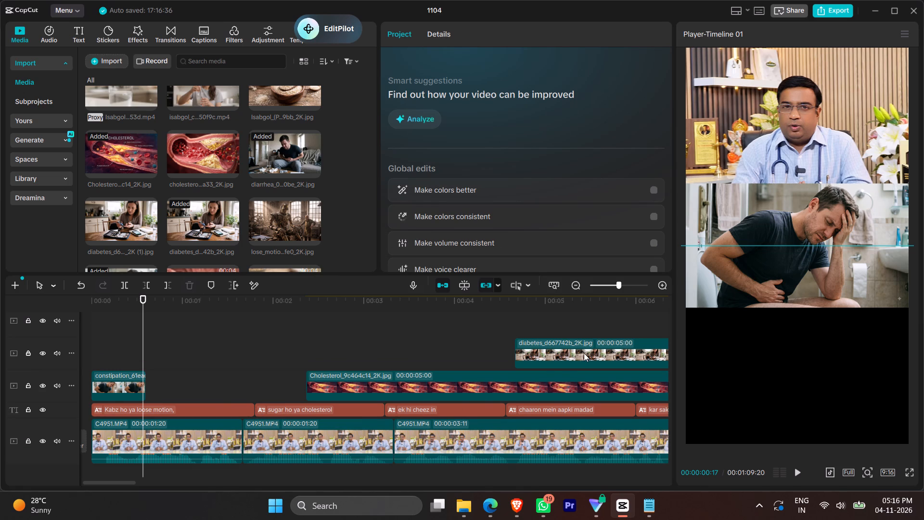
# Move the diabetes image earlier on its overlay track so it starts at about 2.2 seconds.
pyautogui.moveTo(584, 353); pyautogui.dragTo(405, 368)
pyautogui.click(382, 322)
pyautogui.moveTo(402, 351); pyautogui.dragTo(379, 356)
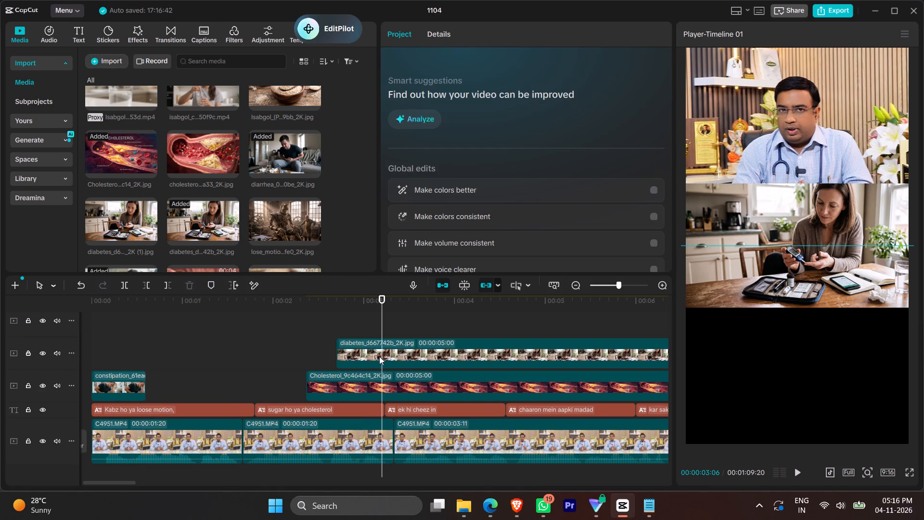
pyautogui.moveTo(379, 356); pyautogui.dragTo(359, 358)
pyautogui.scroll(12, 376, 367)
pyautogui.keyDown('ctrl'); pyautogui.scroll(-13, 408, 365); pyautogui.keyUp('ctrl')
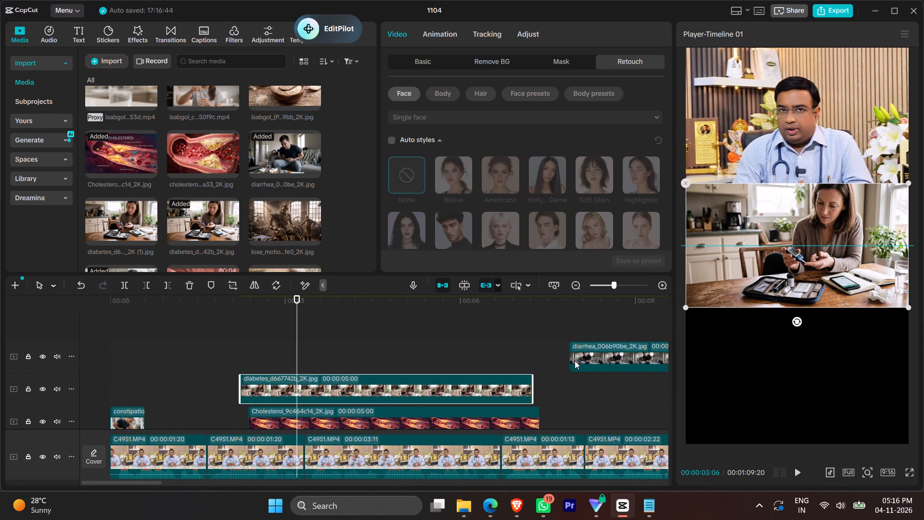
# Move the diarrhea image overlay earlier so it starts at about 0.6 seconds, near the end of the constipation image.
pyautogui.moveTo(610, 355); pyautogui.dragTo(176, 386)
pyautogui.keyDown('ctrl'); pyautogui.scroll(16, 214, 392); pyautogui.keyUp('ctrl')
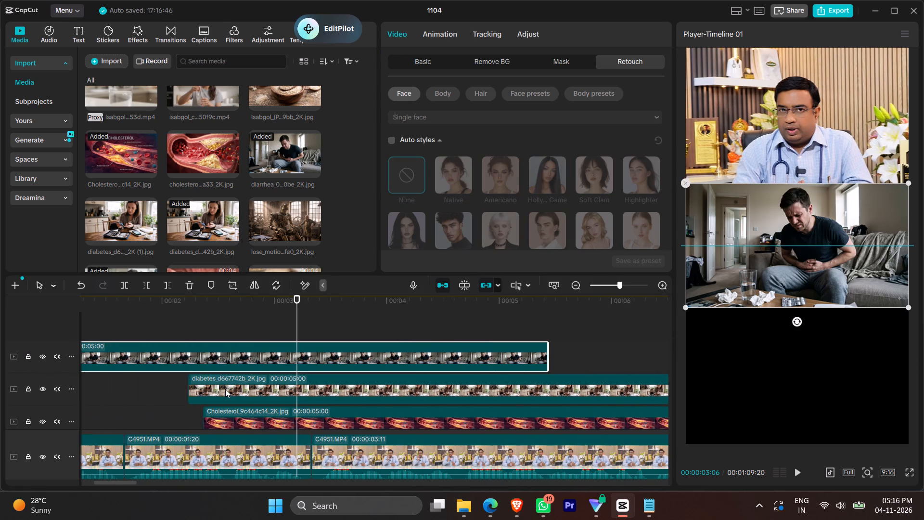
pyautogui.hscroll(5, 169, 408)
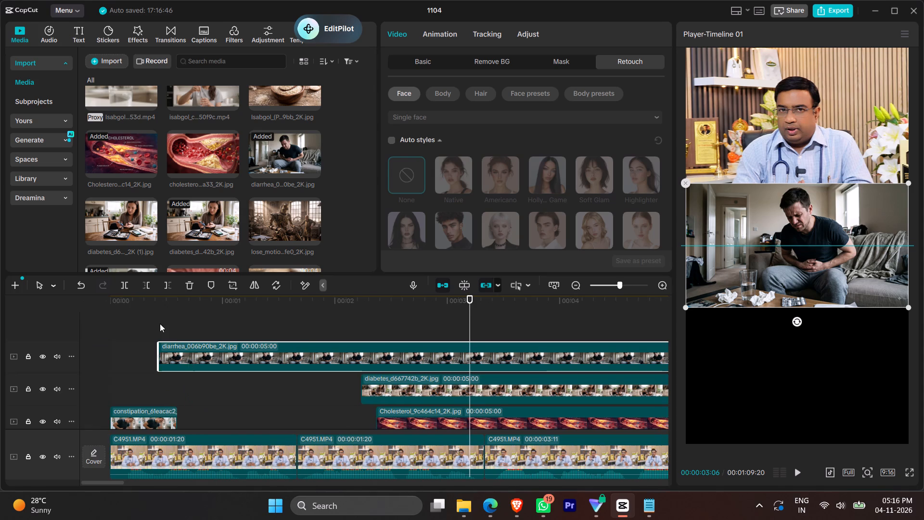
pyautogui.moveTo(186, 349); pyautogui.dragTo(207, 382)
# Split the diarrhea image at 00:00:01:13 and delete the part after the cut.
pyautogui.click(272, 323)
pyautogui.click(278, 351)
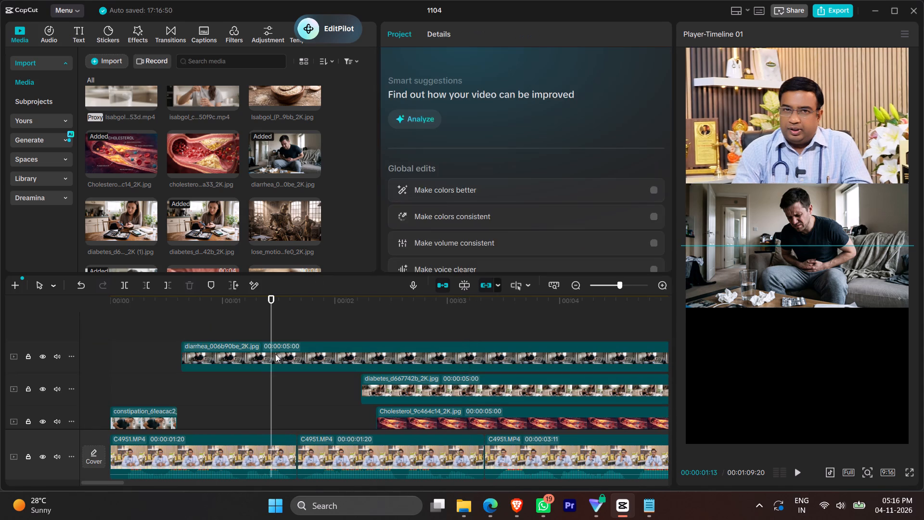
pyautogui.hotkey('ctrl', 'b')
pyautogui.press('1')
# Turn on auto snapping and place the diarrhea image directly after the constipation image on the same overlay track.
pyautogui.moveTo(213, 347); pyautogui.dragTo(219, 364)
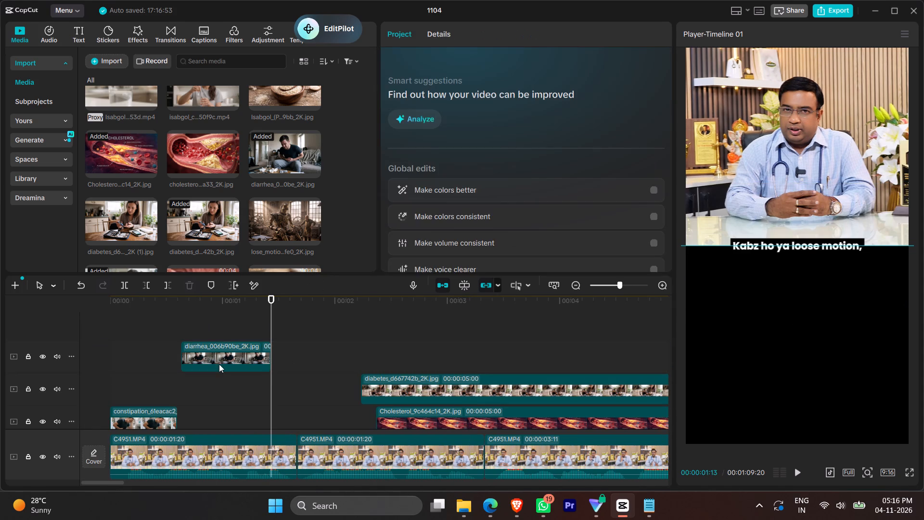
pyautogui.moveTo(219, 364); pyautogui.dragTo(207, 413)
pyautogui.scroll(-6, 198, 388)
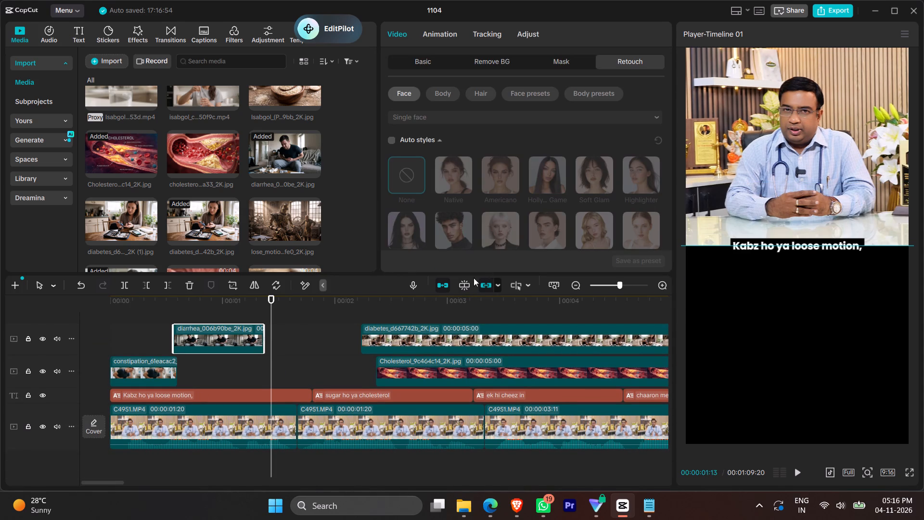
pyautogui.click(462, 286)
pyautogui.moveTo(215, 351); pyautogui.dragTo(218, 375)
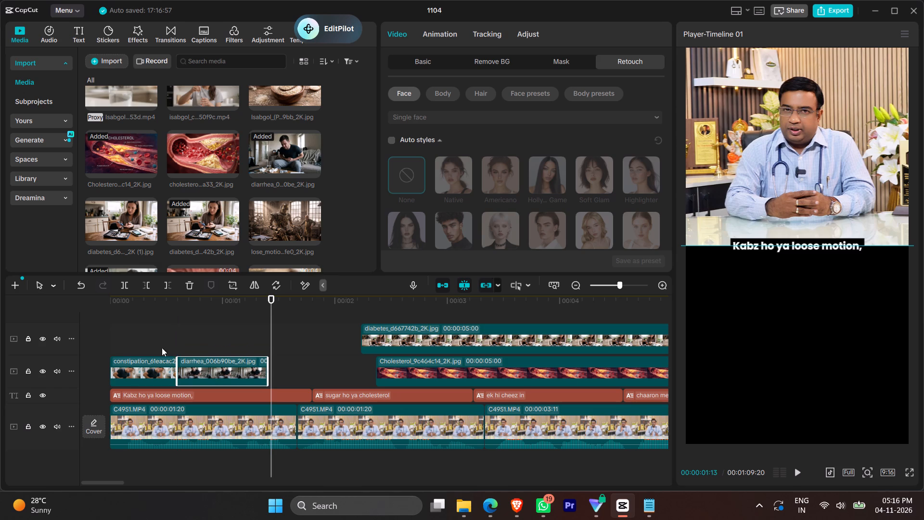
pyautogui.click(154, 326)
pyautogui.click(202, 335)
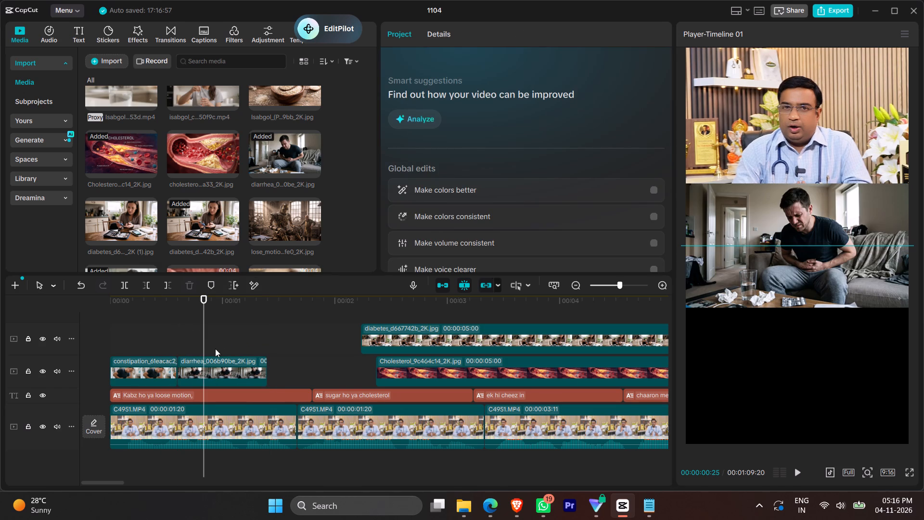
pyautogui.click(146, 326)
# Reorder the two overlays so the diarrhea image starts the timeline and the constipation image starts at about 1.3 seconds.
pyautogui.moveTo(236, 370); pyautogui.dragTo(217, 326)
pyautogui.moveTo(158, 371); pyautogui.dragTo(305, 376)
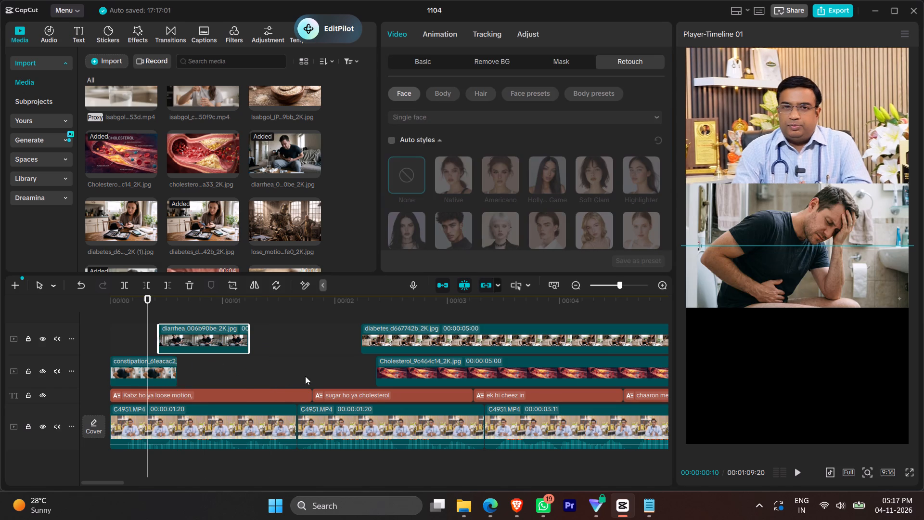
pyautogui.moveTo(305, 376); pyautogui.dragTo(305, 376)
pyautogui.moveTo(193, 334); pyautogui.dragTo(164, 367)
pyautogui.moveTo(179, 364); pyautogui.dragTo(134, 364)
# Play the opening against the narration and trim the end of the diarrhea image to 00:00:00:19.
pyautogui.press('space')
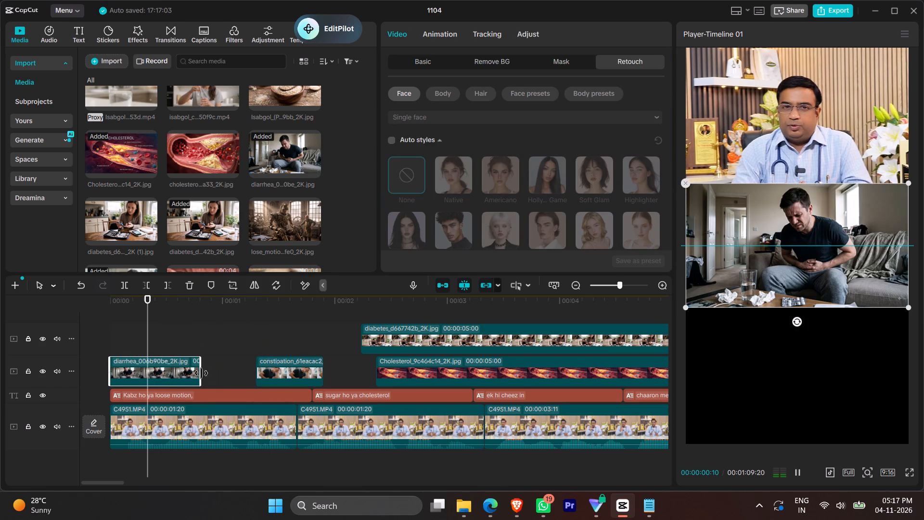
pyautogui.press('space')
pyautogui.press('space')
pyautogui.press('space')
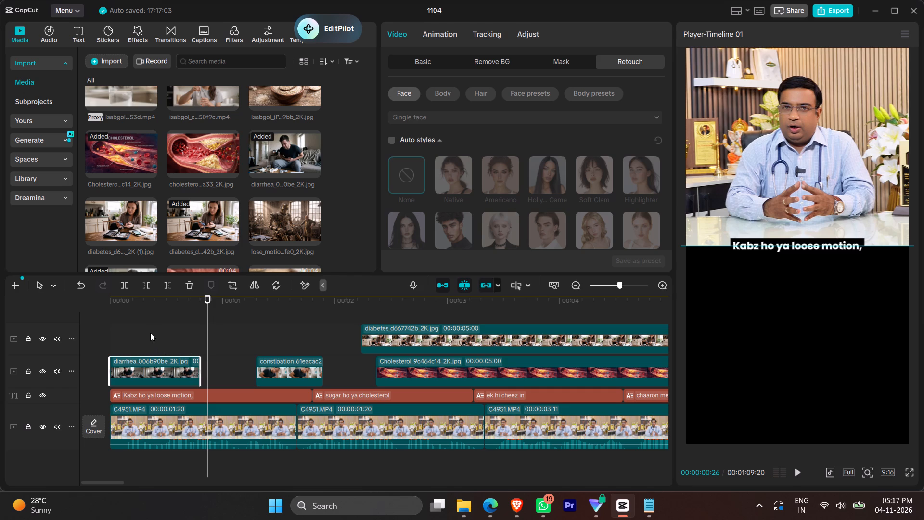
pyautogui.press('0')
pyautogui.press('space')
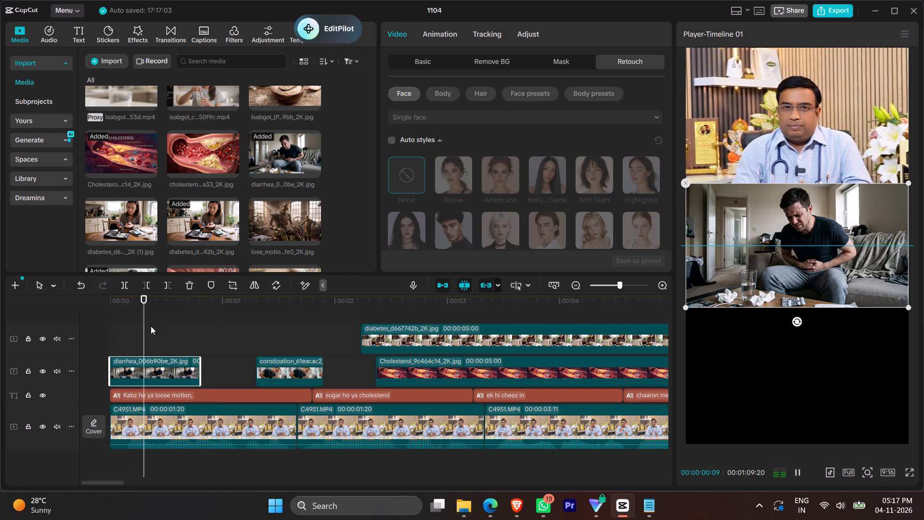
pyautogui.press('space')
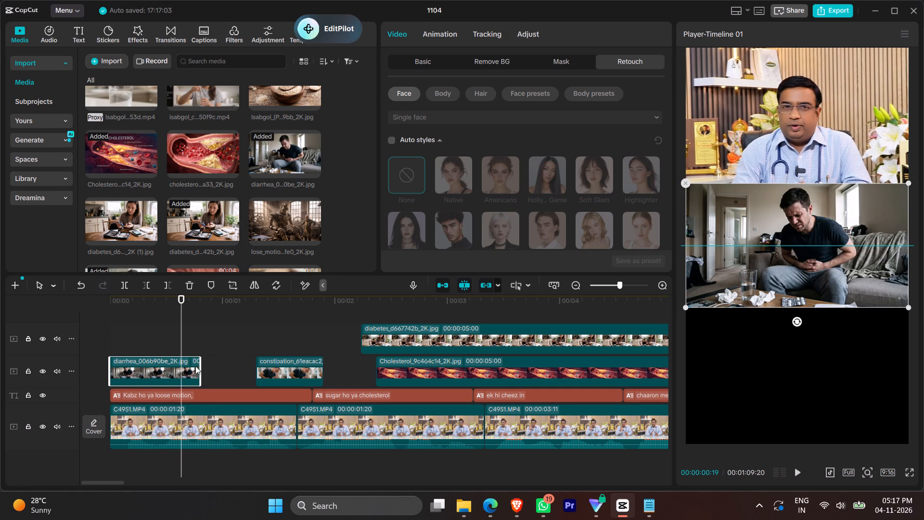
pyautogui.moveTo(201, 367); pyautogui.dragTo(180, 375)
# Move the constipation image directly after the diarrhea image and play back the narration over it.
pyautogui.moveTo(280, 367); pyautogui.dragTo(264, 367)
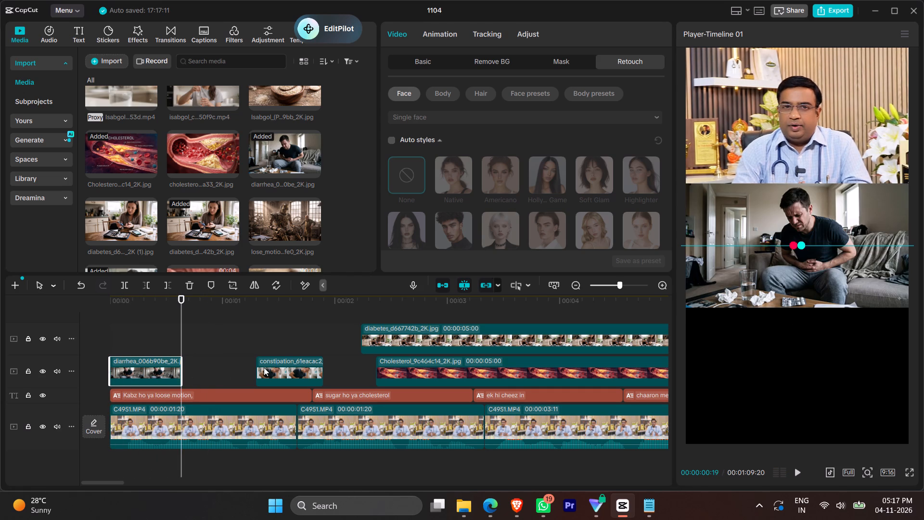
pyautogui.moveTo(264, 367); pyautogui.dragTo(204, 368)
pyautogui.press('space')
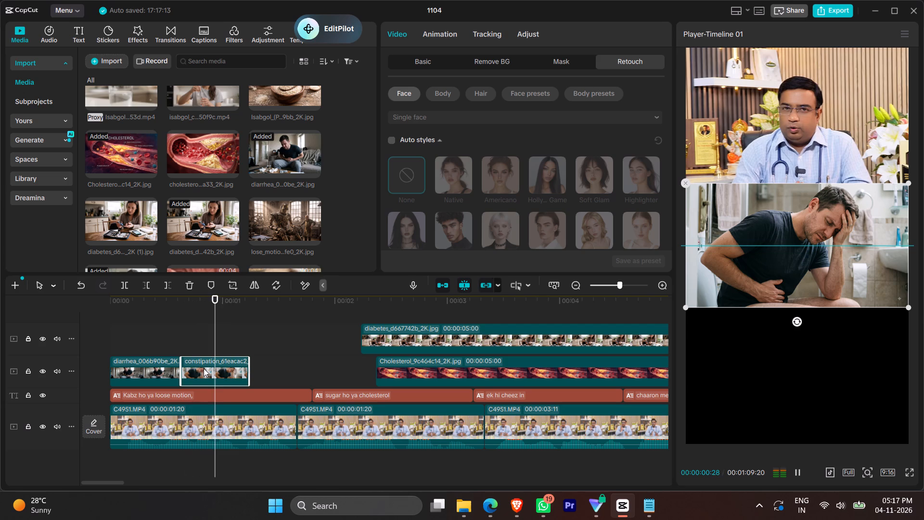
pyautogui.press('space')
pyautogui.press('space')
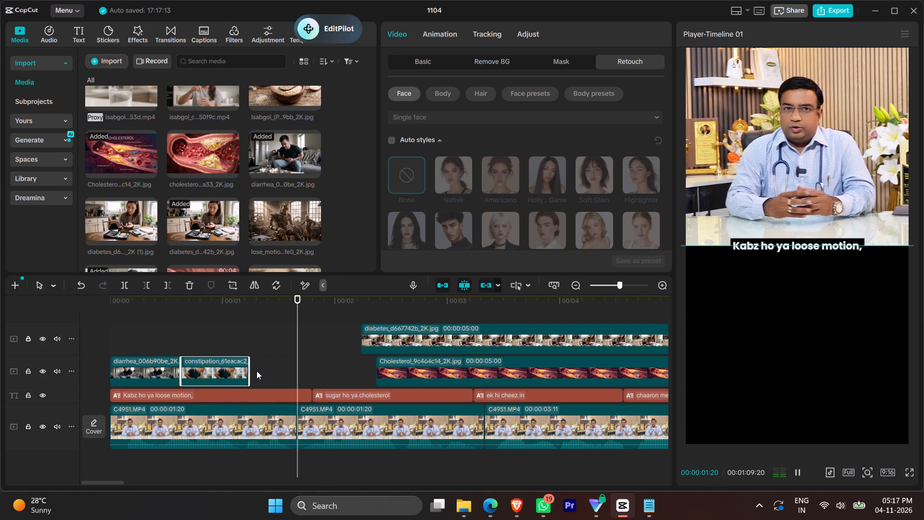
# Move the constipation image to end at the first cut of the doctor's footage and extend its start back toward the diarrhea image.
pyautogui.press('space')
pyautogui.moveTo(230, 369); pyautogui.dragTo(282, 376)
pyautogui.moveTo(231, 369); pyautogui.dragTo(205, 369)
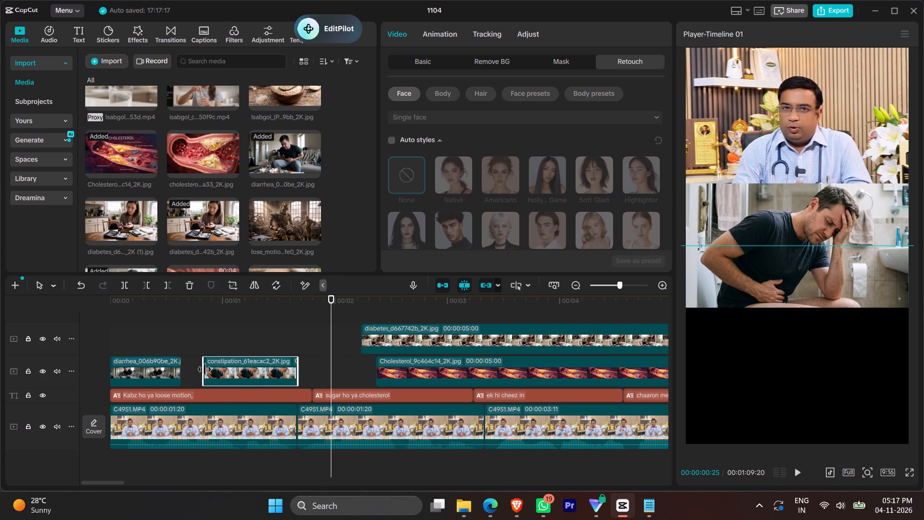
pyautogui.moveTo(205, 369); pyautogui.dragTo(204, 369)
pyautogui.moveTo(203, 371); pyautogui.dragTo(191, 370)
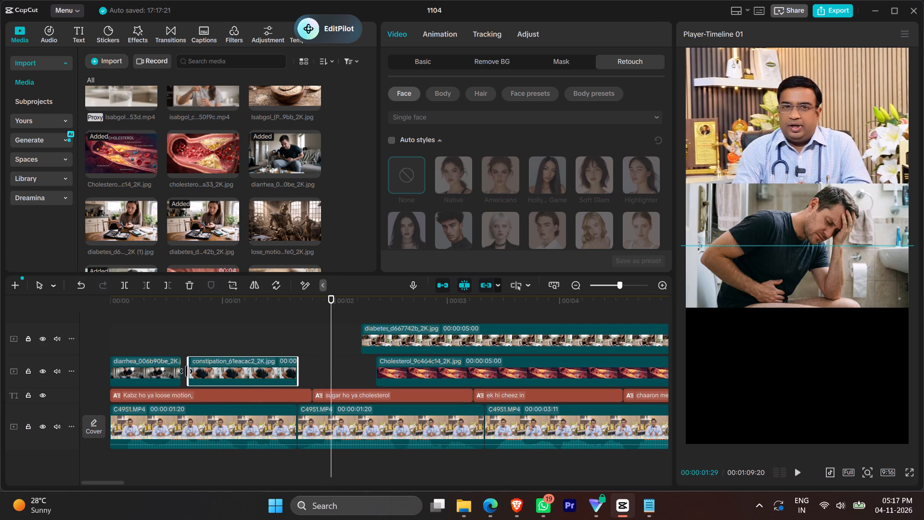
# Adjust the diarrhea image's end and the constipation image's start to meet at about 0.7 seconds, checking against the narration.
pyautogui.click(175, 372)
pyautogui.moveTo(181, 374); pyautogui.dragTo(197, 376)
pyautogui.write('0')
pyautogui.press('space')
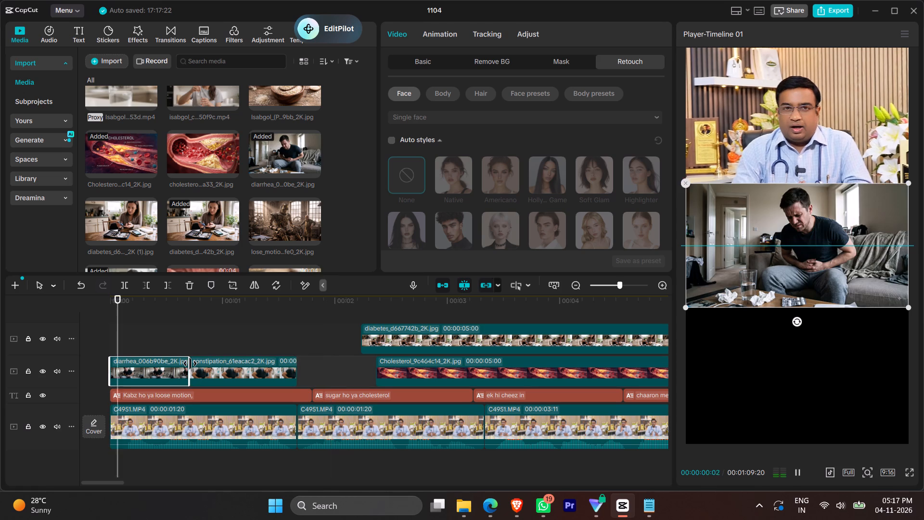
pyautogui.press('space')
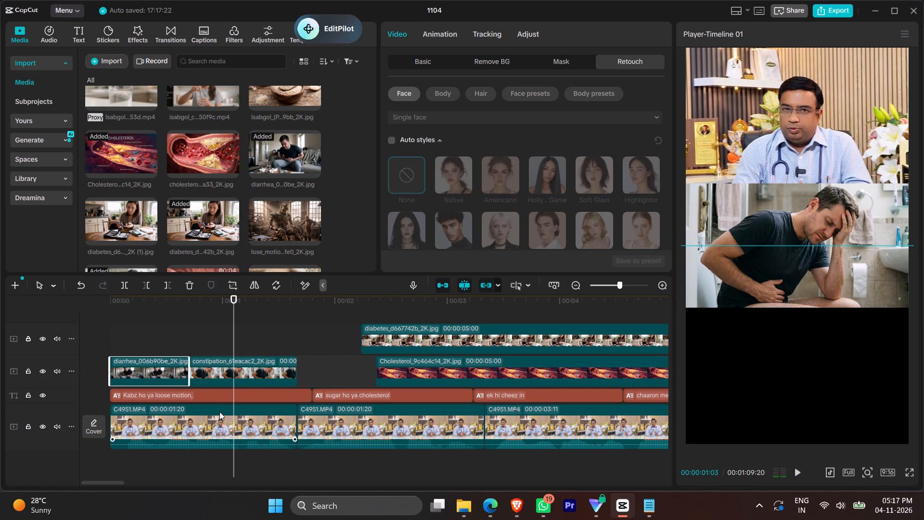
pyautogui.moveTo(189, 363); pyautogui.dragTo(183, 364)
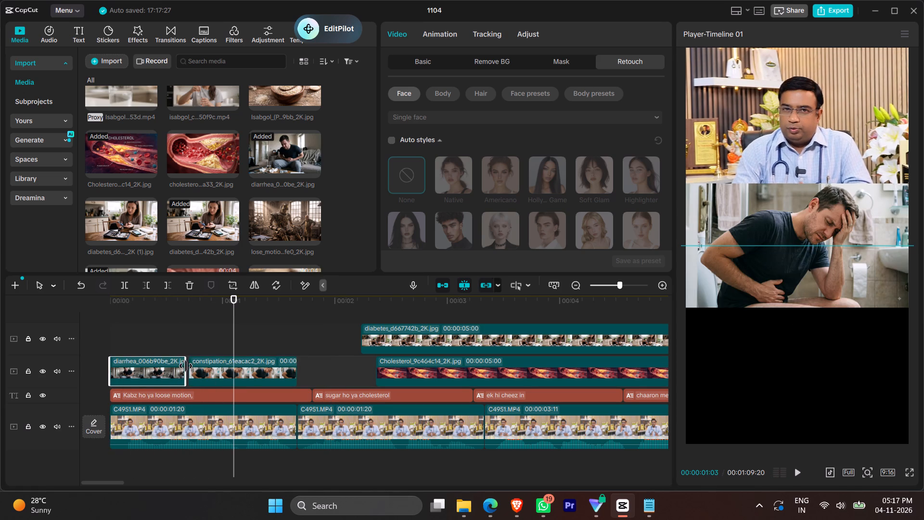
pyautogui.click(192, 367)
pyautogui.moveTo(189, 366); pyautogui.dragTo(180, 364)
pyautogui.press('space')
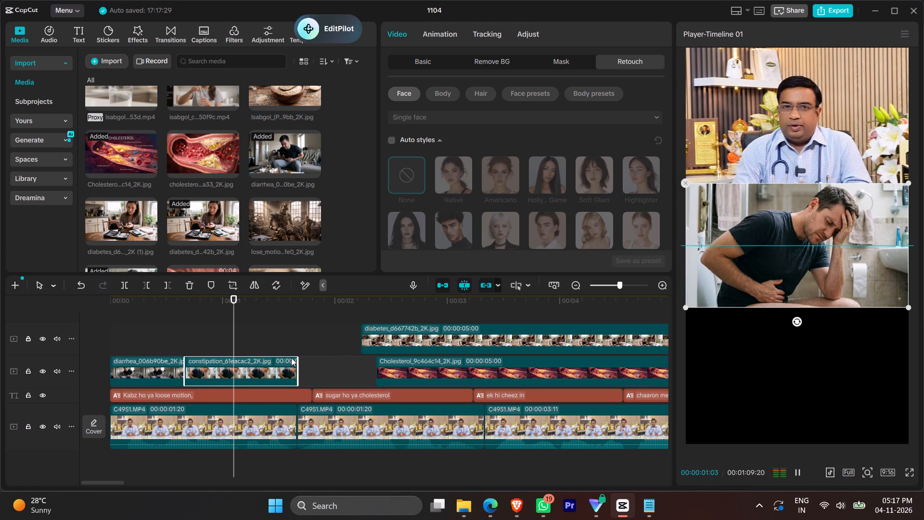
pyautogui.click(290, 340)
pyautogui.press('space')
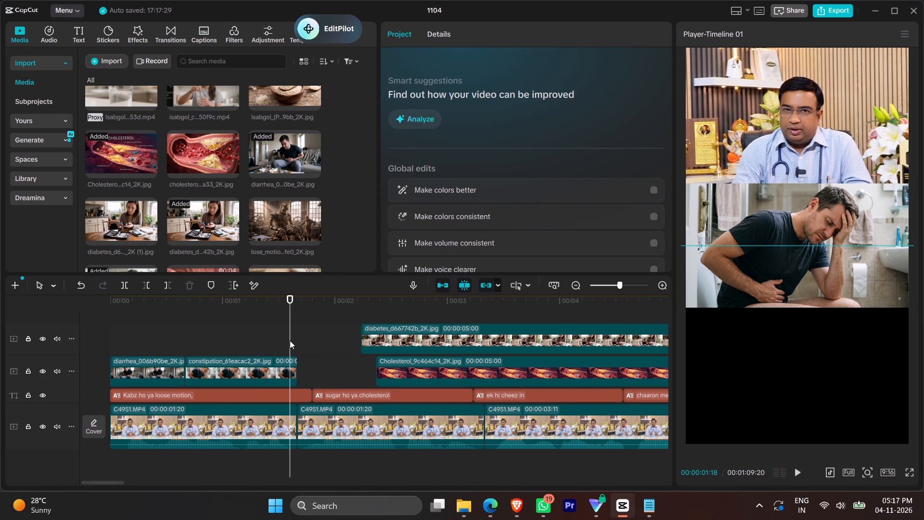
# Move the diabetes image to start where the constipation image ends, and cut off everything after 00:00:02:09.
pyautogui.press('space')
pyautogui.press('space')
pyautogui.moveTo(379, 342); pyautogui.dragTo(313, 352)
pyautogui.click(369, 317)
pyautogui.click(368, 336)
pyautogui.hotkey('ctrl', 'b')
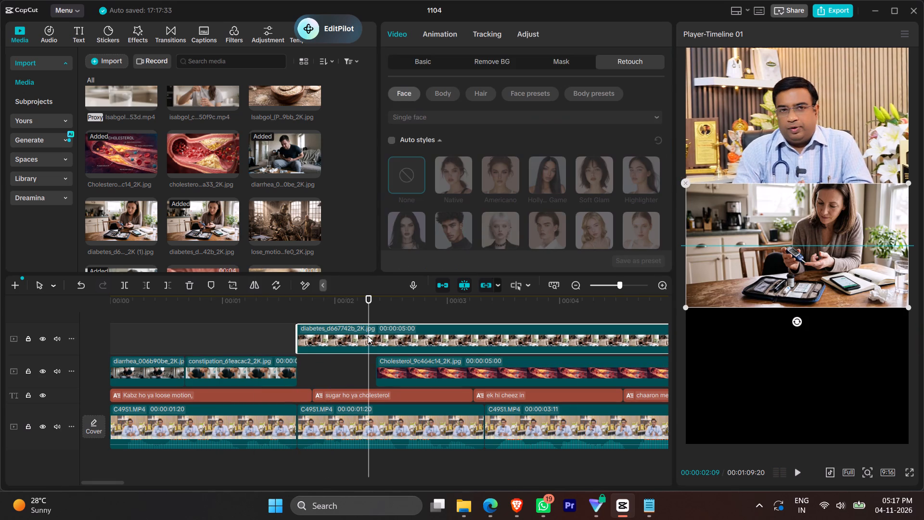
pyautogui.press('1')
# Move the diabetes image onto the other overlays' track, extend its end to the cholesterol image and play back the transition.
pyautogui.moveTo(324, 341); pyautogui.dragTo(326, 369)
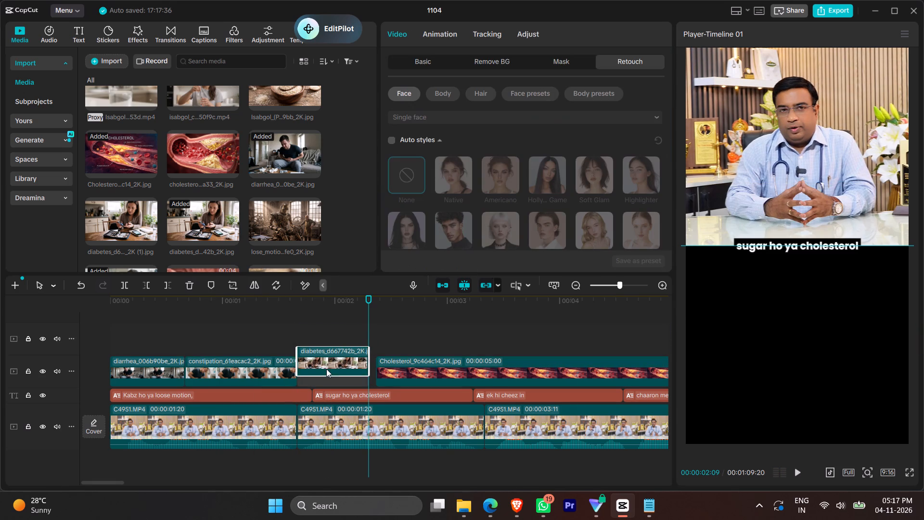
pyautogui.moveTo(326, 369); pyautogui.dragTo(326, 369)
pyautogui.moveTo(370, 357); pyautogui.dragTo(395, 352)
pyautogui.press('space')
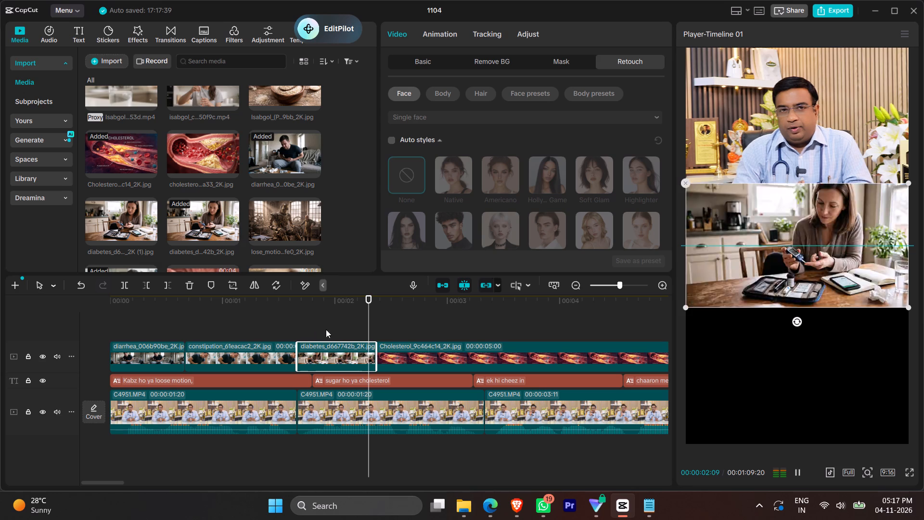
pyautogui.press('space')
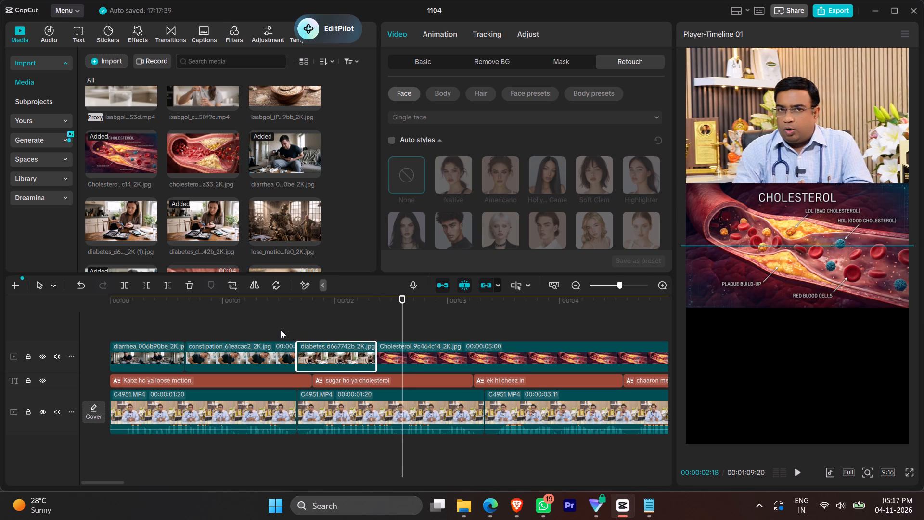
# Replay the "sugar ho ya cholesterol" narration to examine where the switch from the diabetes to the cholesterol image should fall.
pyautogui.click(308, 327)
pyautogui.press('space')
pyautogui.press('space')
pyautogui.press('space')
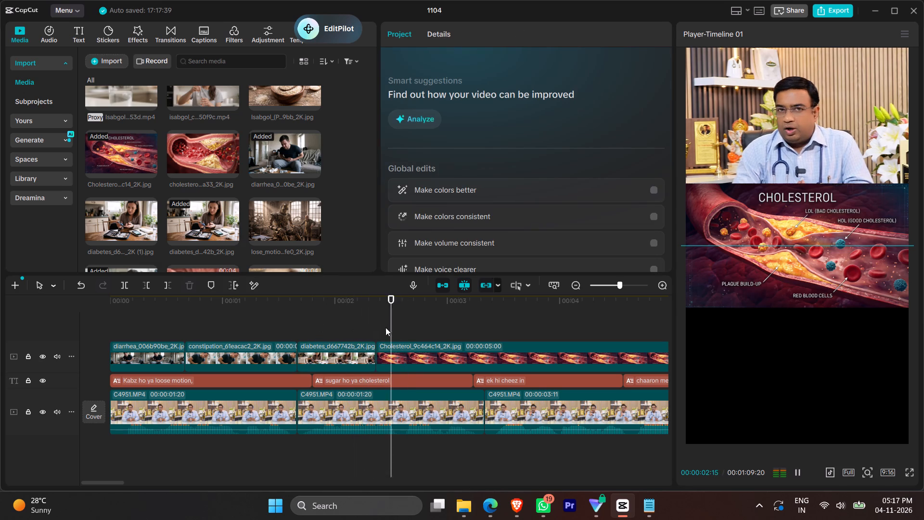
pyautogui.press('space')
pyautogui.click(350, 315)
pyautogui.press('space')
pyautogui.press('space')
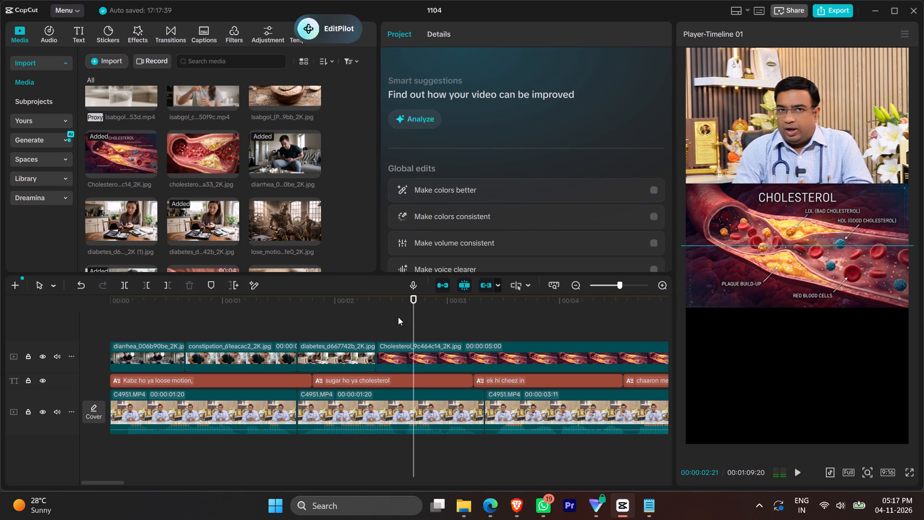
pyautogui.click(329, 318)
pyautogui.press('space')
pyautogui.press('space')
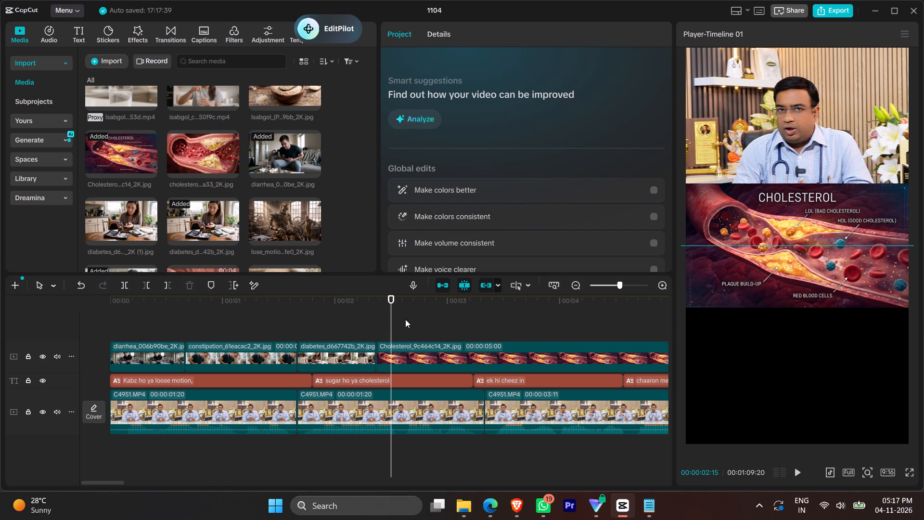
# Move the cholesterol image to start at 00:00:02:18.
pyautogui.click(406, 316)
pyautogui.click(402, 316)
pyautogui.click(417, 355)
pyautogui.moveTo(417, 355); pyautogui.dragTo(421, 354)
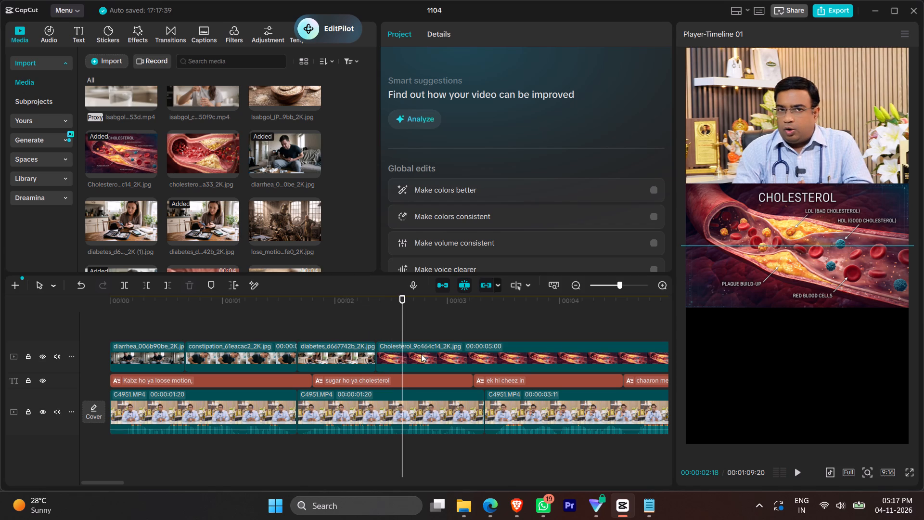
pyautogui.moveTo(421, 354); pyautogui.dragTo(442, 357)
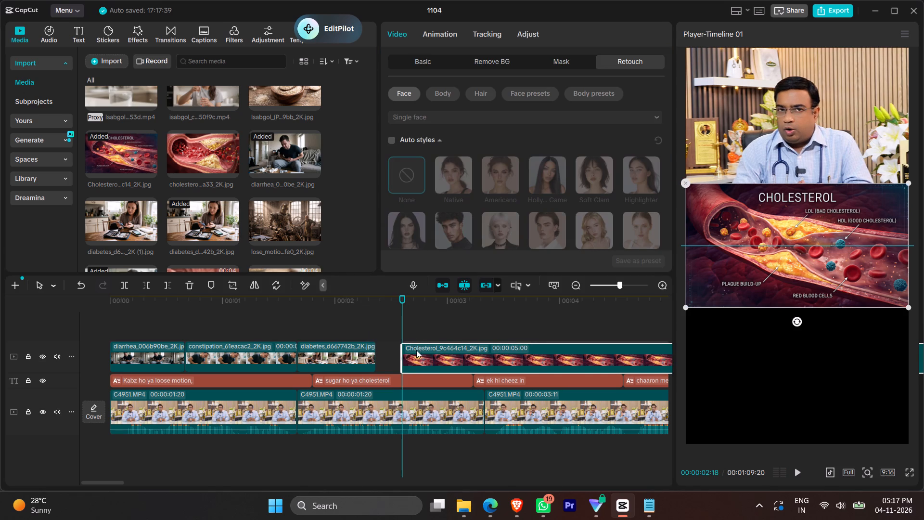
# Extend the end of the diabetes image to meet the start of the cholesterol image.
pyautogui.click(366, 350)
pyautogui.moveTo(380, 356); pyautogui.dragTo(389, 361)
pyautogui.click(372, 358)
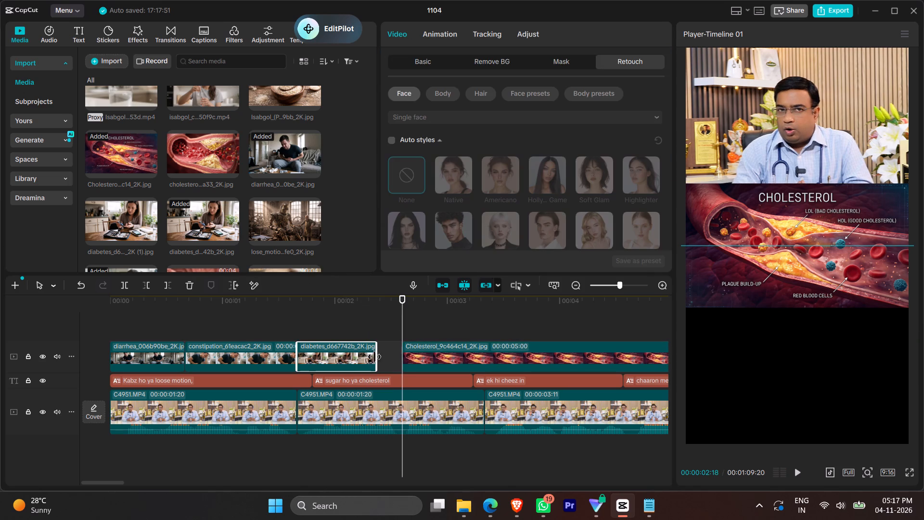
pyautogui.moveTo(375, 357); pyautogui.dragTo(415, 367)
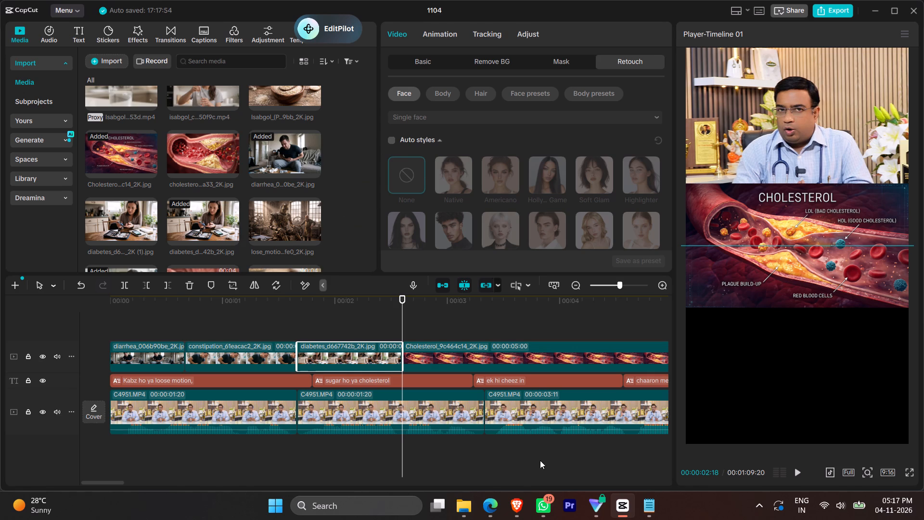
# Play the cholesterol narration, split the cholesterol image at 00:00:03:10 and remove the part after it.
pyautogui.keyDown('ctrl'); pyautogui.scroll(-12, 396, 372); pyautogui.keyUp('ctrl')
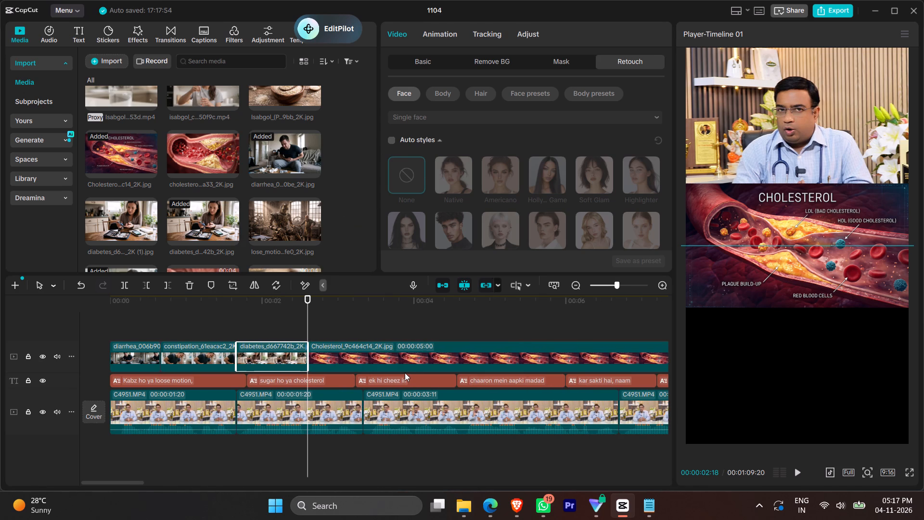
pyautogui.press('space')
pyautogui.press('space')
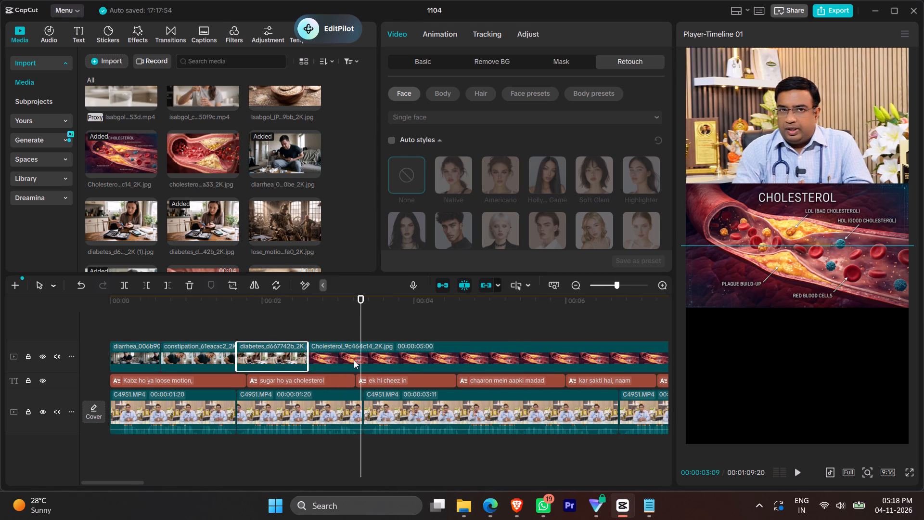
pyautogui.click(369, 331)
pyautogui.click(360, 325)
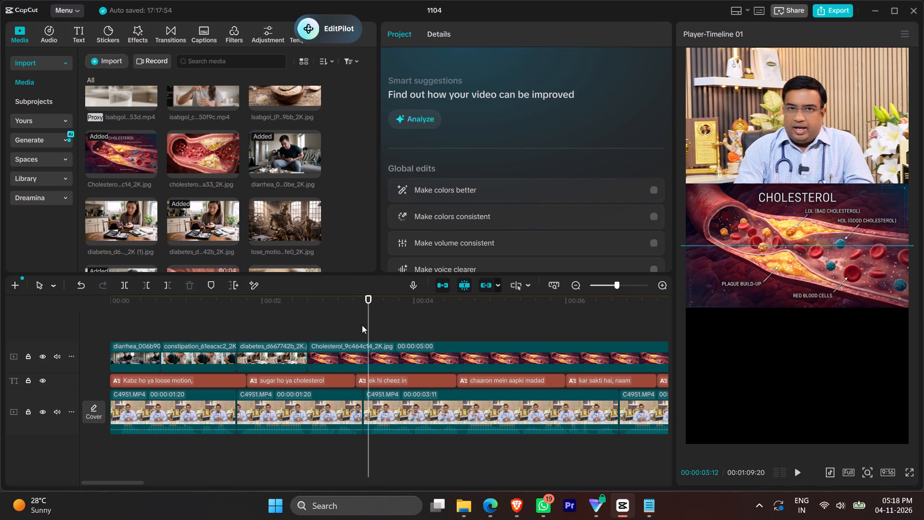
pyautogui.click(367, 356)
pyautogui.hotkey('ctrl', 'b')
pyautogui.press('1')
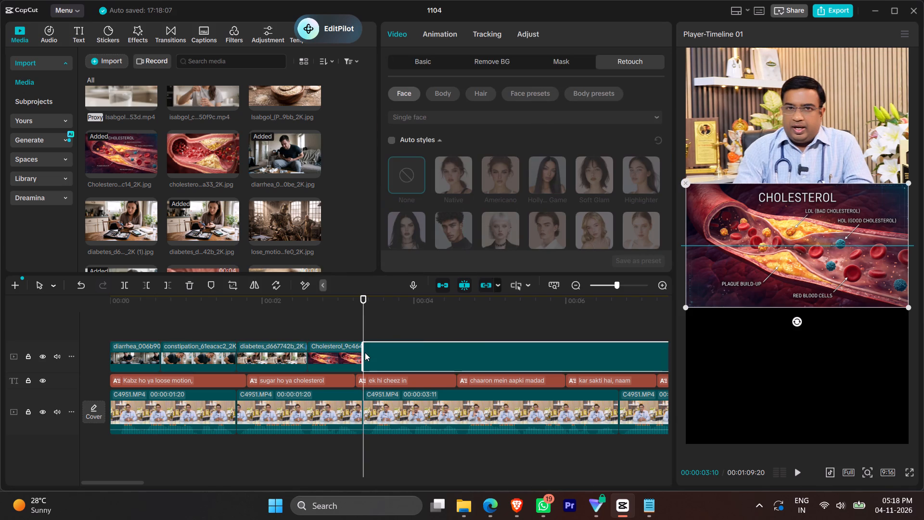
# Play back the overlays and the following narration through the isabgol introduction to about 13 seconds, reviewing the captions.
pyautogui.click(282, 326)
pyautogui.press('space')
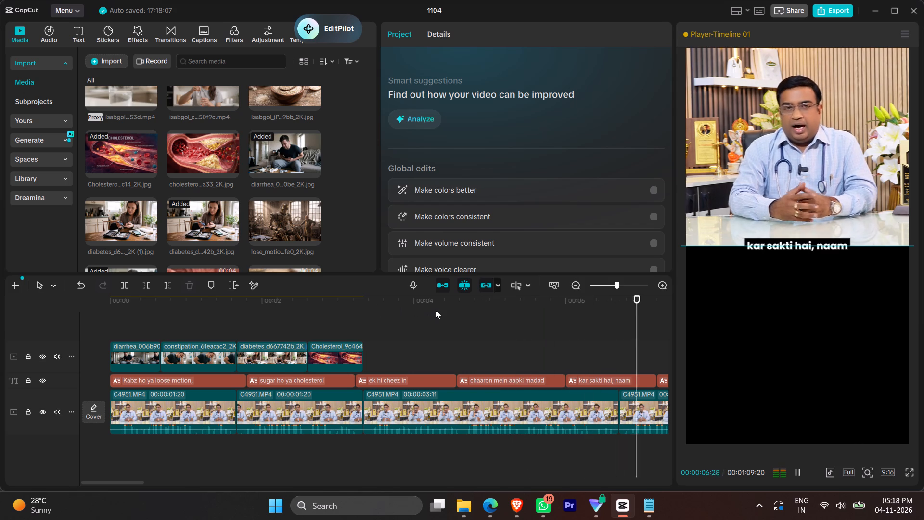
pyautogui.press('space')
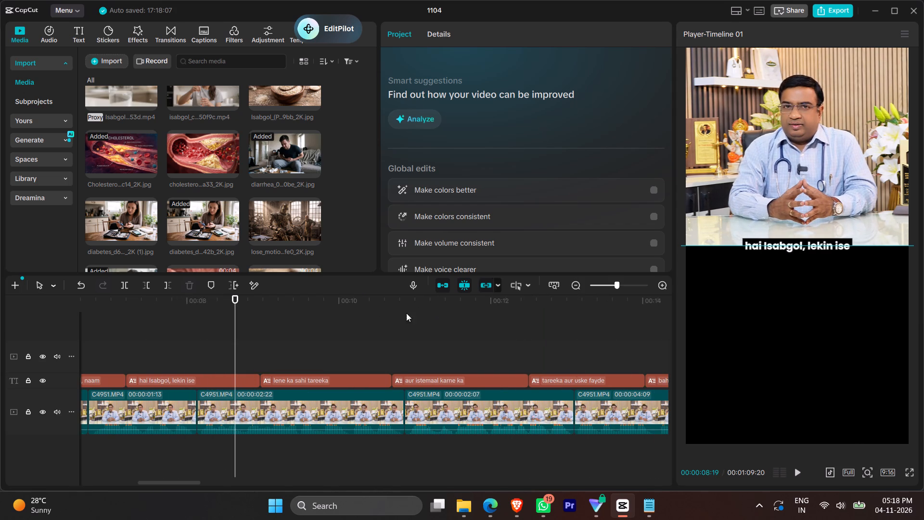
pyautogui.press('space')
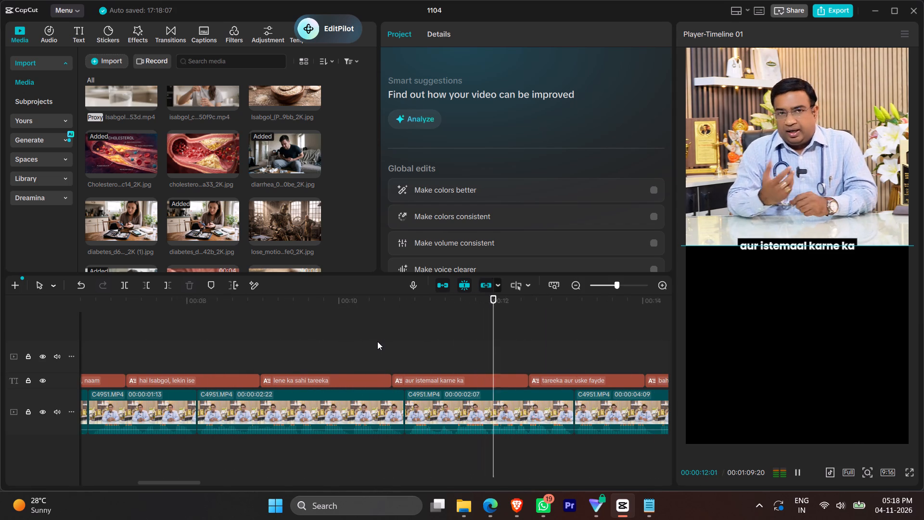
pyautogui.press('space')
pyautogui.hscroll(3, 373, 339)
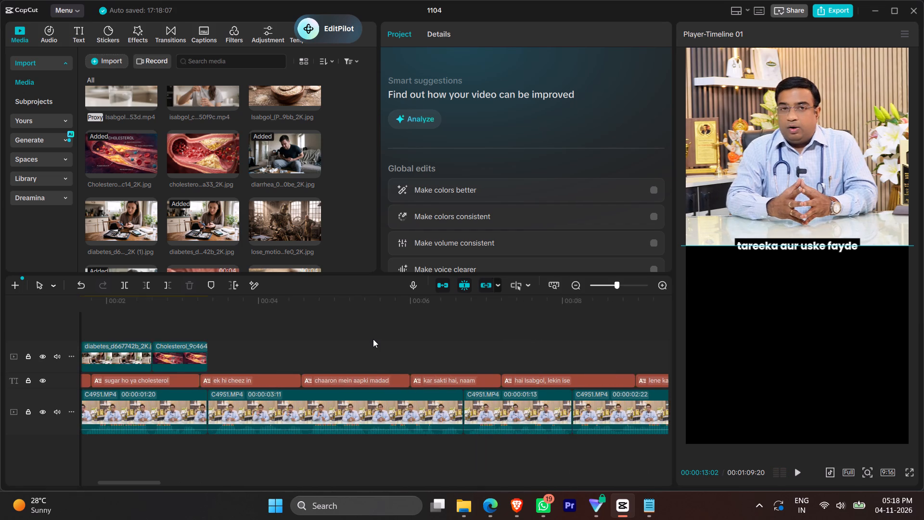
pyautogui.hscroll(2, 373, 339)
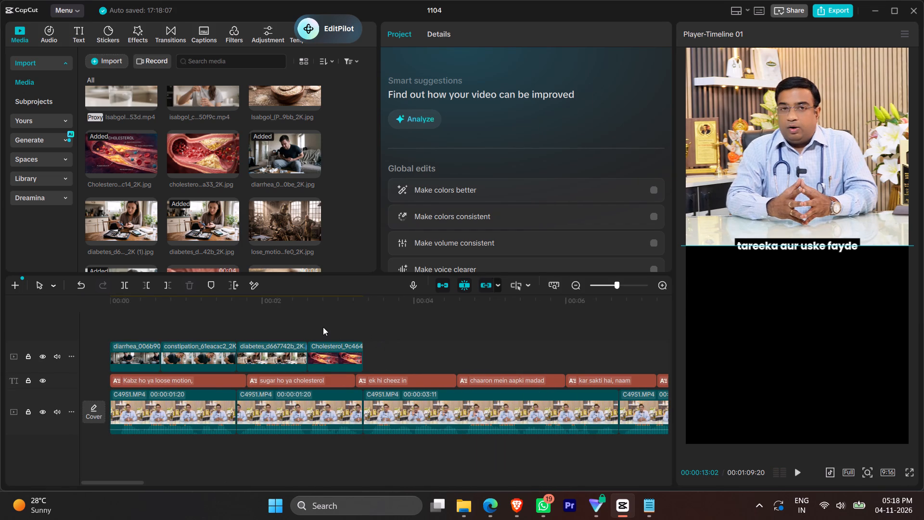
# Reposition and enlarge the diarrhea image at the timeline start to fill the black area below the doctor's footage.
pyautogui.press('0')
pyautogui.click(771, 230)
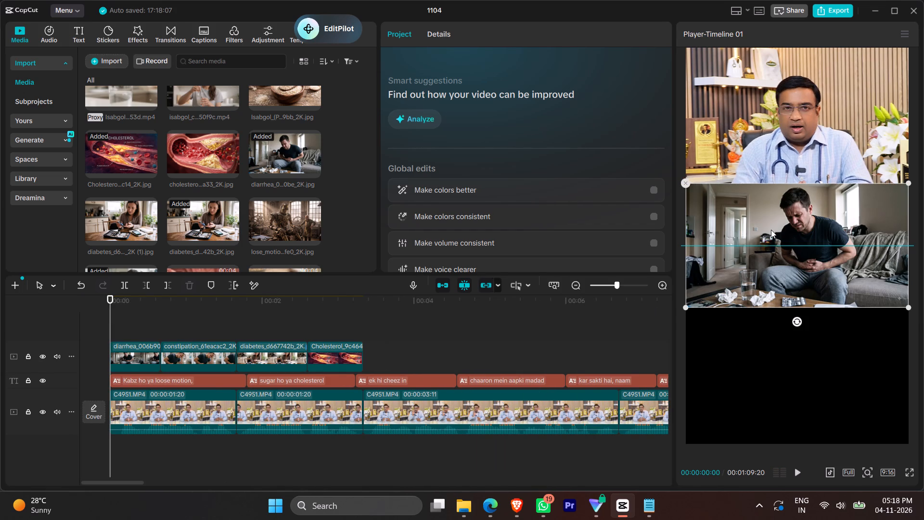
pyautogui.moveTo(768, 221); pyautogui.dragTo(760, 332)
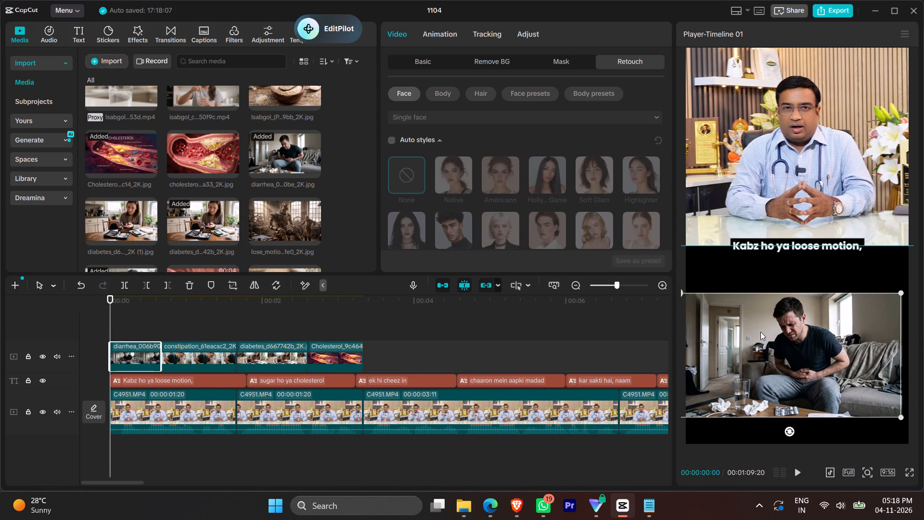
pyautogui.moveTo(760, 332); pyautogui.dragTo(754, 331)
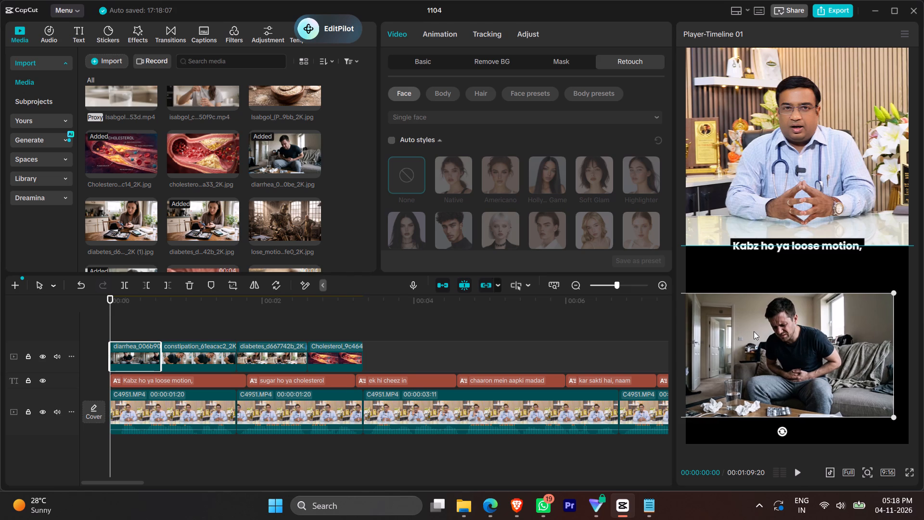
pyautogui.moveTo(754, 331); pyautogui.dragTo(769, 324)
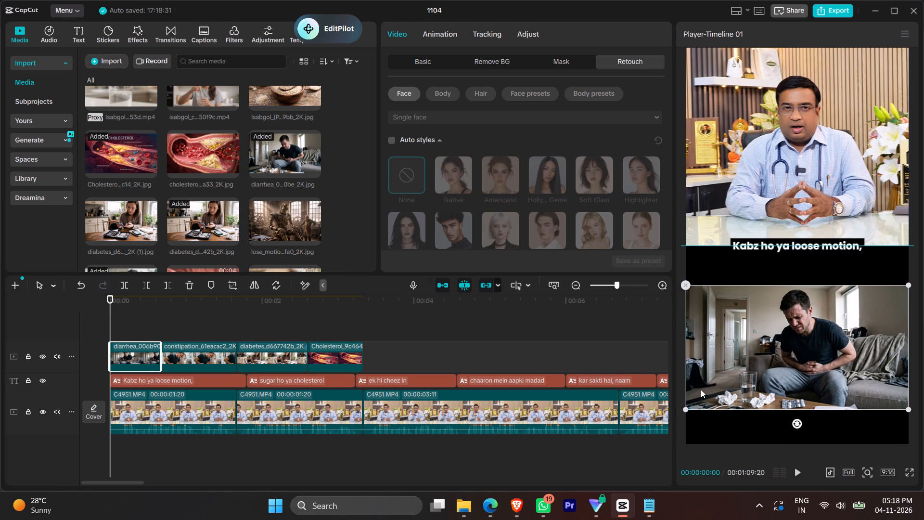
pyautogui.click(718, 377)
pyautogui.click(700, 399)
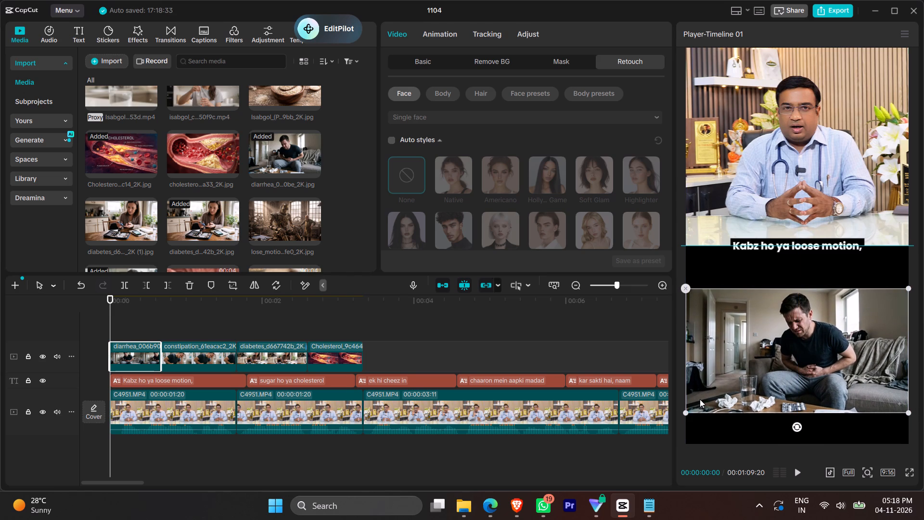
pyautogui.moveTo(683, 408); pyautogui.dragTo(594, 470)
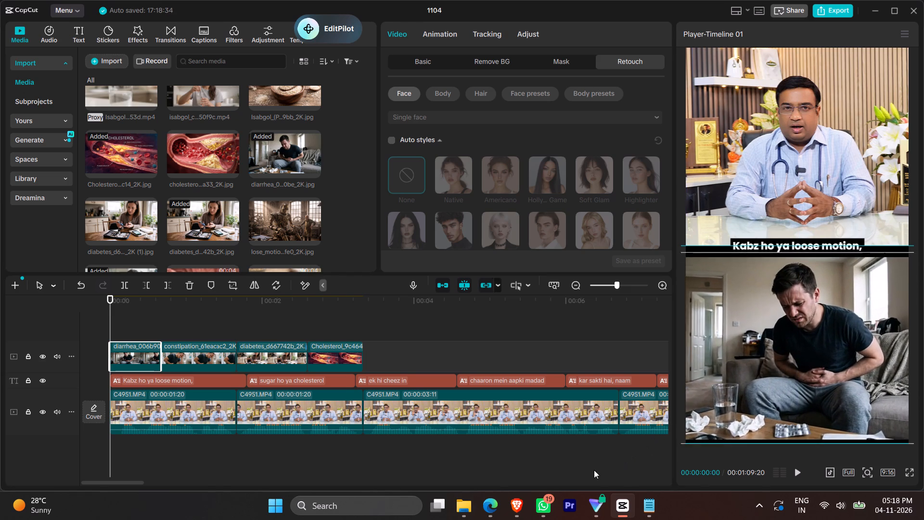
pyautogui.moveTo(594, 470); pyautogui.dragTo(575, 477)
pyautogui.click(763, 374)
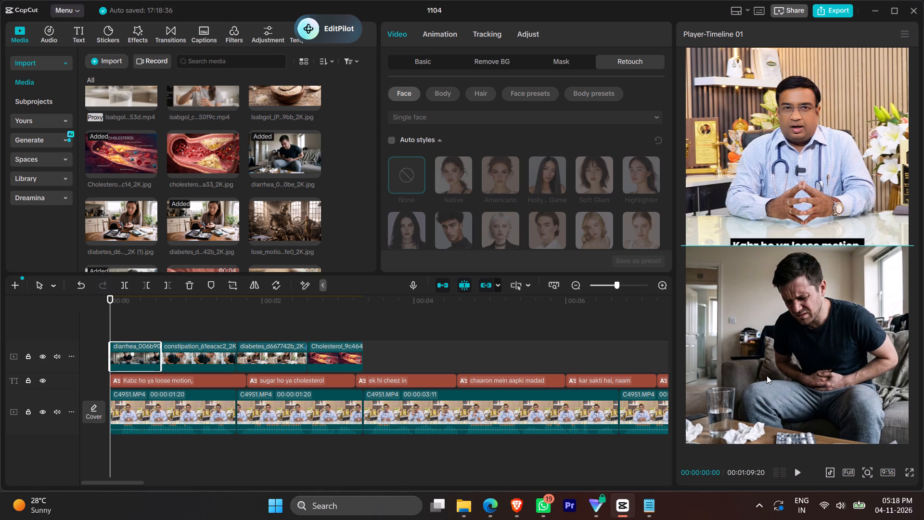
# Move all four overlay images onto a track between the captions and the doctor's footage, starting at 00:00:00:00.
pyautogui.moveTo(492, 327); pyautogui.dragTo(130, 356)
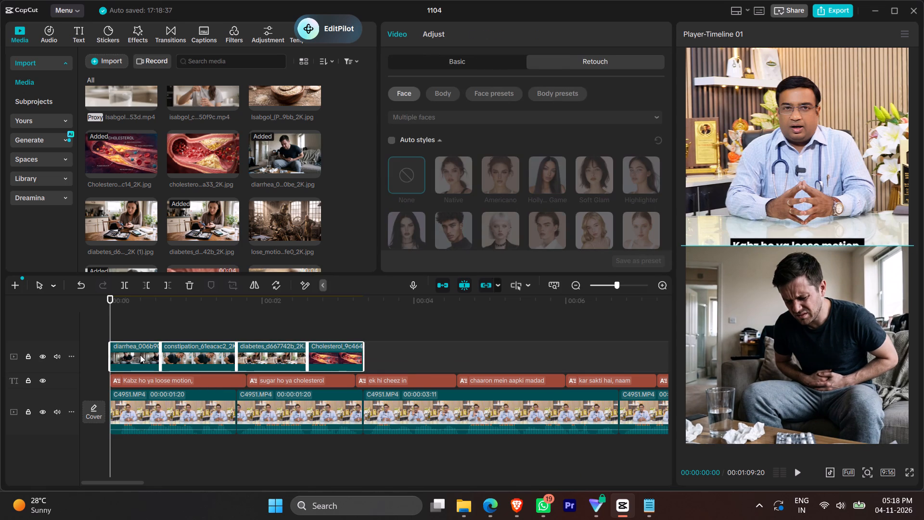
pyautogui.moveTo(141, 355); pyautogui.dragTo(208, 407)
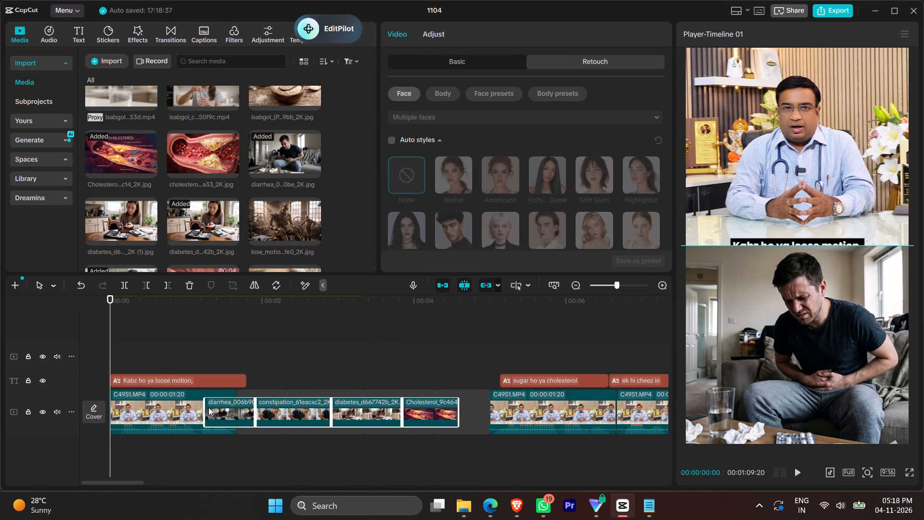
pyautogui.moveTo(208, 407); pyautogui.dragTo(191, 390)
pyautogui.moveTo(191, 376); pyautogui.dragTo(186, 376)
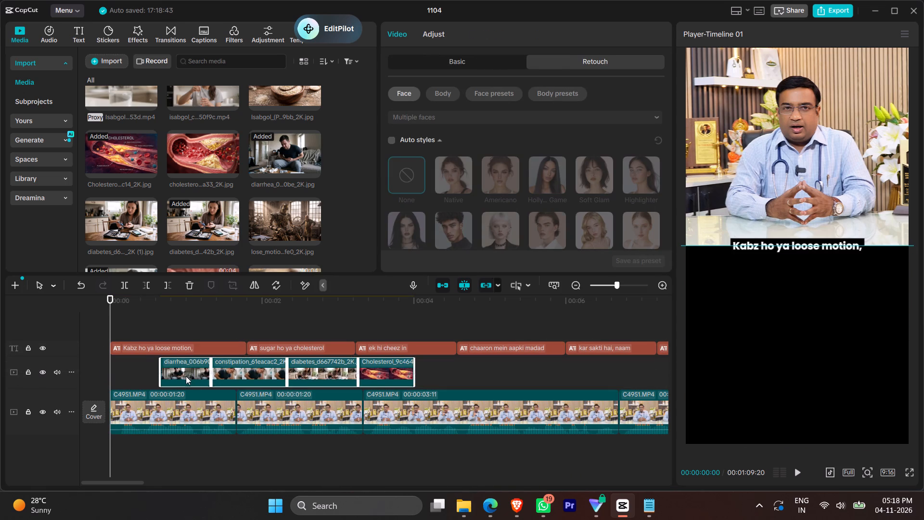
pyautogui.moveTo(186, 376); pyautogui.dragTo(114, 373)
pyautogui.write('0')
pyautogui.press('space')
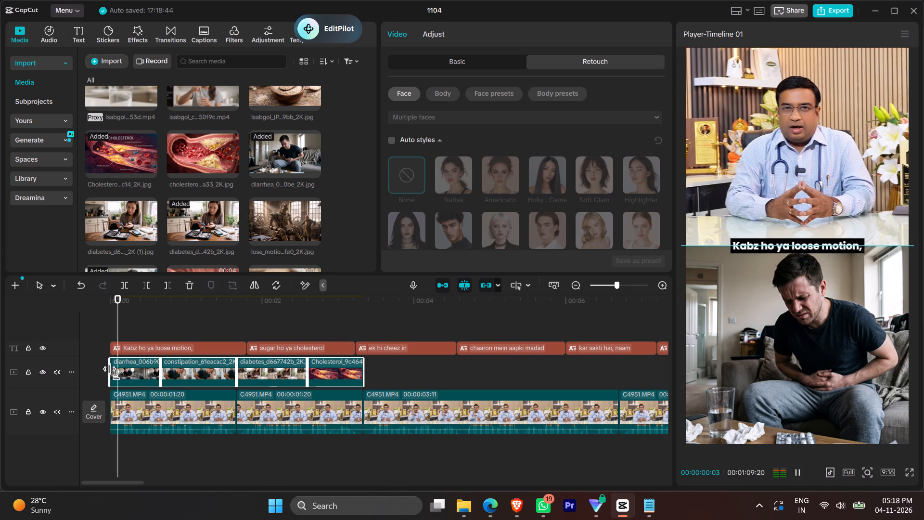
pyautogui.press('space')
pyautogui.press('0')
pyautogui.click(218, 315)
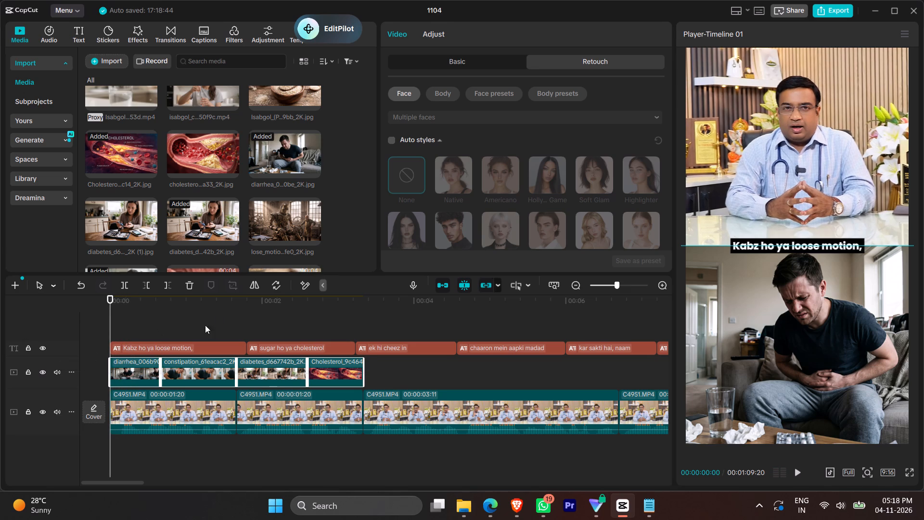
pyautogui.click(161, 371)
pyautogui.press('0')
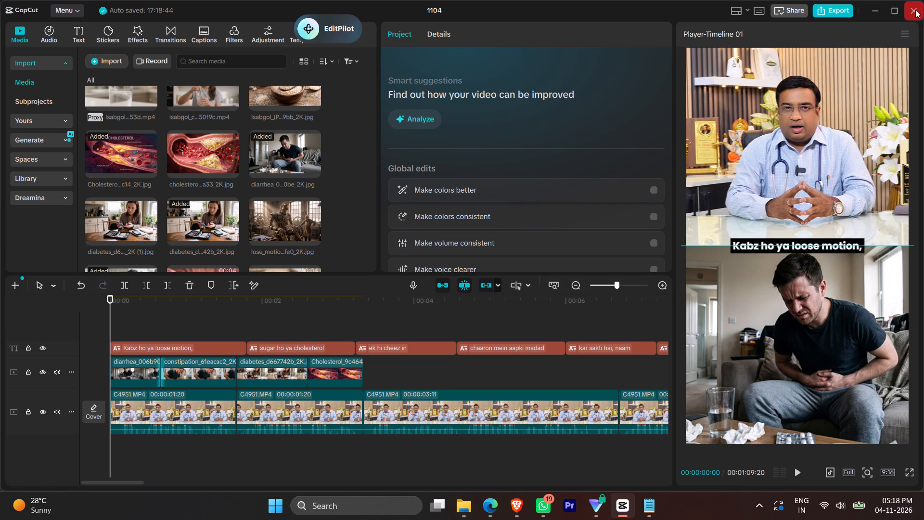
# Add transform keyframes to the diarrhea image at 00:00:00:00 and shift its position to X 379, Y -991.
pyautogui.click(137, 373)
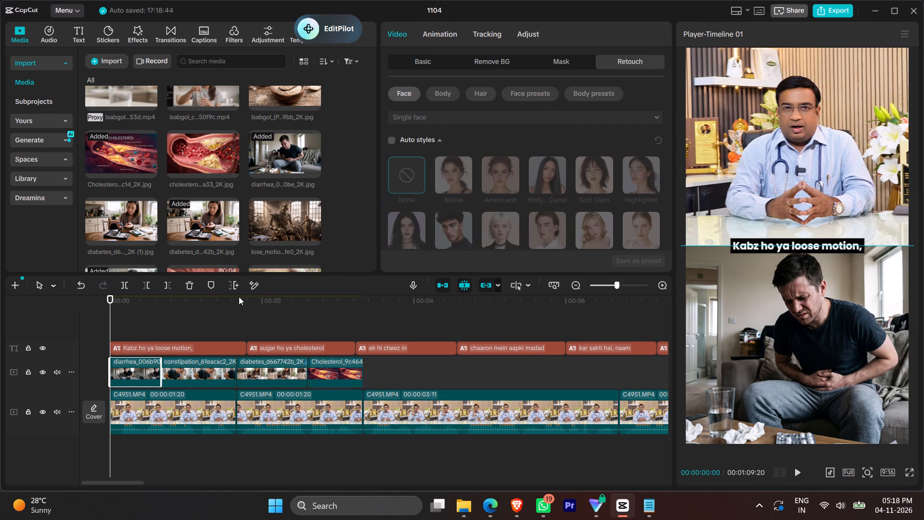
pyautogui.click(427, 57)
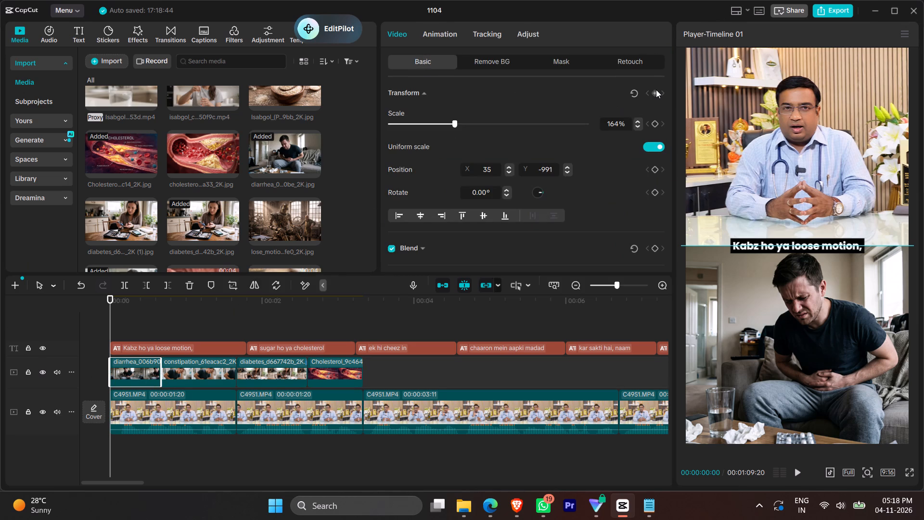
pyautogui.click(656, 90)
pyautogui.click(656, 91)
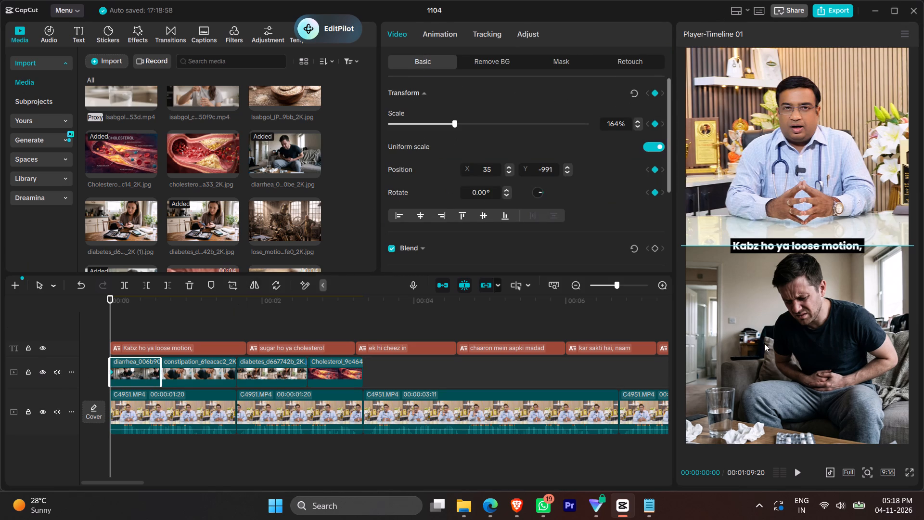
pyautogui.moveTo(750, 337); pyautogui.dragTo(785, 338)
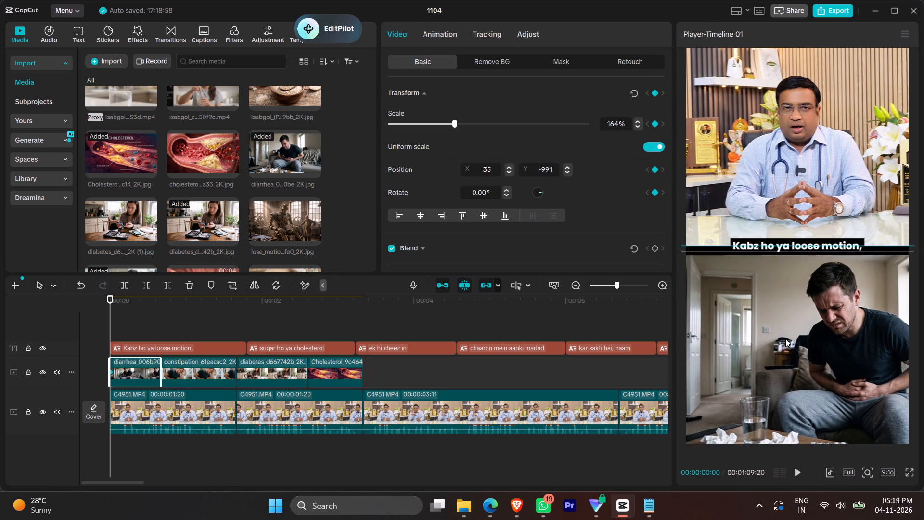
pyautogui.moveTo(785, 338); pyautogui.dragTo(786, 337)
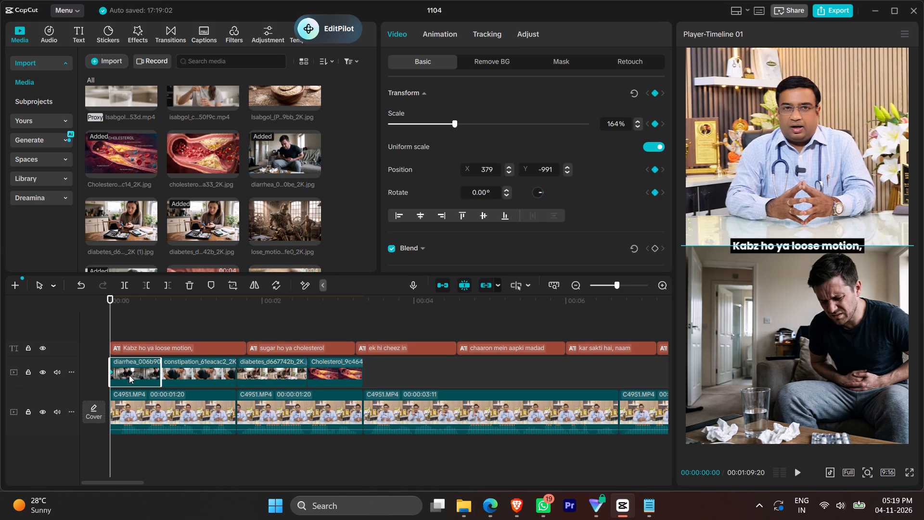
# Keyframe the diarrhea image at position X 0, Y -991, move that keyframe to the clip's end and play the motion.
pyautogui.click(153, 332)
pyautogui.click(149, 362)
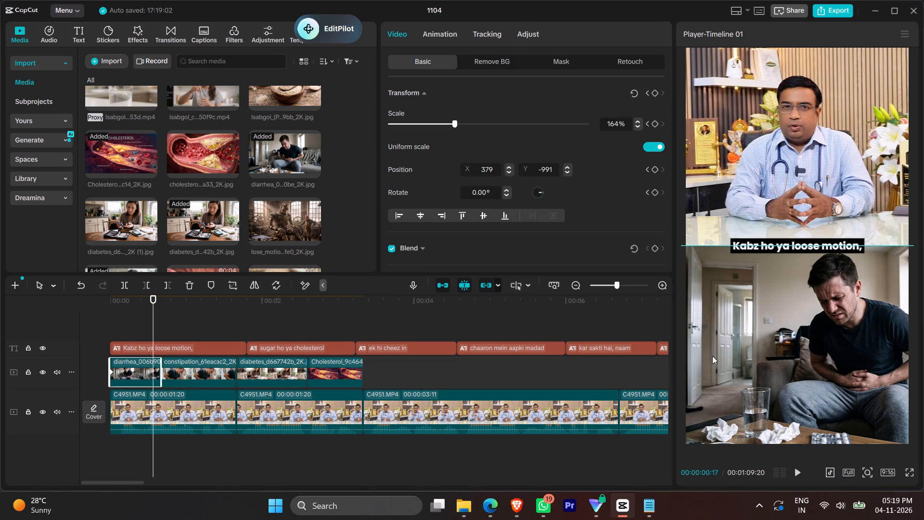
pyautogui.moveTo(759, 350); pyautogui.dragTo(730, 355)
pyautogui.moveTo(795, 349); pyautogui.dragTo(782, 344)
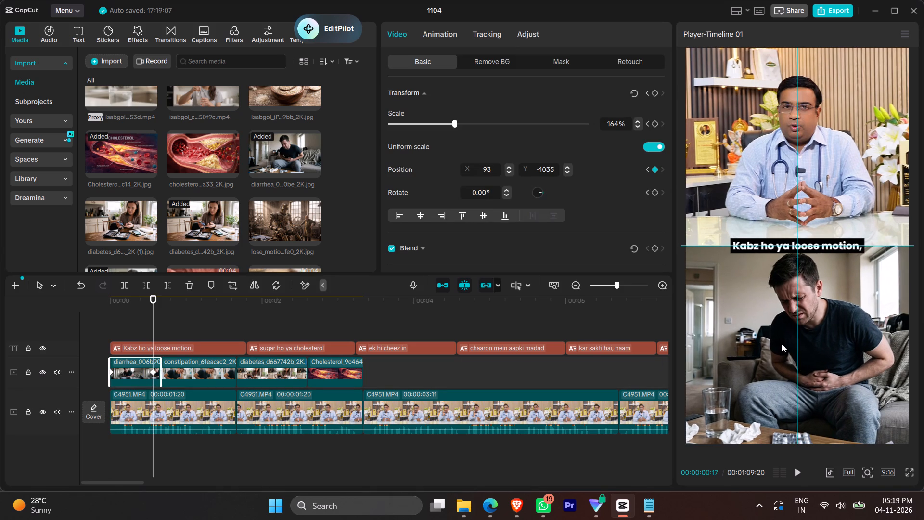
pyautogui.moveTo(782, 344); pyautogui.dragTo(783, 342)
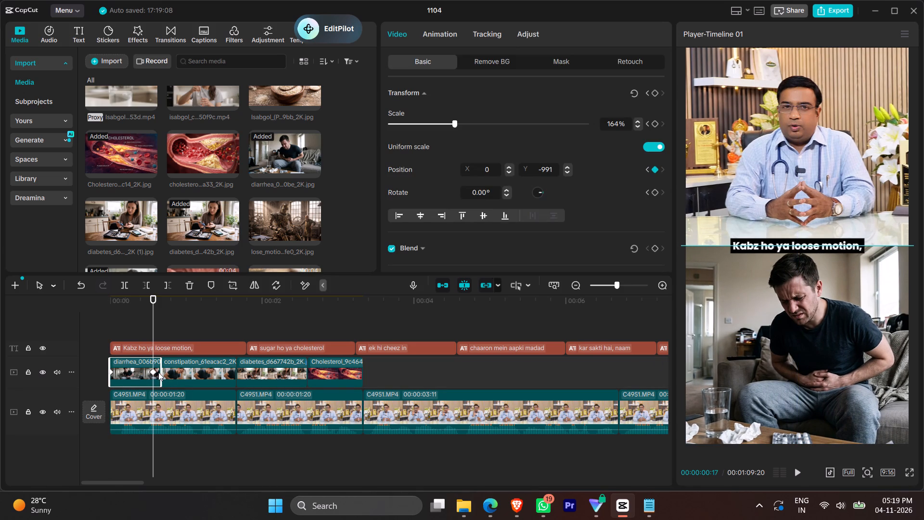
pyautogui.moveTo(156, 373); pyautogui.dragTo(169, 376)
pyautogui.write('0')
pyautogui.press('space')
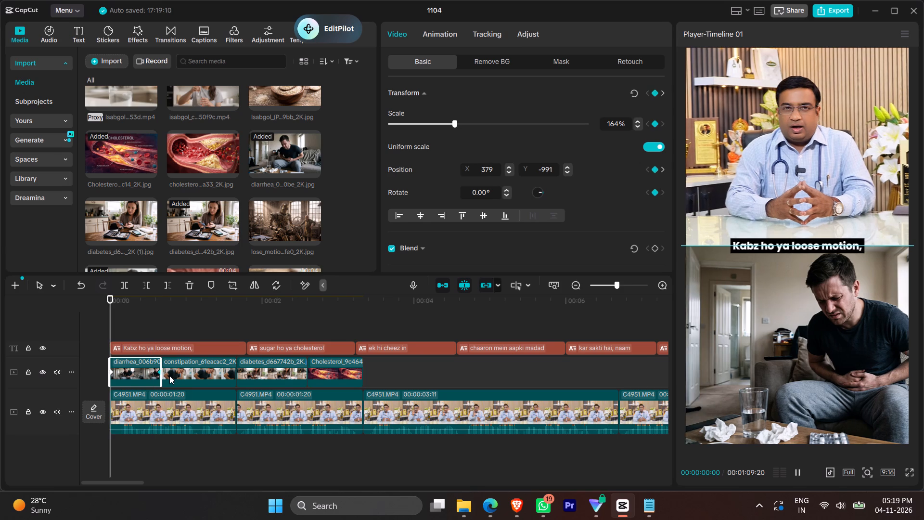
pyautogui.press('space')
pyautogui.write('0')
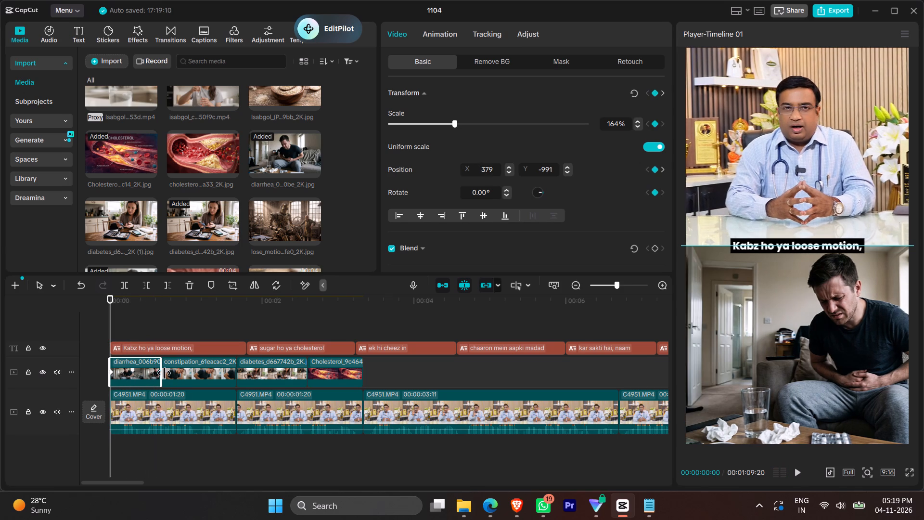
pyautogui.press('space')
pyautogui.press('space')
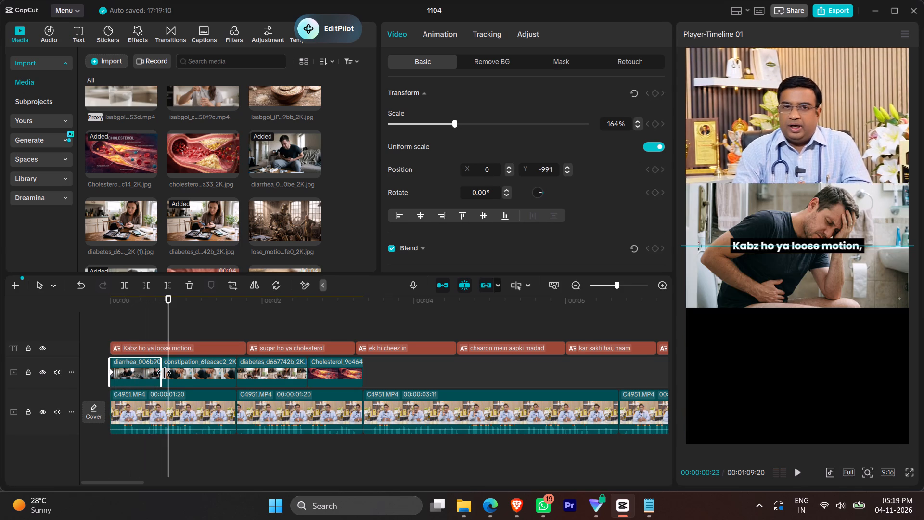
# Copy the diarrhea image's attributes and paste them onto the constipation image.
pyautogui.rightClick(135, 377)
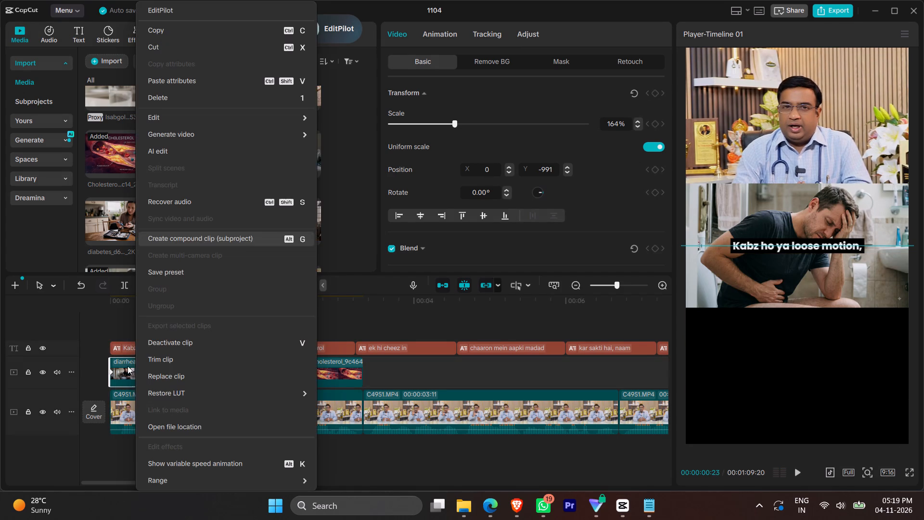
pyautogui.click(129, 324)
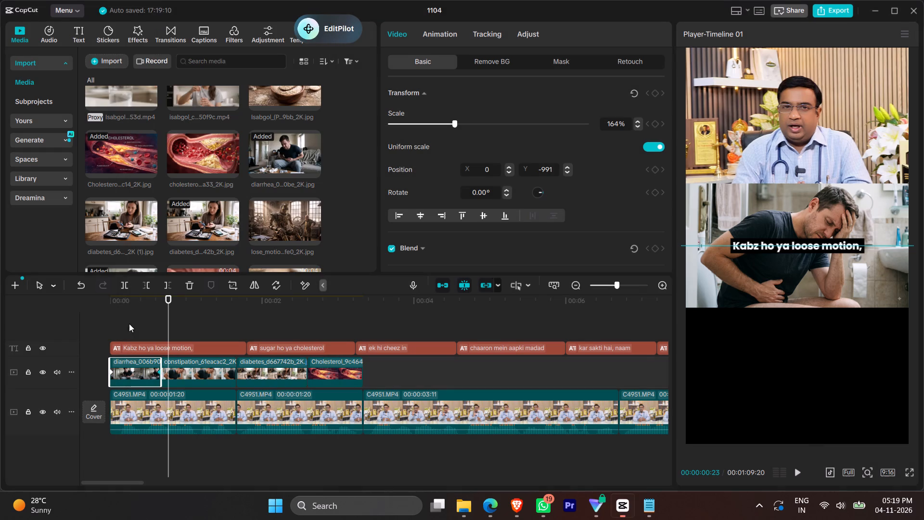
pyautogui.rightClick(139, 366)
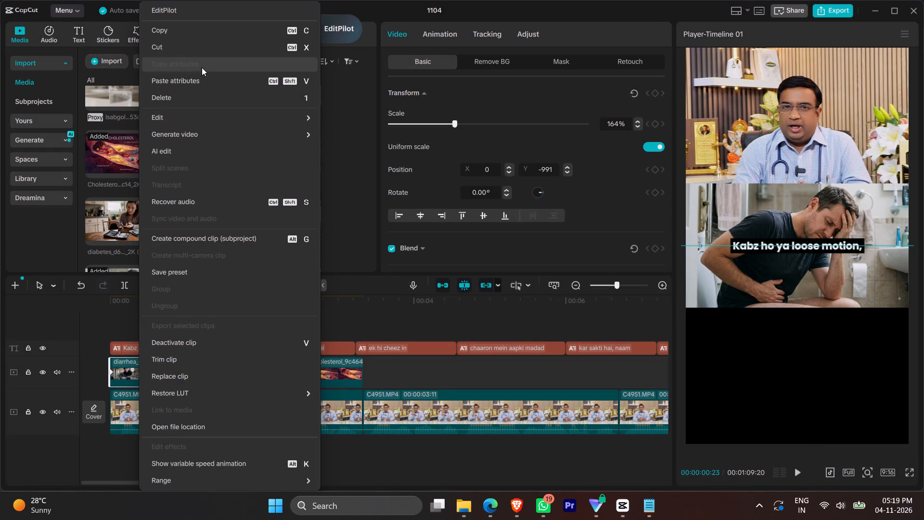
pyautogui.doubleClick(128, 326)
pyautogui.click(142, 368)
pyautogui.rightClick(142, 368)
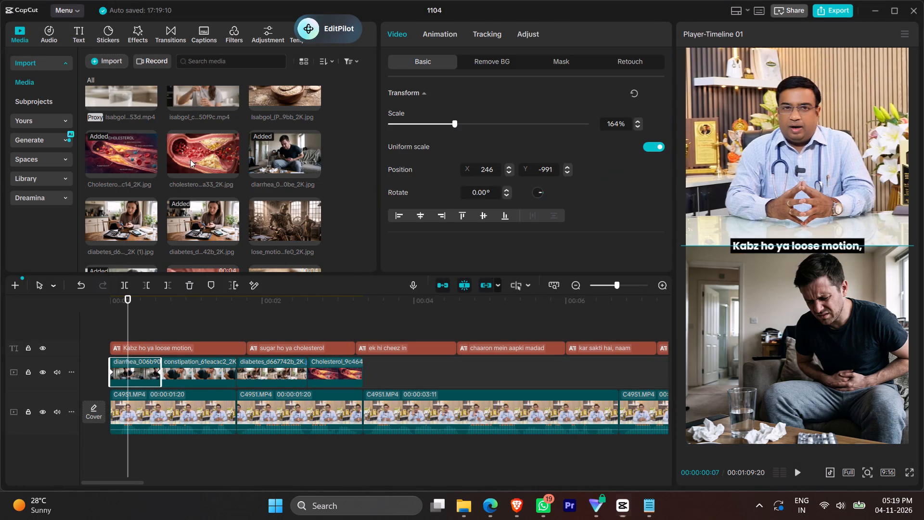
pyautogui.click(212, 64)
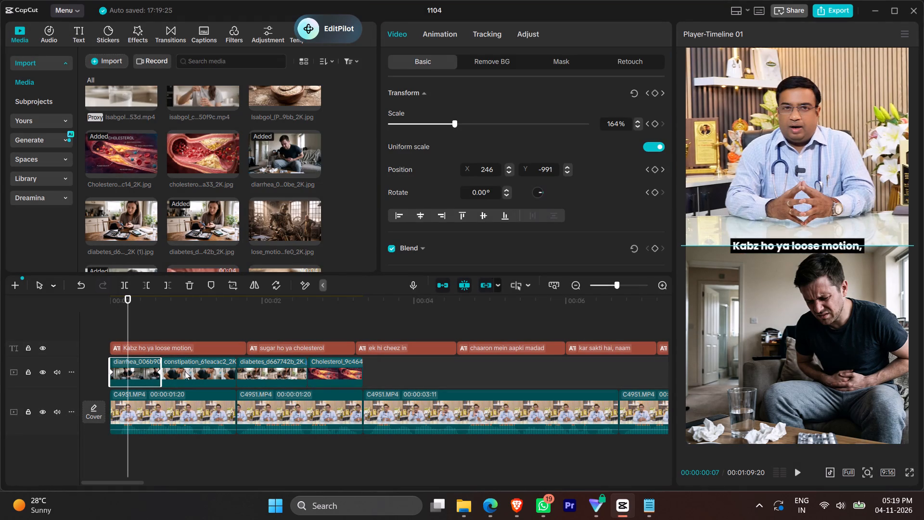
pyautogui.click(191, 362)
pyautogui.rightClick(191, 362)
pyautogui.click(258, 81)
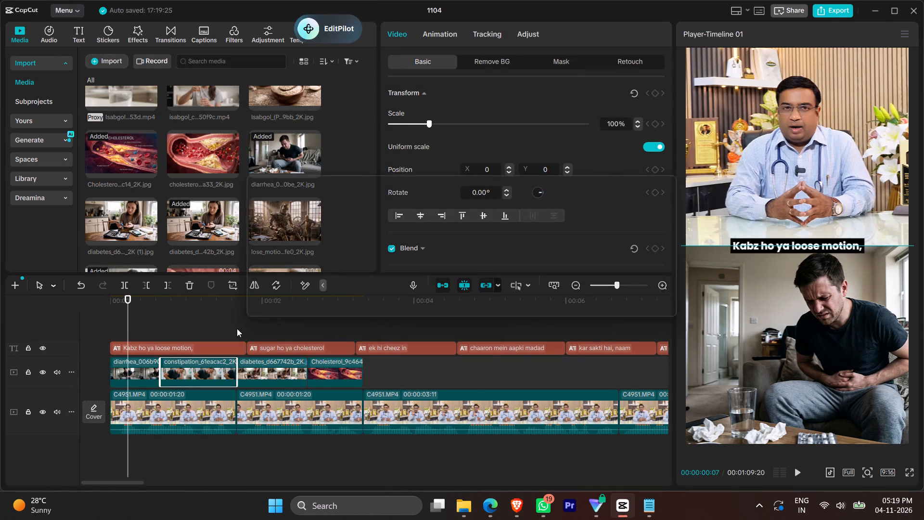
pyautogui.click(599, 302)
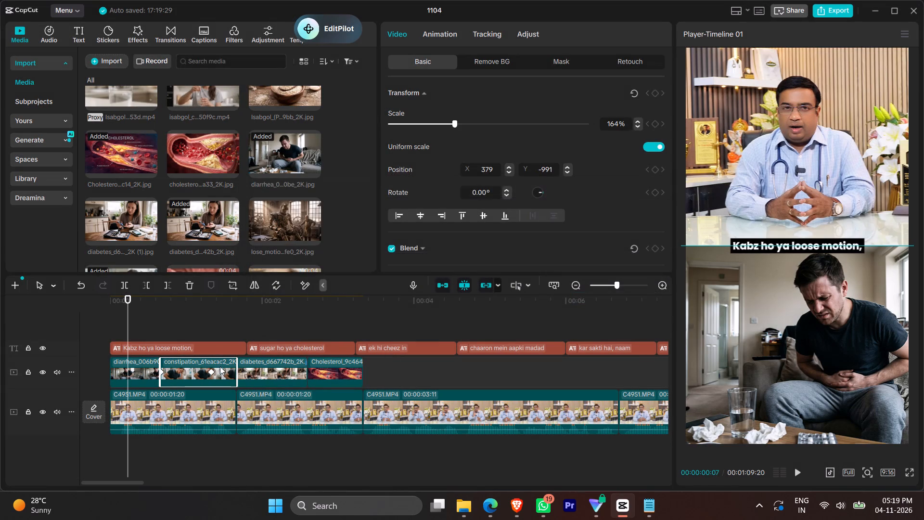
# Move the constipation image's last position keyframe to the clip's end and play the motion.
pyautogui.moveTo(213, 372); pyautogui.dragTo(242, 375)
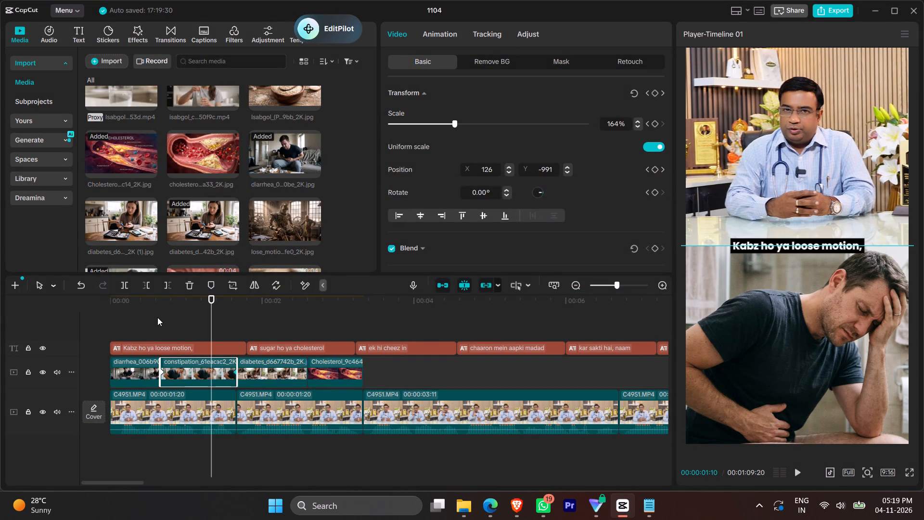
pyautogui.click(157, 317)
pyautogui.press('space')
pyautogui.press('space')
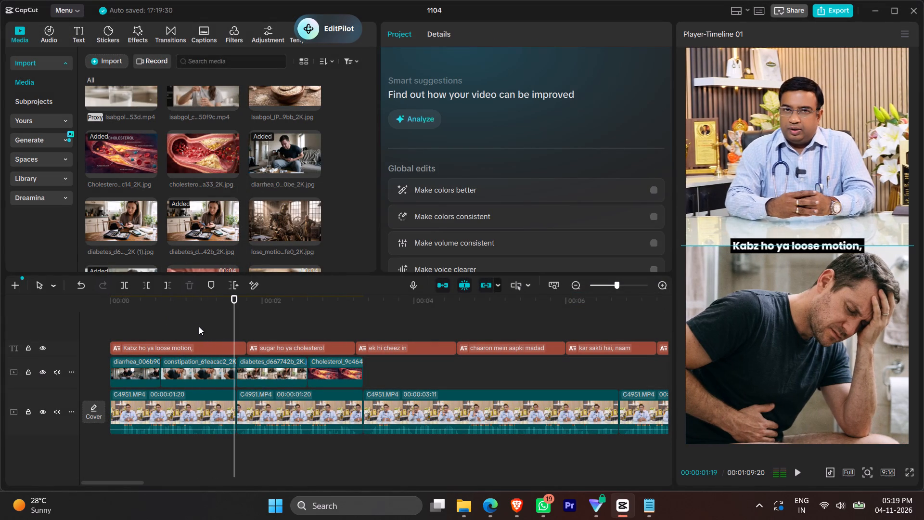
# Set the constipation image's last keyframe to position X -134, Y -991, keep it at the clip's end and play it.
pyautogui.click(207, 365)
pyautogui.click(233, 373)
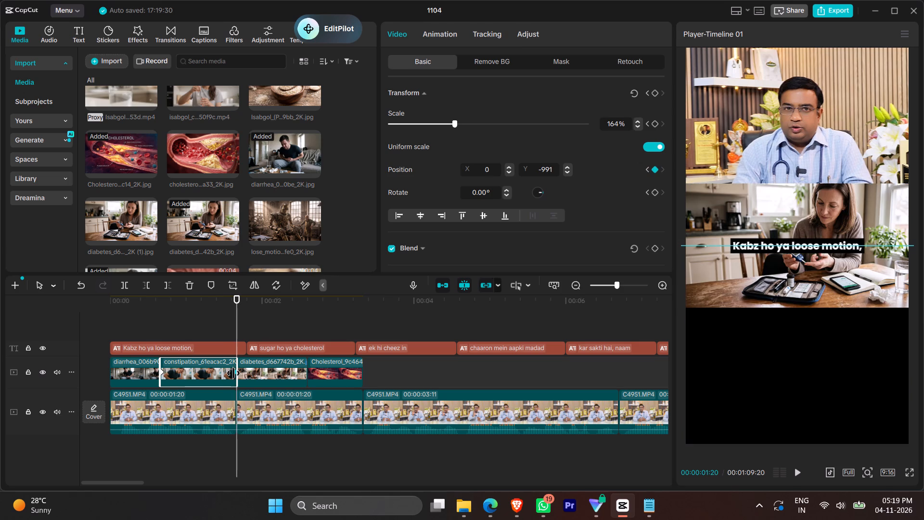
pyautogui.moveTo(233, 373); pyautogui.dragTo(229, 374)
pyautogui.click(229, 374)
pyautogui.moveTo(754, 355); pyautogui.dragTo(740, 352)
pyautogui.moveTo(228, 370); pyautogui.dragTo(240, 367)
pyautogui.press('space')
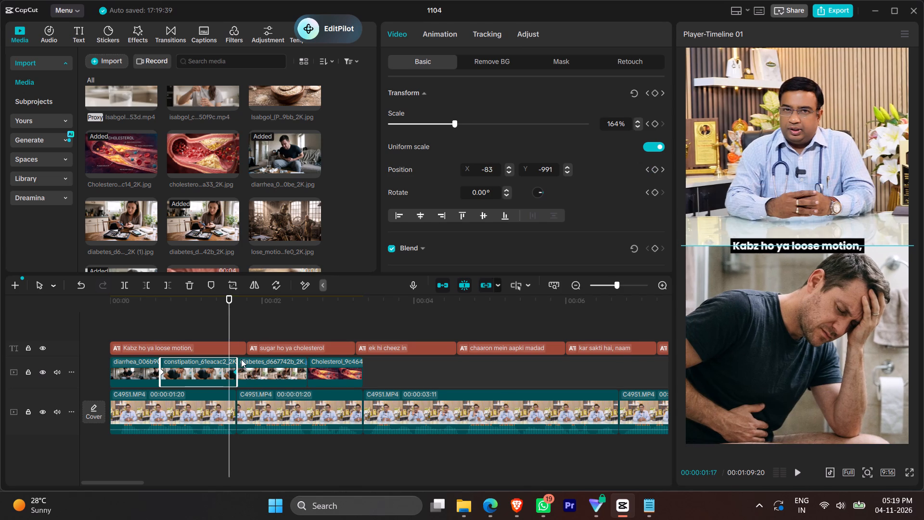
pyautogui.press('space')
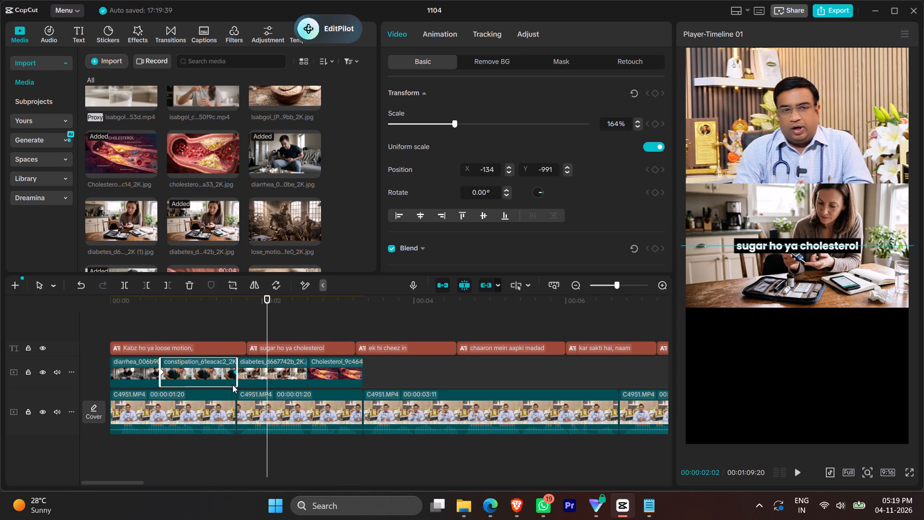
# Copy the diarrhea image's attributes and paste them onto the diabetes and cholesterol images together.
pyautogui.click(138, 366)
pyautogui.rightClick(138, 366)
pyautogui.click(125, 308)
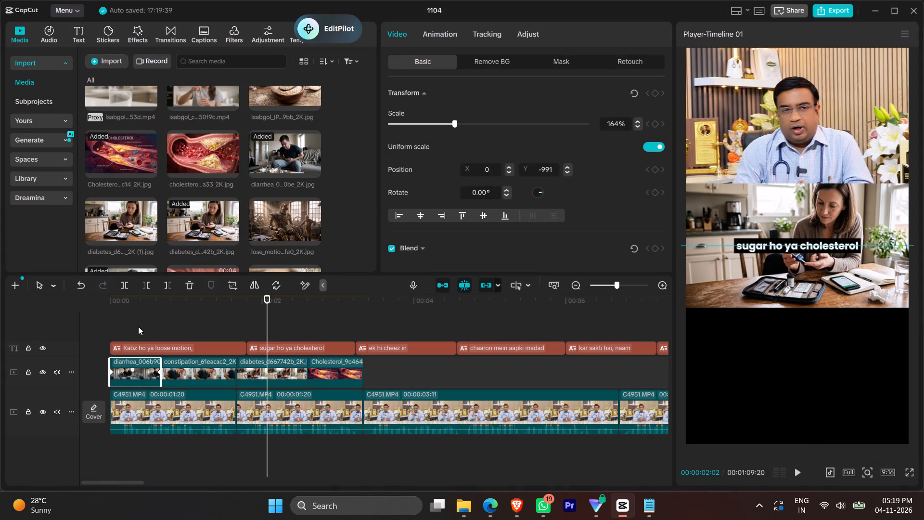
pyautogui.click(183, 377)
pyautogui.rightClick(183, 377)
pyautogui.click(130, 318)
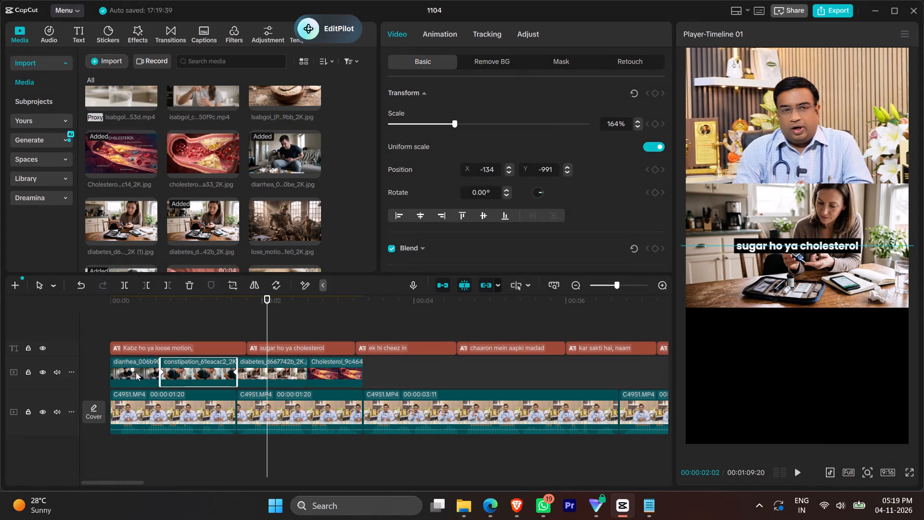
pyautogui.click(138, 372)
pyautogui.rightClick(138, 372)
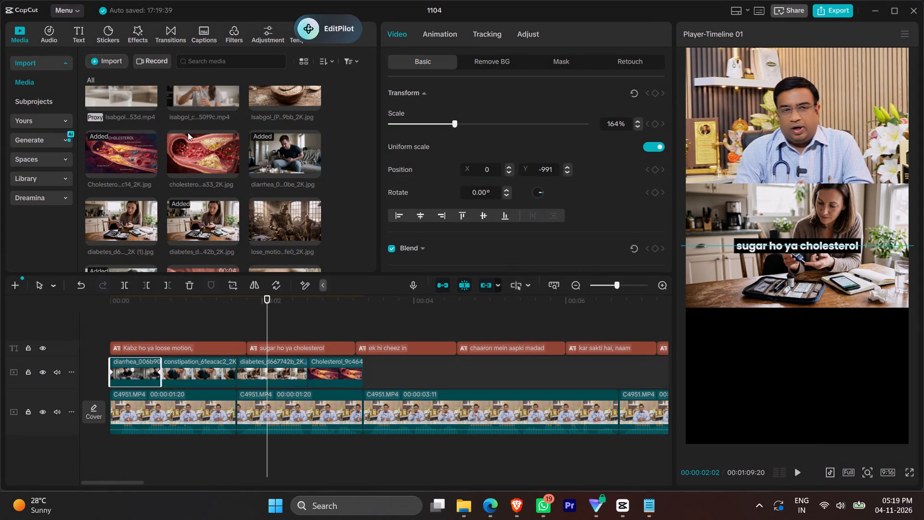
pyautogui.click(198, 62)
pyautogui.click(286, 370)
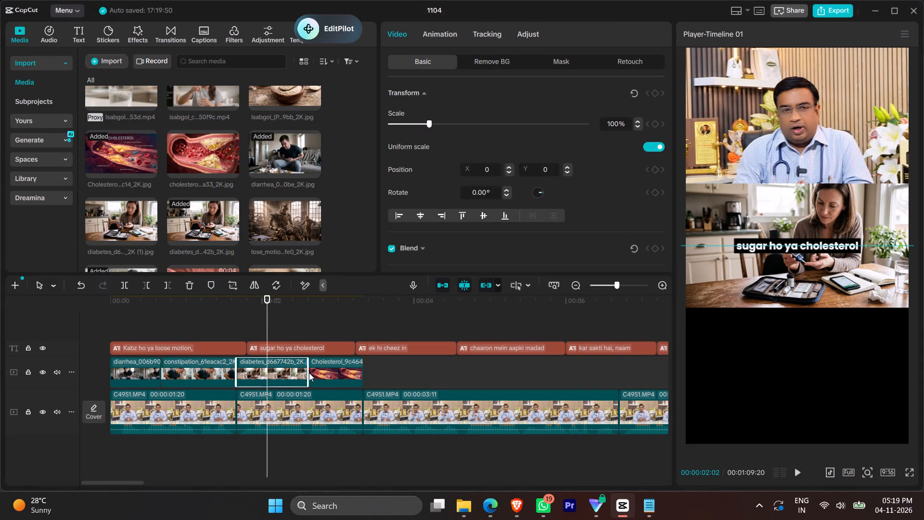
pyautogui.moveTo(391, 375); pyautogui.dragTo(284, 372)
pyautogui.rightClick(284, 372)
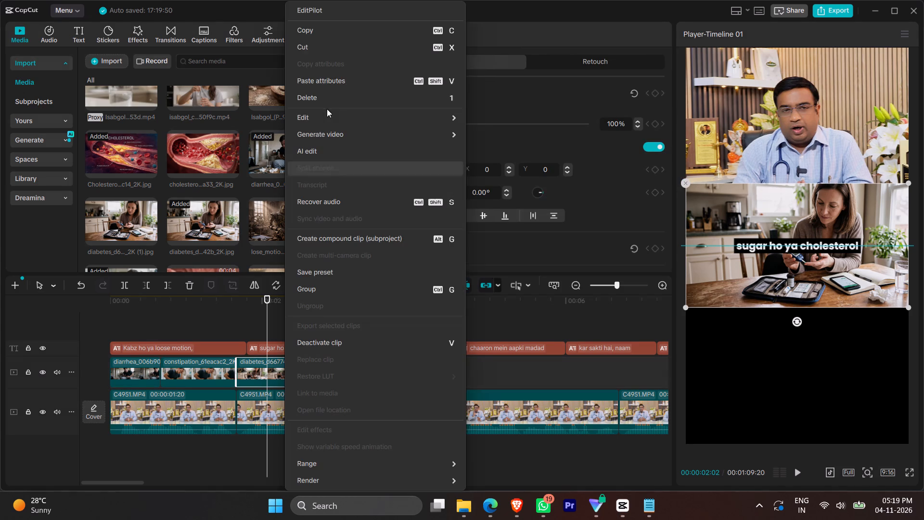
pyautogui.click(332, 87)
pyautogui.click(590, 303)
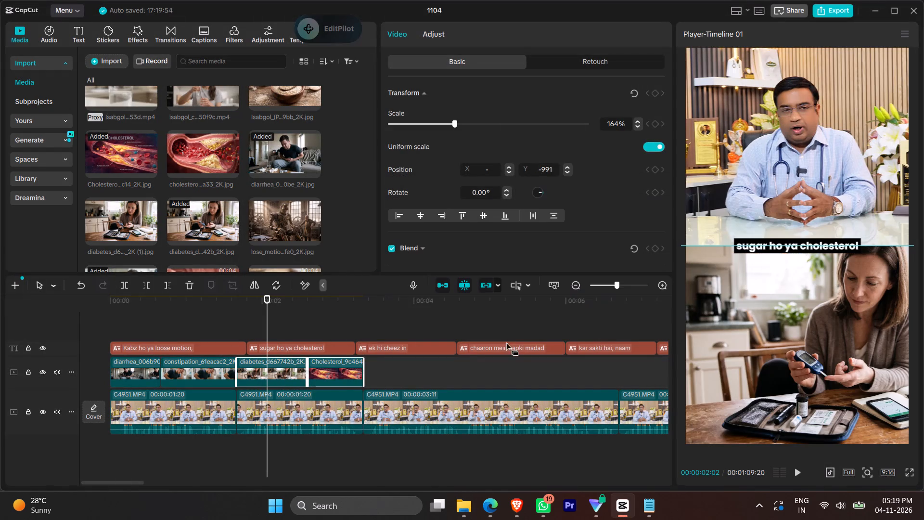
# Move the diabetes image's last position keyframe to the clip's end and play the motion.
pyautogui.click(236, 328)
pyautogui.press('space')
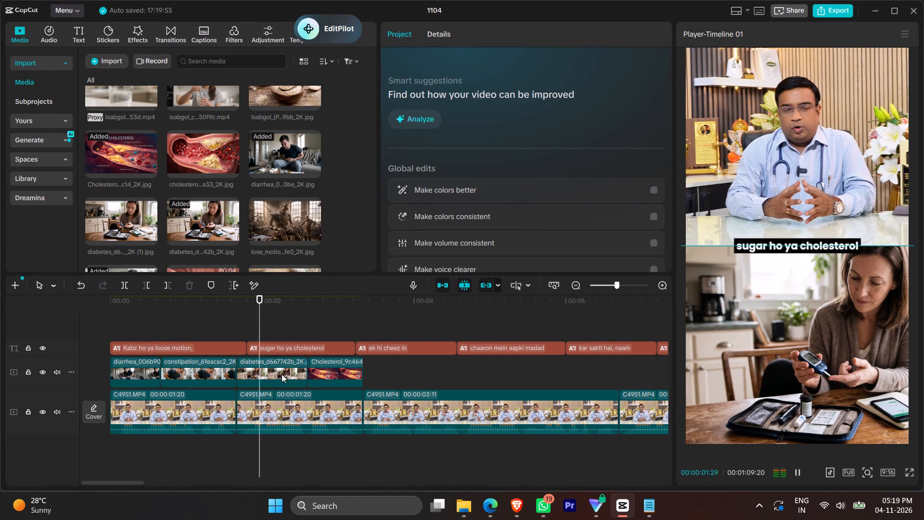
pyautogui.press('space')
pyautogui.click(284, 384)
pyautogui.moveTo(286, 373); pyautogui.dragTo(324, 376)
pyautogui.press('space')
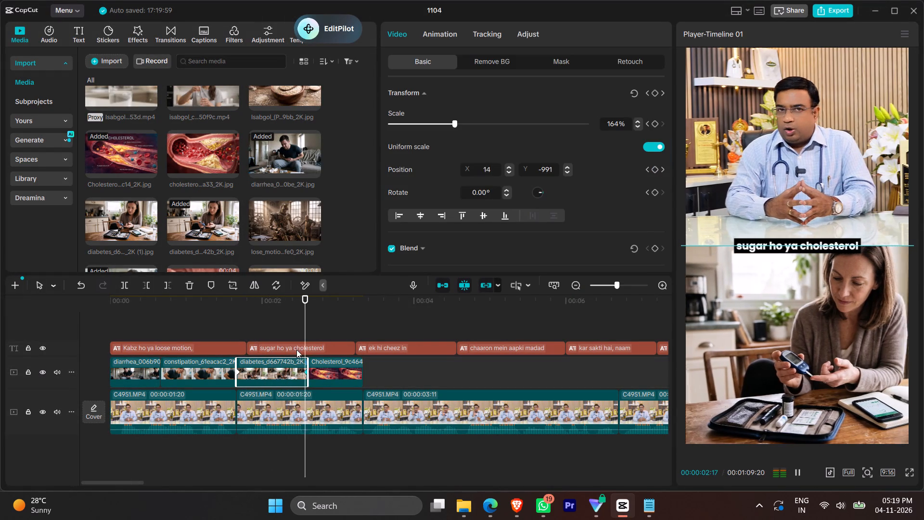
pyautogui.press('space')
pyautogui.press('space')
# Move the cholesterol image's last position keyframe to the clip's end and play the motion.
pyautogui.click(342, 375)
pyautogui.press('space')
pyautogui.moveTo(355, 373); pyautogui.dragTo(382, 374)
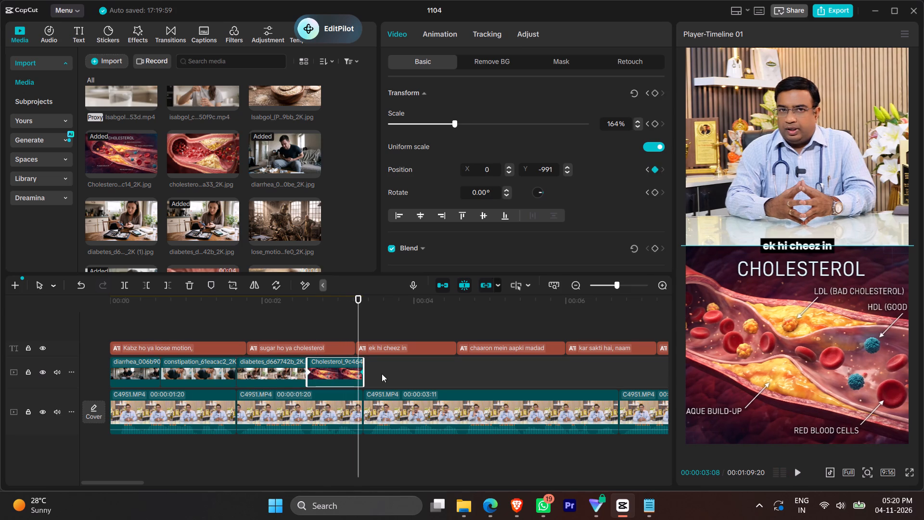
pyautogui.press('space')
pyautogui.press('space')
# Play the narration after the cholesterol image through the "fiber paani soak kar gel" caption to find where overlays are needed.
pyautogui.press('space')
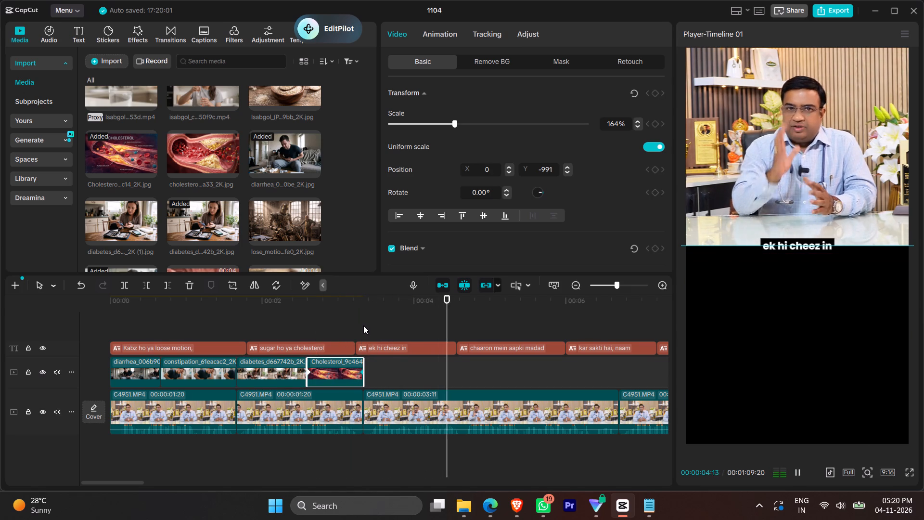
pyautogui.press('space')
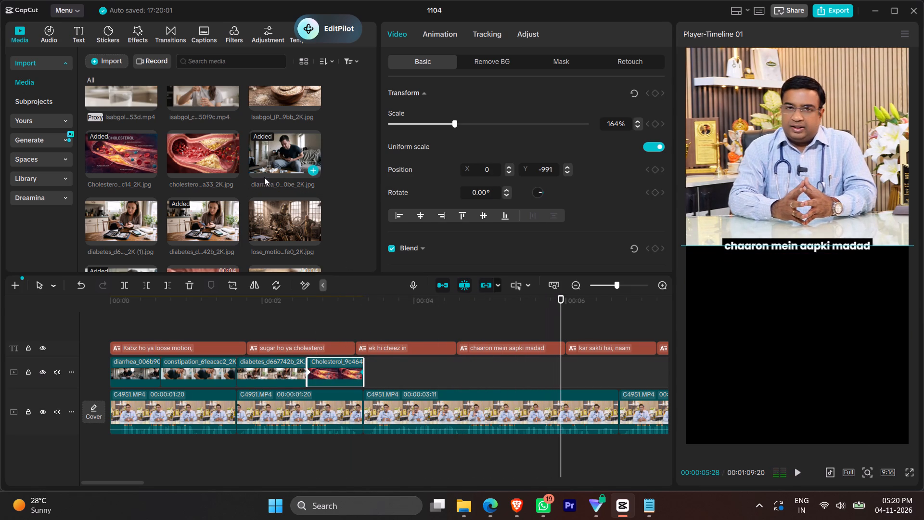
pyautogui.press('space')
pyautogui.press('space')
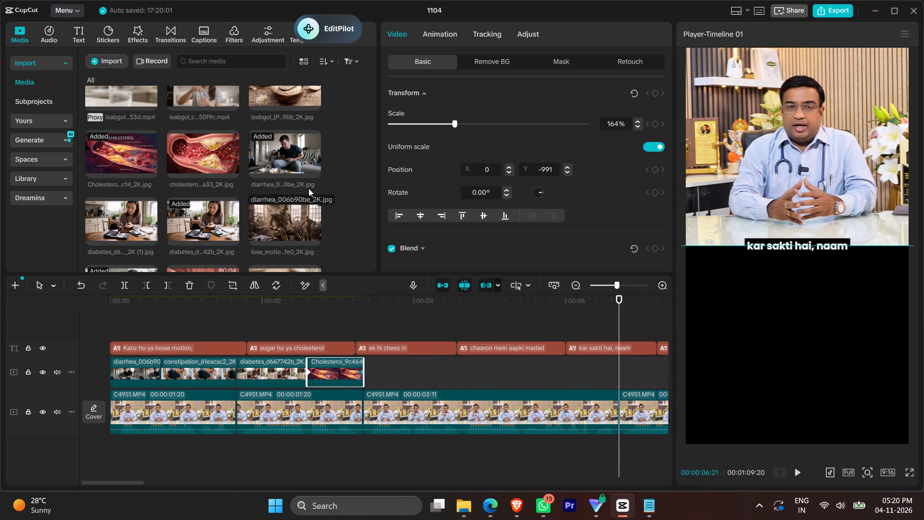
pyautogui.press('space')
pyautogui.press('space')
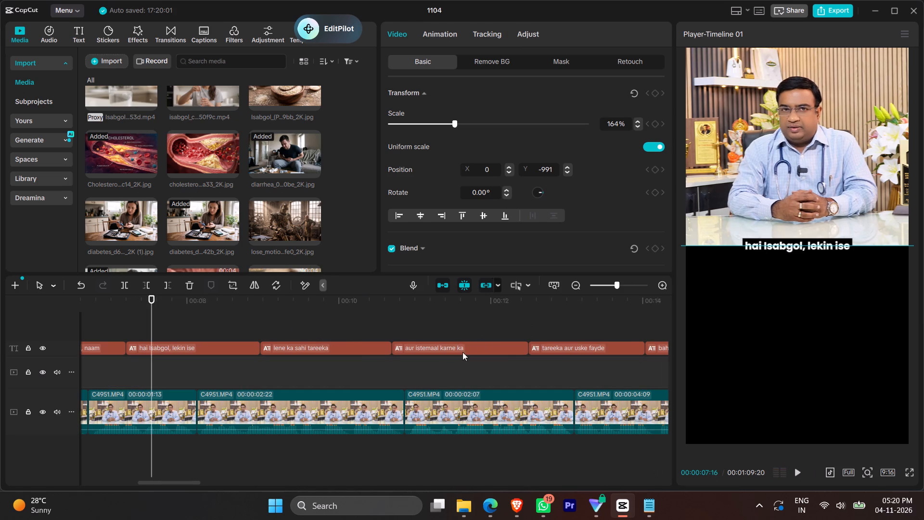
pyautogui.press('space')
pyautogui.press('space')
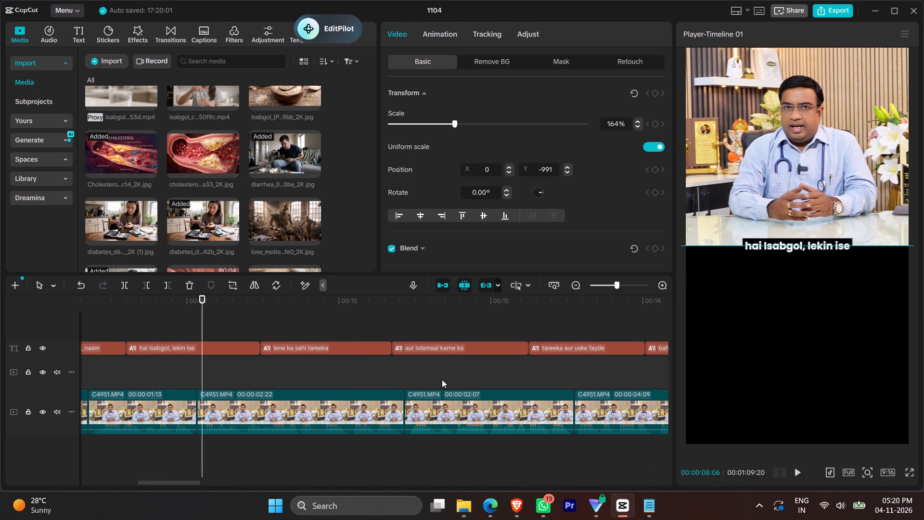
pyautogui.press('space')
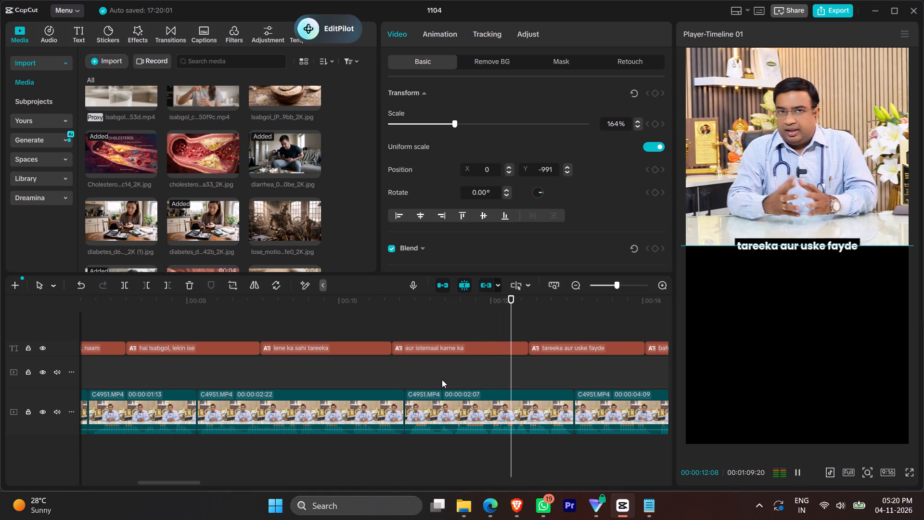
pyautogui.press('space')
pyautogui.press('space')
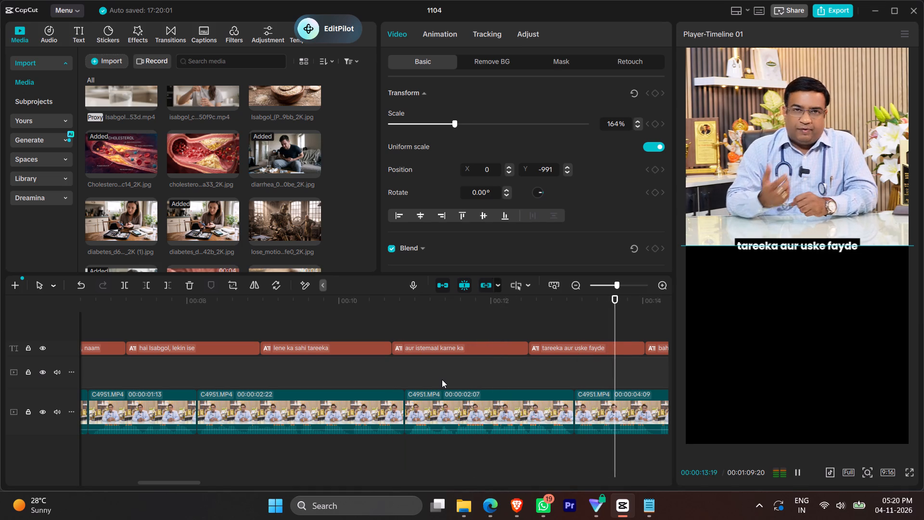
pyautogui.press('space')
pyautogui.press('space')
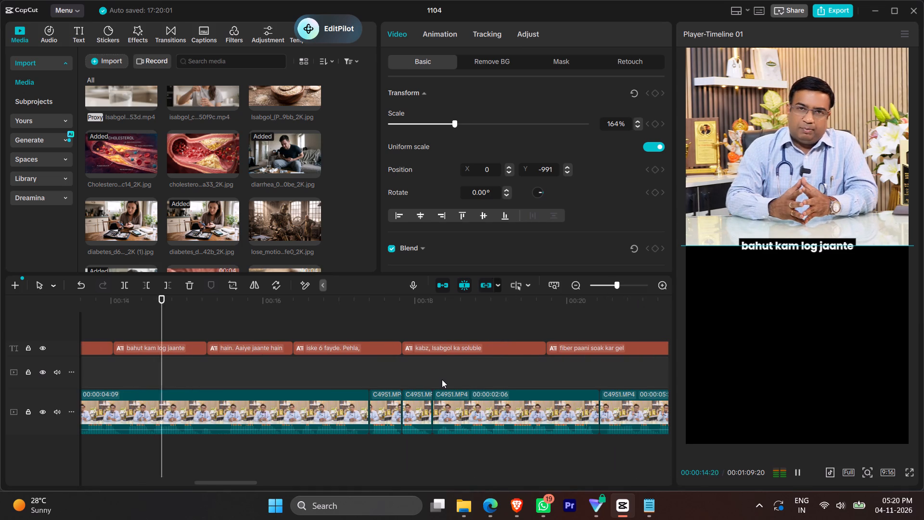
pyautogui.press('space')
pyautogui.press('space')
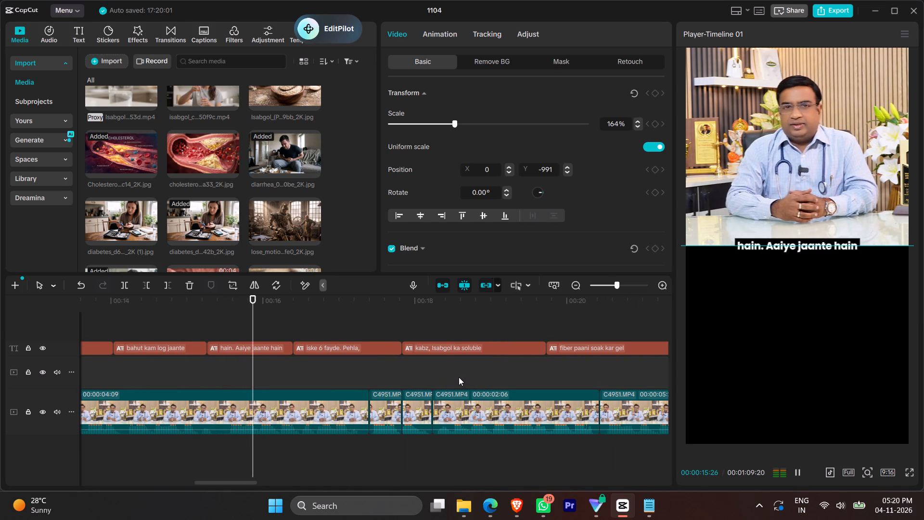
pyautogui.press('space')
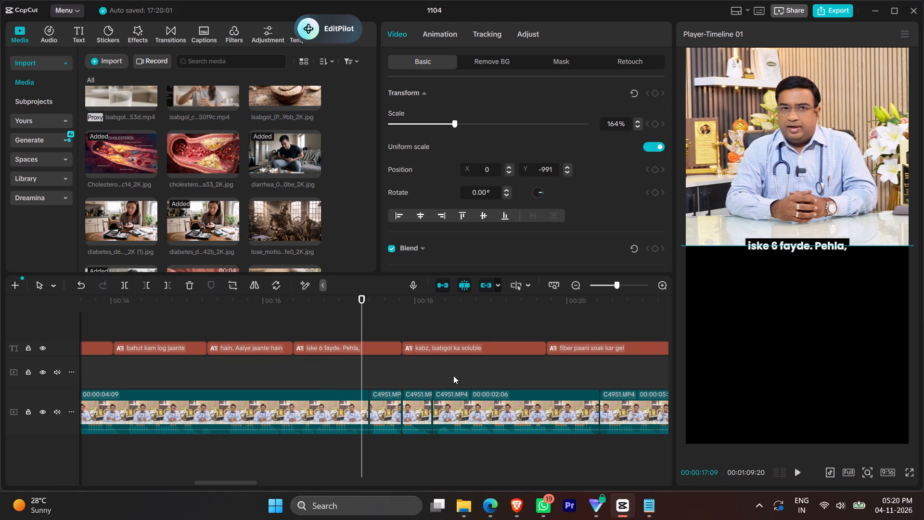
pyautogui.press('space')
pyautogui.press('space')
pyautogui.press('space')
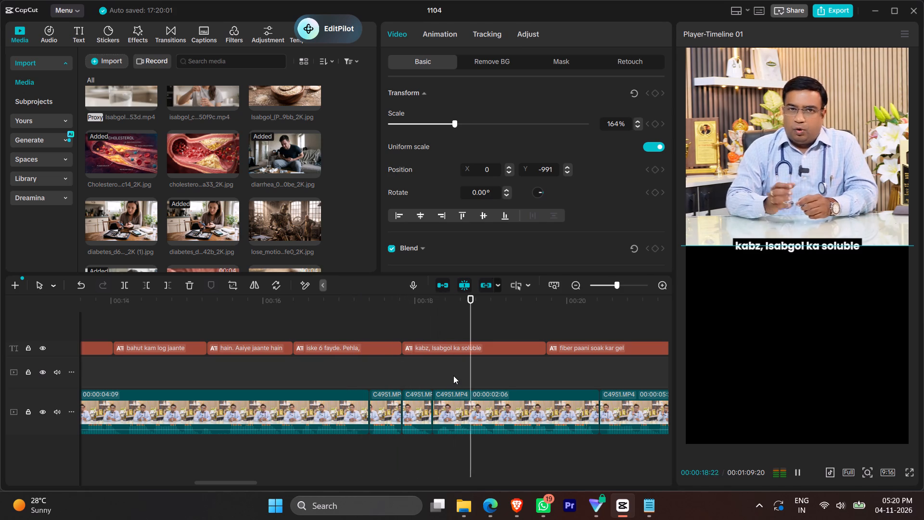
pyautogui.keyDown('ctrl'); pyautogui.scroll(-10, 453, 376); pyautogui.keyUp('ctrl')
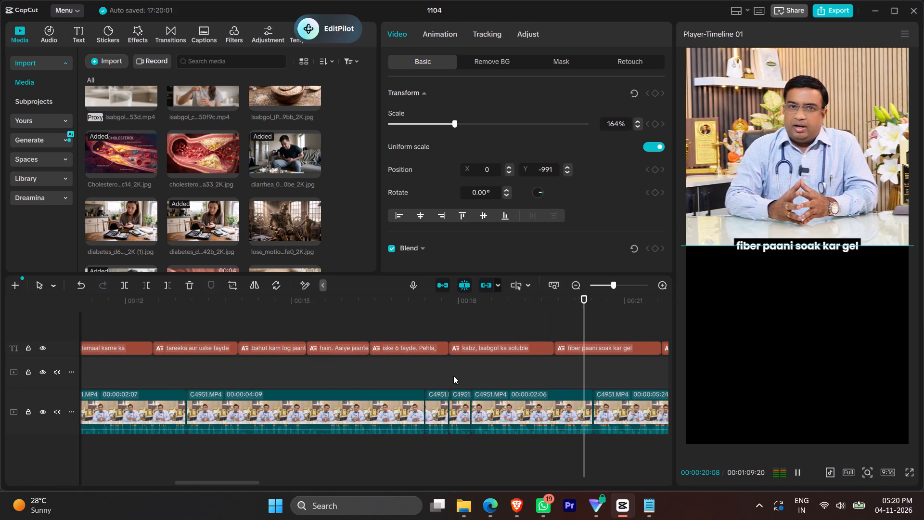
pyautogui.keyDown('ctrl'); pyautogui.scroll(-5, 453, 376); pyautogui.keyUp('ctrl')
# Replay the video from the beginning to review the overlays and the uncovered narration up to the kabz captions.
pyautogui.write('0')
pyautogui.press('space')
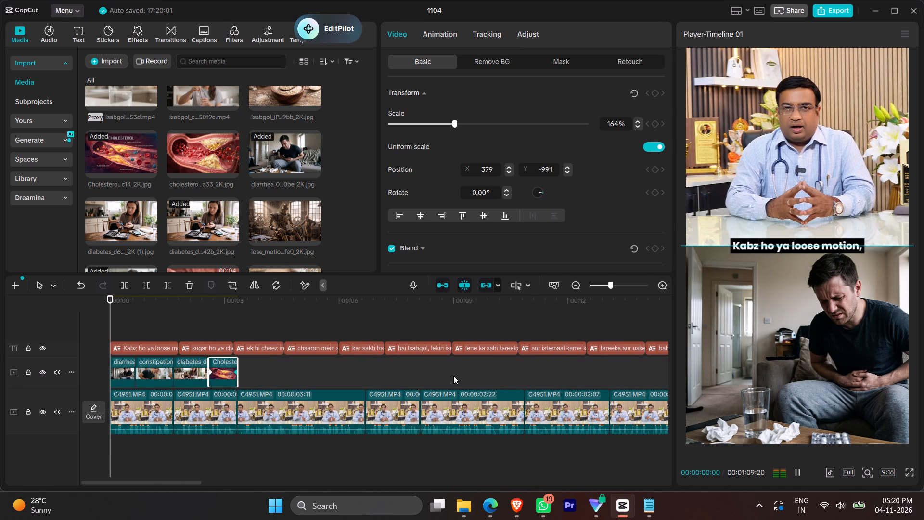
pyautogui.press('space')
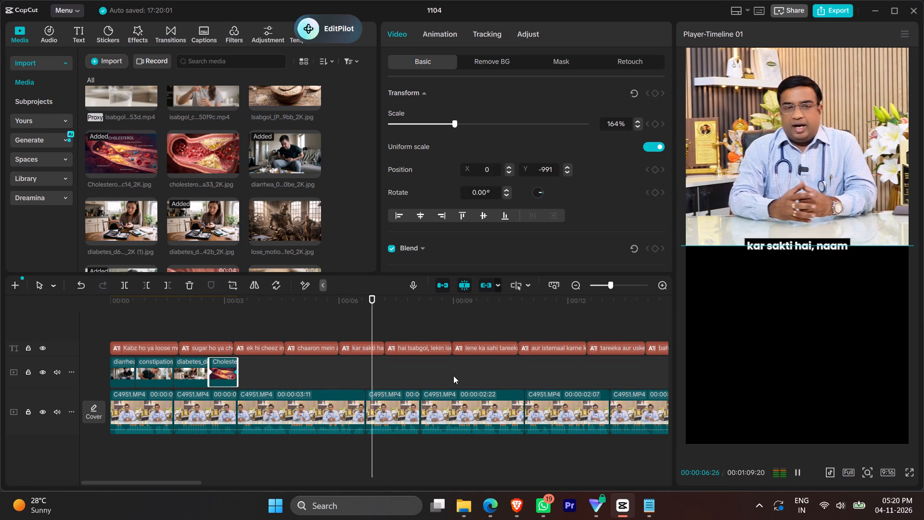
pyautogui.press('space')
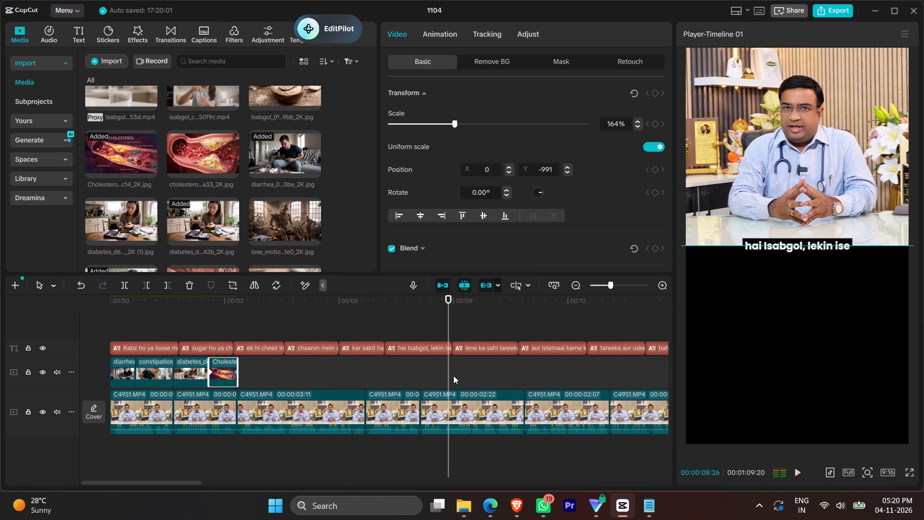
pyautogui.press('space')
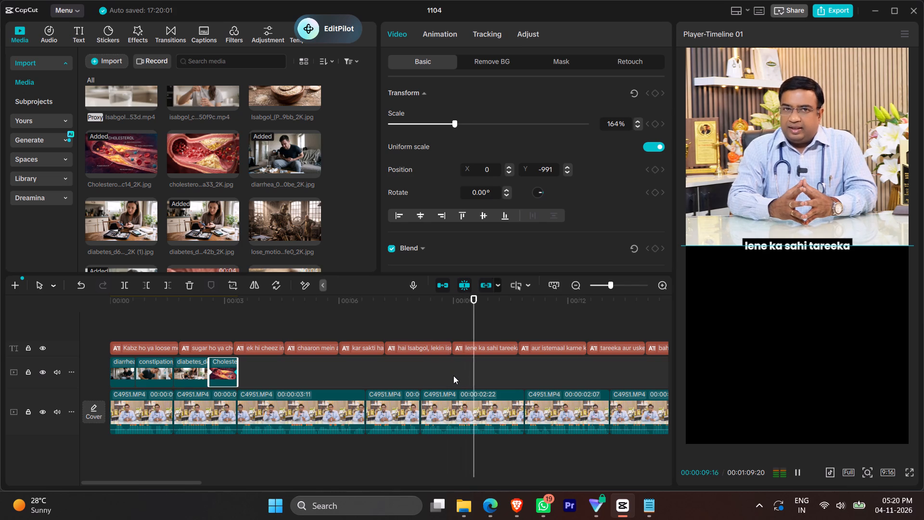
pyautogui.press('space')
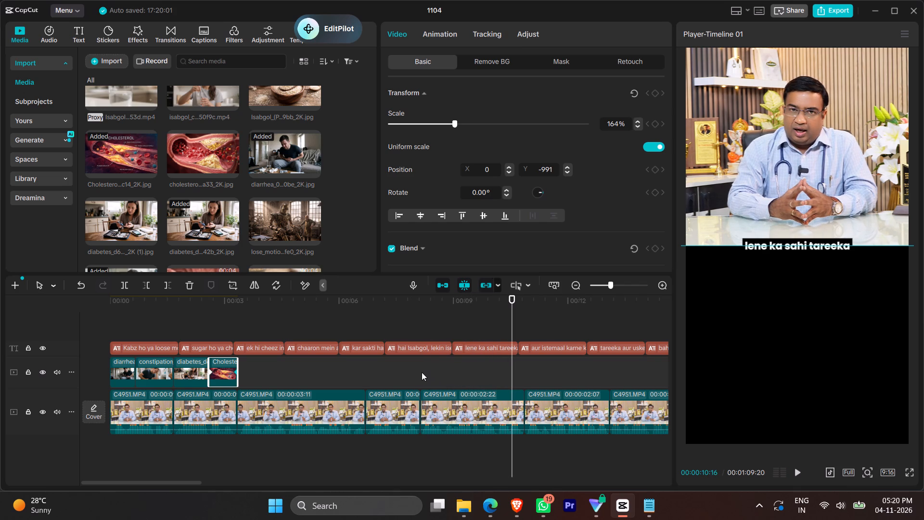
pyautogui.press('space')
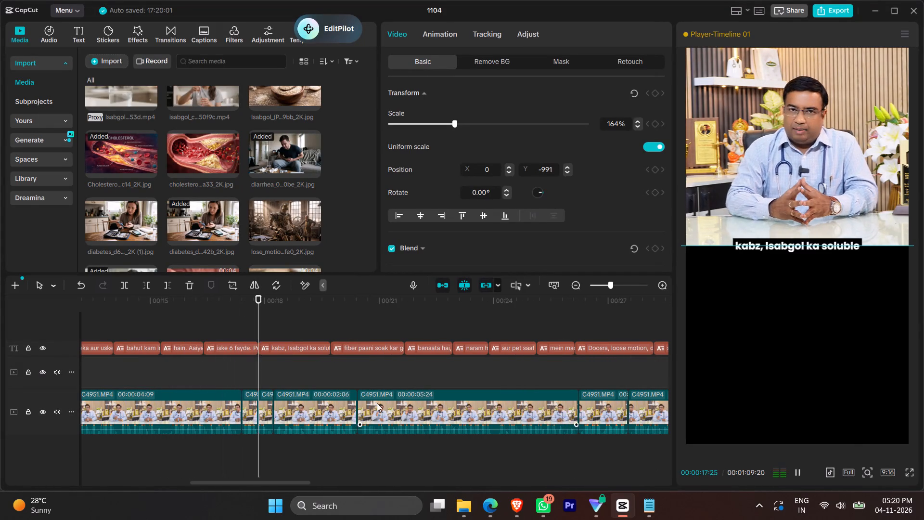
# Locate where the narration mentions kabz and place the diarrhea image on the overlay track at 00:00:17:12.
pyautogui.click(257, 366)
pyautogui.click(244, 368)
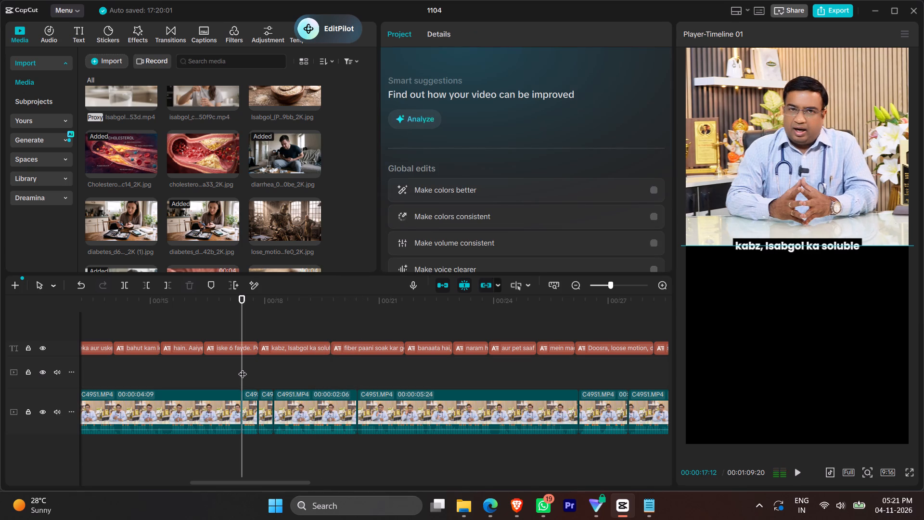
pyautogui.press('space')
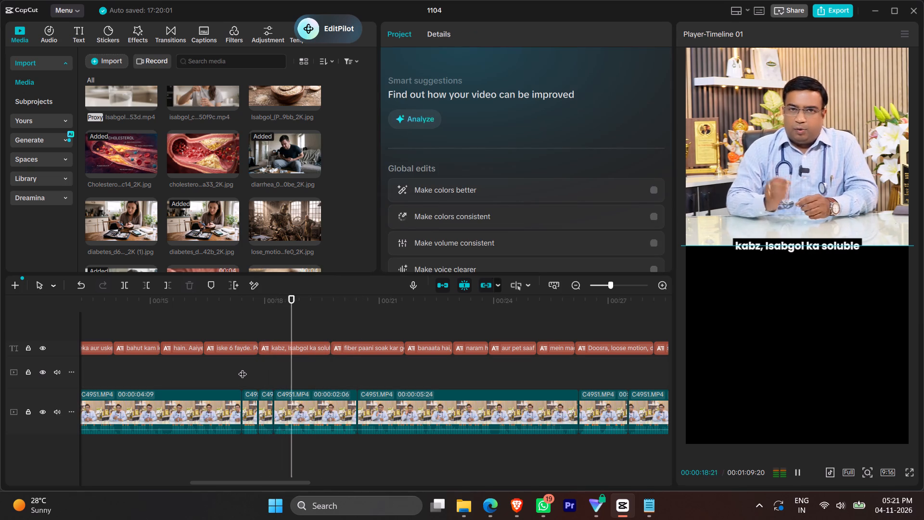
pyautogui.click(243, 368)
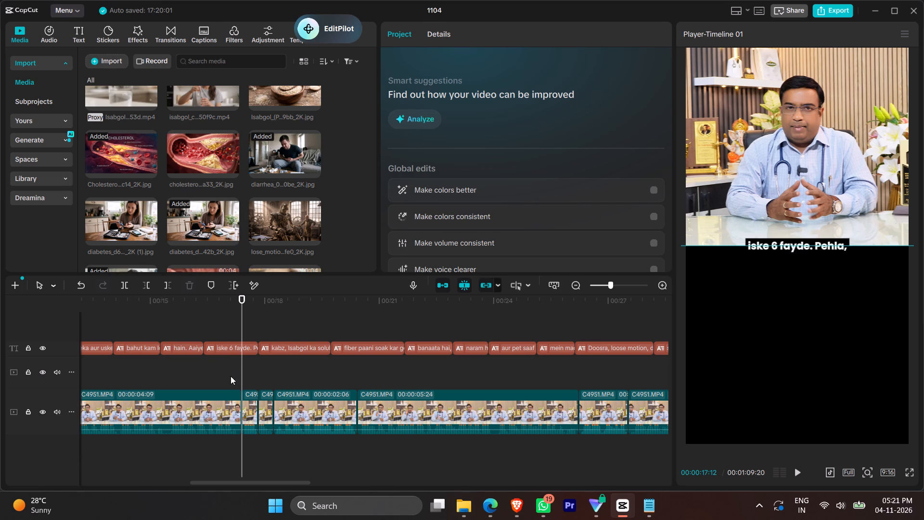
pyautogui.click(231, 376)
pyautogui.press('space')
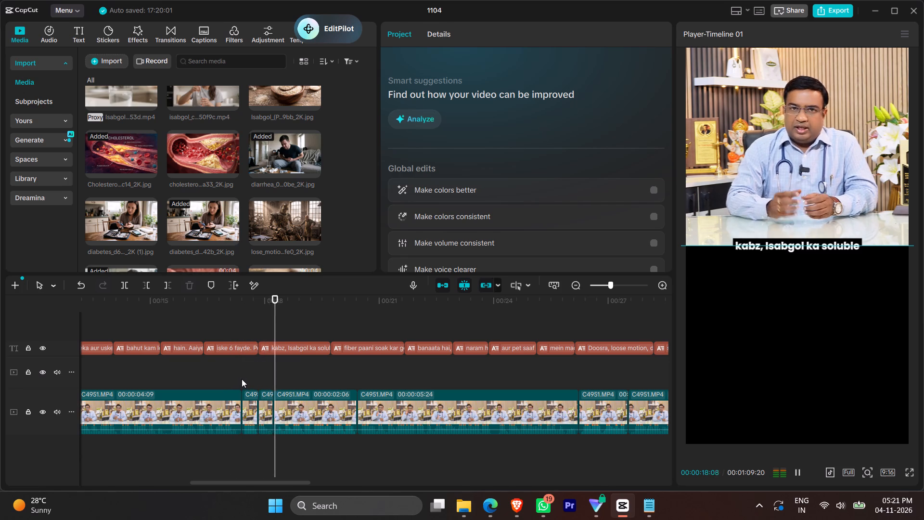
pyautogui.press('space')
pyautogui.click(244, 375)
pyautogui.scroll(2, 240, 230)
pyautogui.scroll(-2, 242, 229)
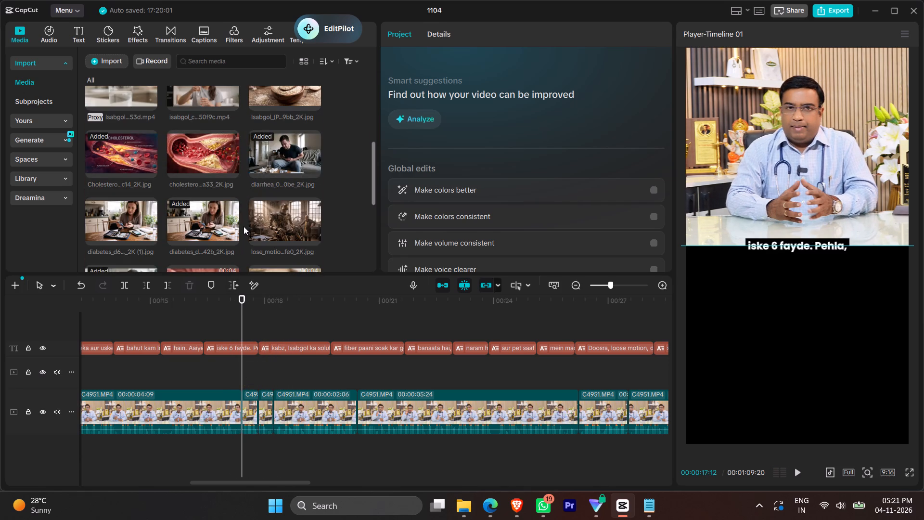
pyautogui.moveTo(289, 145); pyautogui.dragTo(241, 364)
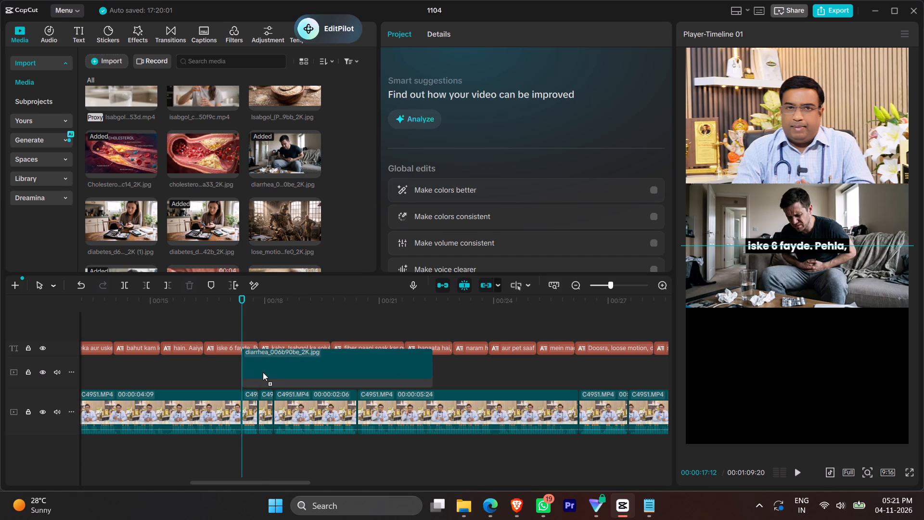
# Paste the copied location, blend and canvas attributes onto the new diarrhea image and play its motion.
pyautogui.rightClick(276, 361)
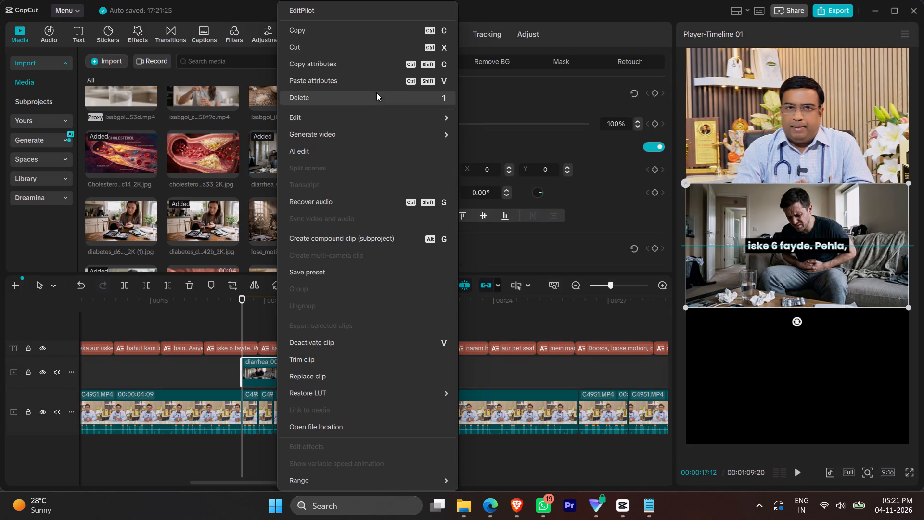
pyautogui.click(358, 79)
pyautogui.click(600, 301)
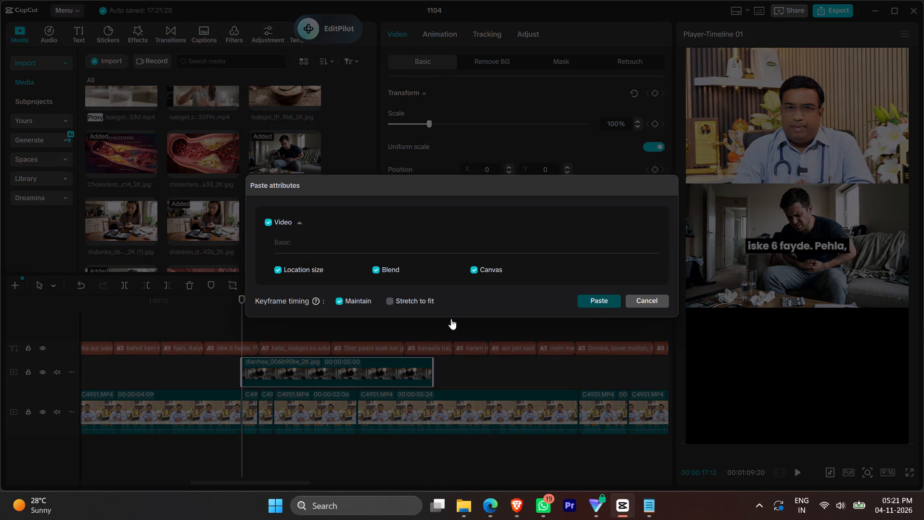
pyautogui.press('space')
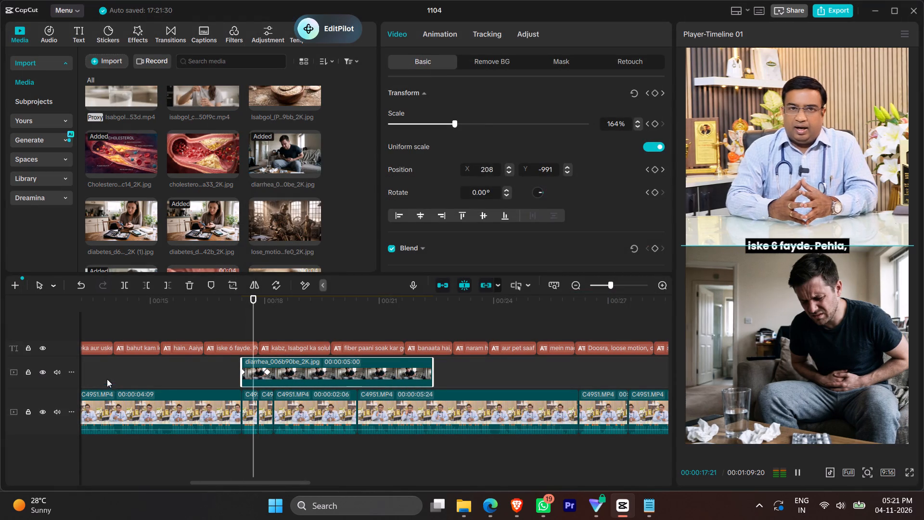
pyautogui.press('space')
# Move the new diarrhea image's last position keyframe to the doctor footage cut at 00:00:18:07.
pyautogui.keyDown('ctrl'); pyautogui.scroll(8, 272, 358); pyautogui.keyUp('ctrl')
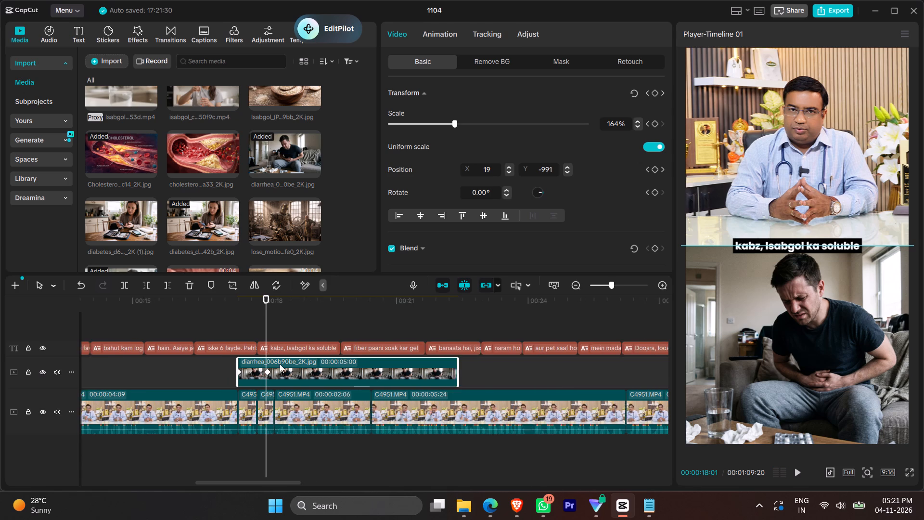
pyautogui.keyDown('ctrl'); pyautogui.scroll(8, 280, 364); pyautogui.keyUp('ctrl')
pyautogui.click(218, 326)
pyautogui.press('space')
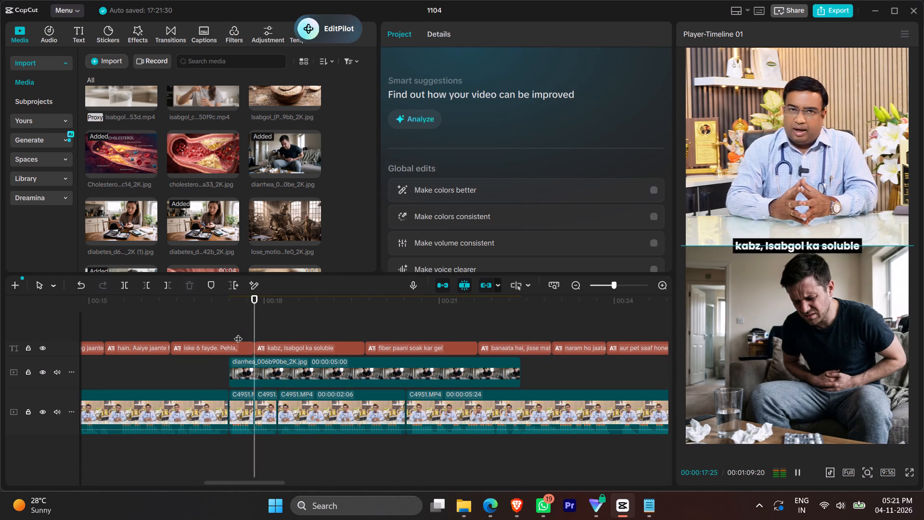
pyautogui.press('space')
pyautogui.press('space')
pyautogui.press('space')
pyautogui.click(279, 324)
pyautogui.click(290, 360)
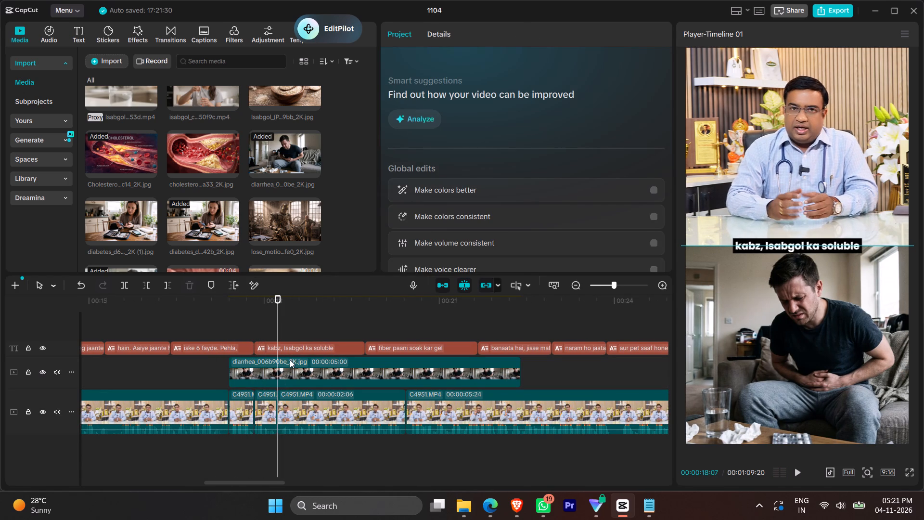
pyautogui.moveTo(269, 372); pyautogui.dragTo(275, 373)
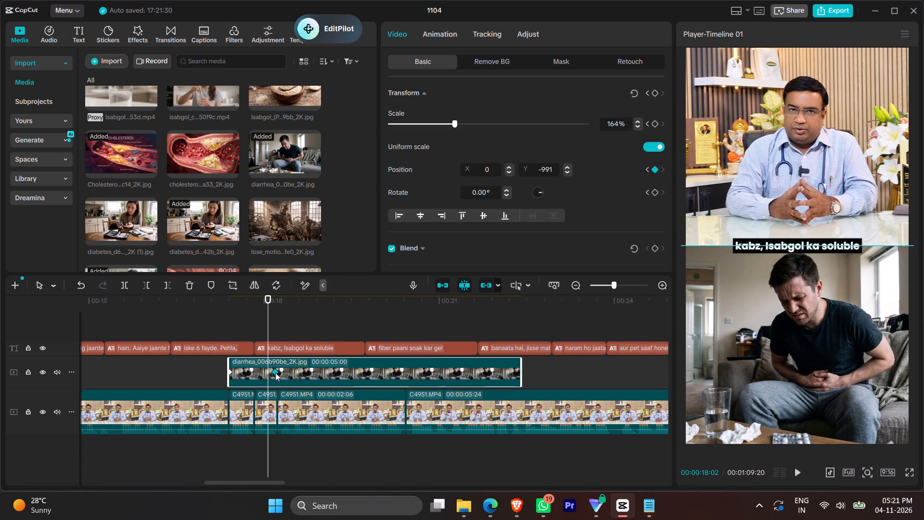
pyautogui.moveTo(275, 373); pyautogui.dragTo(278, 374)
pyautogui.click(279, 374)
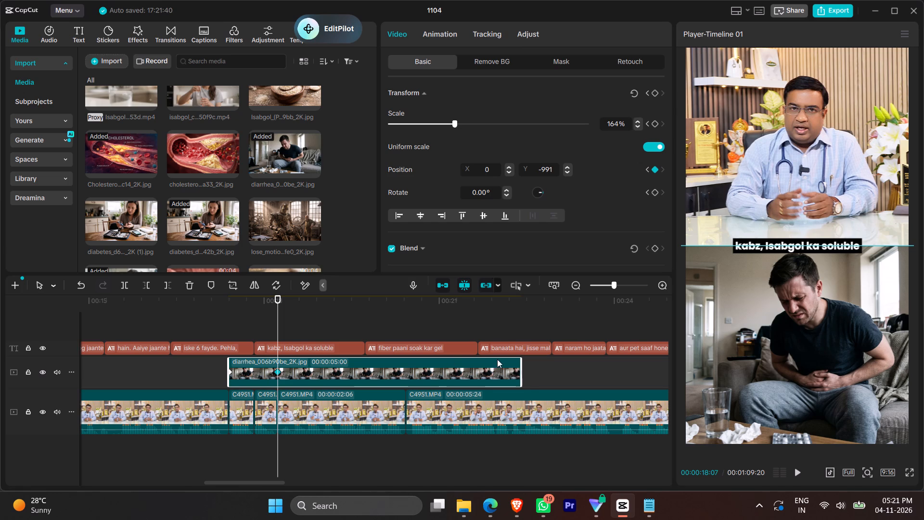
# Trim the end of the new diarrhea image to the doctor footage cut at 00:00:18:07.
pyautogui.moveTo(520, 374); pyautogui.dragTo(274, 381)
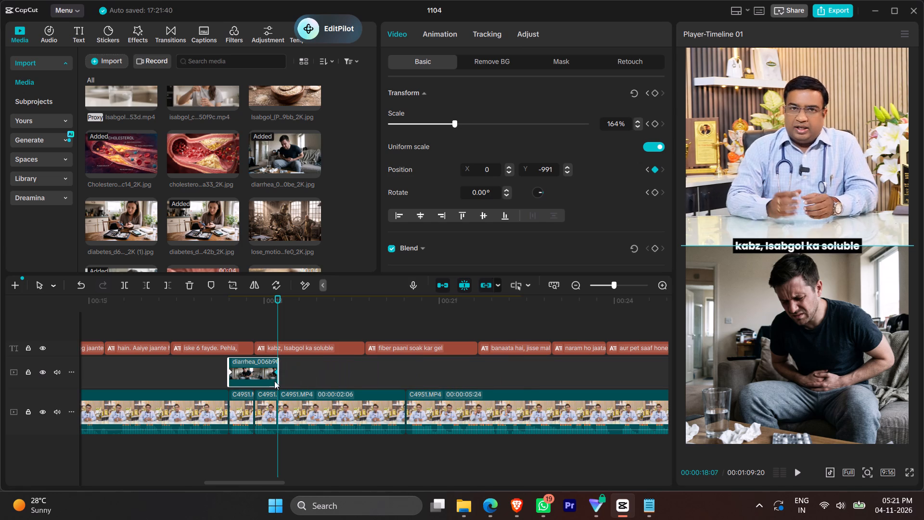
# Preview the library clips against the fiber narration and place the Isabgol_forming_gel_in_water video directly after the diarrhea image at 00:00:18:07.
pyautogui.press('space')
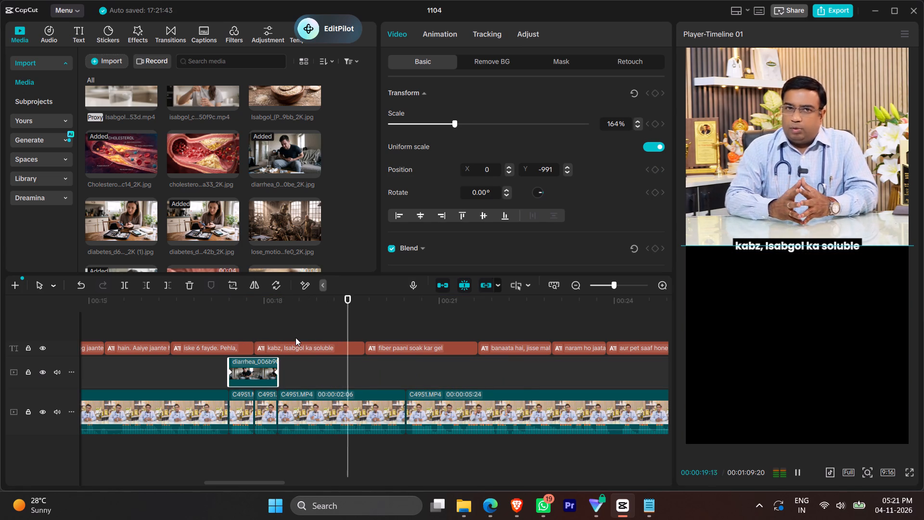
pyautogui.press('space')
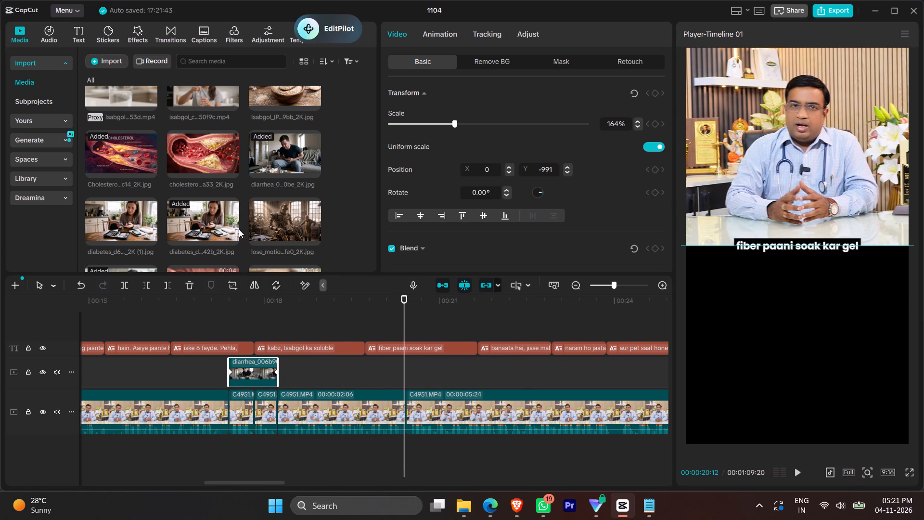
pyautogui.press('space')
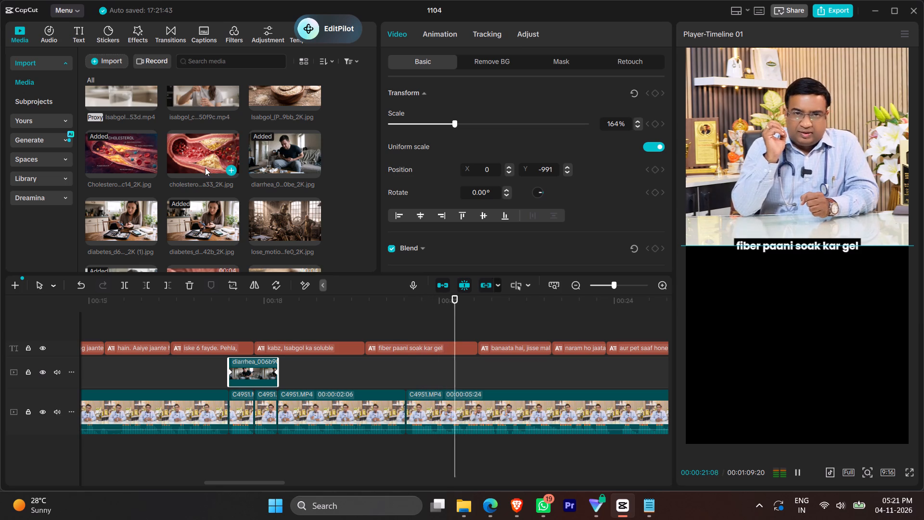
pyautogui.press('space')
pyautogui.scroll(1, 189, 157)
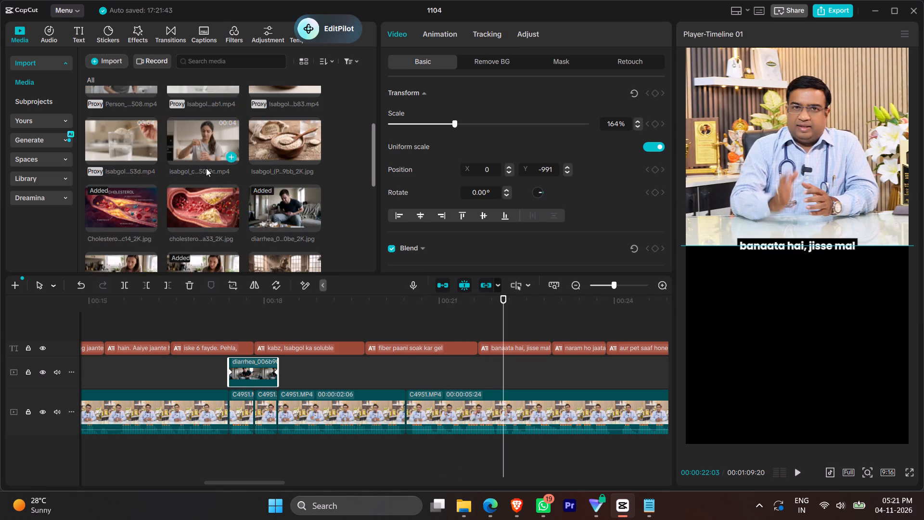
pyautogui.scroll(9, 225, 174)
pyautogui.click(192, 127)
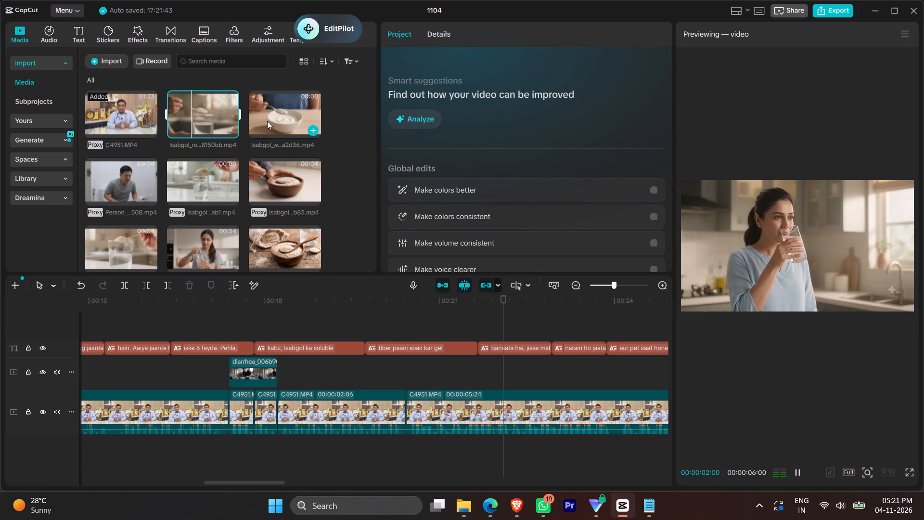
pyautogui.click(289, 123)
pyautogui.click(134, 182)
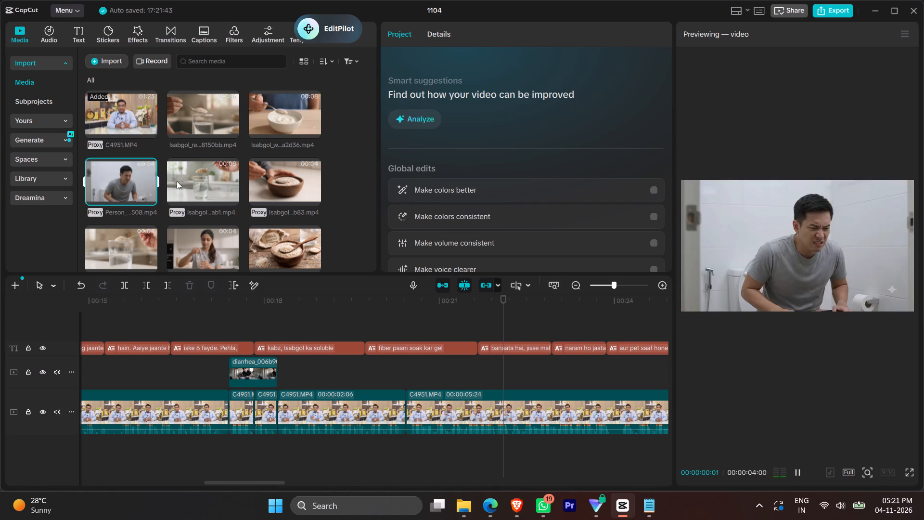
pyautogui.click(181, 181)
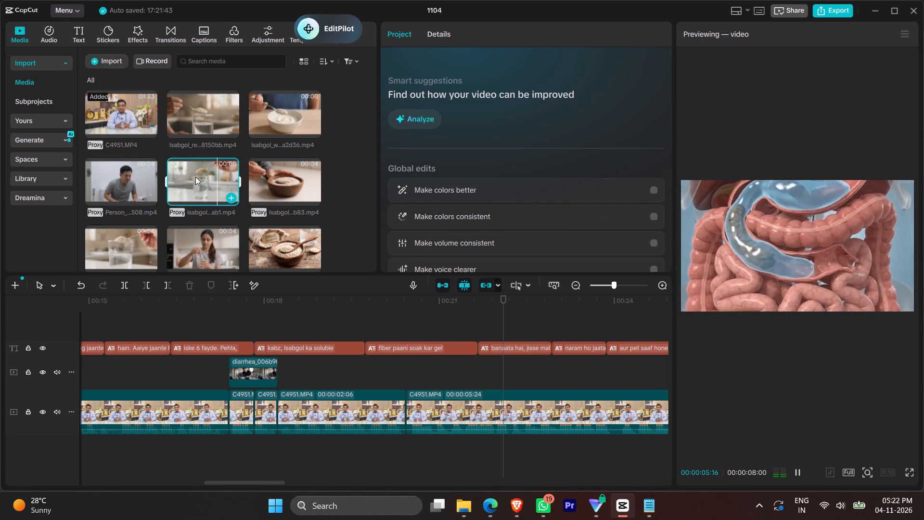
pyautogui.moveTo(195, 177); pyautogui.dragTo(278, 370)
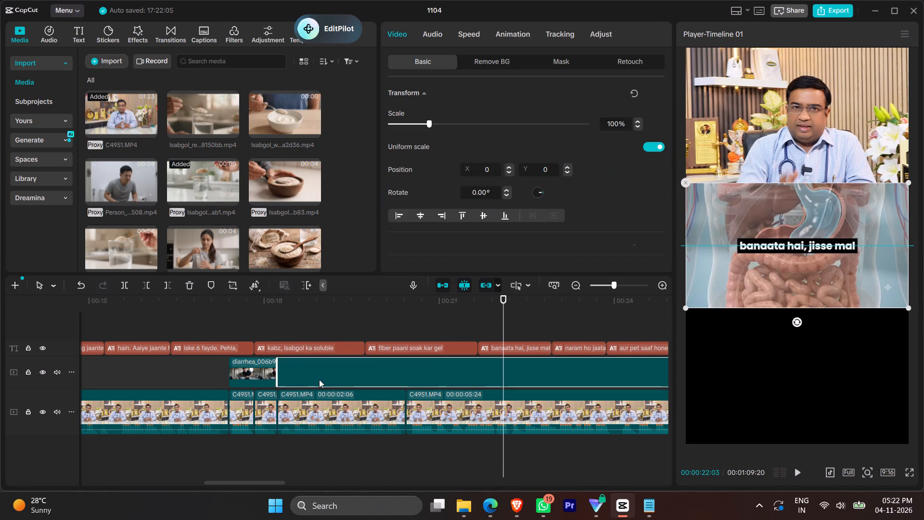
pyautogui.moveTo(325, 383); pyautogui.dragTo(328, 408)
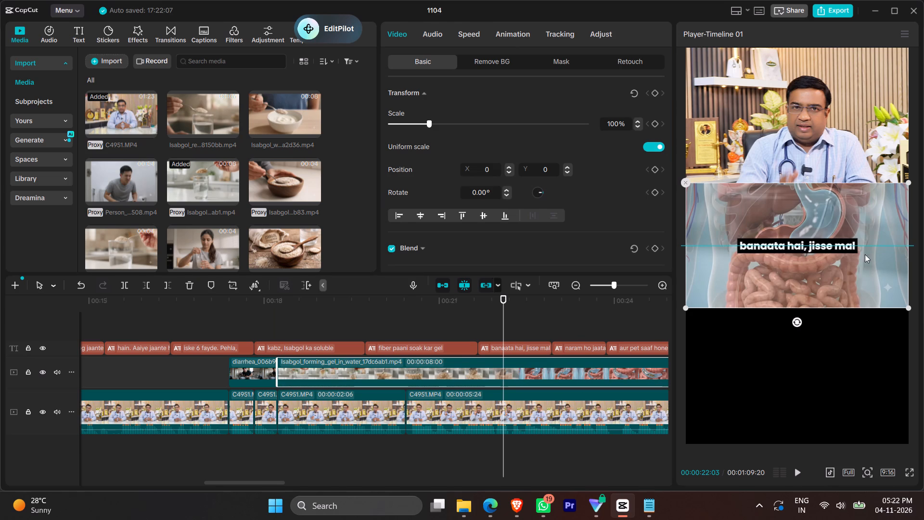
# Move the gel video below the doctor's footage, to about X 32, Y -966, and scale it to 159%.
pyautogui.moveTo(865, 254); pyautogui.dragTo(870, 351)
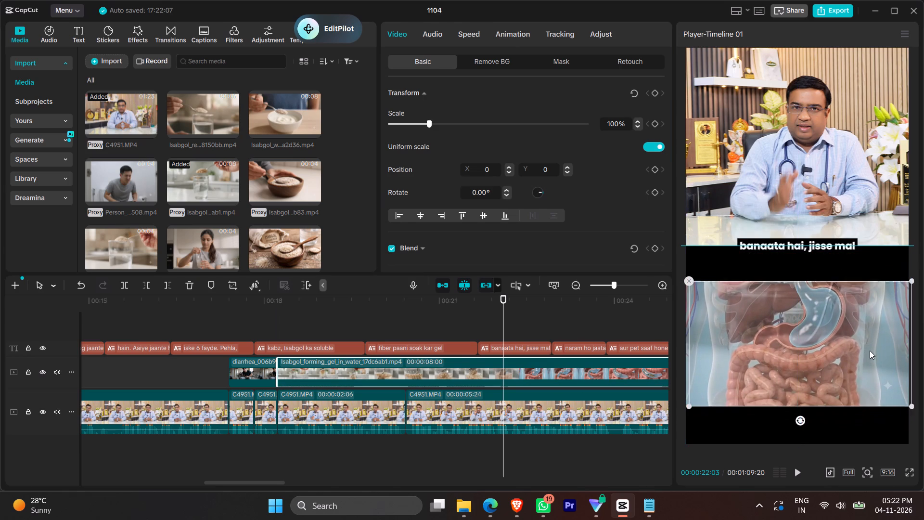
pyautogui.moveTo(870, 351); pyautogui.dragTo(867, 354)
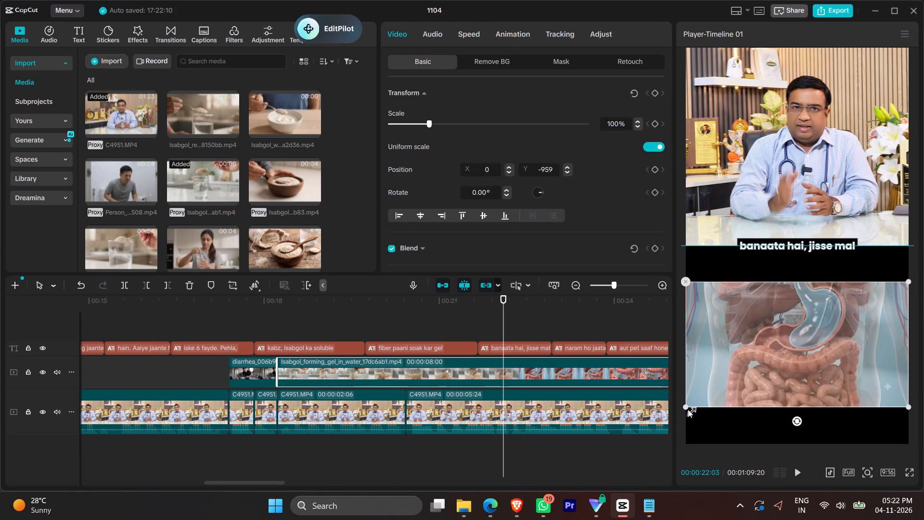
pyautogui.moveTo(682, 408); pyautogui.dragTo(601, 479)
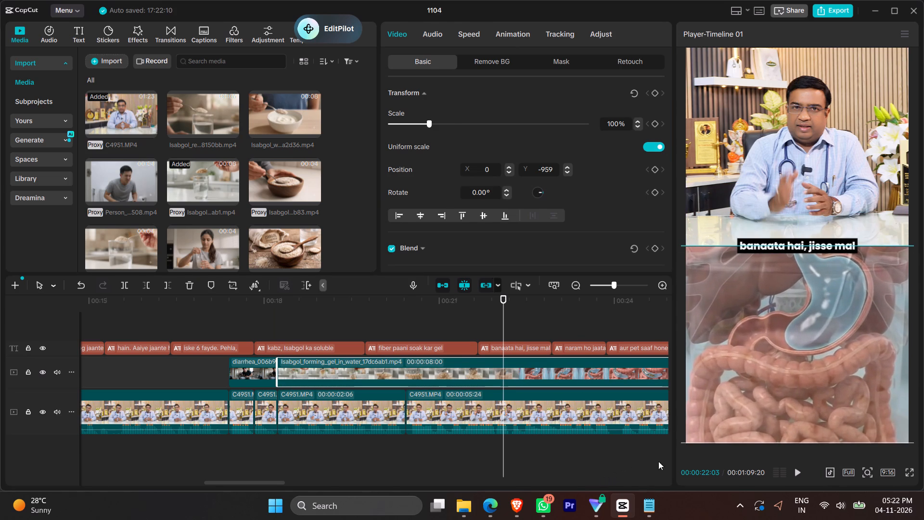
pyautogui.click(614, 120)
pyautogui.scroll(3, 614, 120)
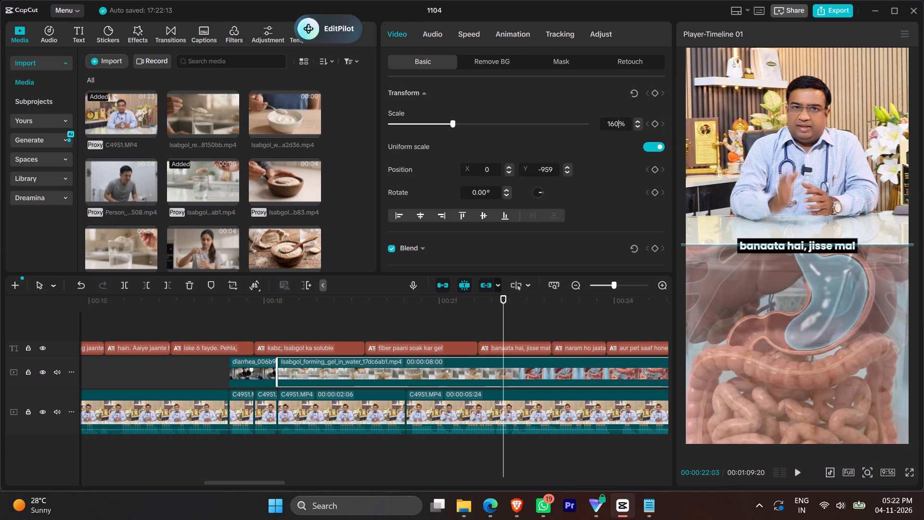
pyautogui.scroll(-1, 612, 125)
pyautogui.click(779, 324)
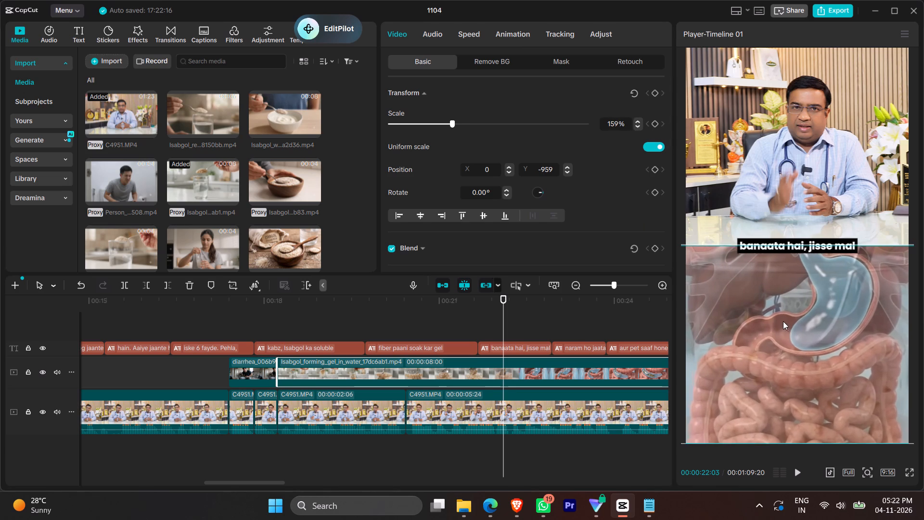
# Play the gel video from its start through to the loose motion caption to check its fit with the narration.
pyautogui.click(268, 335)
pyautogui.press('space')
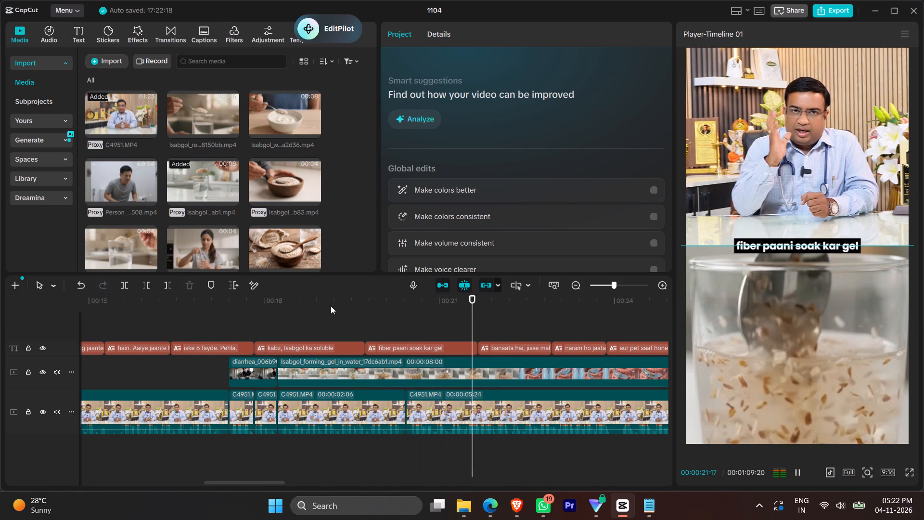
pyautogui.keyDown('ctrl'); pyautogui.scroll(-4, 513, 354); pyautogui.keyUp('ctrl')
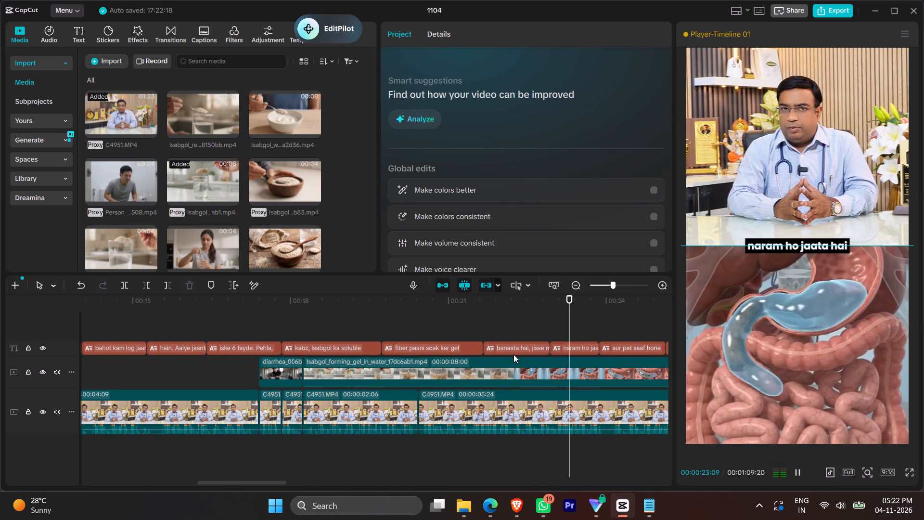
pyautogui.keyDown('ctrl'); pyautogui.scroll(-8, 513, 354); pyautogui.keyUp('ctrl')
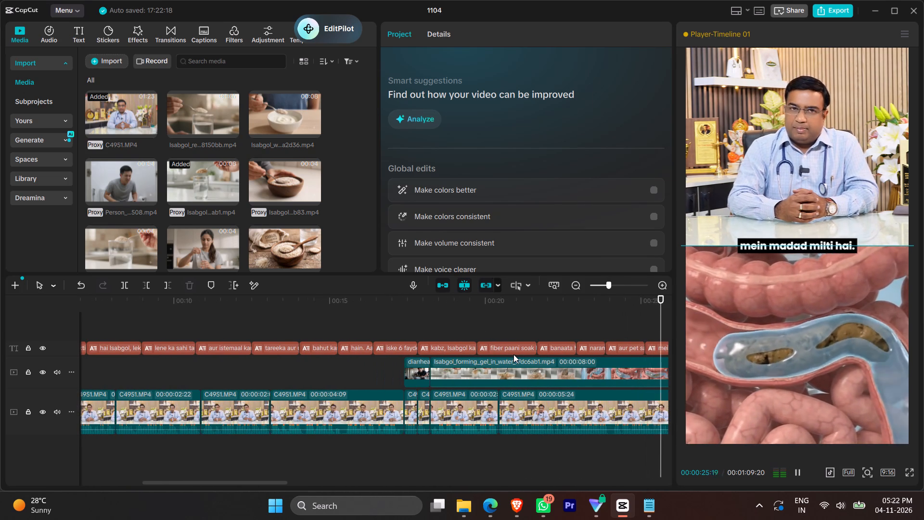
pyautogui.press('space')
pyautogui.hscroll(-1, 513, 351)
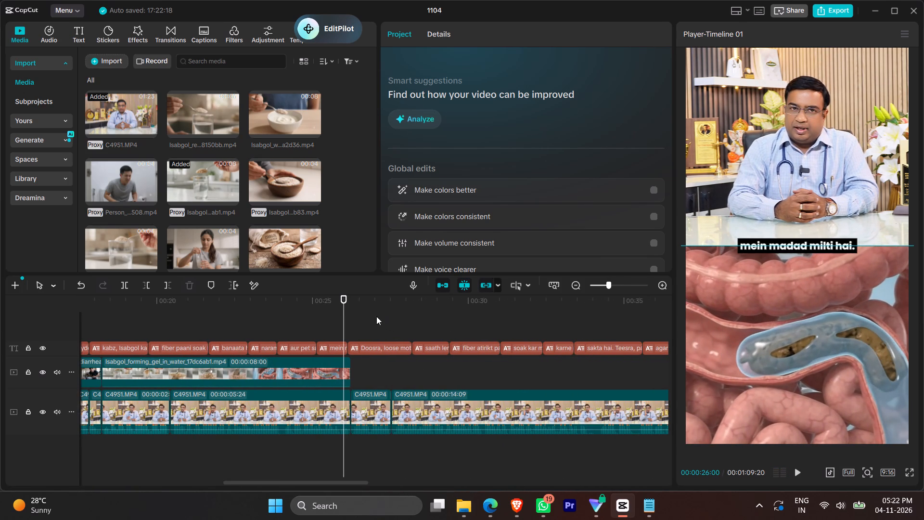
pyautogui.press('space')
pyautogui.click(322, 317)
pyautogui.click(270, 313)
pyautogui.press('space')
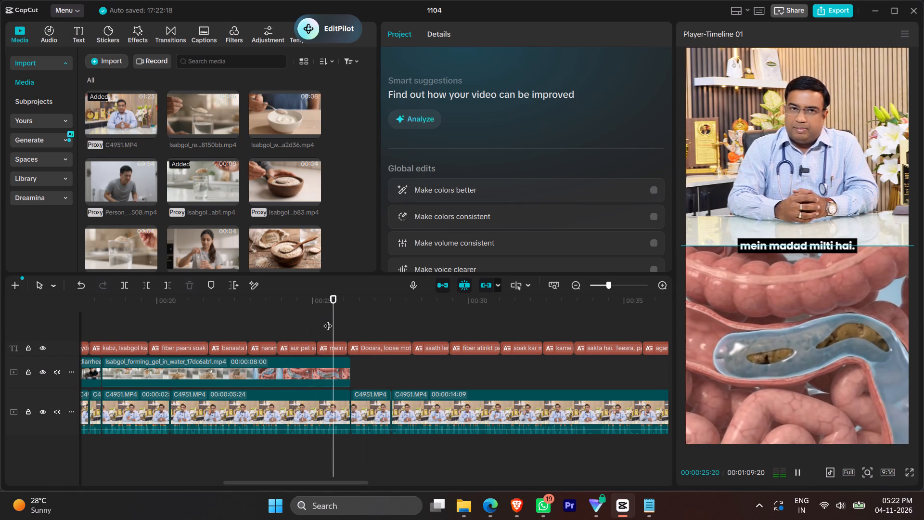
pyautogui.press('space')
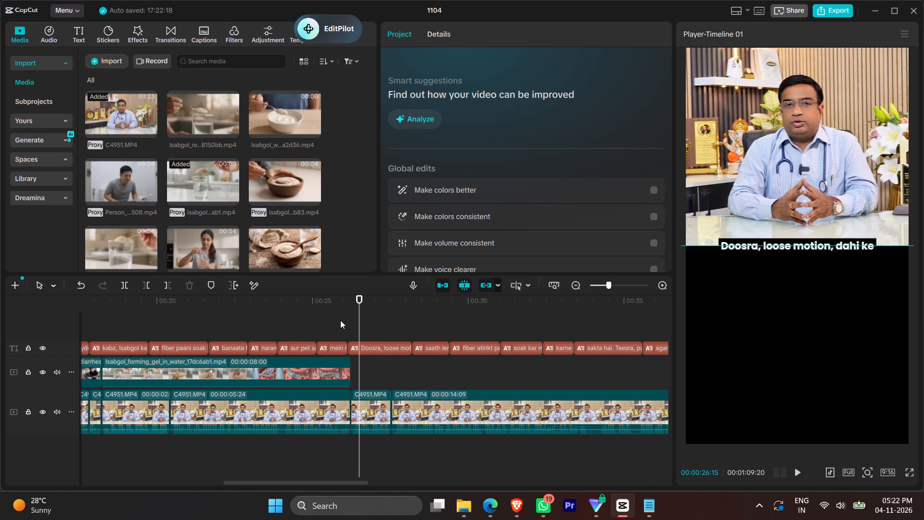
# Replay the gel video's later part to compare the digestion footage with the captions about softened stool and a clean stomach.
pyautogui.click(205, 319)
pyautogui.press('space')
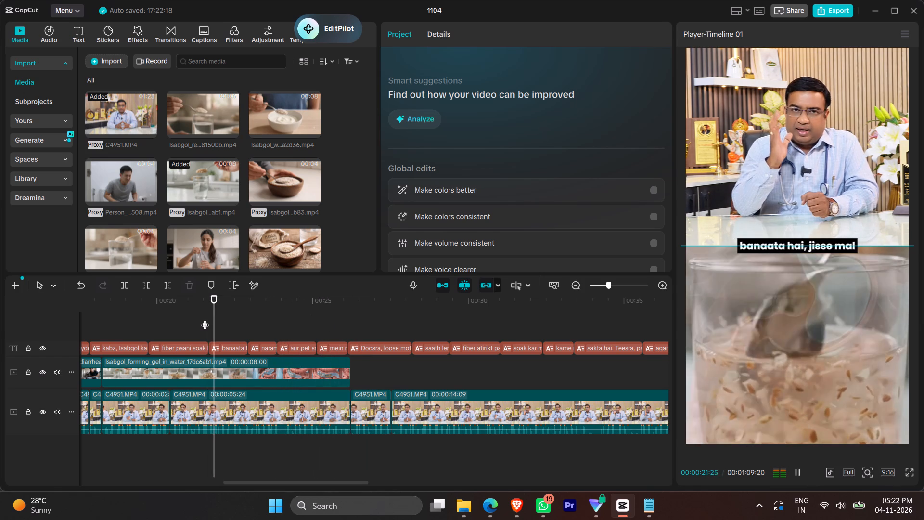
pyautogui.press('space')
pyautogui.click(157, 317)
pyautogui.press('space')
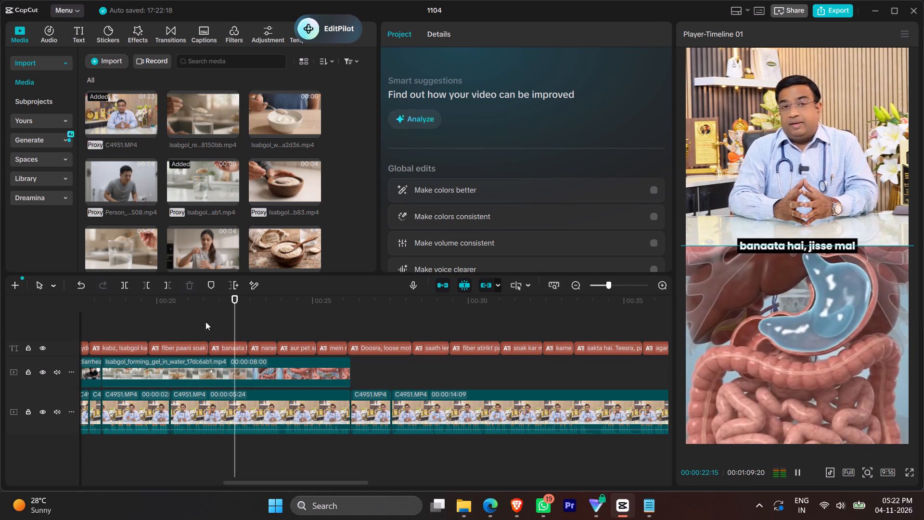
pyautogui.press('space')
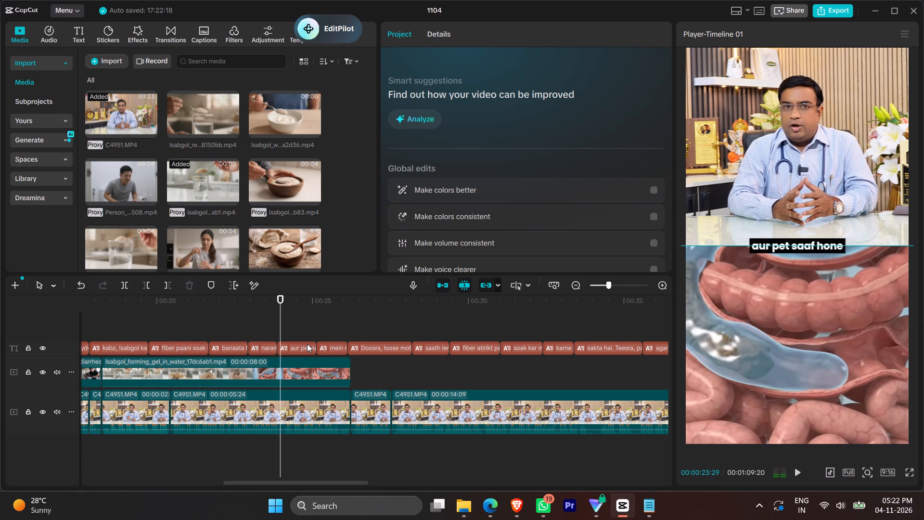
pyautogui.press('space')
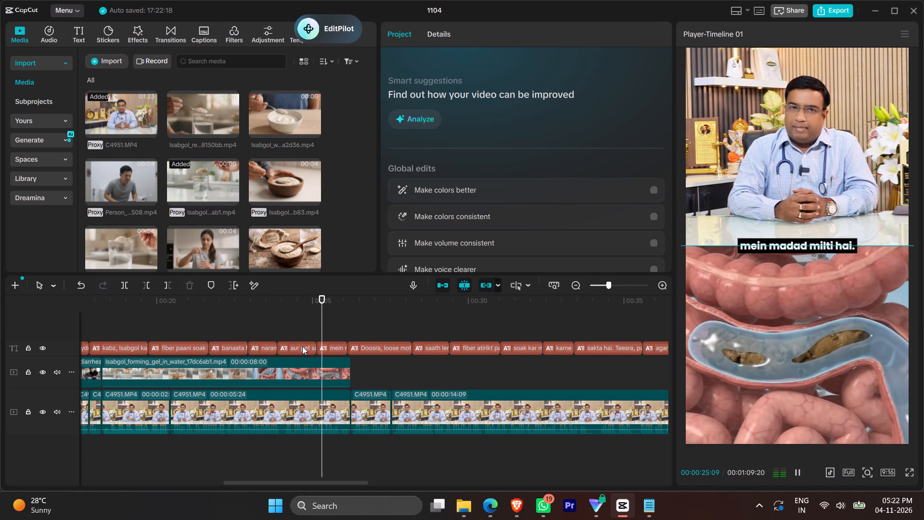
pyautogui.press('space')
# Locate the end of the "aur pet saaf hone" narration and trim the gel video to end at 00:00:24:28.
pyautogui.click(226, 308)
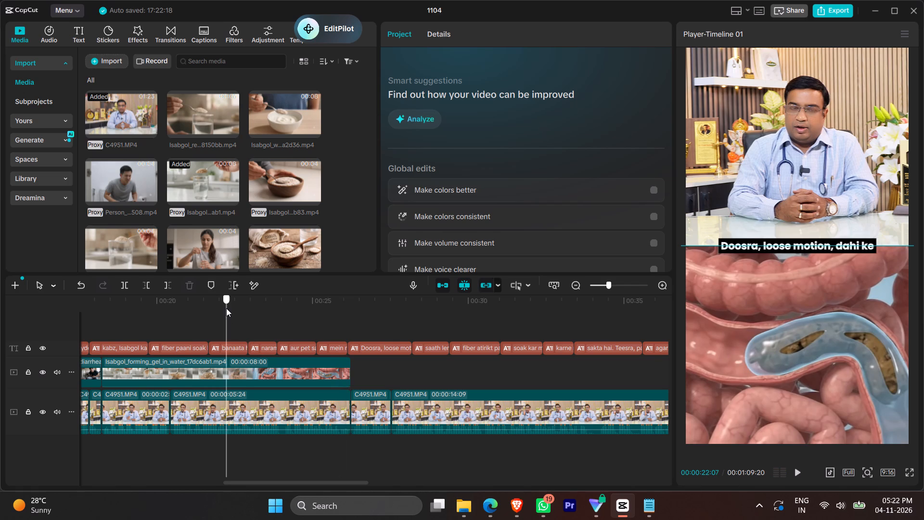
pyautogui.press('space')
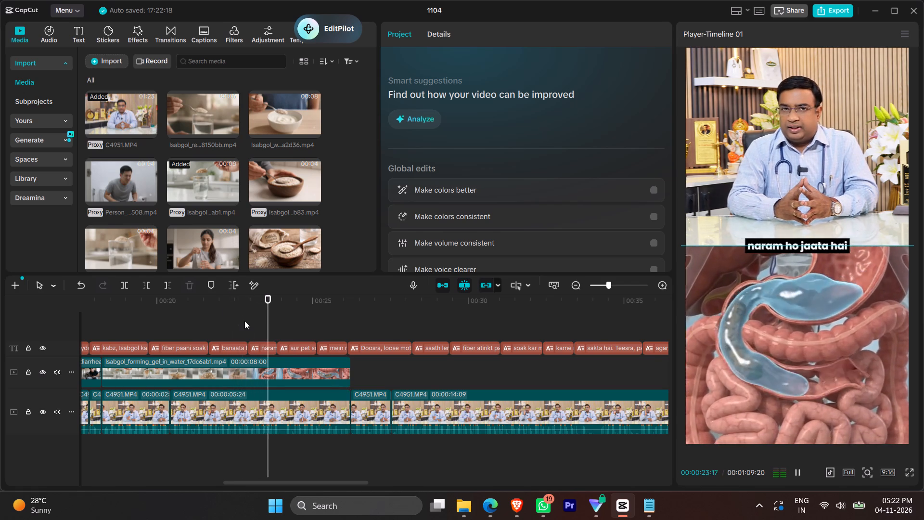
pyautogui.press('space')
pyautogui.press('space')
pyautogui.press('space')
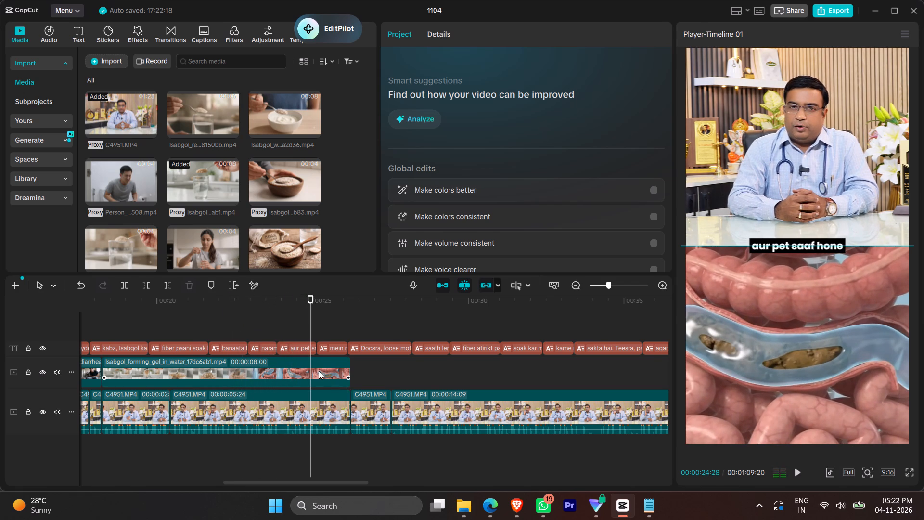
pyautogui.click(319, 371)
pyautogui.moveTo(351, 366); pyautogui.dragTo(349, 366)
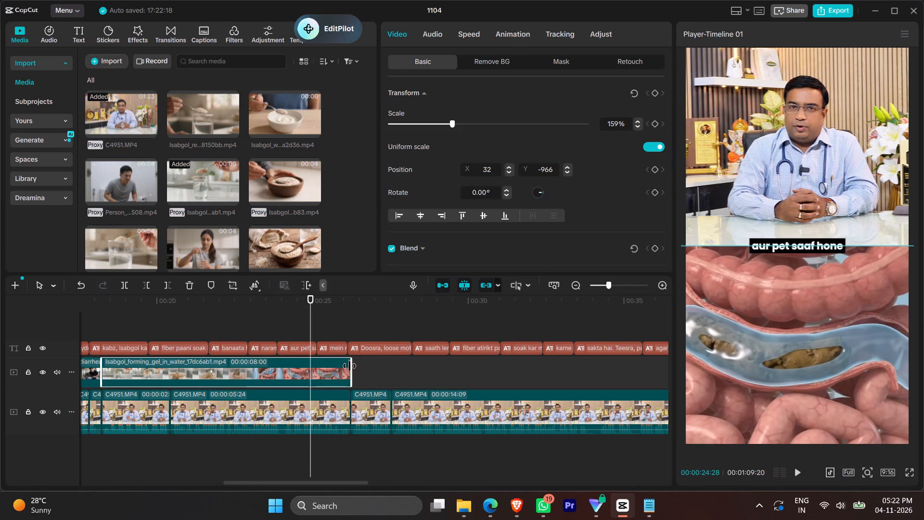
pyautogui.moveTo(349, 366); pyautogui.dragTo(312, 369)
pyautogui.moveTo(319, 371); pyautogui.dragTo(311, 373)
# Add the Person_using_toilet_seat video on its own track between the captions and the gel video, and shorten its end.
pyautogui.moveTo(130, 182); pyautogui.dragTo(257, 330)
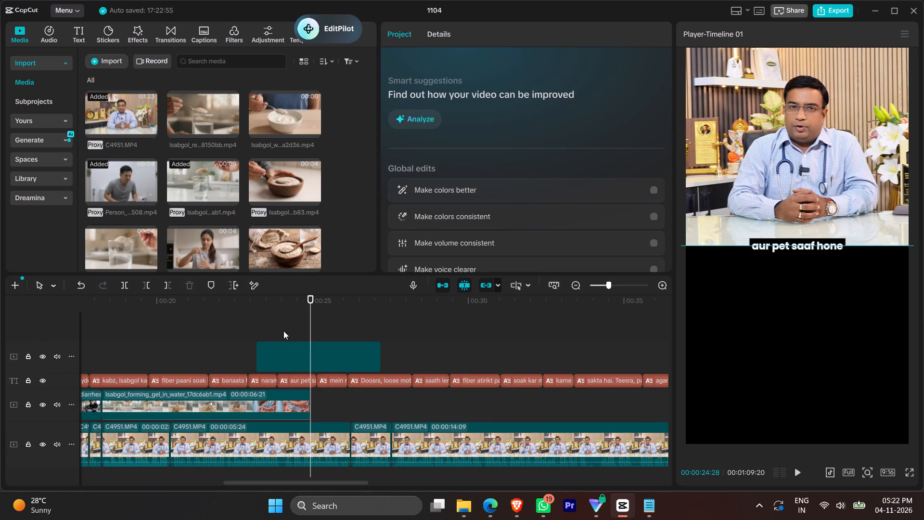
pyautogui.moveTo(313, 358); pyautogui.dragTo(295, 362)
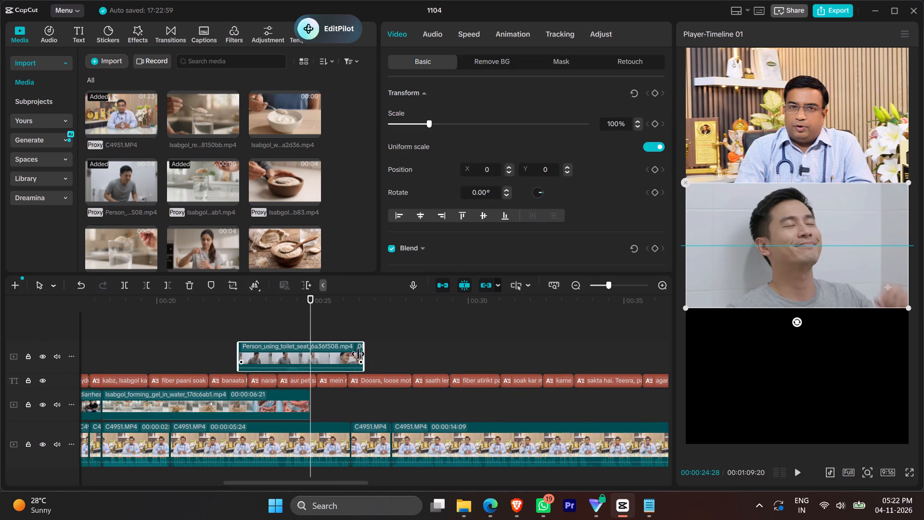
pyautogui.moveTo(362, 354); pyautogui.dragTo(312, 352)
pyautogui.moveTo(311, 352); pyautogui.dragTo(338, 352)
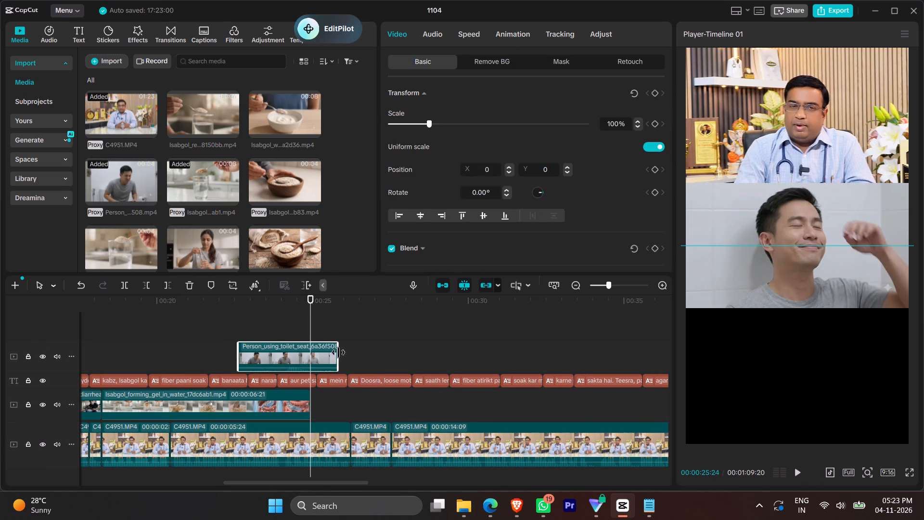
pyautogui.moveTo(338, 352); pyautogui.dragTo(343, 352)
pyautogui.moveTo(328, 351); pyautogui.dragTo(338, 387)
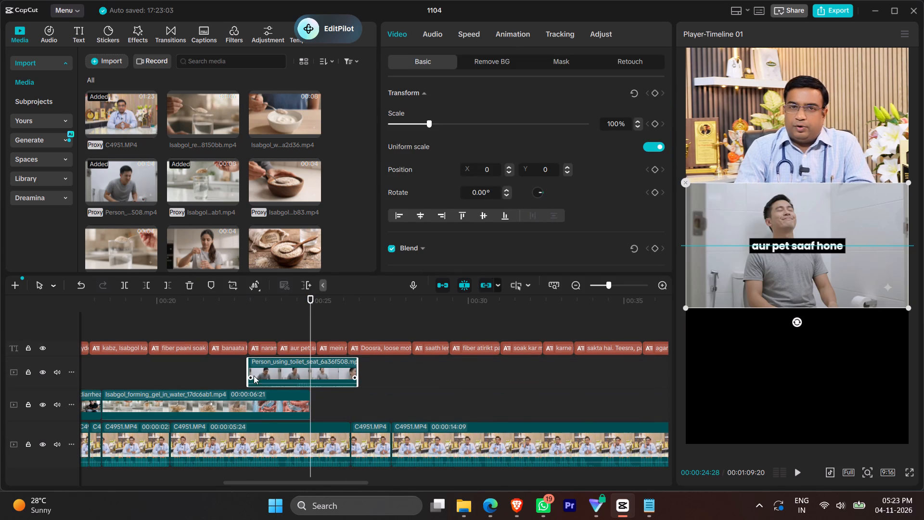
# Trim the start of the toilet seat video to its relieved-face portion and align it with the gel video's end at 00:00:24:28.
pyautogui.moveTo(247, 372); pyautogui.dragTo(289, 370)
pyautogui.moveTo(284, 370); pyautogui.dragTo(298, 374)
pyautogui.moveTo(321, 365); pyautogui.dragTo(322, 371)
pyautogui.moveTo(288, 370); pyautogui.dragTo(315, 372)
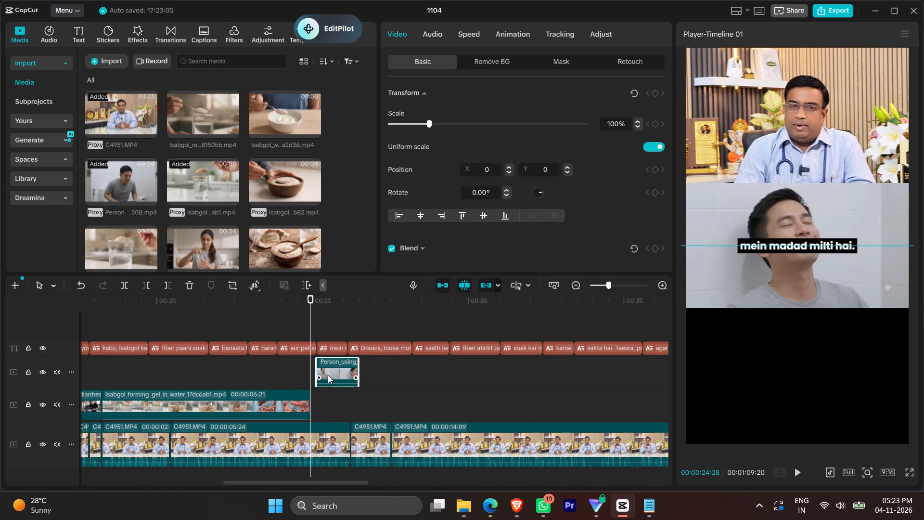
pyautogui.moveTo(328, 375); pyautogui.dragTo(318, 377)
pyautogui.moveTo(309, 371); pyautogui.dragTo(317, 372)
pyautogui.moveTo(327, 371); pyautogui.dragTo(323, 373)
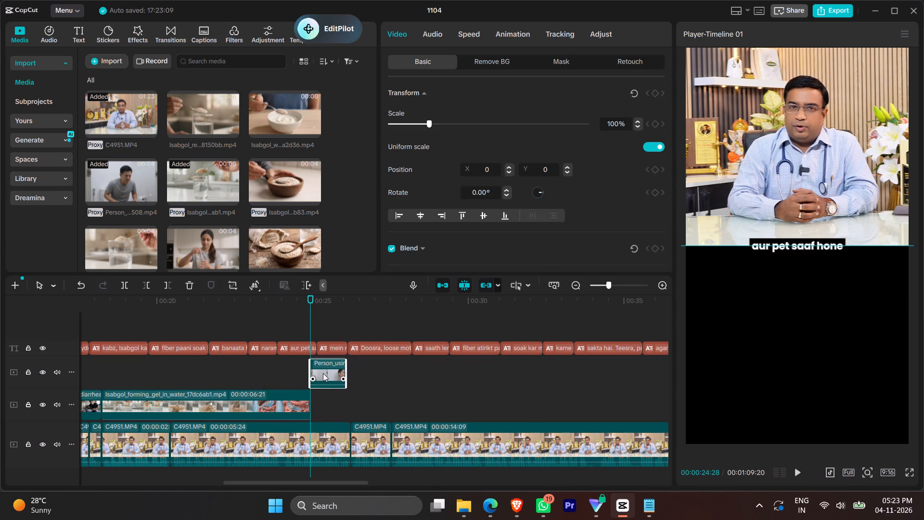
# Move the toilet seat video onto the gel video's track, directly after the gel video's end at 00:00:24:28.
pyautogui.moveTo(323, 373); pyautogui.dragTo(331, 403)
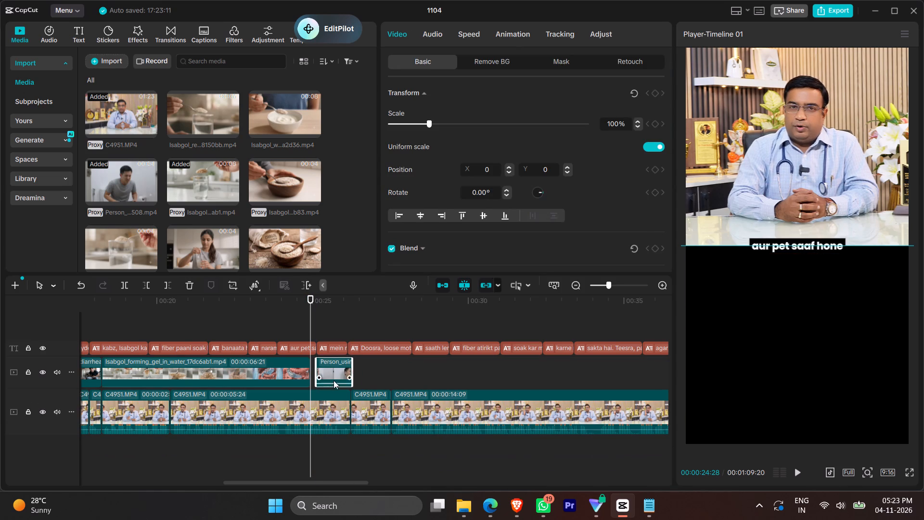
pyautogui.click(336, 374)
pyautogui.moveTo(317, 368); pyautogui.dragTo(308, 371)
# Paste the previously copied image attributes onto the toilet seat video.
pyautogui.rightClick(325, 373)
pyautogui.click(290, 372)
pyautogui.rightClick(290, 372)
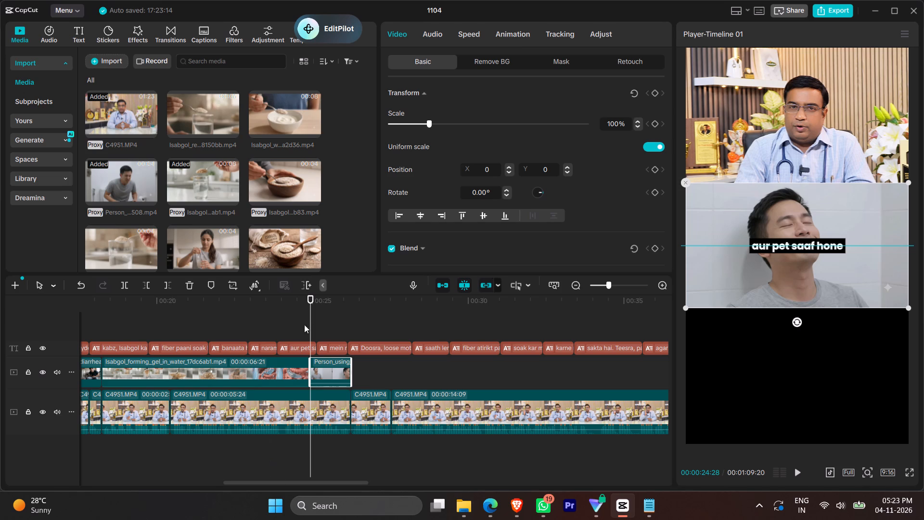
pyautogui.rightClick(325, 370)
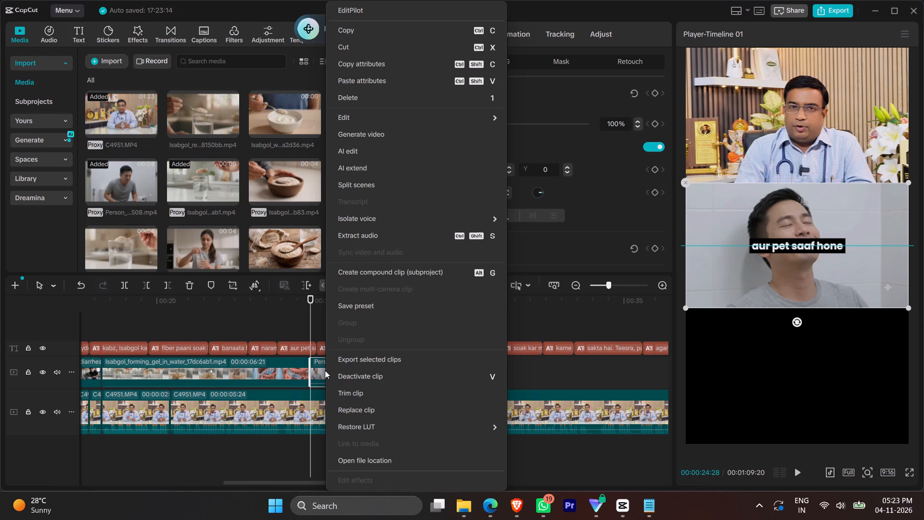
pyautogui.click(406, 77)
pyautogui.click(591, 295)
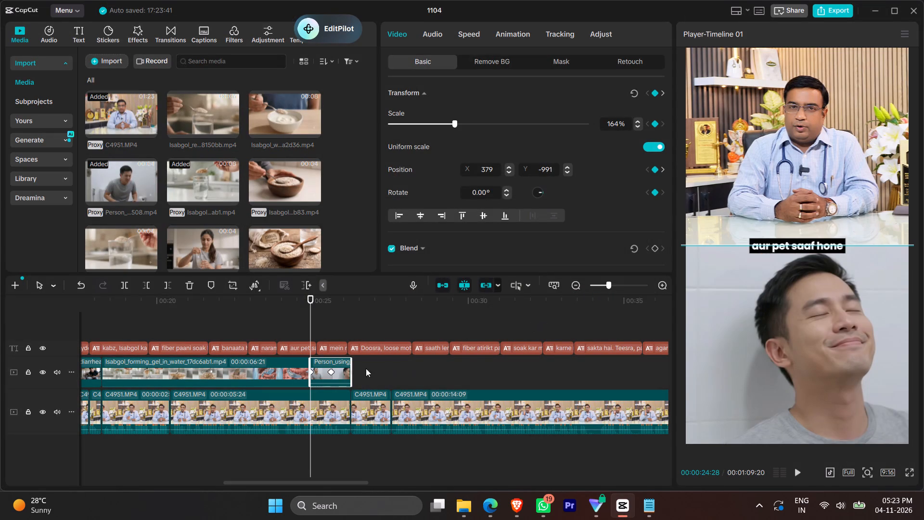
# Copy the gel video's attributes, 159% scale and position X 32, Y -966, onto the toilet seat video.
pyautogui.click(284, 377)
pyautogui.rightClick(284, 377)
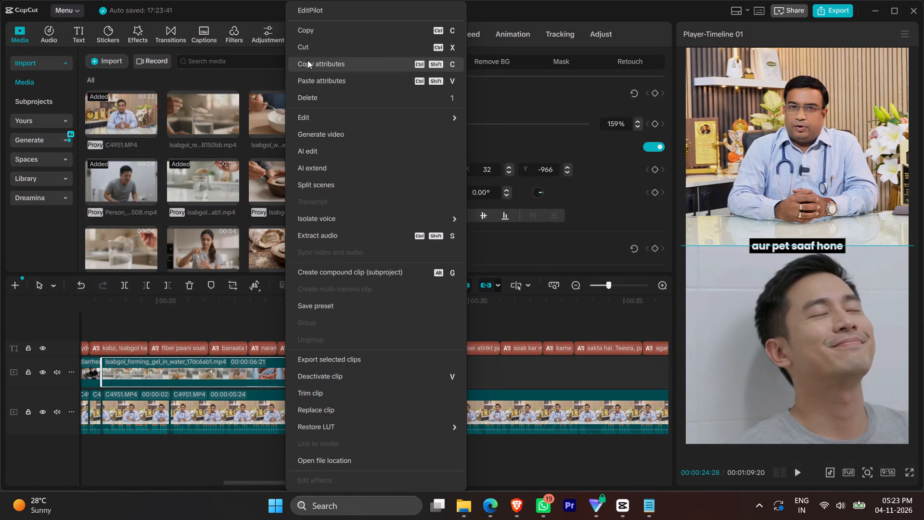
pyautogui.click(308, 60)
pyautogui.click(334, 364)
pyautogui.rightClick(334, 364)
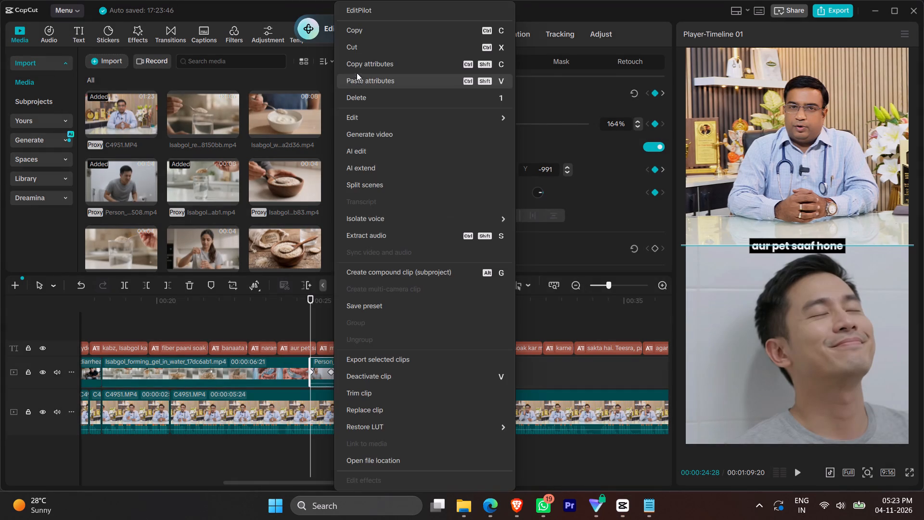
pyautogui.click(370, 80)
pyautogui.click(599, 339)
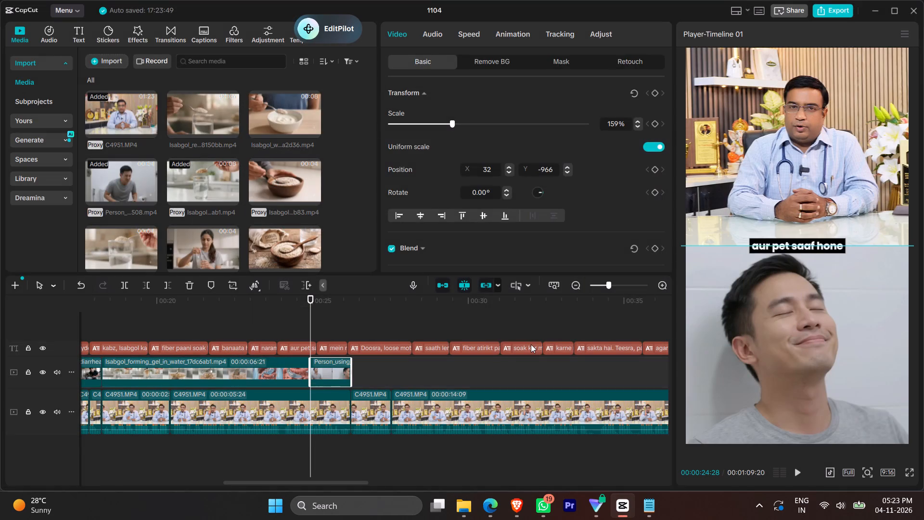
# Retrim the toilet seat video to reveal earlier footage, spanning from the gel video's end to the doctor footage cut at 00:00:26:08.
pyautogui.press('space')
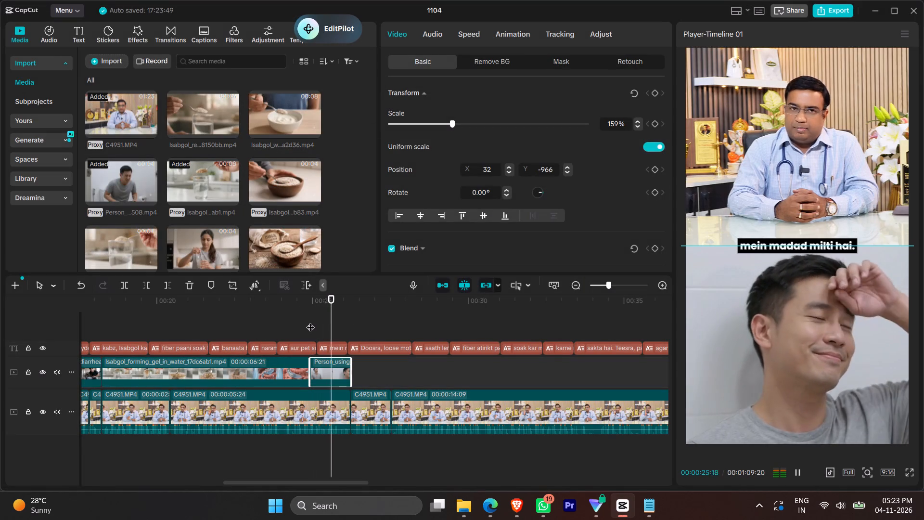
pyautogui.press('space')
pyautogui.click(325, 380)
pyautogui.moveTo(326, 371); pyautogui.dragTo(360, 372)
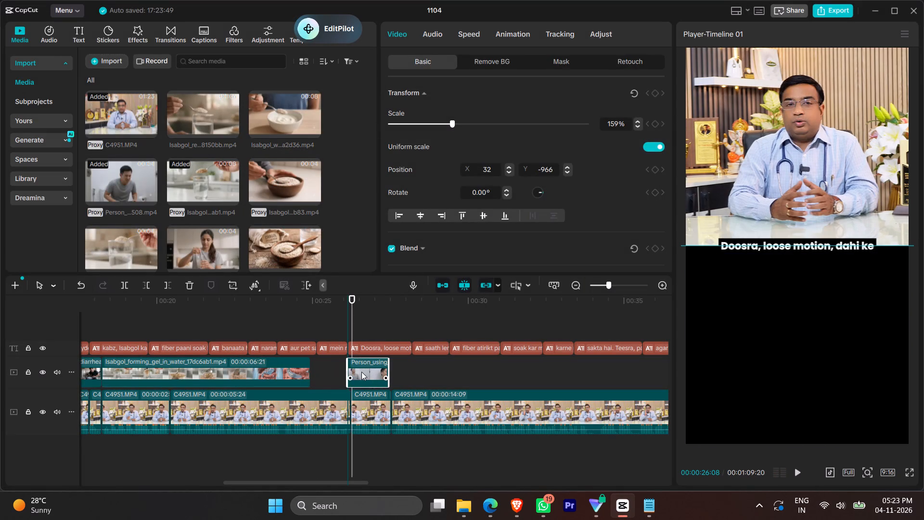
pyautogui.moveTo(347, 367); pyautogui.dragTo(306, 358)
pyautogui.moveTo(389, 369); pyautogui.dragTo(356, 371)
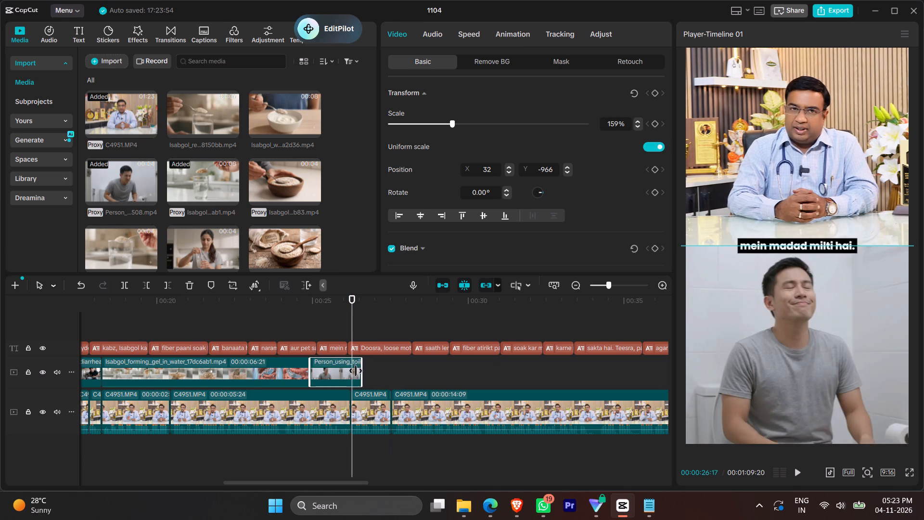
pyautogui.moveTo(356, 371); pyautogui.dragTo(350, 373)
pyautogui.click(341, 330)
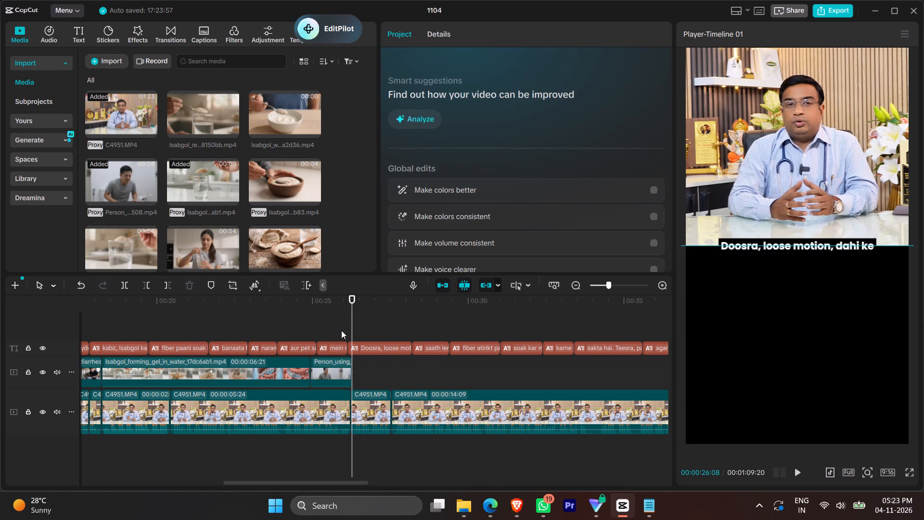
pyautogui.click(305, 327)
pyautogui.keyDown('ctrl'); pyautogui.scroll(8, 361, 377); pyautogui.keyUp('ctrl')
pyautogui.click(358, 376)
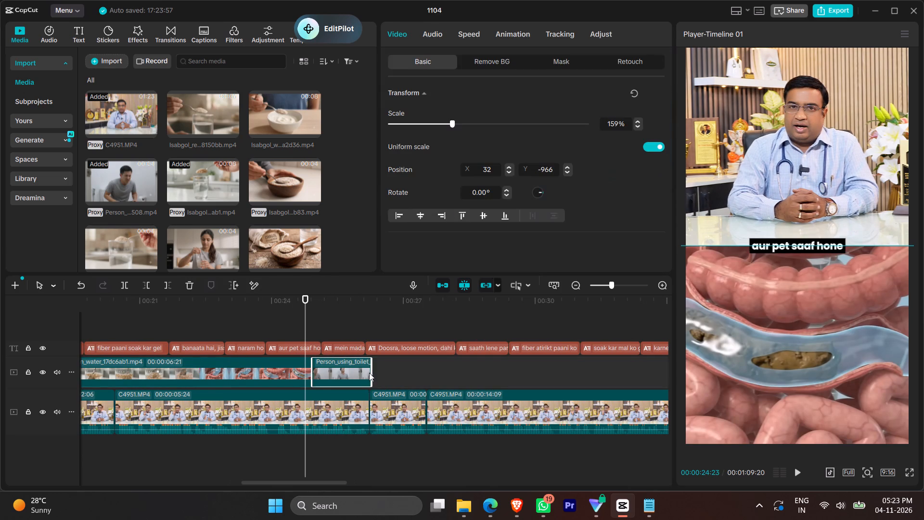
pyautogui.moveTo(372, 372); pyautogui.dragTo(366, 371)
# Replay the toilet seat section, and add the constipation image directly after the toilet seat video on the same track.
pyautogui.click(258, 314)
pyautogui.press('space')
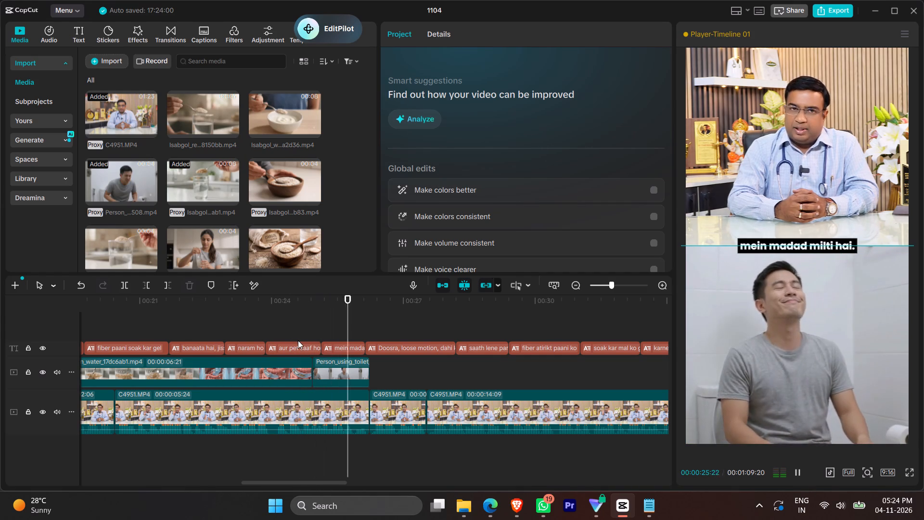
pyautogui.press('space')
pyautogui.press('space')
pyautogui.press('space')
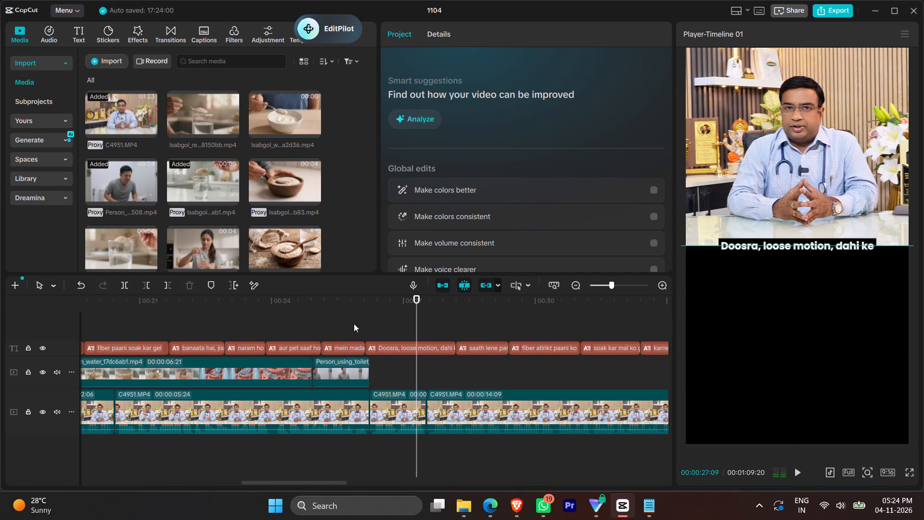
pyautogui.scroll(-1, 201, 186)
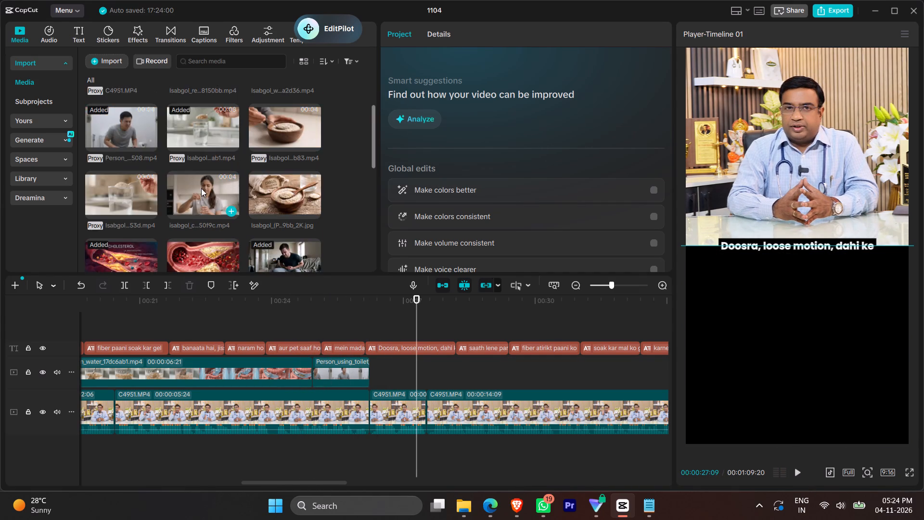
pyautogui.scroll(-3, 201, 188)
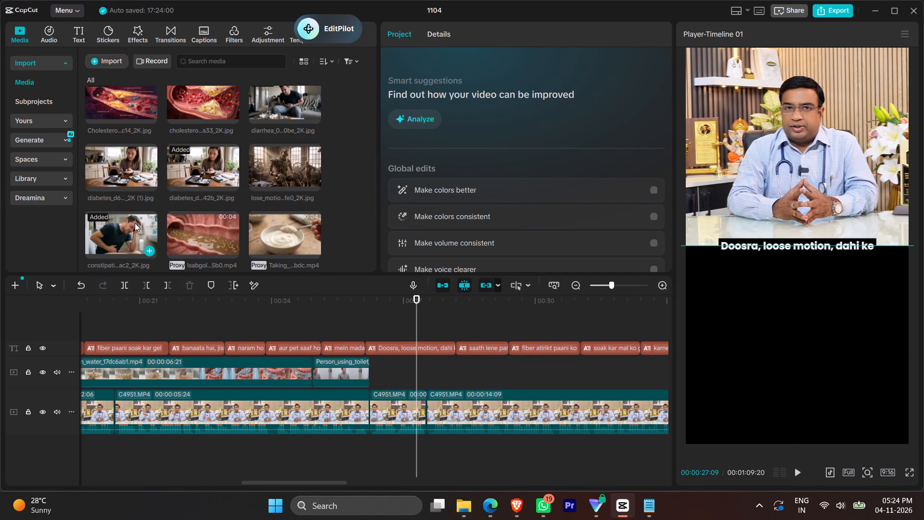
pyautogui.moveTo(125, 230); pyautogui.dragTo(371, 370)
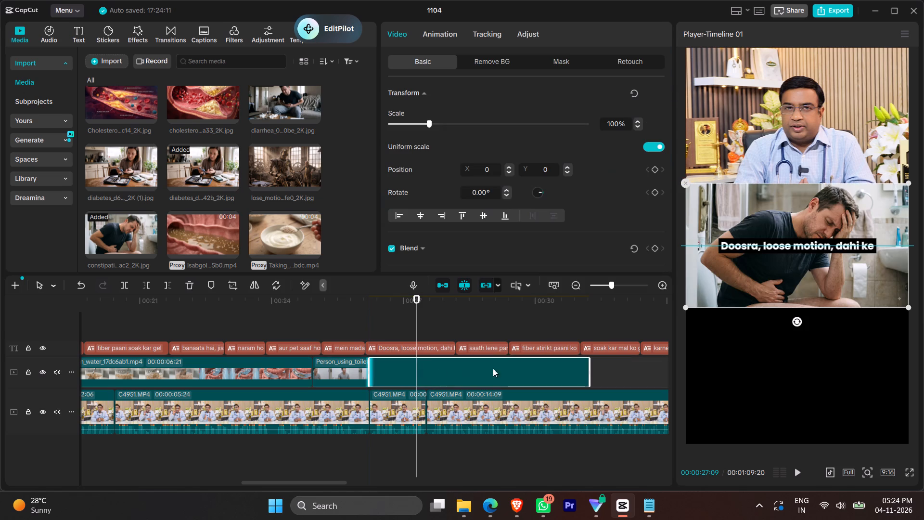
# Copy the diarrhea image's attributes, including its 164% scale and position keyframes, onto the constipation image.
pyautogui.keyDown('ctrl'); pyautogui.scroll(-6, 438, 379); pyautogui.keyUp('ctrl')
pyautogui.keyDown('ctrl'); pyautogui.scroll(-4, 325, 392); pyautogui.keyUp('ctrl')
pyautogui.keyDown('ctrl'); pyautogui.scroll(-2, 170, 384); pyautogui.keyUp('ctrl')
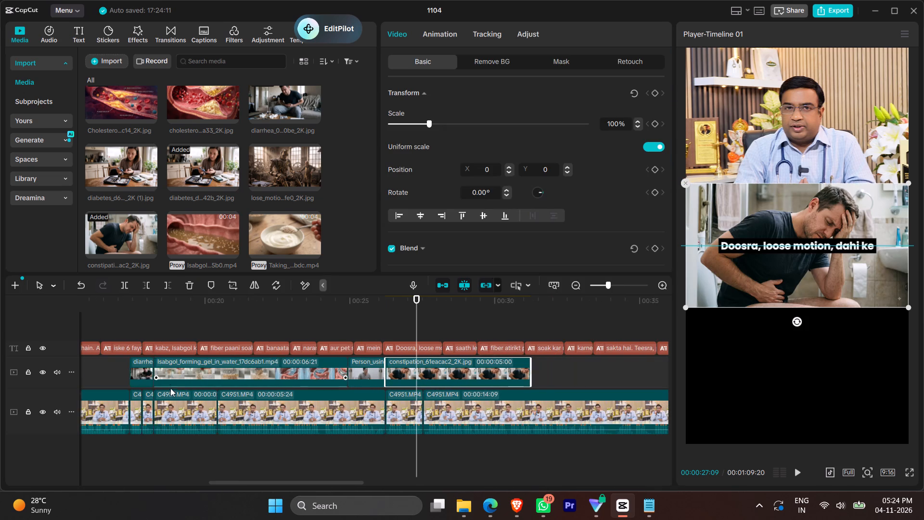
pyautogui.keyDown('ctrl'); pyautogui.scroll(-7, 170, 388); pyautogui.keyUp('ctrl')
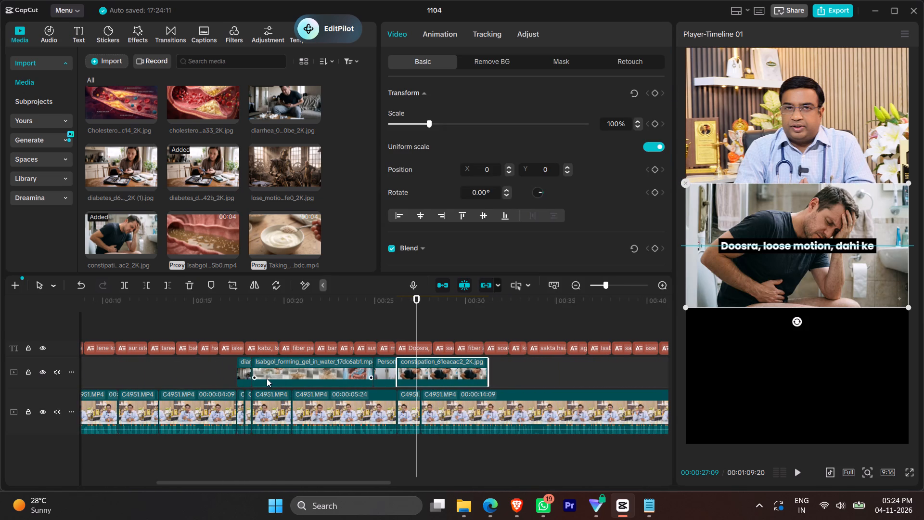
pyautogui.keyDown('ctrl'); pyautogui.scroll(-5, 267, 378); pyautogui.keyUp('ctrl')
pyautogui.keyDown('ctrl'); pyautogui.scroll(-5, 214, 374); pyautogui.keyUp('ctrl')
pyautogui.keyDown('ctrl'); pyautogui.scroll(5, 144, 366); pyautogui.keyUp('ctrl')
pyautogui.keyDown('ctrl'); pyautogui.scroll(4, 235, 363); pyautogui.keyUp('ctrl')
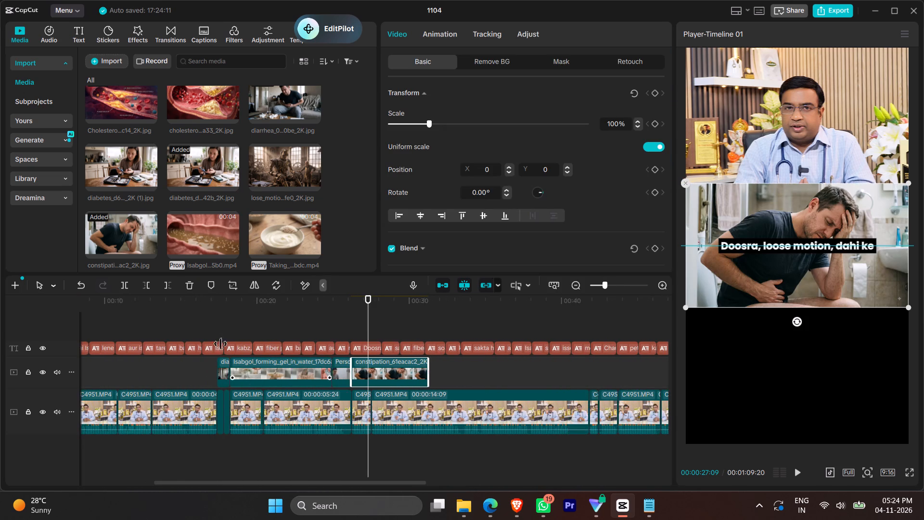
pyautogui.click(193, 370)
pyautogui.rightClick(193, 370)
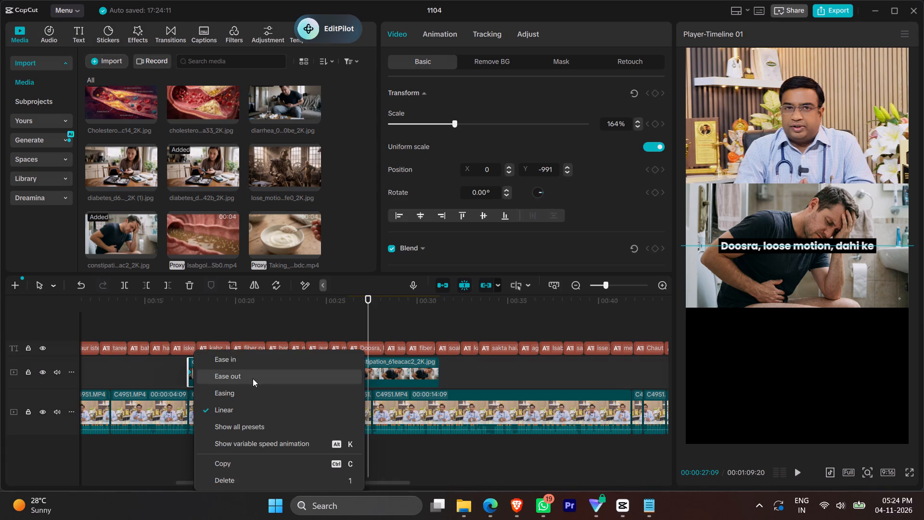
pyautogui.click(196, 317)
pyautogui.click(195, 321)
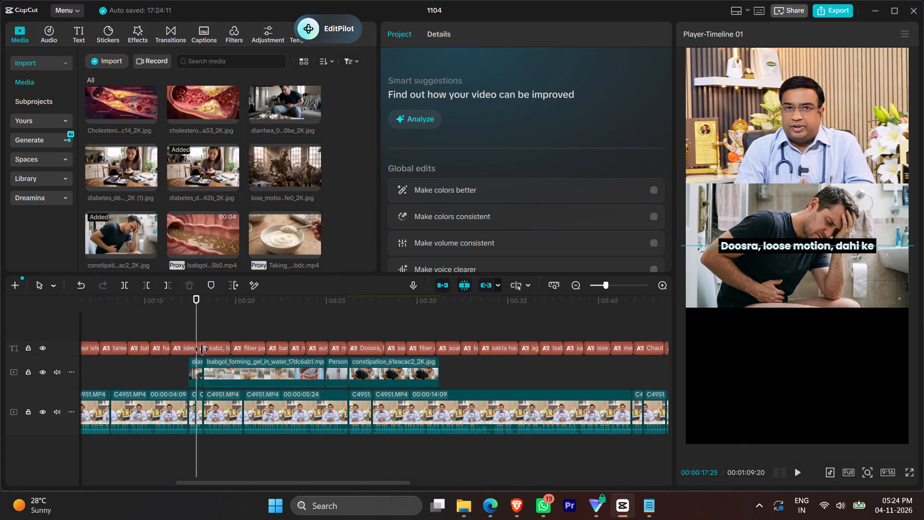
pyautogui.scroll(10, 204, 374)
pyautogui.click(203, 377)
pyautogui.rightClick(203, 377)
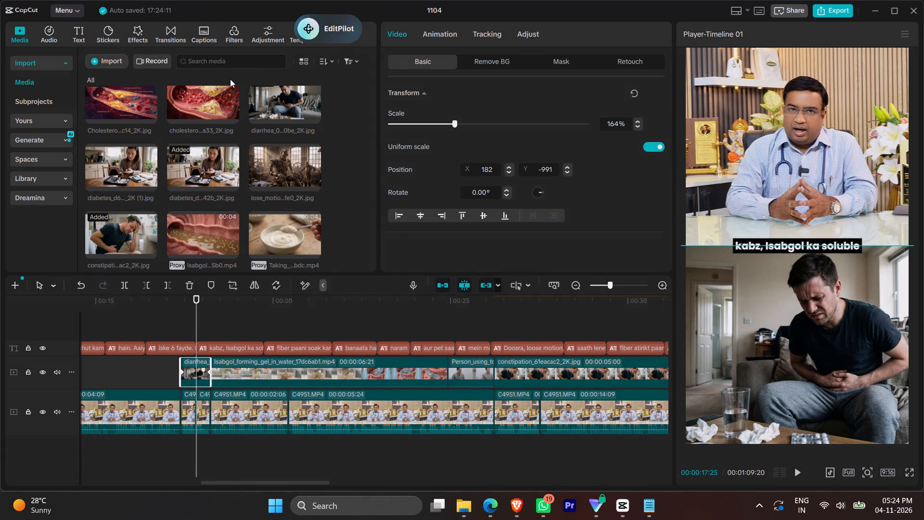
pyautogui.click(259, 67)
pyautogui.click(590, 368)
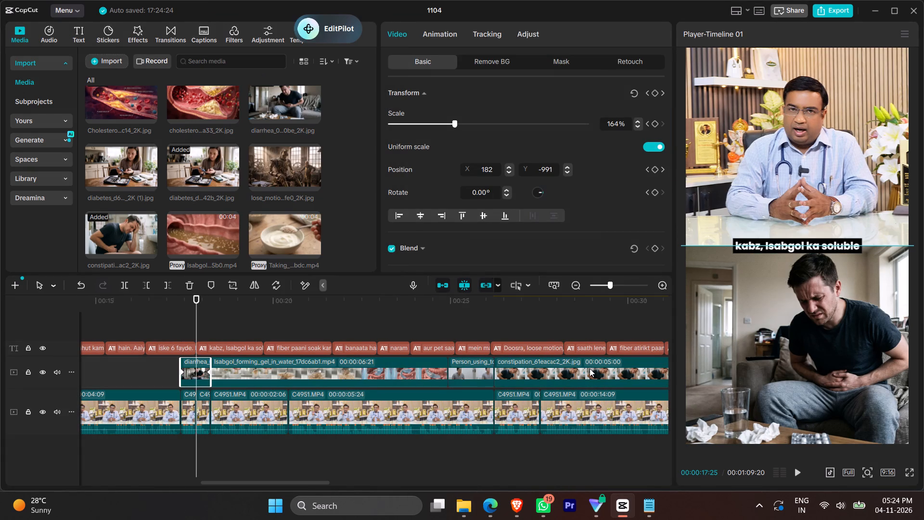
pyautogui.rightClick(590, 368)
pyautogui.click(612, 86)
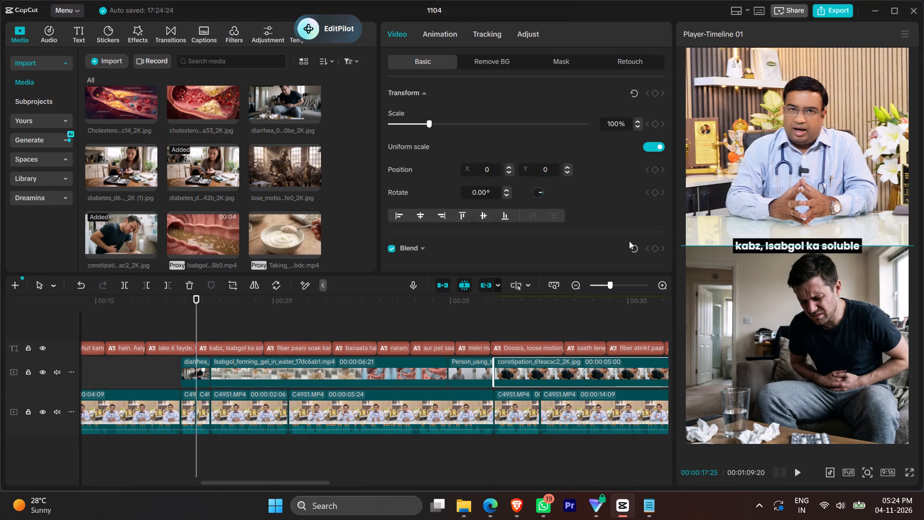
pyautogui.click(608, 300)
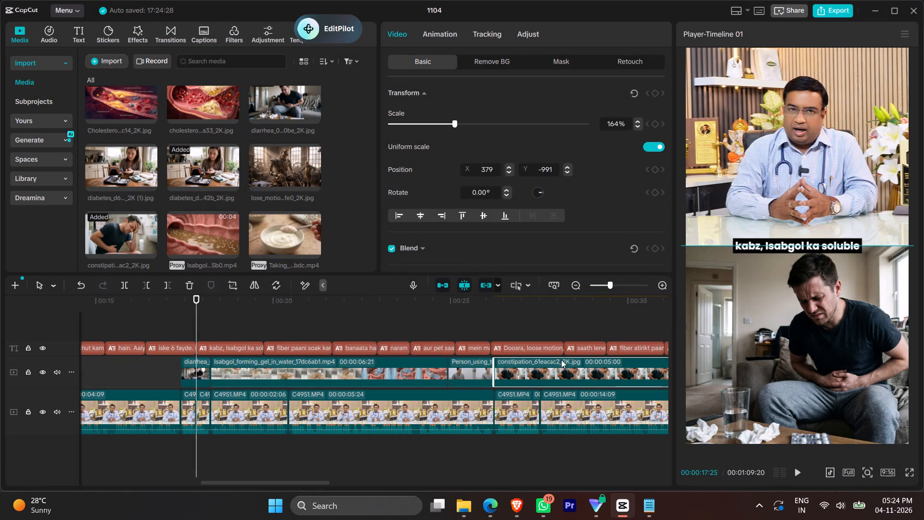
# Move the constipation image's second keyframe to the doctor footage cut at 00:00:27:16 and trim the image's end there.
pyautogui.click(453, 327)
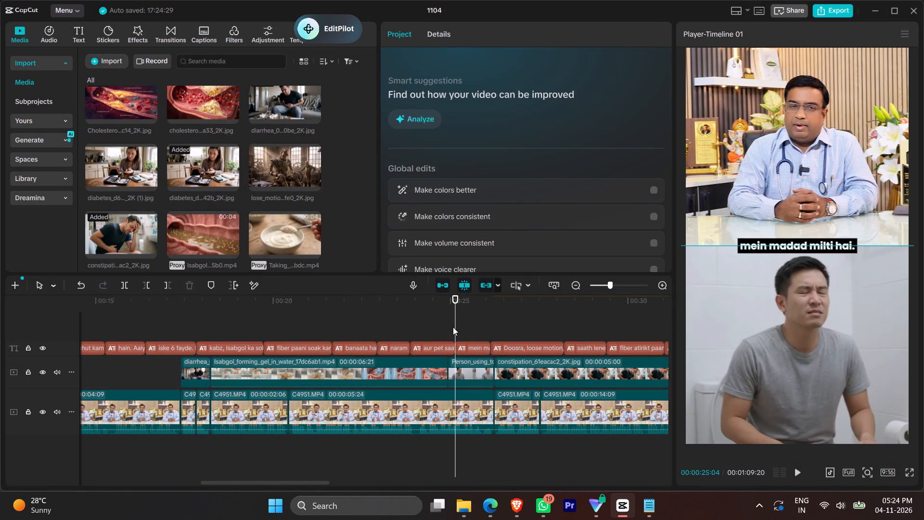
pyautogui.hscroll(-1, 453, 327)
pyautogui.click(397, 381)
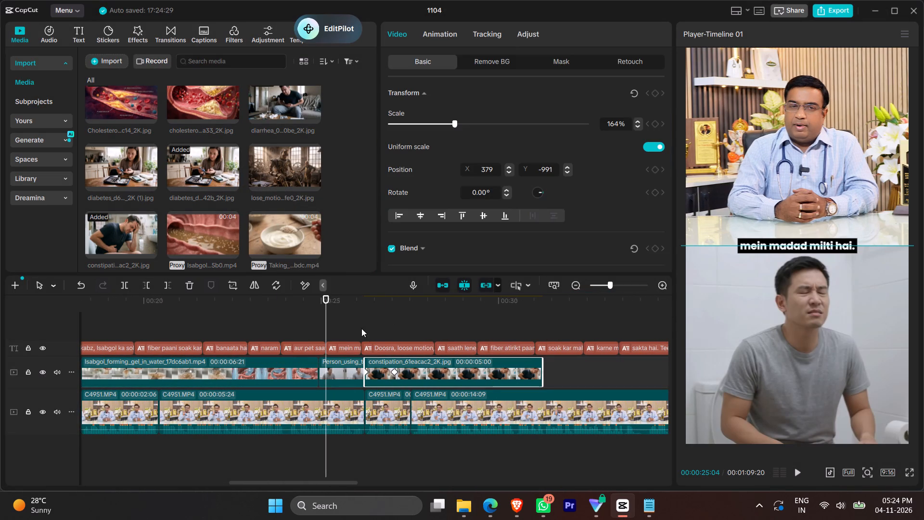
pyautogui.click(361, 327)
pyautogui.press('space')
pyautogui.click(391, 384)
pyautogui.press('space')
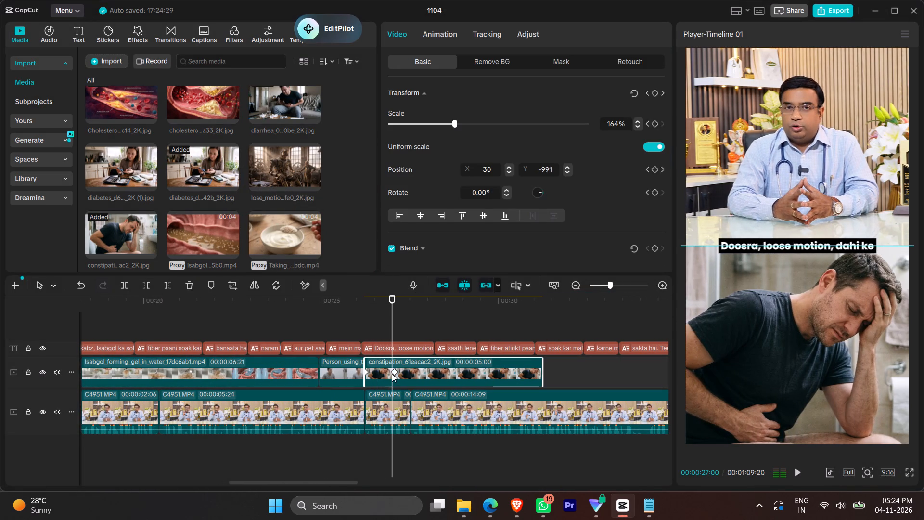
pyautogui.moveTo(397, 370); pyautogui.dragTo(411, 372)
pyautogui.click(411, 372)
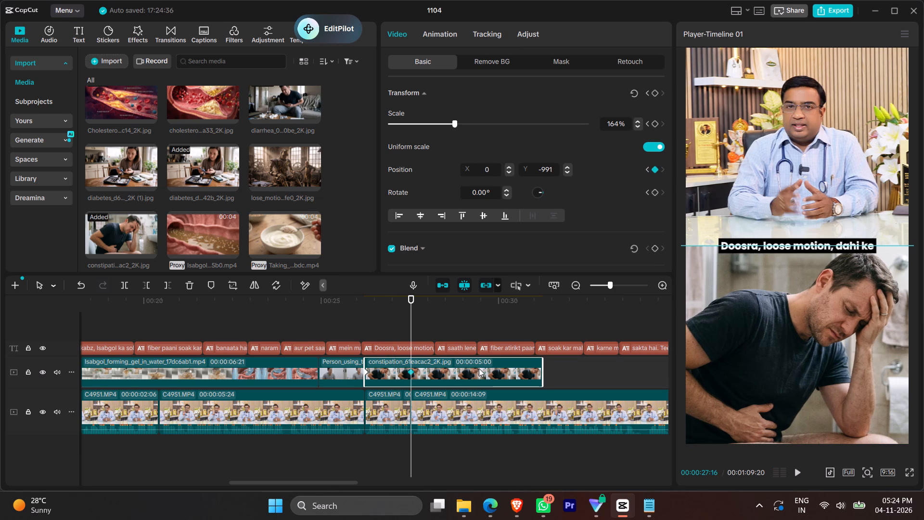
pyautogui.moveTo(545, 369); pyautogui.dragTo(411, 389)
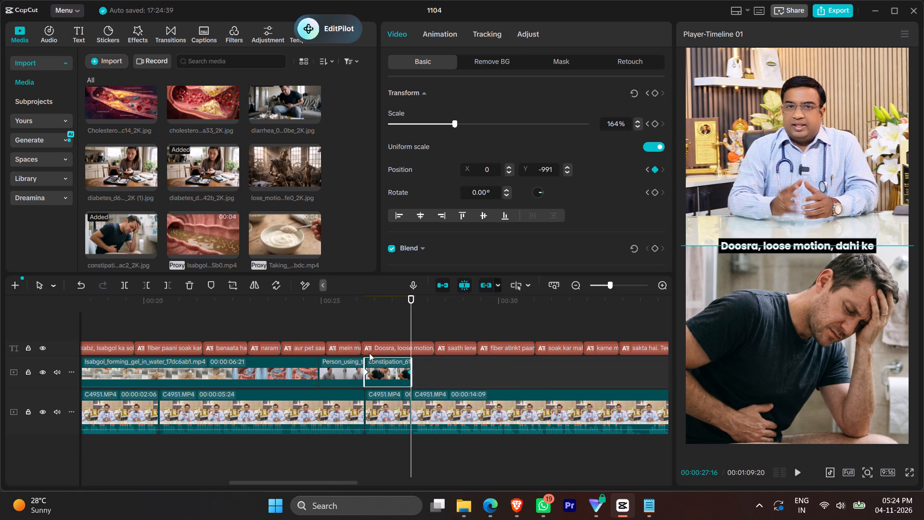
# Replay the constipation section, preview the curd videos, and add the Isabgol_with_curd_thickens_stool video directly after the constipation image on the same track.
pyautogui.click(365, 331)
pyautogui.press('space')
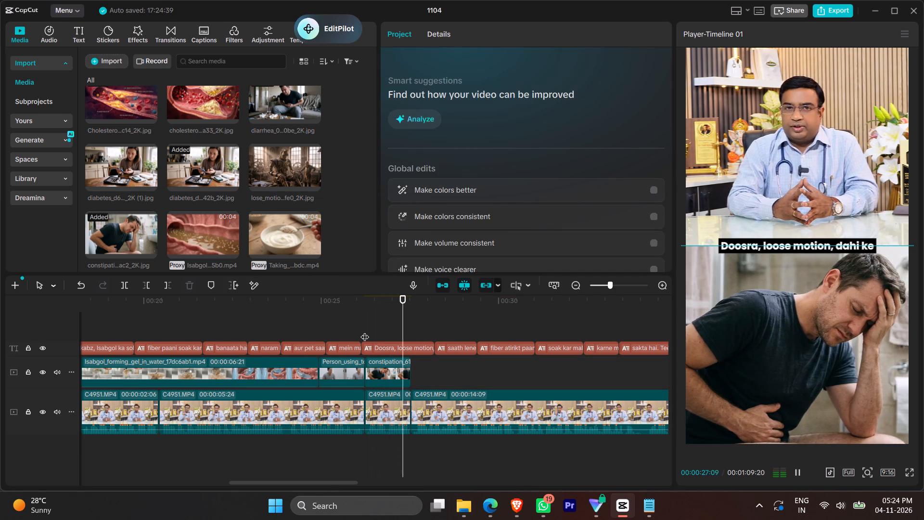
pyautogui.press('space')
pyautogui.press('space')
pyautogui.press('space')
pyautogui.press('space')
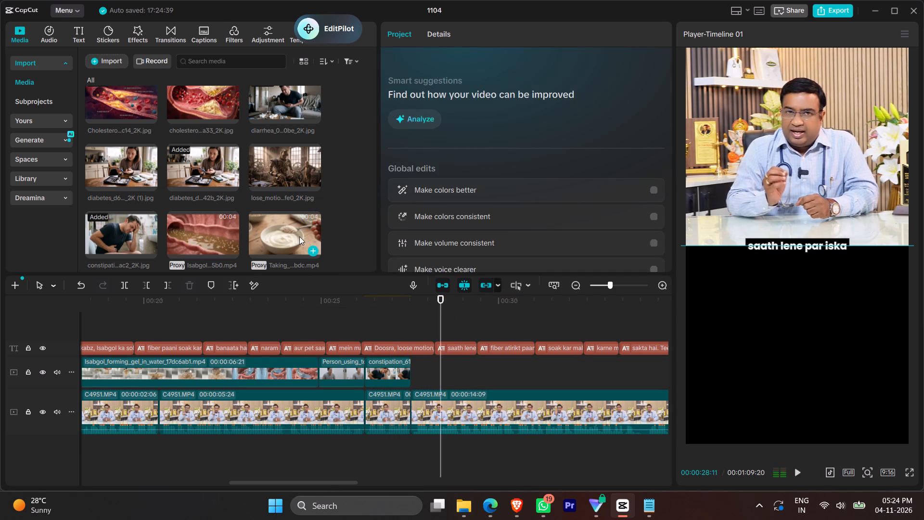
pyautogui.click(299, 236)
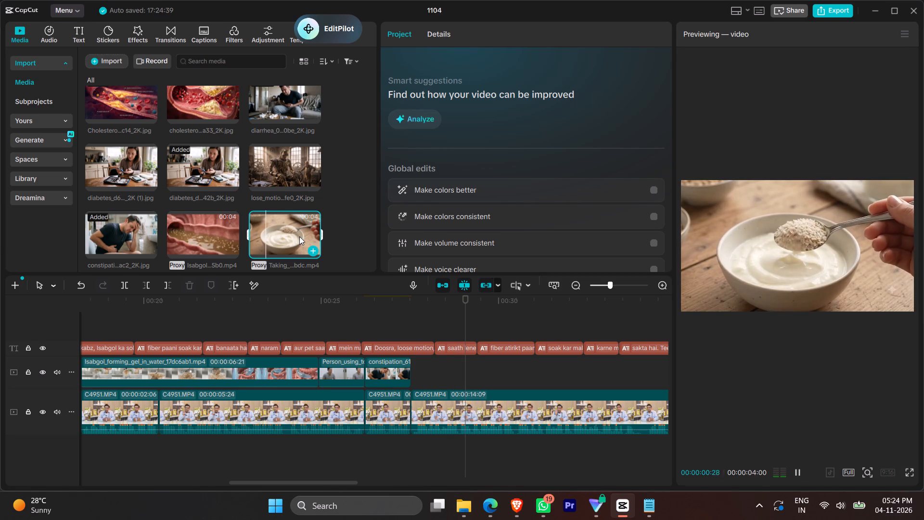
pyautogui.scroll(-2, 253, 215)
pyautogui.click(105, 193)
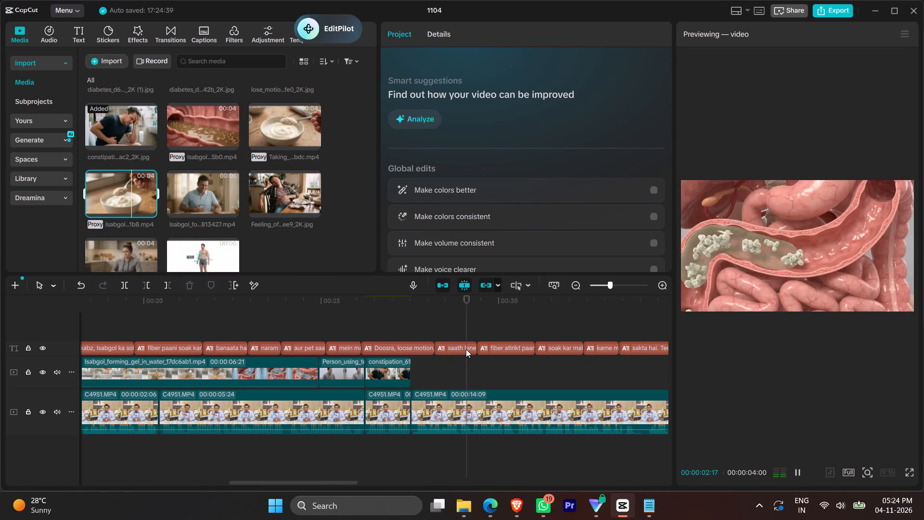
pyautogui.press('space')
pyautogui.moveTo(124, 192); pyautogui.dragTo(419, 360)
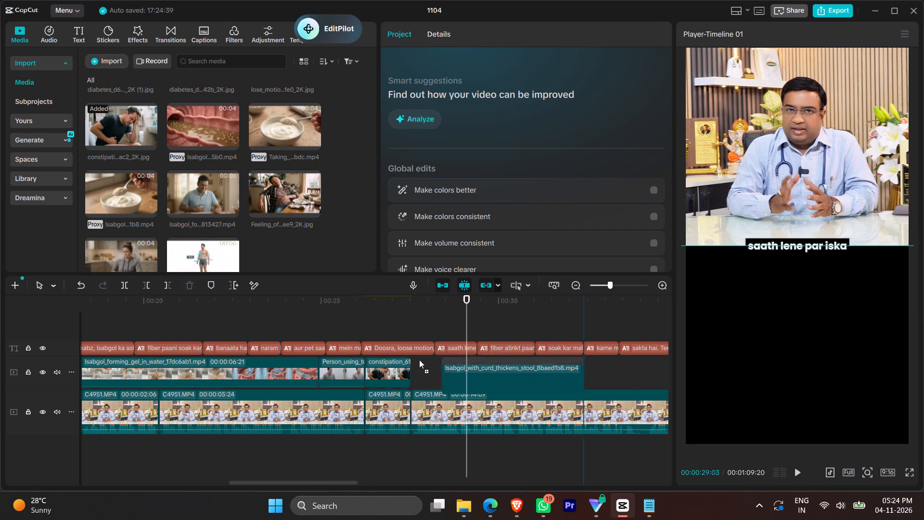
pyautogui.moveTo(419, 360); pyautogui.dragTo(413, 370)
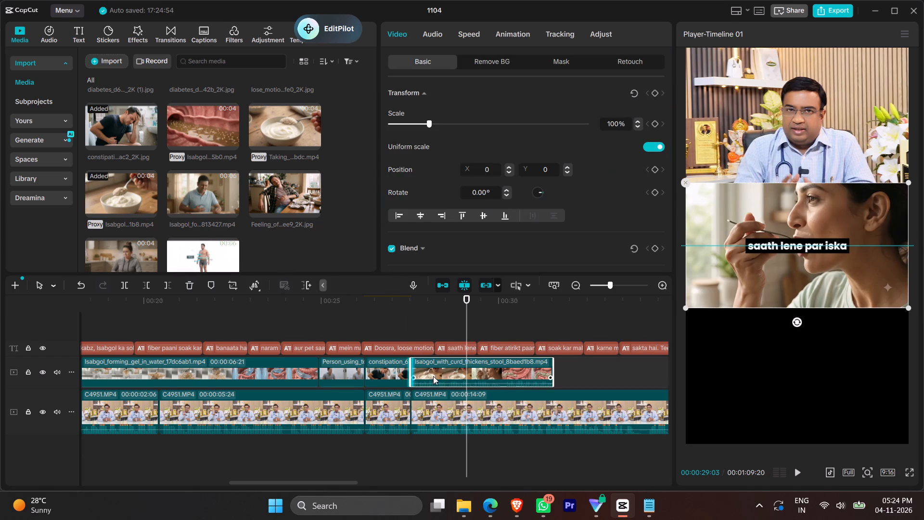
# Copy the isabgol gel video's attributes, including its 159% scale and position X 32, Y -966, onto the curd video.
pyautogui.click(311, 298)
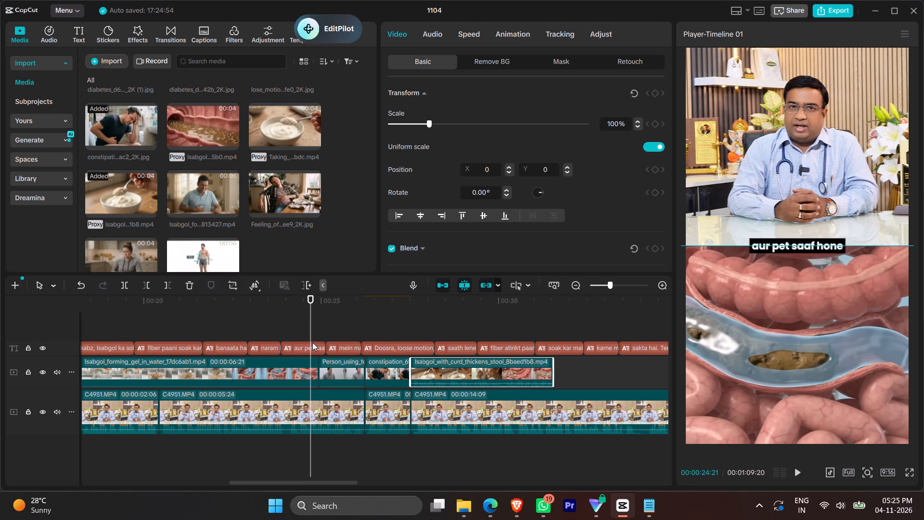
pyautogui.click(261, 372)
pyautogui.rightClick(261, 372)
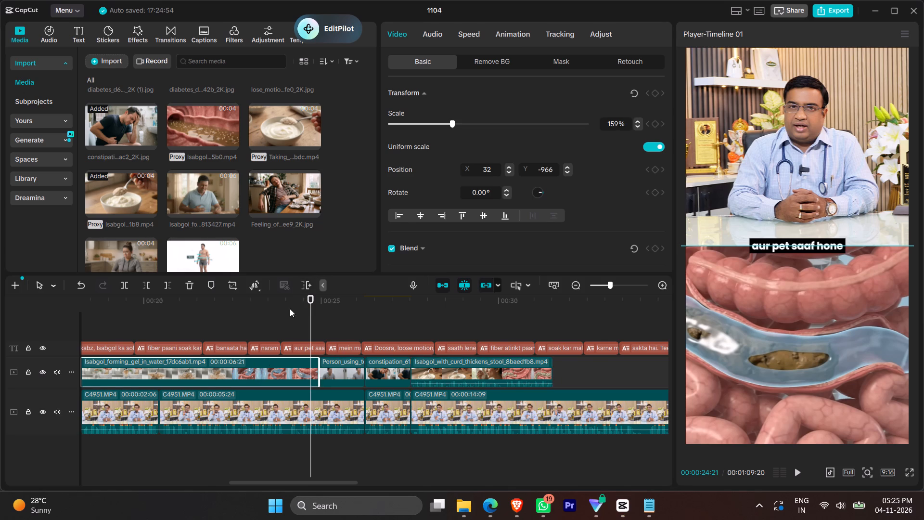
pyautogui.click(310, 68)
pyautogui.click(488, 371)
pyautogui.moveTo(488, 371); pyautogui.dragTo(477, 377, button='right')
pyautogui.click(507, 82)
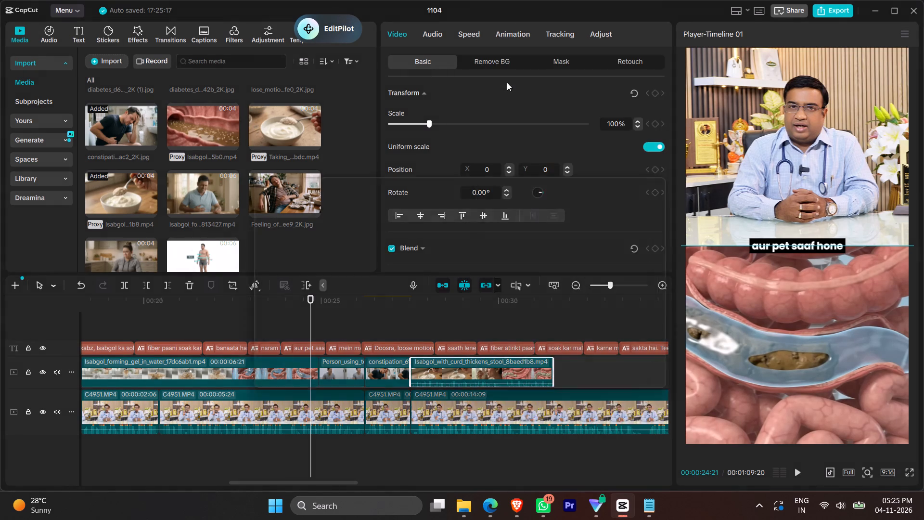
pyautogui.click(597, 341)
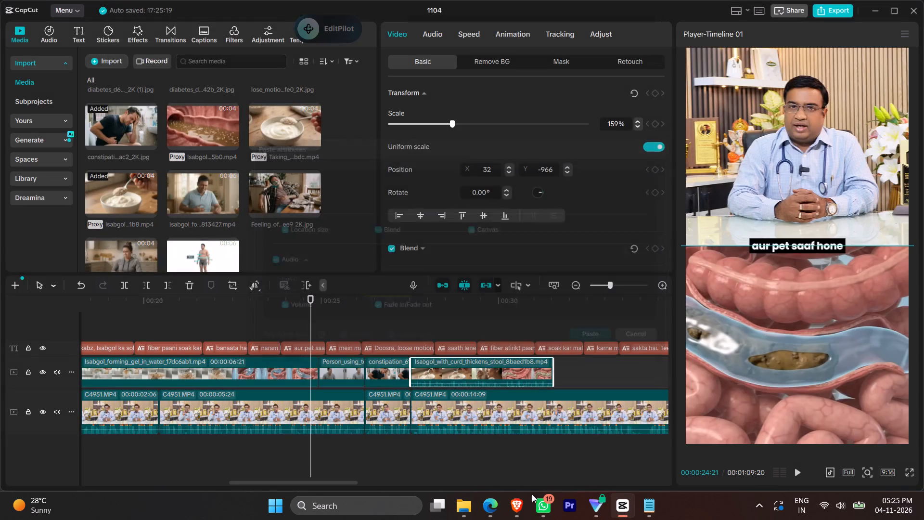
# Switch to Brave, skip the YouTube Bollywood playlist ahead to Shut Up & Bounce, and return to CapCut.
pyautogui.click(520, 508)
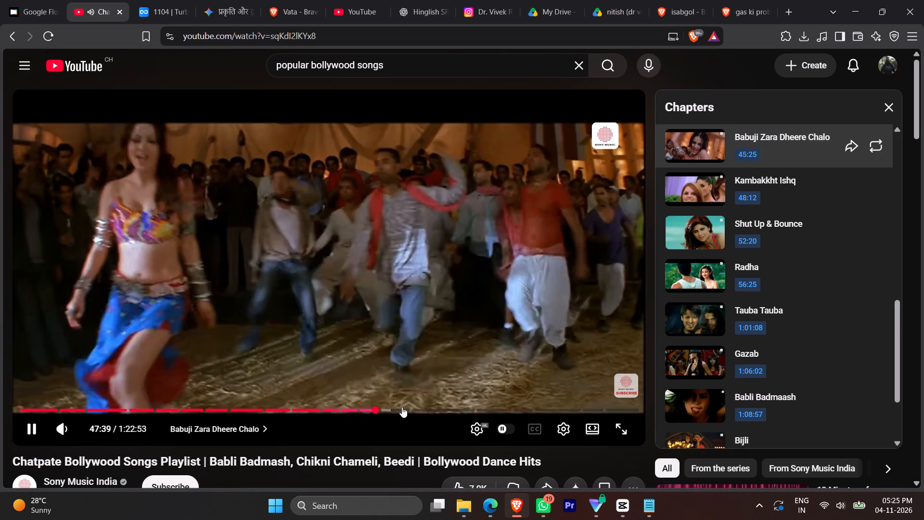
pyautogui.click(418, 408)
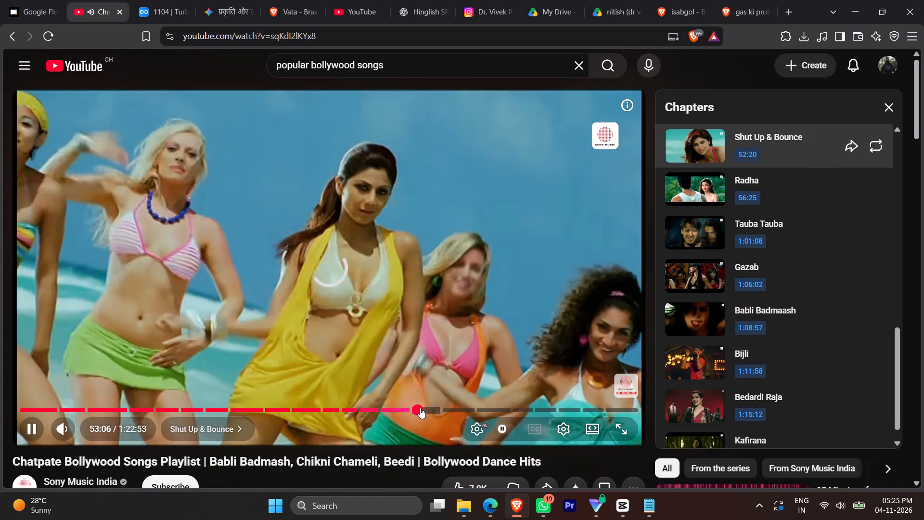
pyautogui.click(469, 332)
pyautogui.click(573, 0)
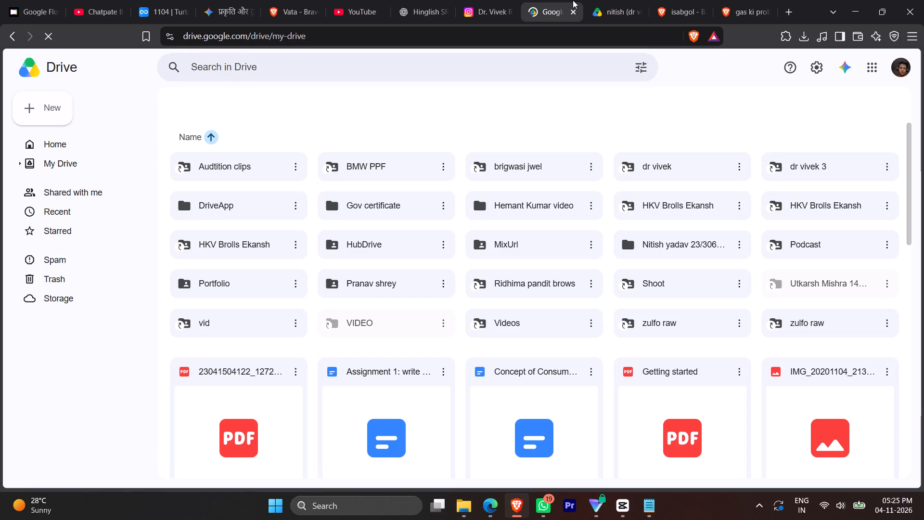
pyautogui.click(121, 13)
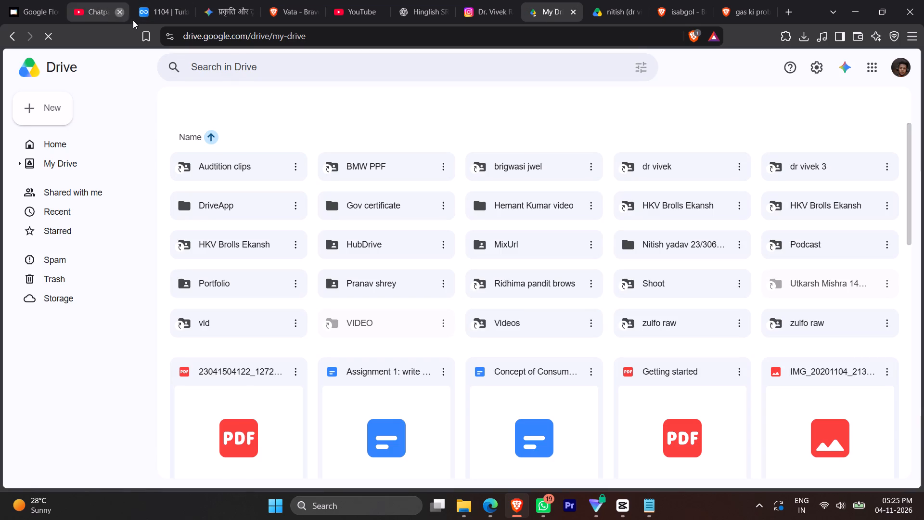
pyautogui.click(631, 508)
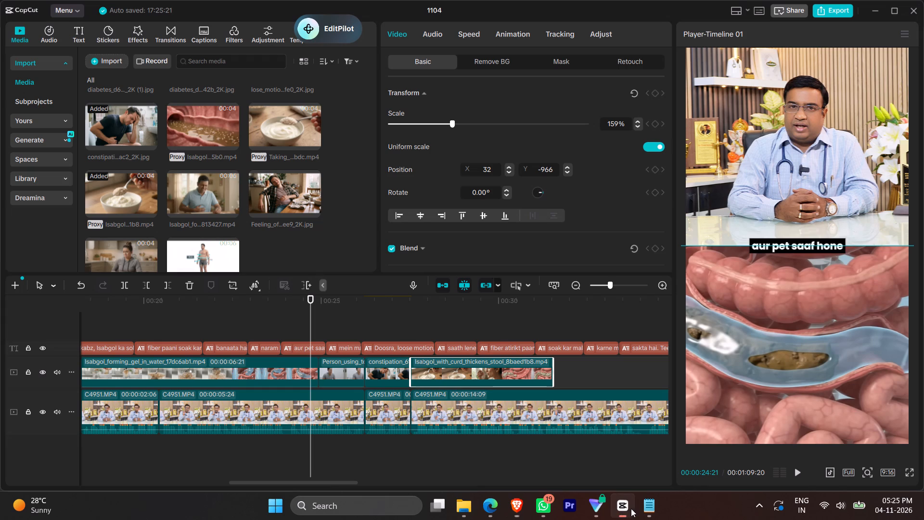
# Replay the curd video section from 00:00:27:28 to check it against the narration, and return the playhead to 00:00:30:20.
pyautogui.click(406, 309)
pyautogui.click(425, 312)
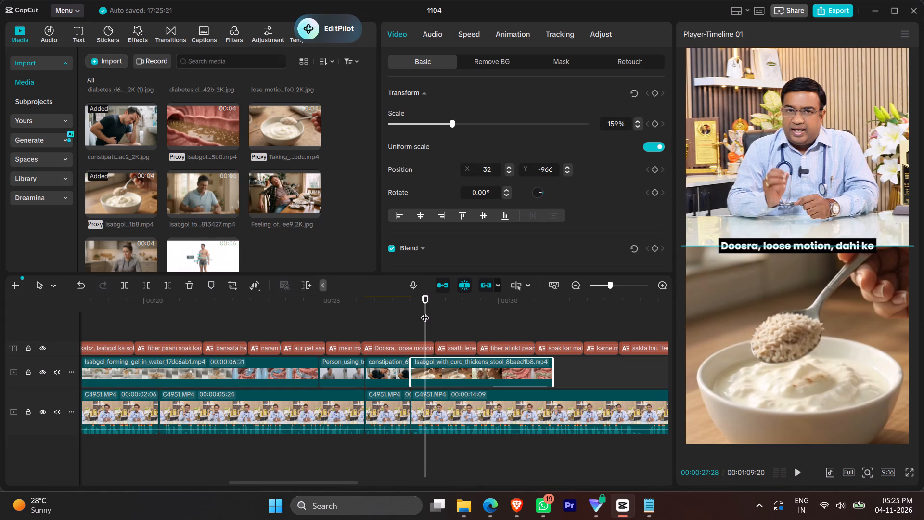
pyautogui.press('space')
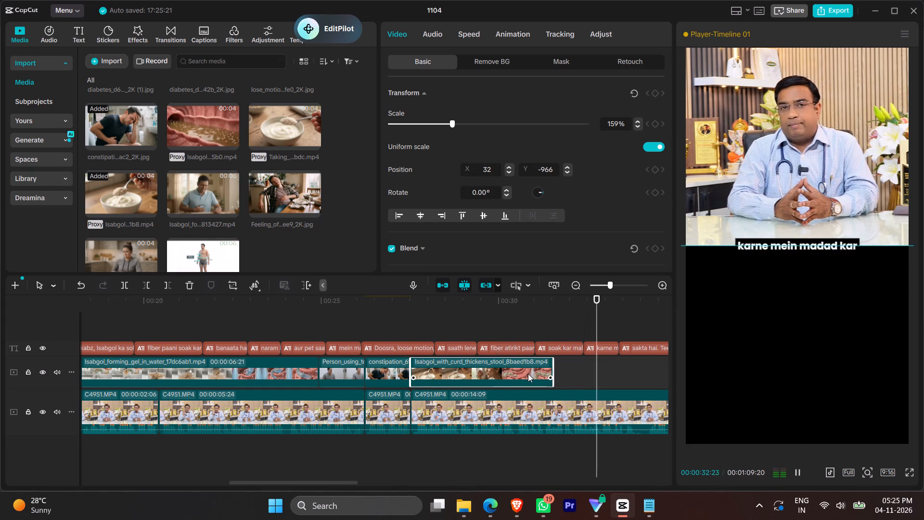
pyautogui.click(523, 321)
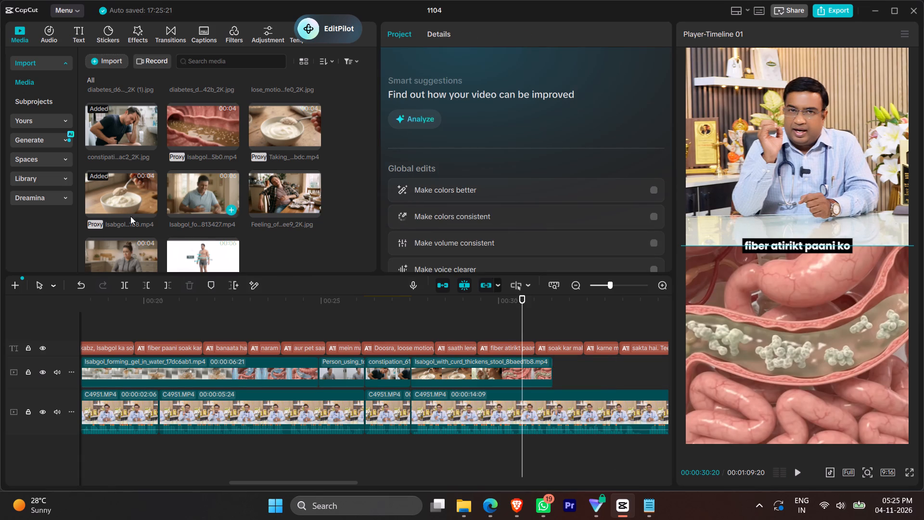
pyautogui.click(261, 371)
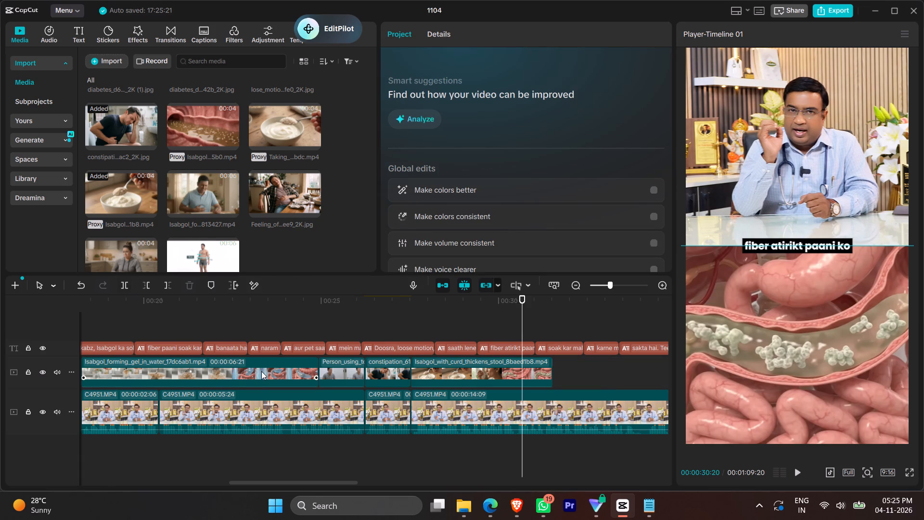
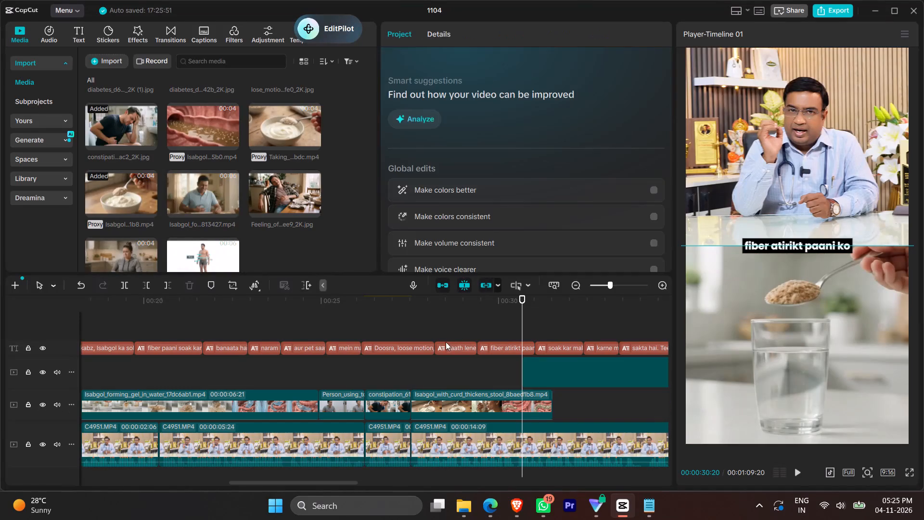
# Trim the start of the second isabgol gel video, keeping only its closing intestine shot, and place it directly after the curd video.
pyautogui.keyDown('ctrl'); pyautogui.scroll(-20, 570, 393); pyautogui.keyUp('ctrl')
pyautogui.keyDown('ctrl'); pyautogui.scroll(-3, 570, 393); pyautogui.keyUp('ctrl')
pyautogui.hscroll(-1, 480, 384)
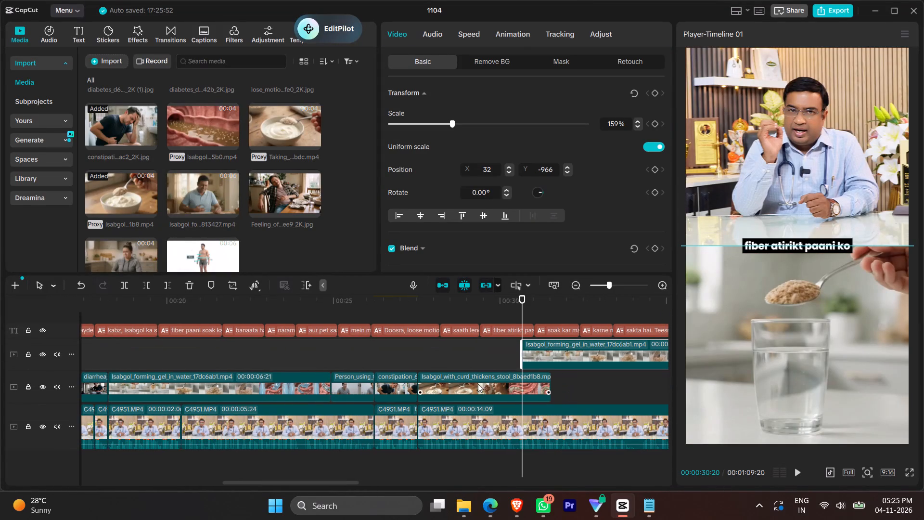
pyautogui.hscroll(-1, 478, 384)
pyautogui.click(463, 358)
pyautogui.moveTo(397, 347); pyautogui.dragTo(443, 352)
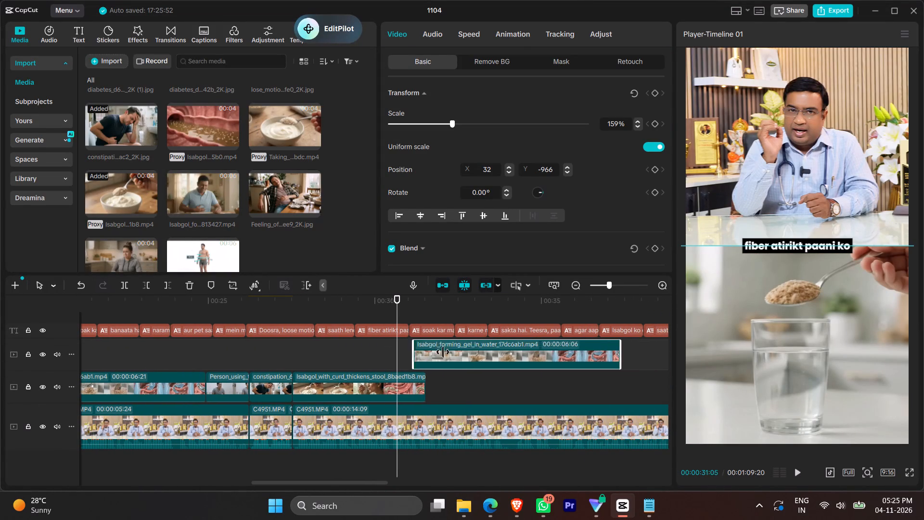
pyautogui.moveTo(443, 352); pyautogui.dragTo(580, 358)
pyautogui.moveTo(601, 353); pyautogui.dragTo(533, 358)
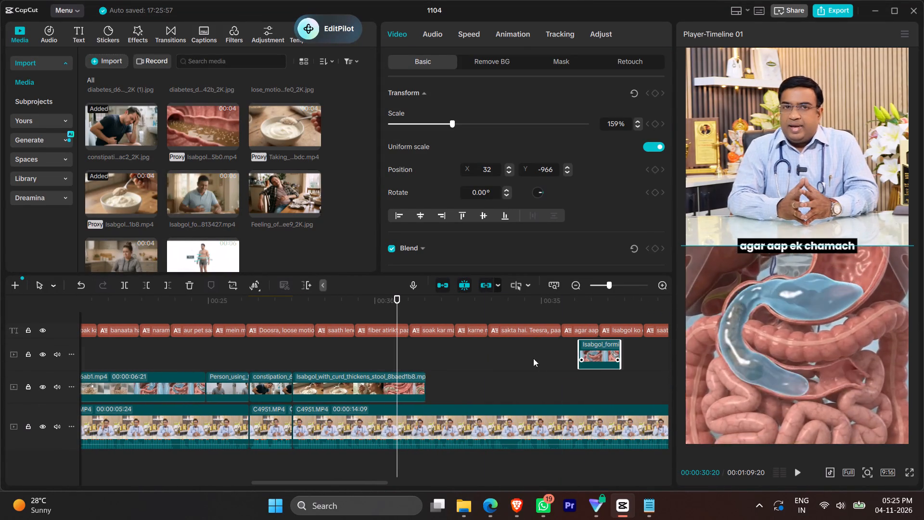
pyautogui.moveTo(533, 358); pyautogui.dragTo(445, 382)
# Replay the section from 00:00:31:07 to check the trimmed gel clip against the narration, ending at 00:00:34:03.
pyautogui.click(415, 314)
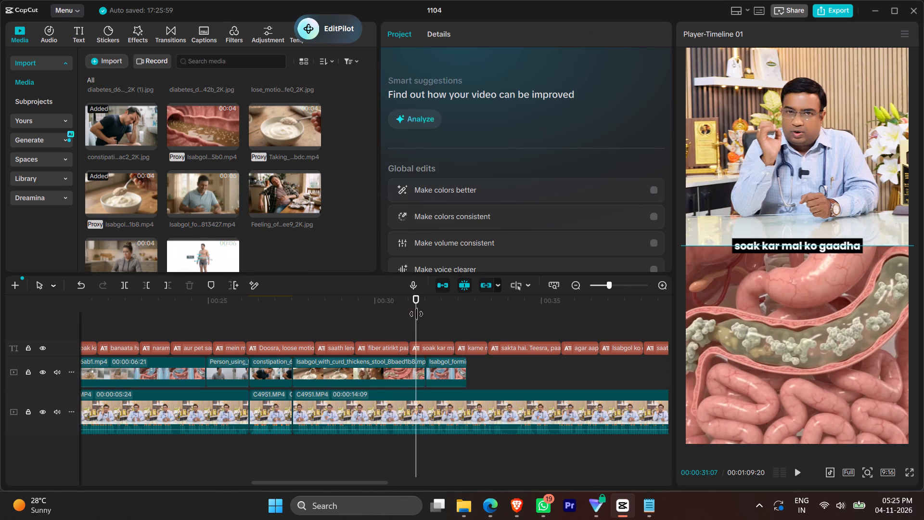
pyautogui.press('space')
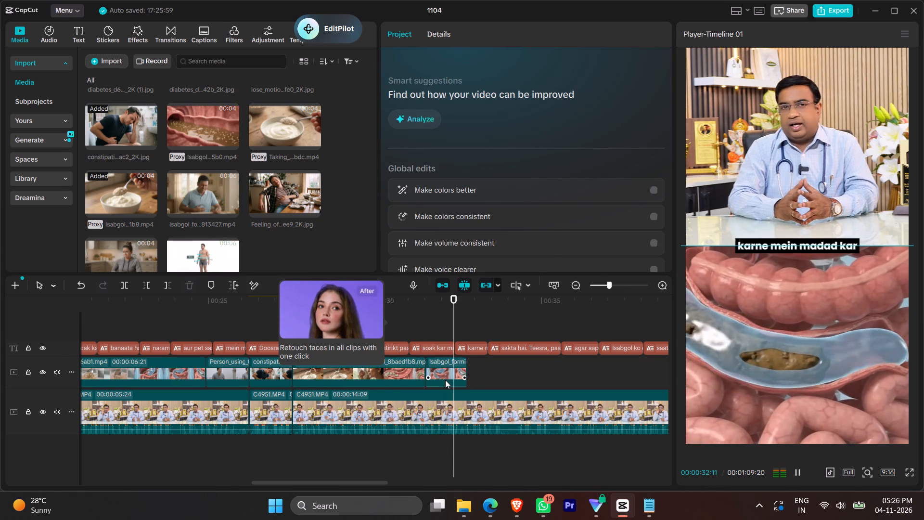
pyautogui.press('space')
pyautogui.click(457, 371)
pyautogui.press('space')
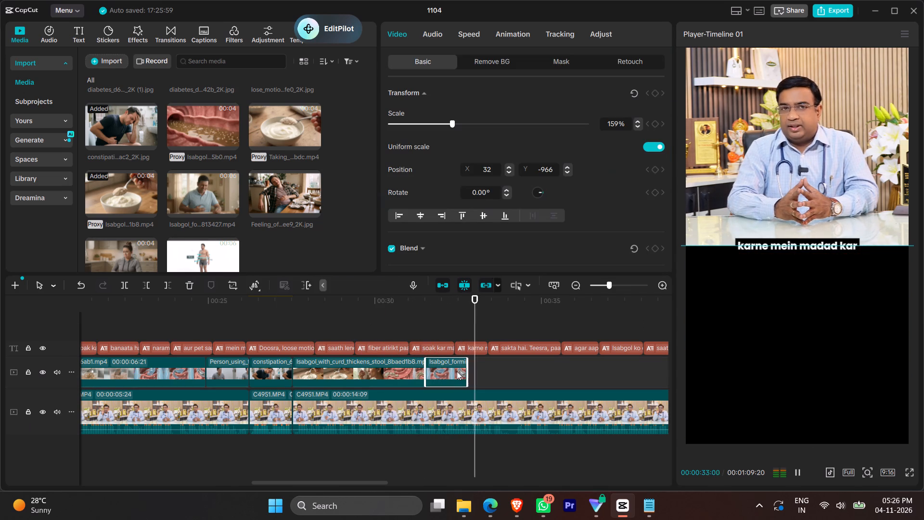
pyautogui.press('space')
pyautogui.press('space')
pyautogui.press('space')
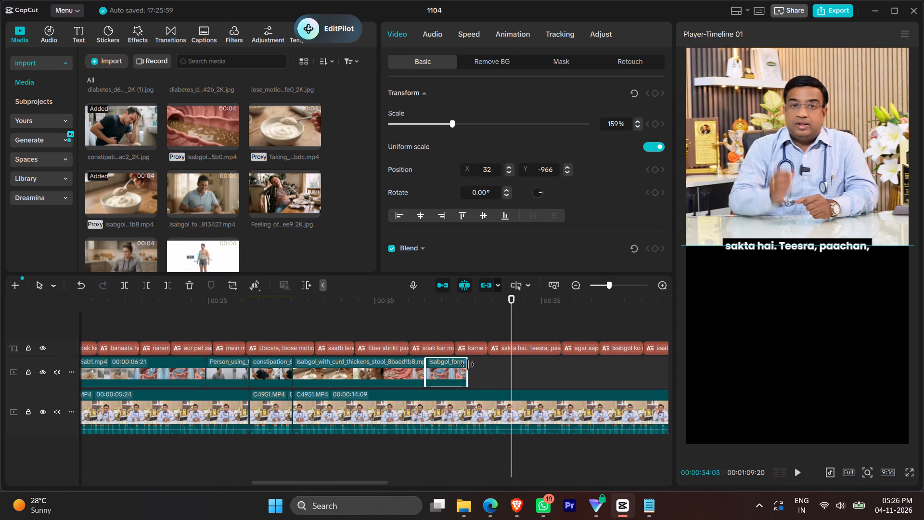
# Align the gel clip's end with 00:00:34:03 and extend its start back to the end of the curd video.
pyautogui.moveTo(444, 365); pyautogui.dragTo(489, 368)
pyautogui.moveTo(473, 367); pyautogui.dragTo(460, 368)
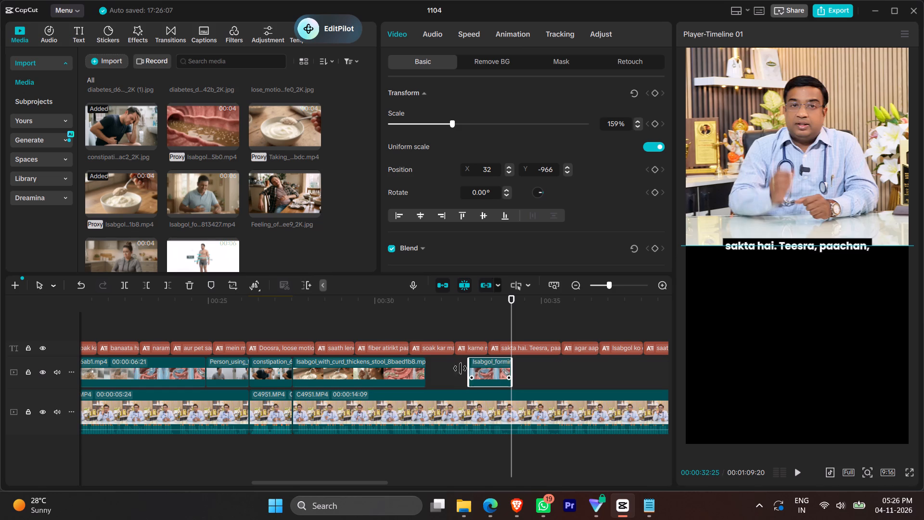
pyautogui.moveTo(460, 368); pyautogui.dragTo(423, 372)
# Replay the transition from the curd video into the extended gel clip.
pyautogui.click(374, 330)
pyautogui.press('space')
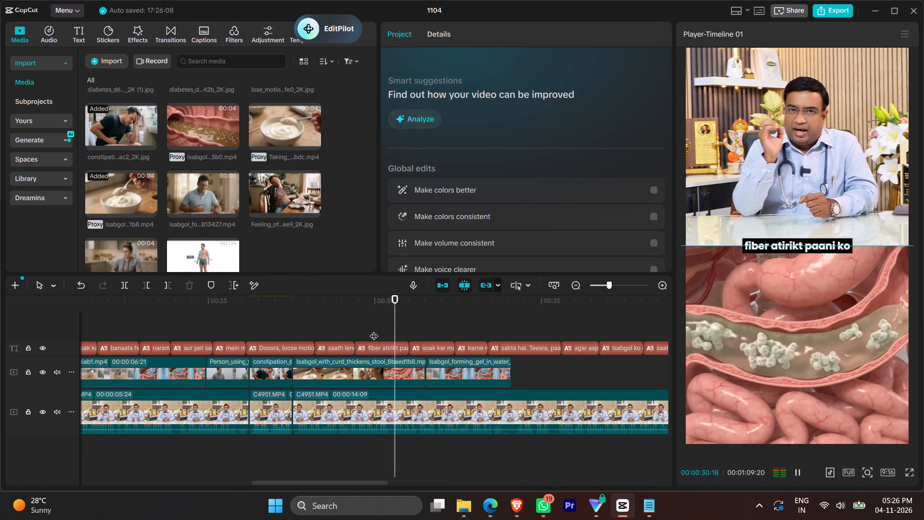
pyautogui.press('space')
pyautogui.press('space')
pyautogui.press('space')
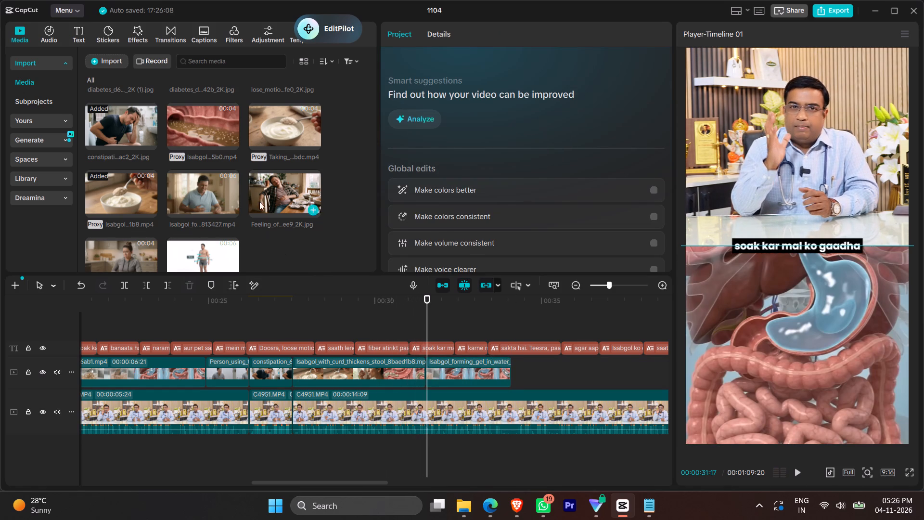
# Browse the imported media, preview the isabgol-in-intestine video ending in 5b0, and delete it from the media library.
pyautogui.scroll(-1, 240, 212)
pyautogui.scroll(1, 211, 108)
pyautogui.scroll(1, 230, 185)
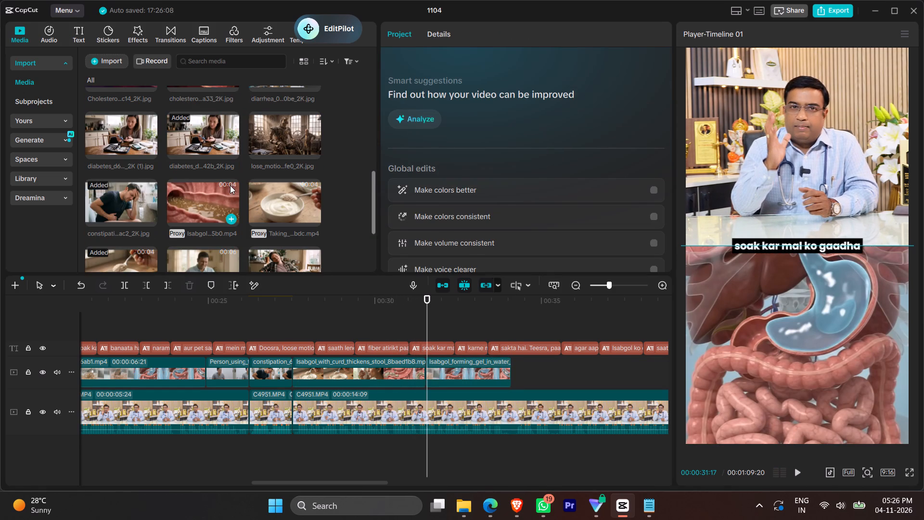
pyautogui.click(216, 199)
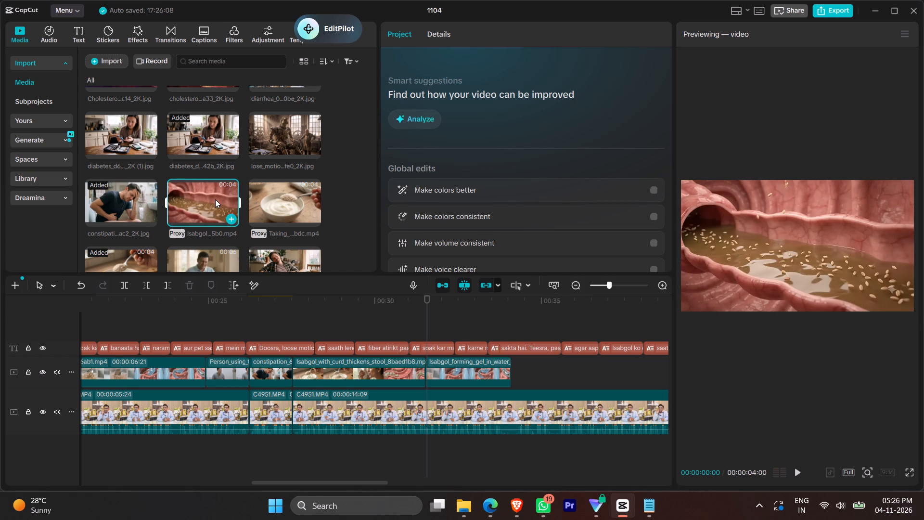
pyautogui.scroll(3, 231, 197)
pyautogui.scroll(1, 280, 135)
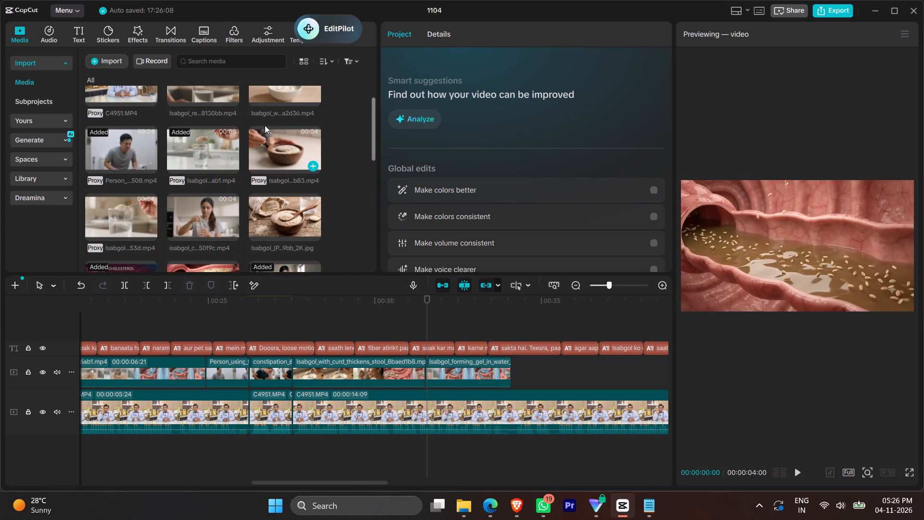
pyautogui.scroll(1, 265, 138)
pyautogui.scroll(-2, 253, 156)
pyautogui.scroll(-2, 199, 246)
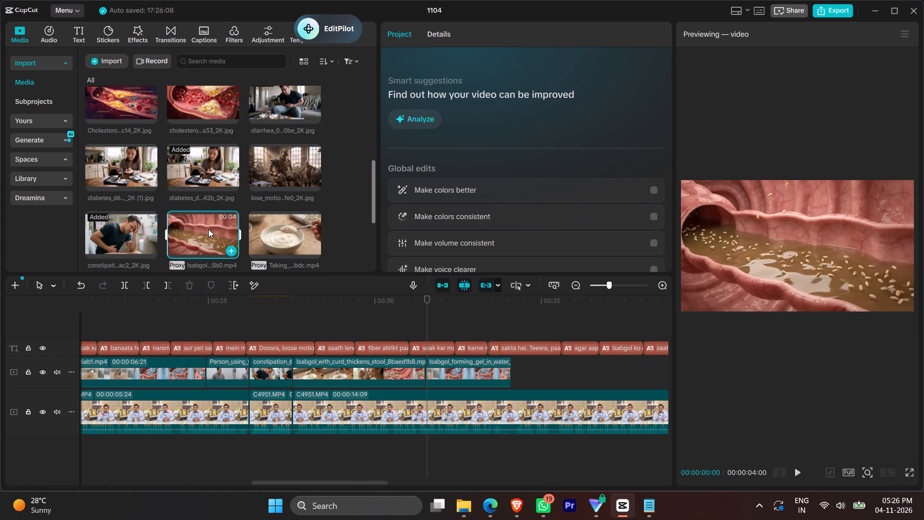
pyautogui.press('1')
# Look through the remaining imported media and replay the curd section's narration around 00:00:28.
pyautogui.scroll(-2, 208, 224)
pyautogui.scroll(1, 176, 204)
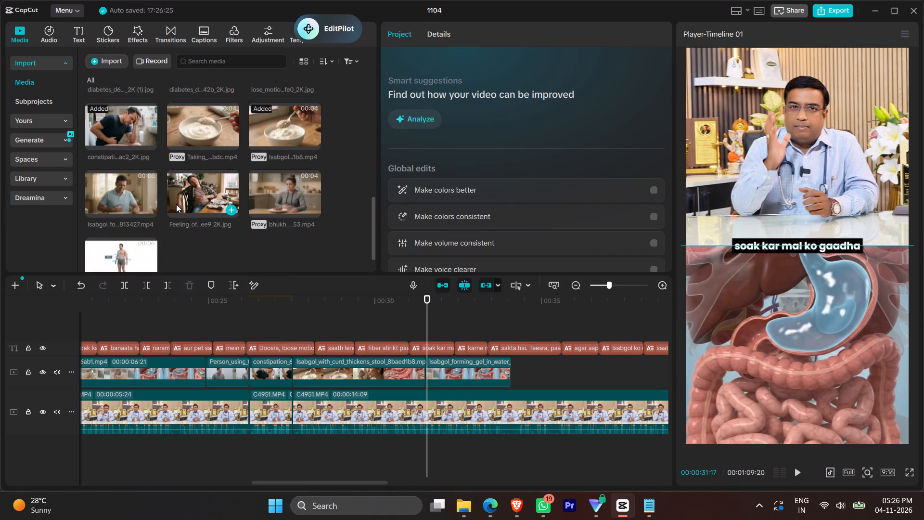
pyautogui.scroll(6, 176, 204)
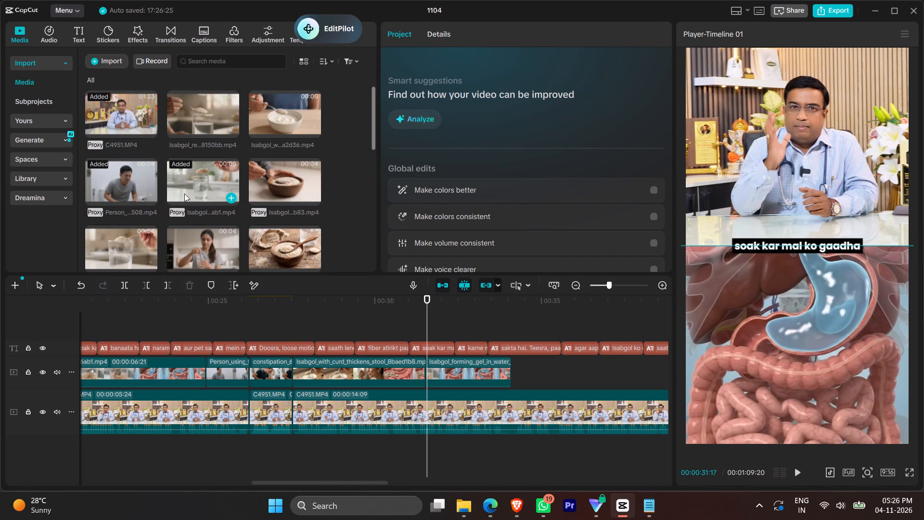
pyautogui.scroll(1, 184, 194)
pyautogui.scroll(2, 217, 147)
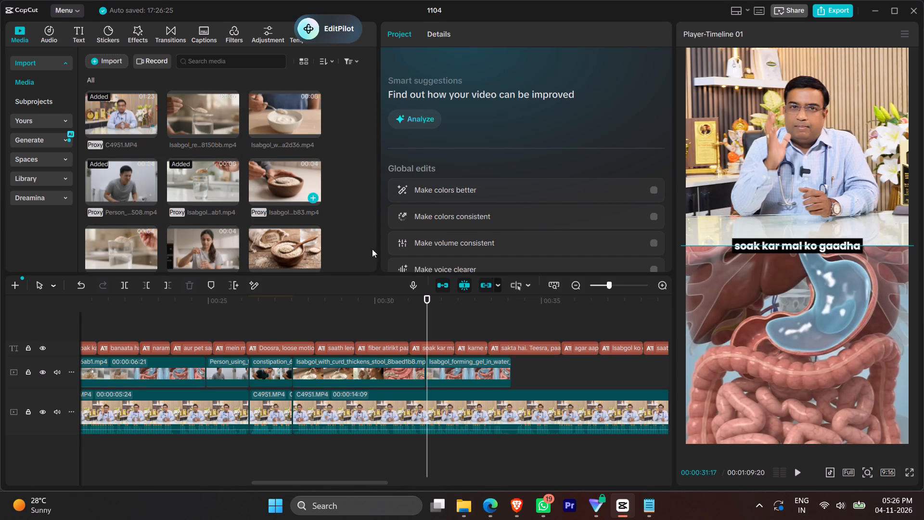
pyautogui.click(394, 317)
pyautogui.press('space')
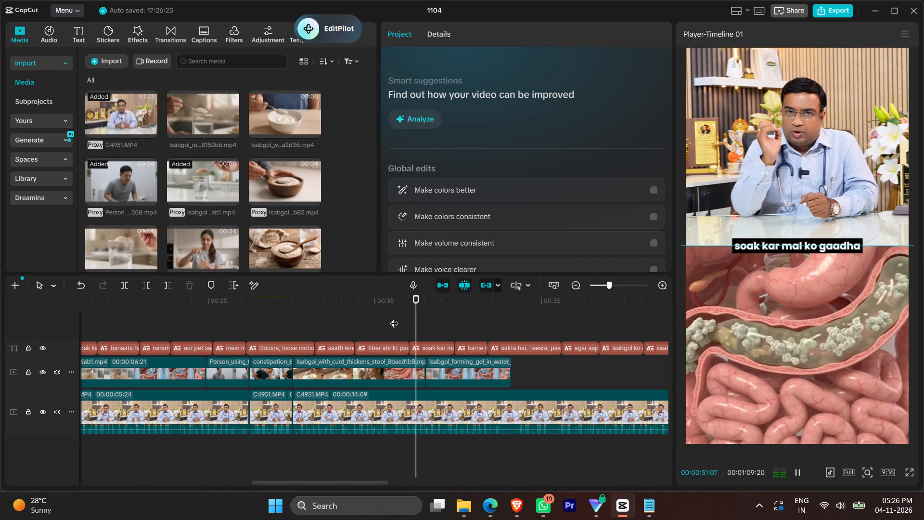
pyautogui.click(339, 317)
pyautogui.click(310, 320)
pyautogui.press('space')
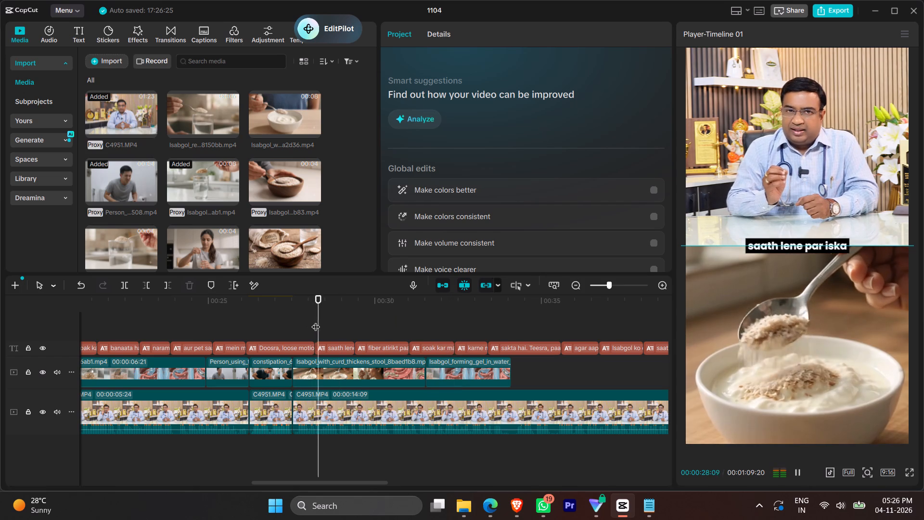
pyautogui.press('space')
# Preview the isabgol water and curd videos, and add Isabgol_with_curd_for_digestion on a new track above the captions, starting around 00:00:27.
pyautogui.scroll(-1, 235, 157)
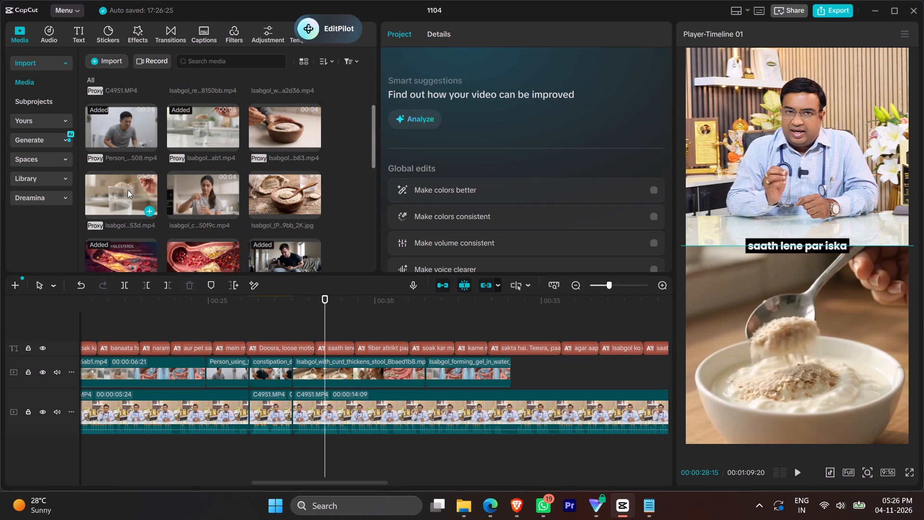
pyautogui.click(126, 190)
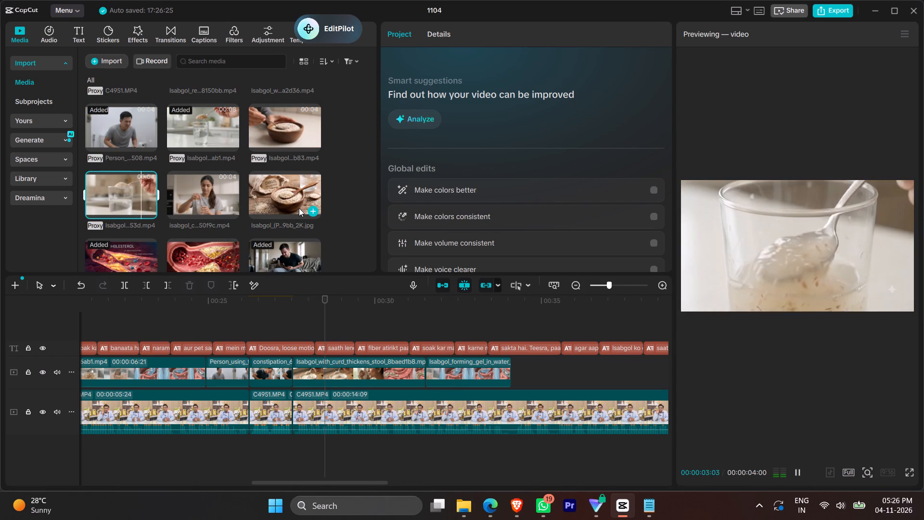
pyautogui.scroll(1, 278, 159)
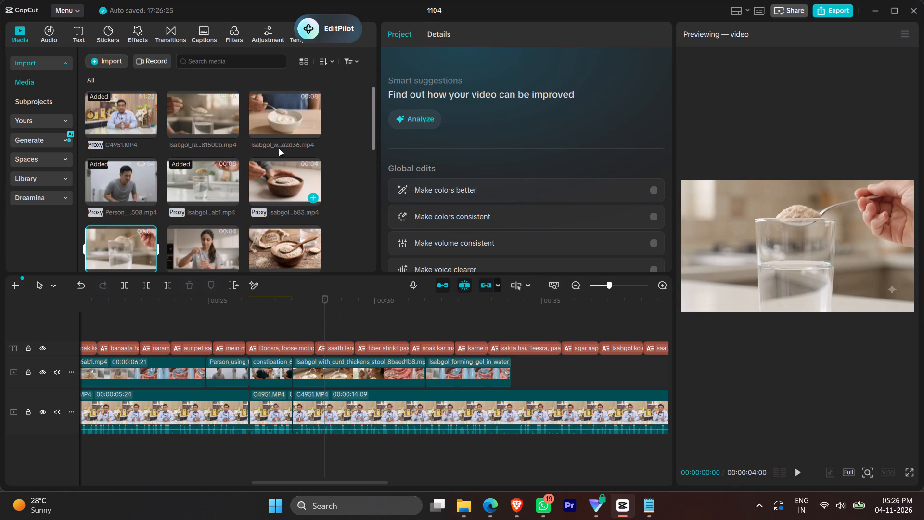
pyautogui.scroll(1, 279, 148)
pyautogui.click(282, 135)
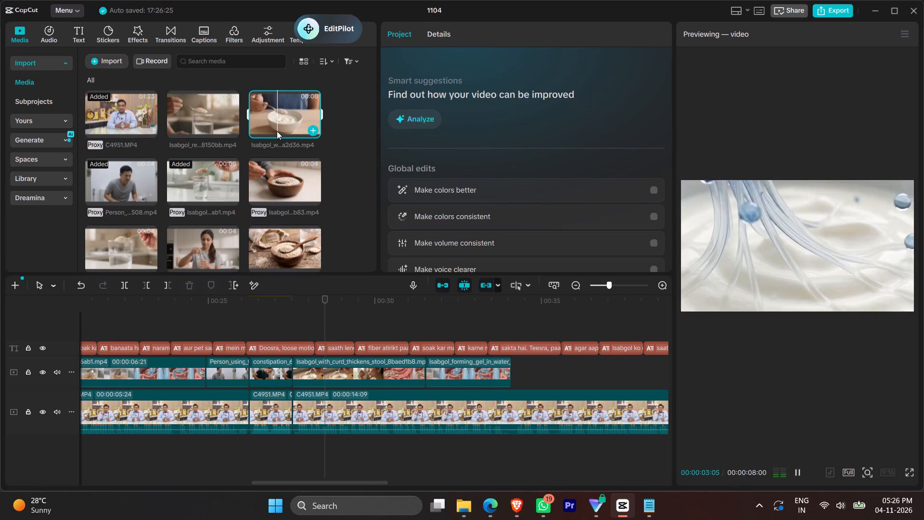
pyautogui.press('space')
pyautogui.moveTo(289, 118); pyautogui.dragTo(280, 327)
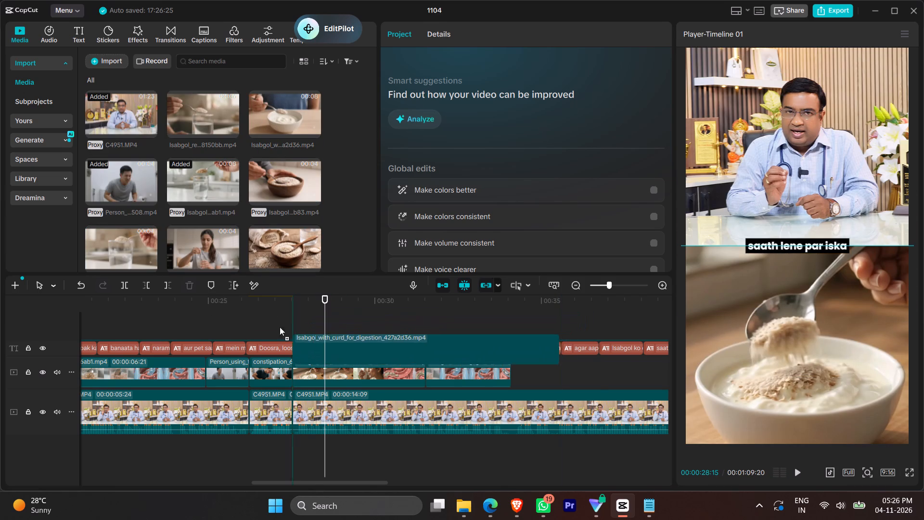
pyautogui.moveTo(280, 327); pyautogui.dragTo(275, 313)
# Paste the copied location, size, blend, canvas and audio attributes onto the Isabgol_with_curd_for_digestion video.
pyautogui.rightClick(428, 362)
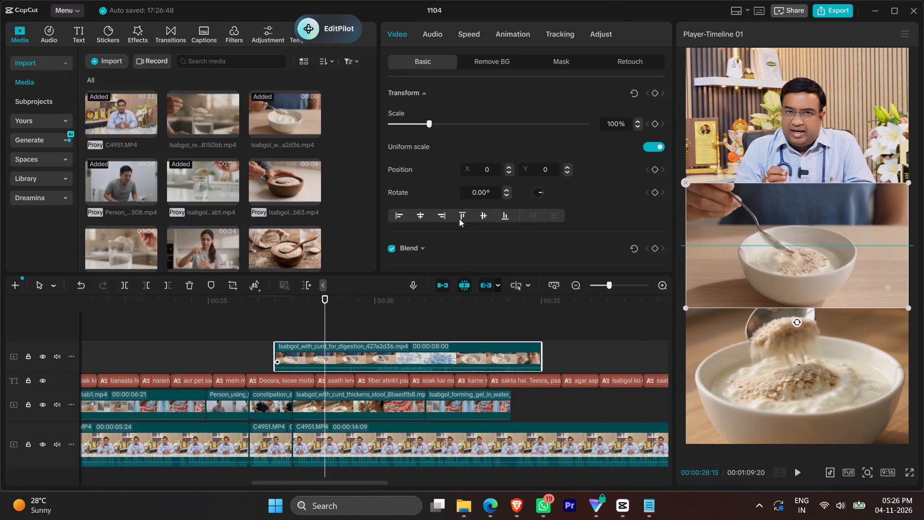
pyautogui.click(458, 77)
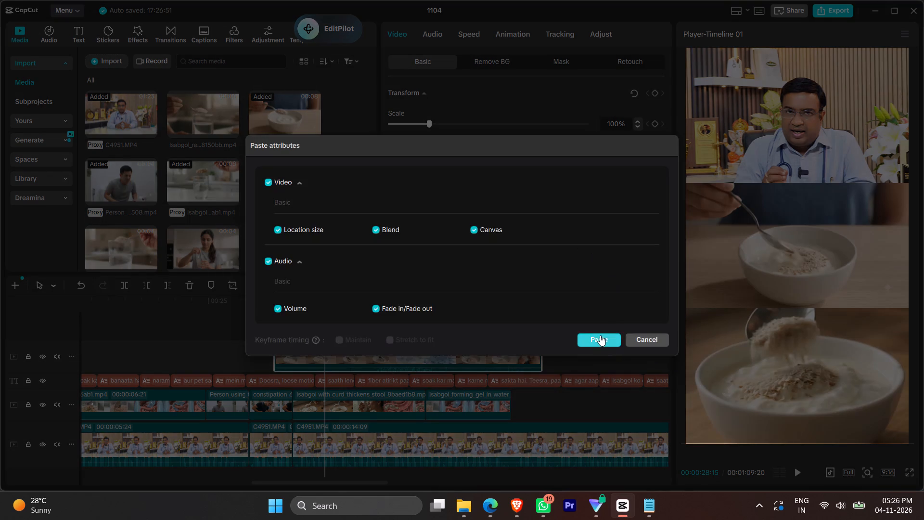
pyautogui.click(600, 335)
# Move the Isabgol_with_curd_thickens_stool and second gel clips together to a separate upper track, starting around 00:00:36.
pyautogui.keyDown('ctrl'); pyautogui.scroll(-6, 459, 348); pyautogui.keyUp('ctrl')
pyautogui.moveTo(535, 400); pyautogui.dragTo(402, 407)
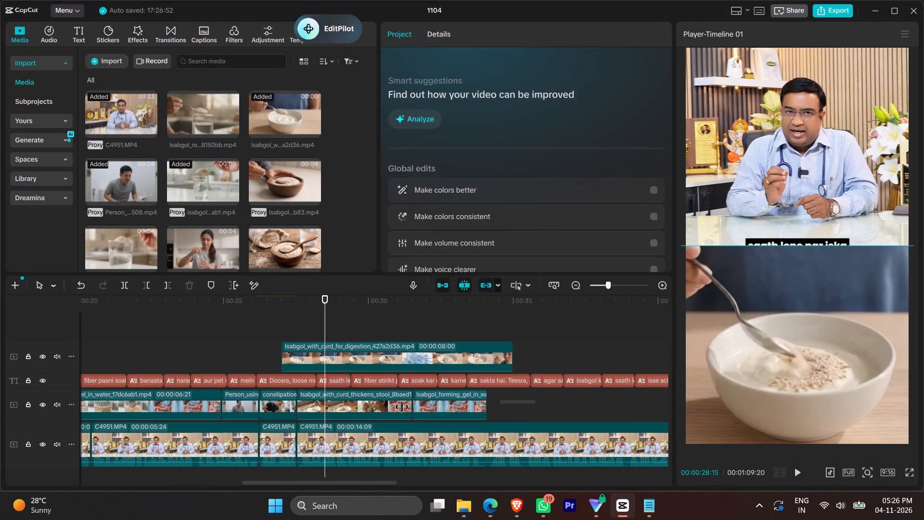
pyautogui.moveTo(402, 407); pyautogui.dragTo(380, 408)
pyautogui.moveTo(380, 408); pyautogui.dragTo(639, 335)
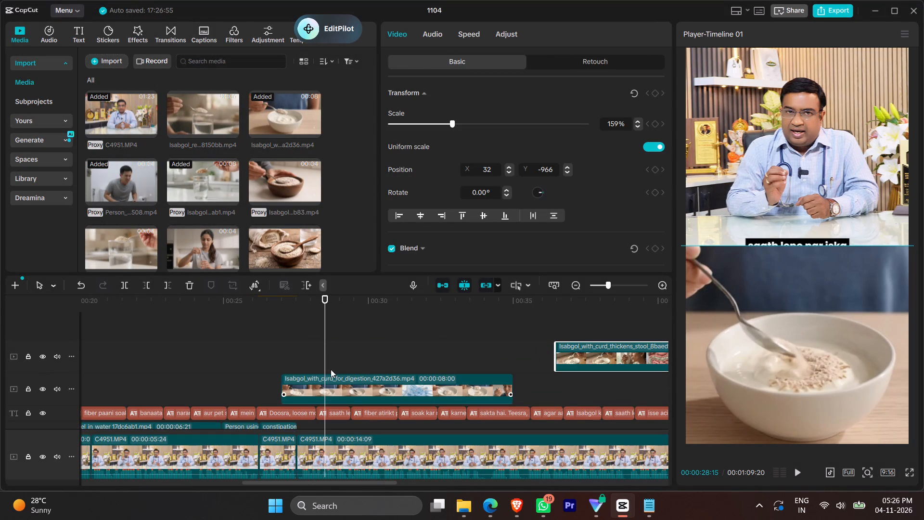
# Replay the Isabgol_with_curd_for_digestion video from its start to check it against the loose motion narration.
pyautogui.click(281, 349)
pyautogui.press('space')
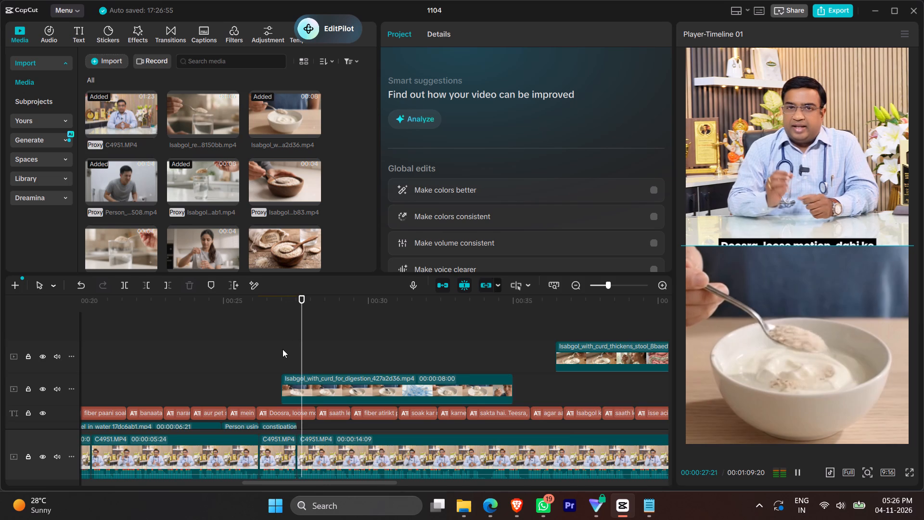
pyautogui.press('space')
pyautogui.scroll(-4, 330, 363)
pyautogui.press('space')
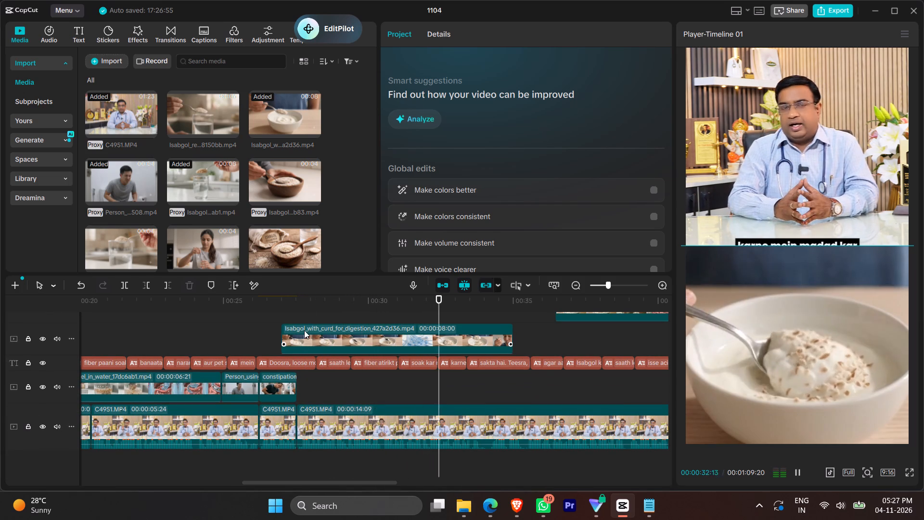
pyautogui.press('space')
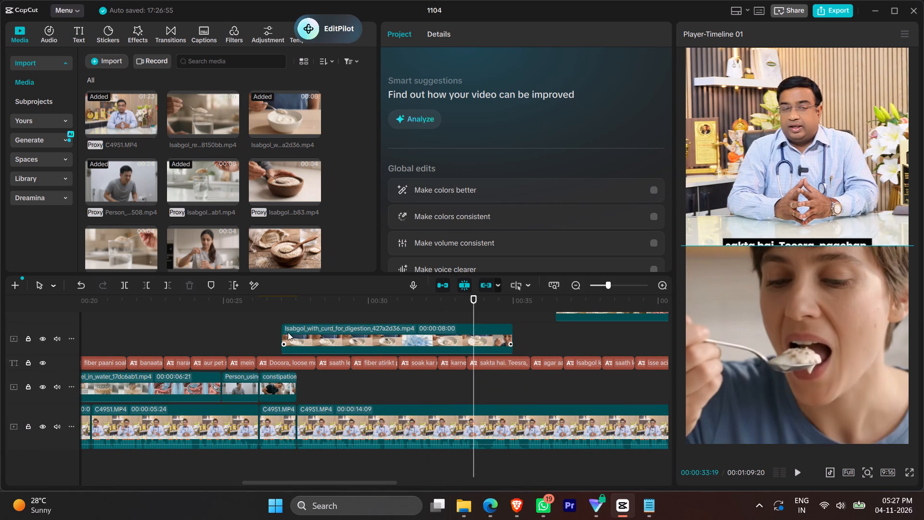
# Trim the start of Isabgol_with_curd_for_digestion to a 00:00:07:14 duration and place it directly after the constipation image on the lower overlay track.
pyautogui.moveTo(283, 334); pyautogui.dragTo(302, 338)
pyautogui.moveTo(310, 336); pyautogui.dragTo(315, 386)
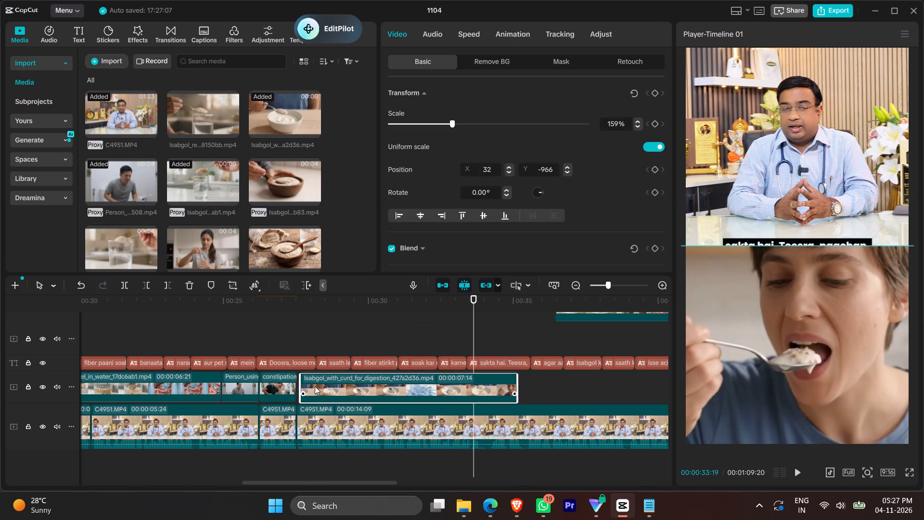
pyautogui.moveTo(315, 386); pyautogui.dragTo(312, 388)
# Replay the transition from the constipation image into the new curd video from 00:00:27:05.
pyautogui.click(286, 329)
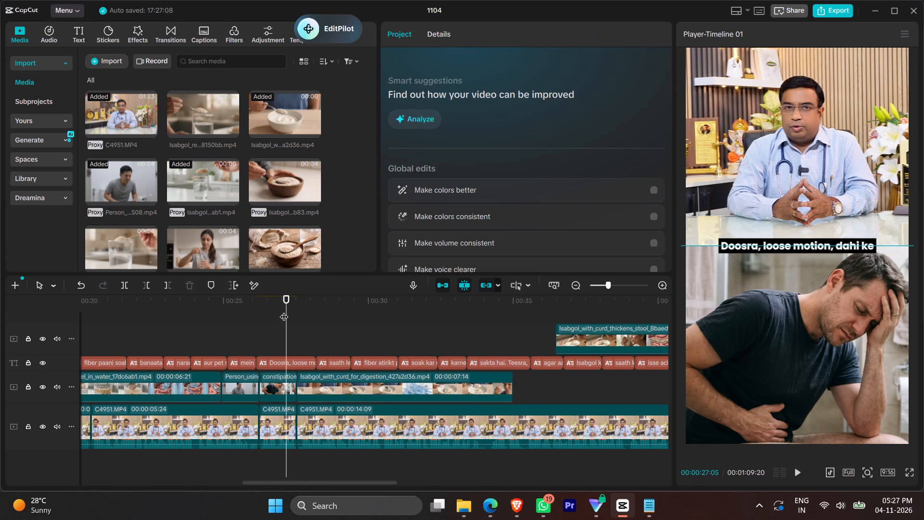
pyautogui.press('space')
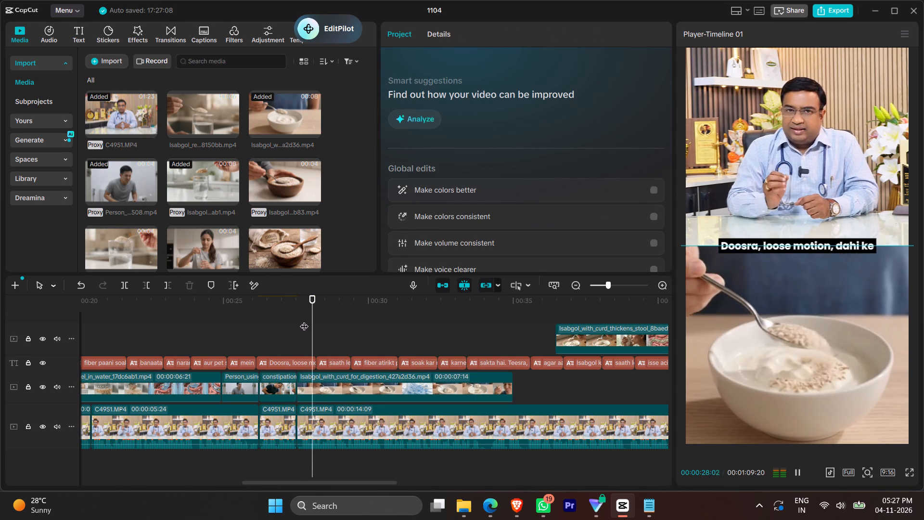
pyautogui.press('space')
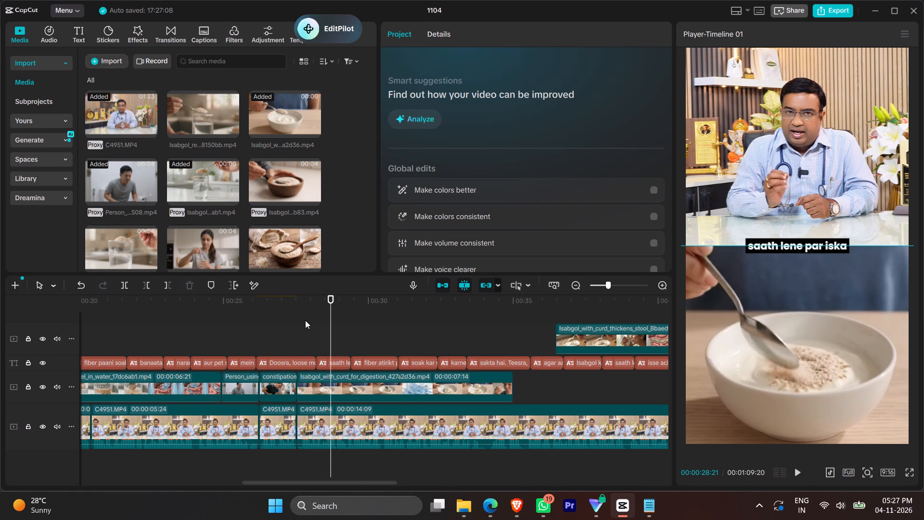
# Split Isabgol_with_curd_for_digestion at 00:00:29:16 and trim the first part's end back to the start of the "fiber atirikt paani ko" caption.
pyautogui.press('space')
pyautogui.press('space')
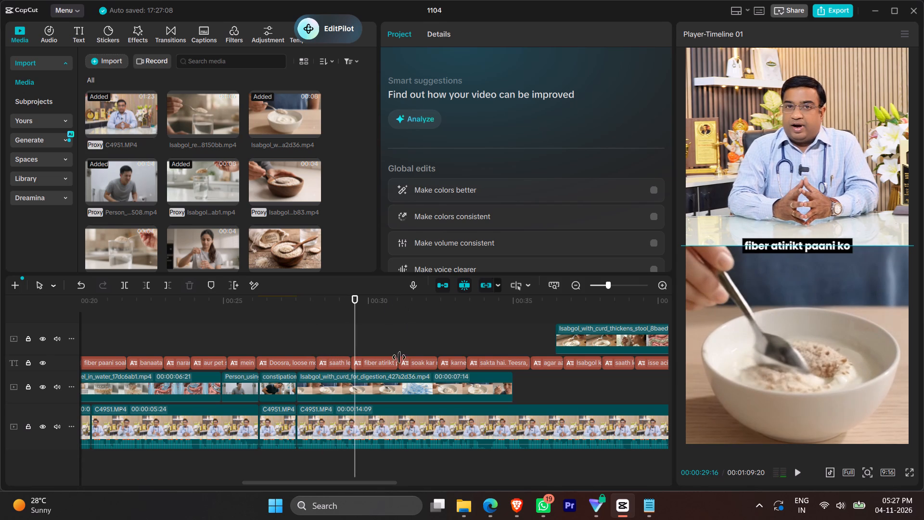
pyautogui.click(352, 383)
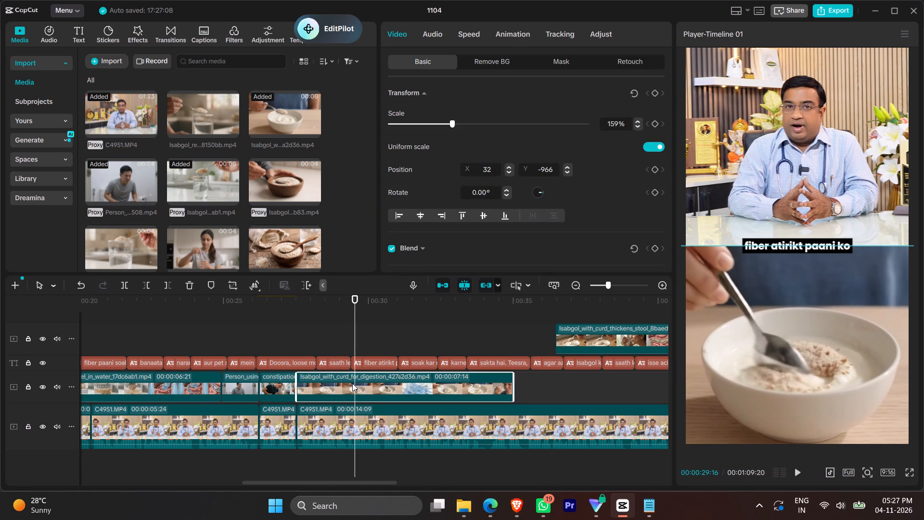
pyautogui.hotkey('ctrl', 'b')
pyautogui.click(348, 385)
pyautogui.moveTo(355, 386); pyautogui.dragTo(350, 387)
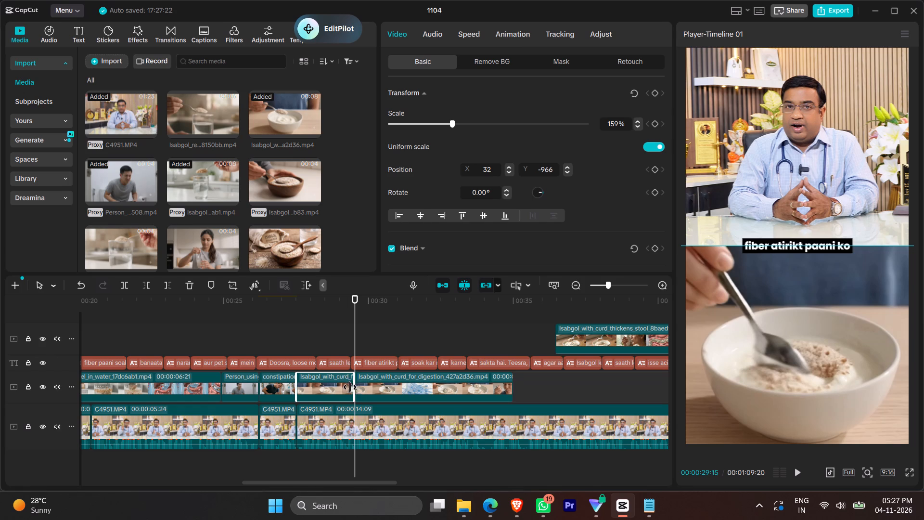
pyautogui.moveTo(350, 387); pyautogui.dragTo(349, 387)
# Trim the second curd part's start to the fiber animation, leaving 00:00:05:01, and place it directly after the first part.
pyautogui.keyDown('ctrl'); pyautogui.scroll(17, 355, 389); pyautogui.keyUp('ctrl')
pyautogui.press('space')
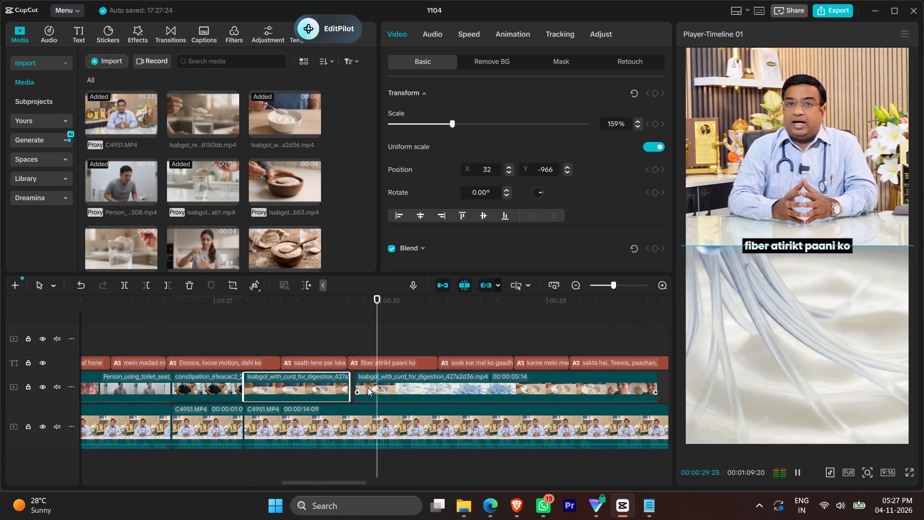
pyautogui.press('space')
pyautogui.click(375, 336)
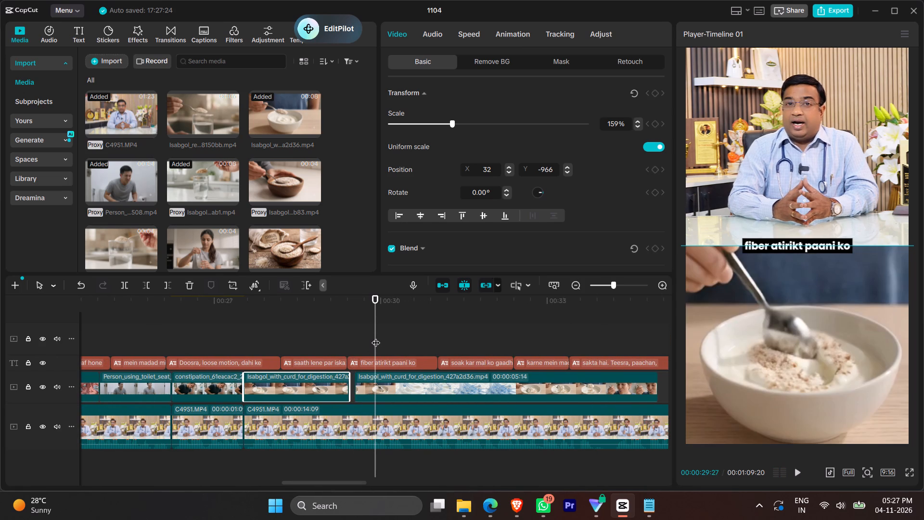
pyautogui.click(378, 338)
pyautogui.click(384, 380)
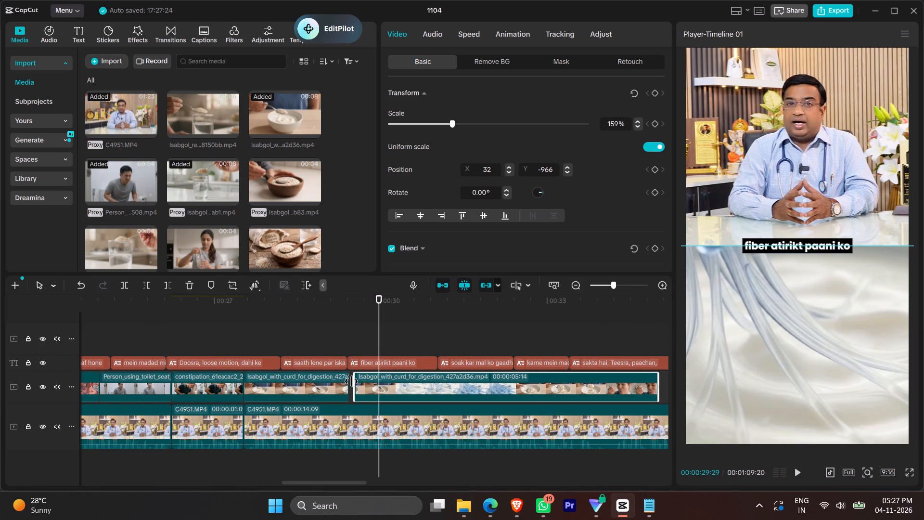
pyautogui.moveTo(353, 382); pyautogui.dragTo(379, 391)
pyautogui.moveTo(392, 386); pyautogui.dragTo(363, 387)
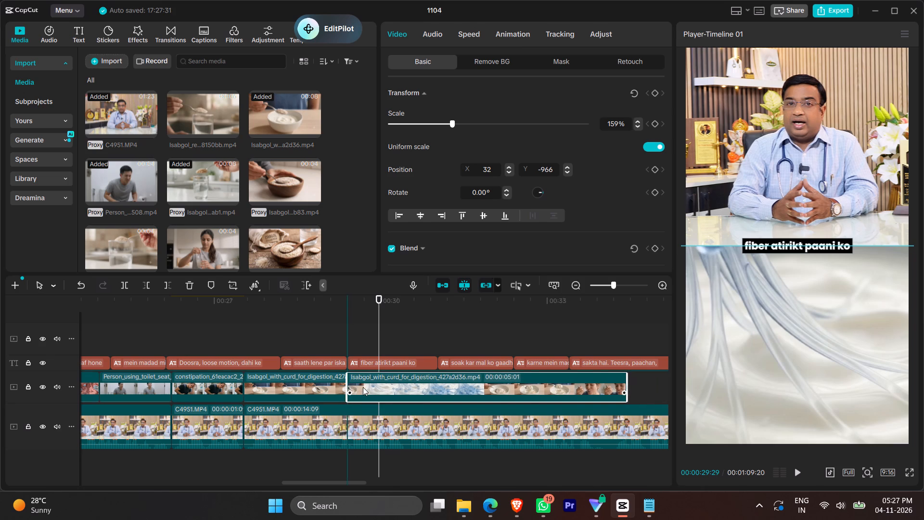
pyautogui.moveTo(363, 387); pyautogui.dragTo(365, 387)
# Play the fiber animation against the narration and split that Isabgol_with_curd_for_digestion part at 00:00:31:07.
pyautogui.click(336, 338)
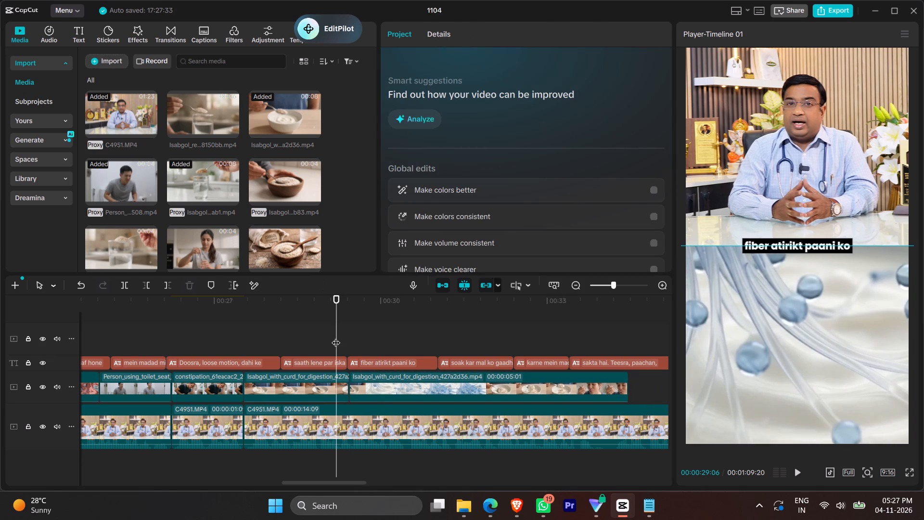
pyautogui.press('space')
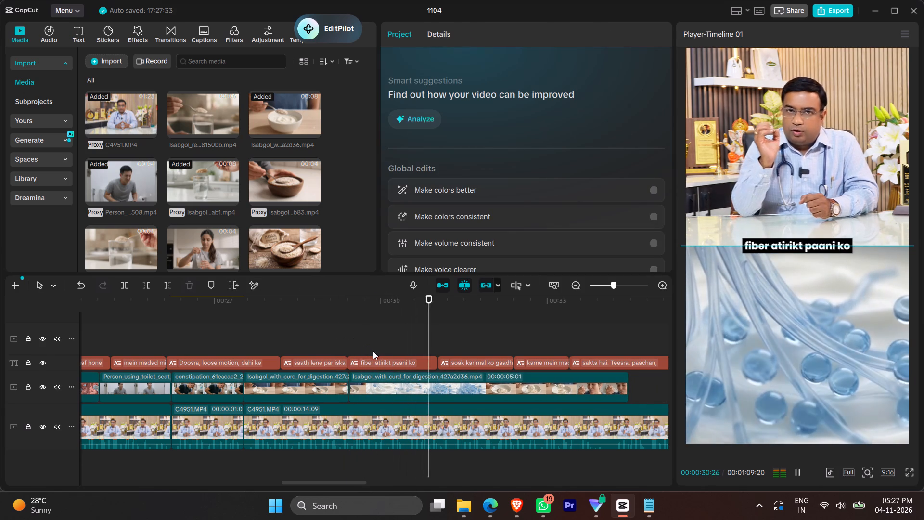
pyautogui.press('space')
pyautogui.click(445, 343)
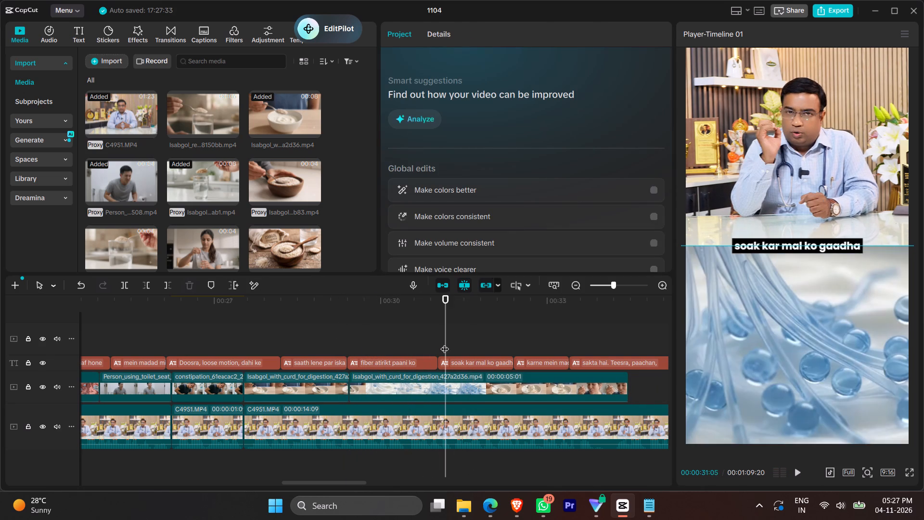
pyautogui.press('space')
pyautogui.press('space')
pyautogui.click(450, 335)
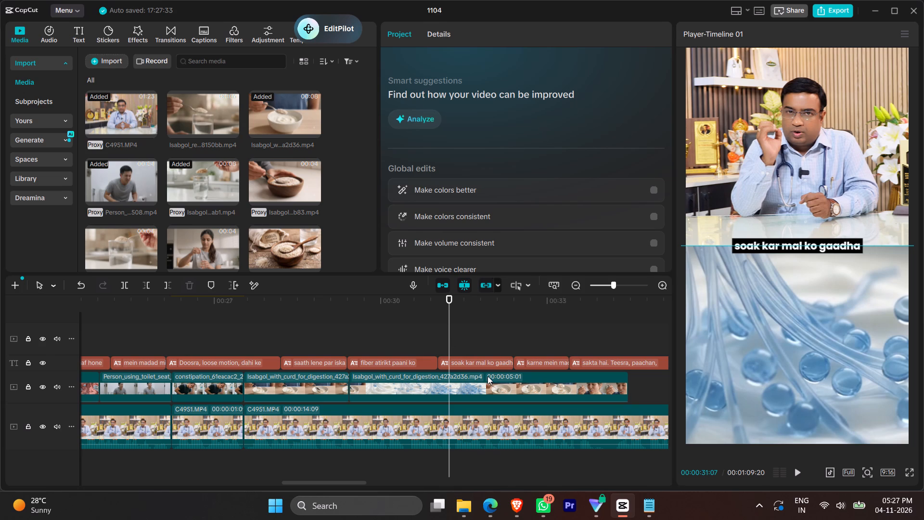
pyautogui.click(493, 382)
pyautogui.hotkey('ctrl', 'b')
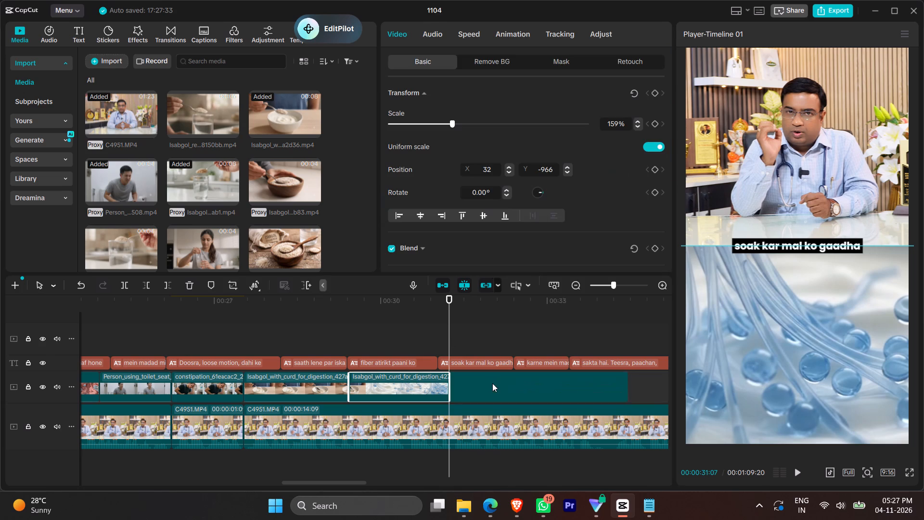
# Move the leftover Isabgol_with_curd_for_digestion part to the upper track around 00:00:20 and disable it.
pyautogui.keyDown('ctrl'); pyautogui.scroll(-20, 522, 394); pyautogui.keyUp('ctrl')
pyautogui.keyDown('ctrl'); pyautogui.scroll(-12, 522, 394); pyautogui.keyUp('ctrl')
pyautogui.moveTo(501, 389); pyautogui.dragTo(442, 366)
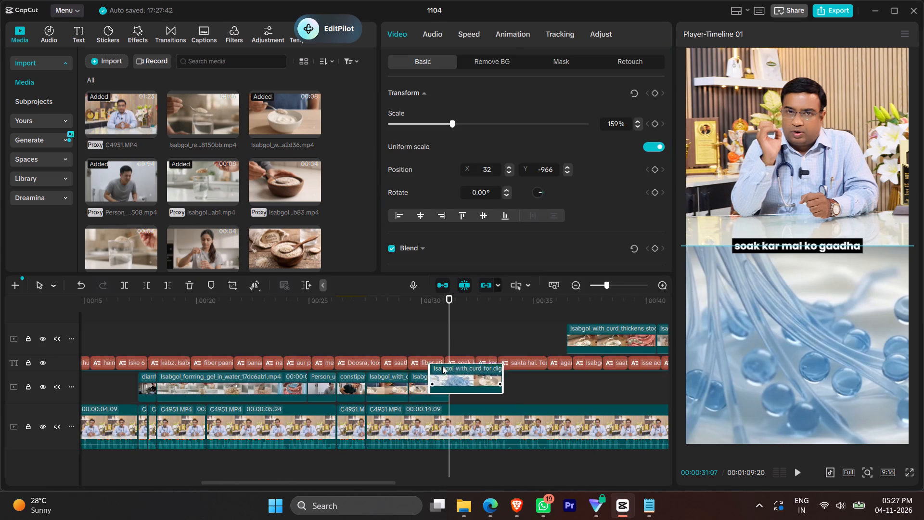
pyautogui.moveTo(442, 366); pyautogui.dragTo(259, 342)
pyautogui.press('v')
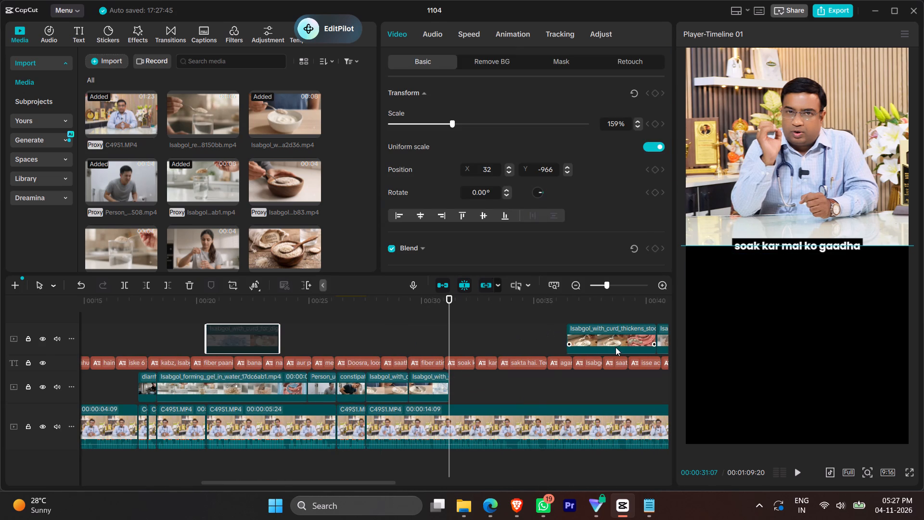
# Place Isabgol_with_curd_thickens_stool on the lower overlay track directly after the fiber animation, at 00:00:31:07.
pyautogui.moveTo(616, 343); pyautogui.dragTo(499, 389)
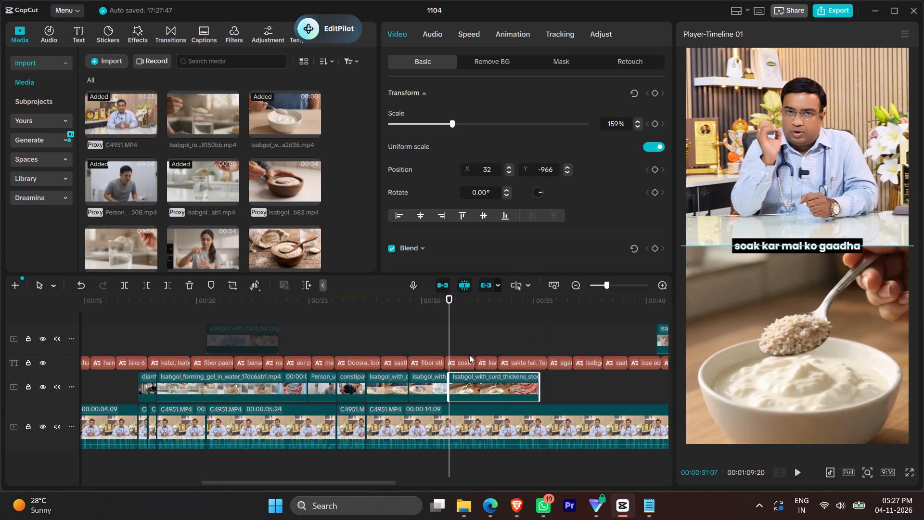
# Play Isabgol_with_curd_thickens_stool against the narration and split it at 00:00:33:13, where the intestine animation is showing.
pyautogui.click(436, 333)
pyautogui.press('space')
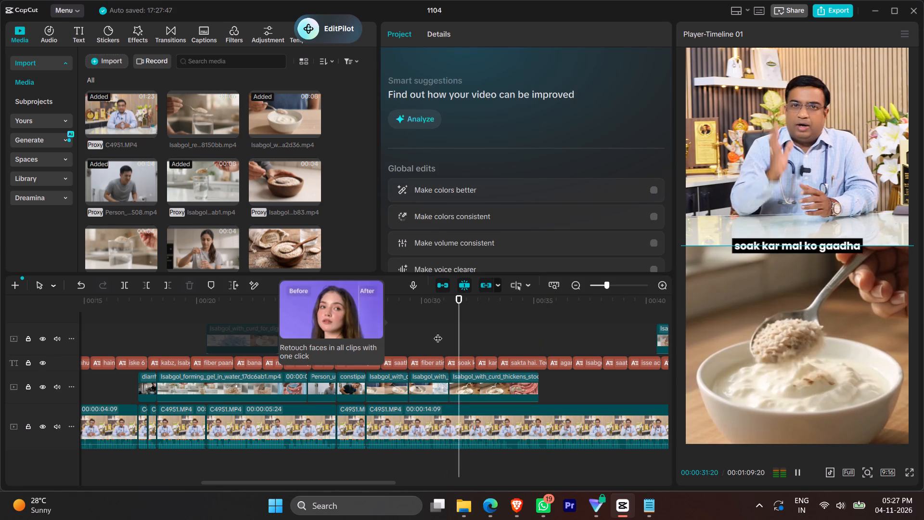
pyautogui.press('space')
pyautogui.scroll(-12, 501, 354)
pyautogui.press('space')
pyautogui.press('space')
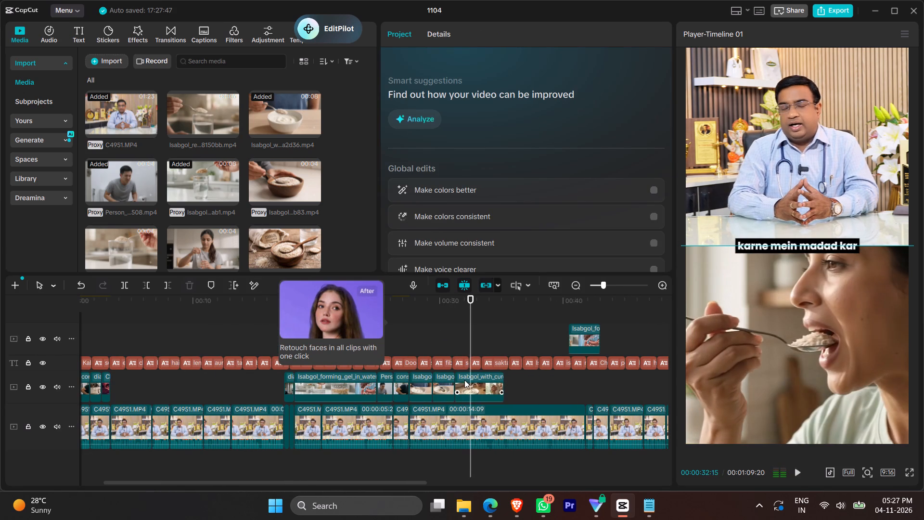
pyautogui.press('space')
pyautogui.press('space')
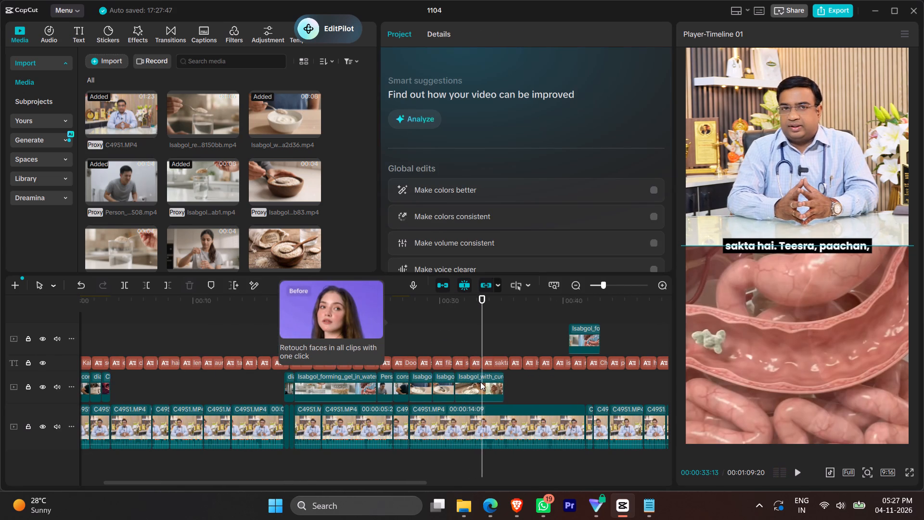
pyautogui.click(480, 382)
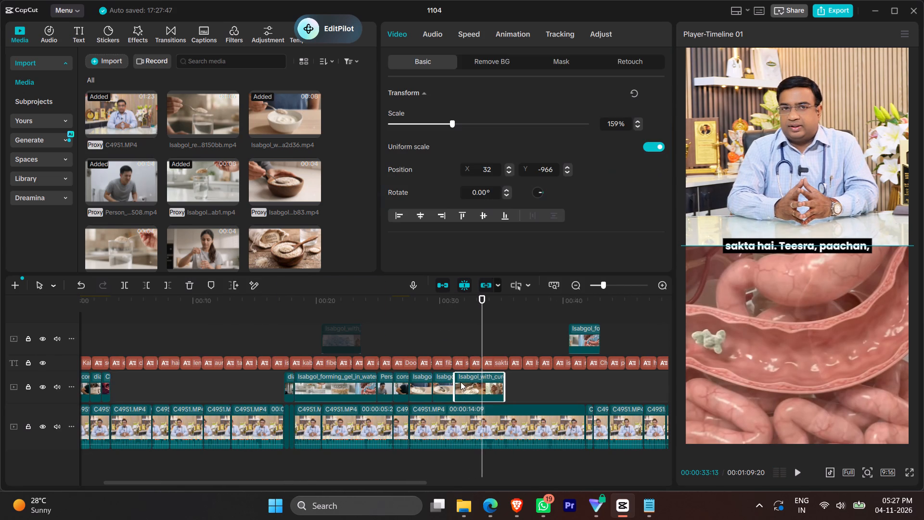
pyautogui.hotkey('ctrl', 'b')
# Move the first part of Isabgol_with_curd_thickens_stool to the upper track around 00:00:24 and disable it.
pyautogui.moveTo(465, 383); pyautogui.dragTo(423, 351)
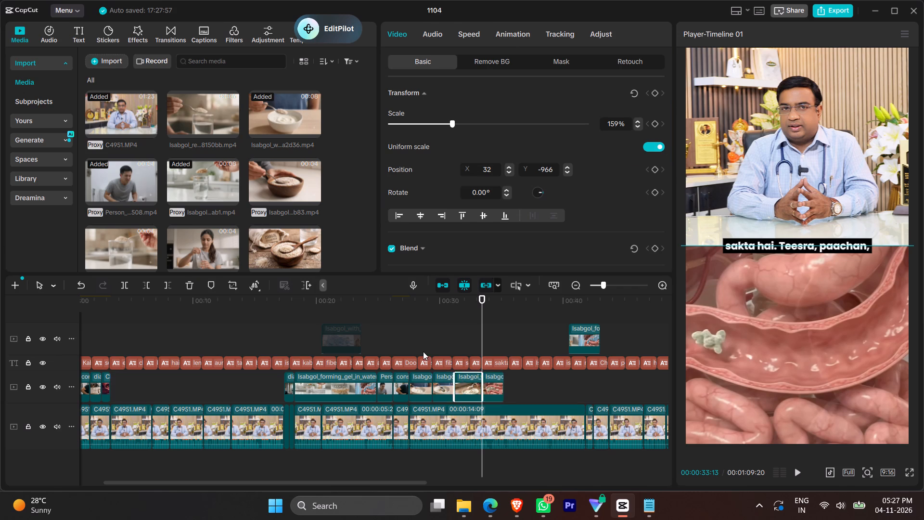
pyautogui.moveTo(423, 351); pyautogui.dragTo(377, 330)
pyautogui.press('v')
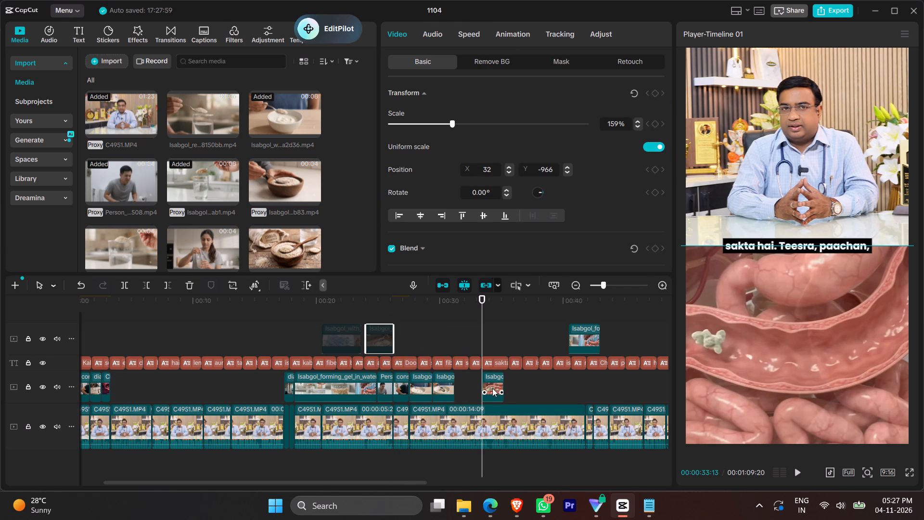
# Place the remaining intestine part of Isabgol_with_curd_thickens_stool directly after the fiber animation on the lower overlay track and replay the transition.
pyautogui.moveTo(491, 388); pyautogui.dragTo(462, 390)
pyautogui.click(444, 325)
pyautogui.moveTo(461, 384); pyautogui.dragTo(466, 385)
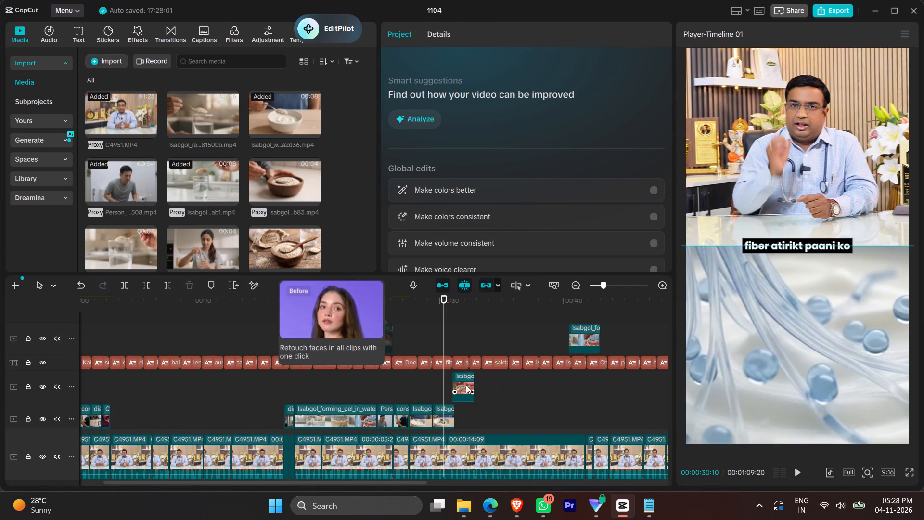
pyautogui.moveTo(466, 385); pyautogui.dragTo(463, 424)
pyautogui.keyDown('ctrl'); pyautogui.scroll(6, 472, 415); pyautogui.keyUp('ctrl')
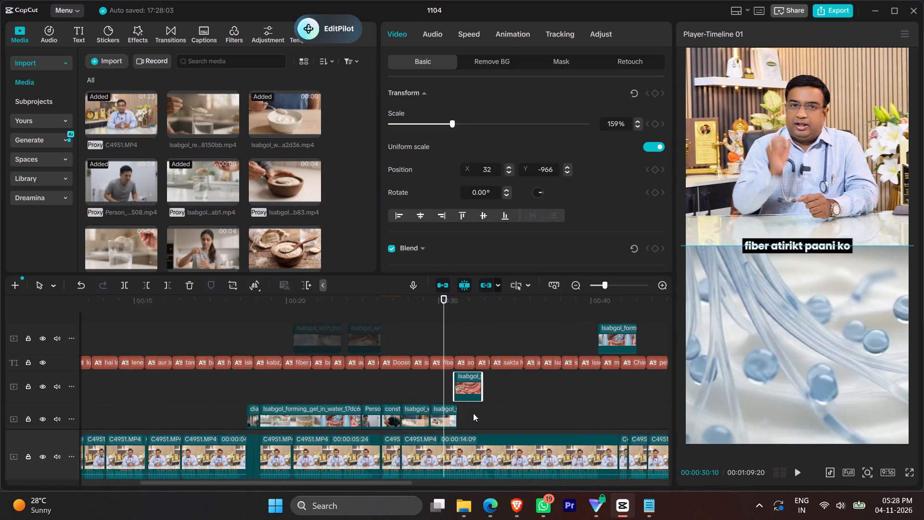
pyautogui.keyDown('ctrl'); pyautogui.scroll(7, 473, 413); pyautogui.keyUp('ctrl')
pyautogui.scroll(-6, 487, 411)
pyautogui.moveTo(481, 354); pyautogui.dragTo(487, 379)
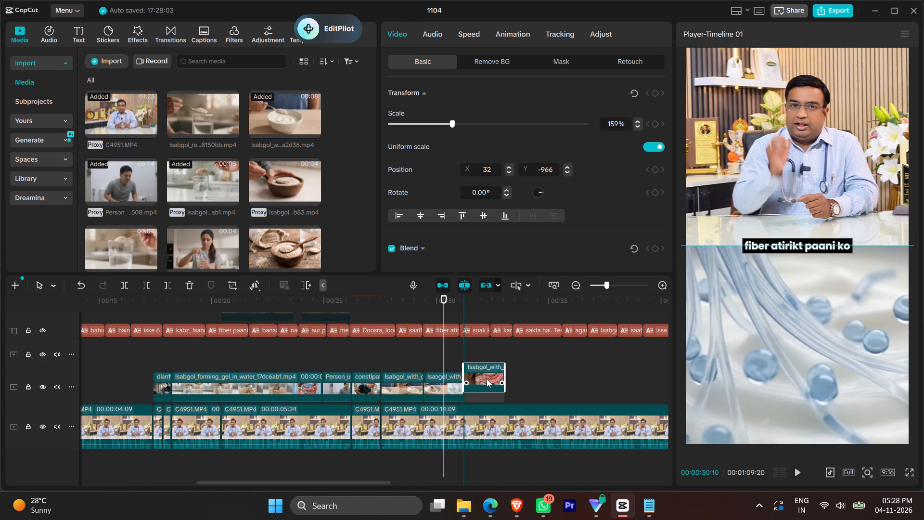
pyautogui.click(447, 326)
pyautogui.press('space')
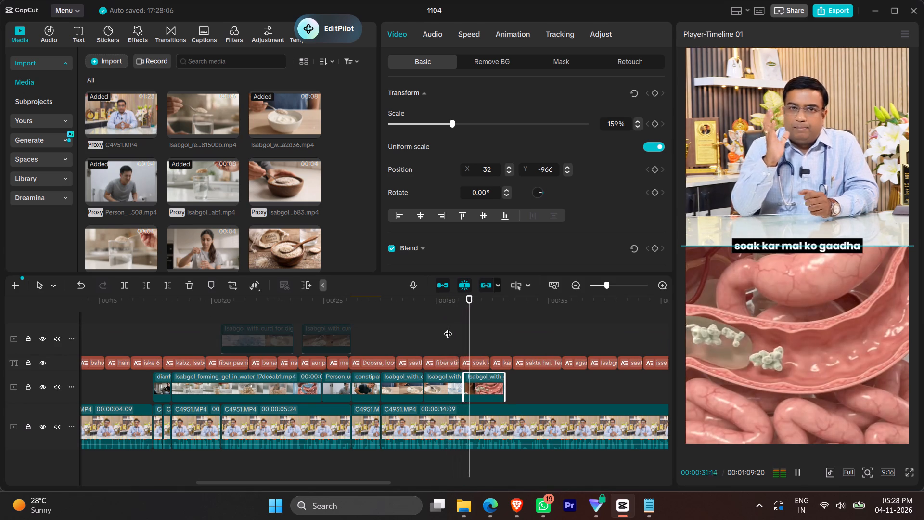
pyautogui.press('space')
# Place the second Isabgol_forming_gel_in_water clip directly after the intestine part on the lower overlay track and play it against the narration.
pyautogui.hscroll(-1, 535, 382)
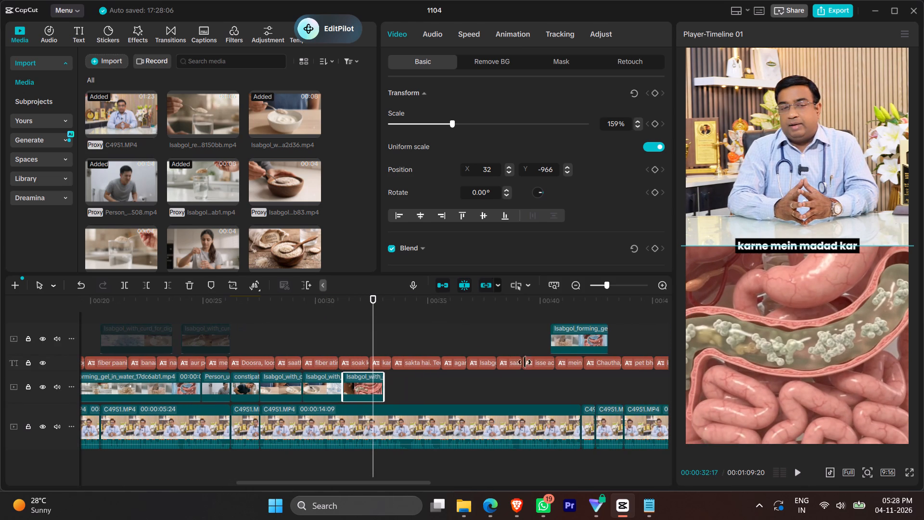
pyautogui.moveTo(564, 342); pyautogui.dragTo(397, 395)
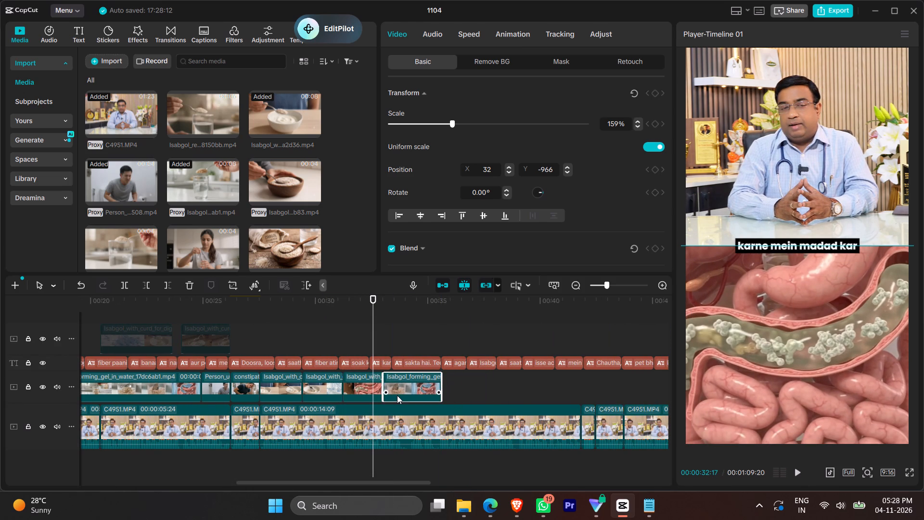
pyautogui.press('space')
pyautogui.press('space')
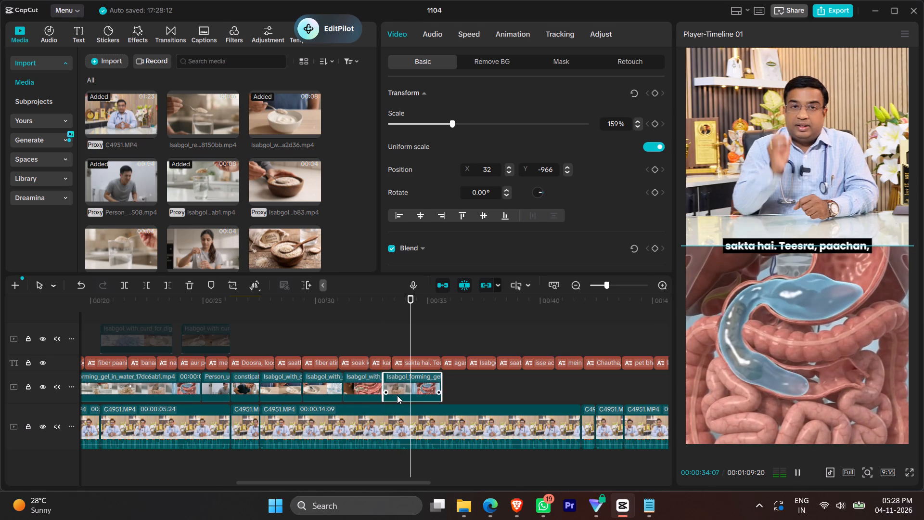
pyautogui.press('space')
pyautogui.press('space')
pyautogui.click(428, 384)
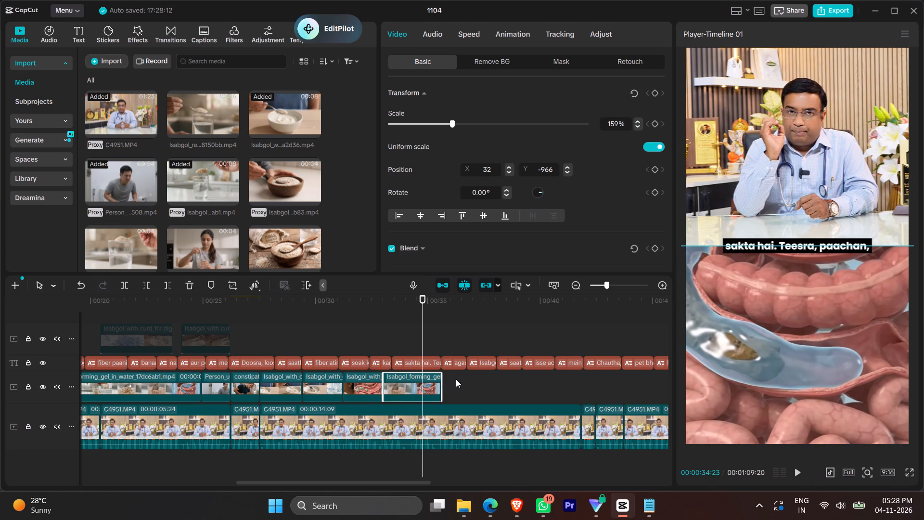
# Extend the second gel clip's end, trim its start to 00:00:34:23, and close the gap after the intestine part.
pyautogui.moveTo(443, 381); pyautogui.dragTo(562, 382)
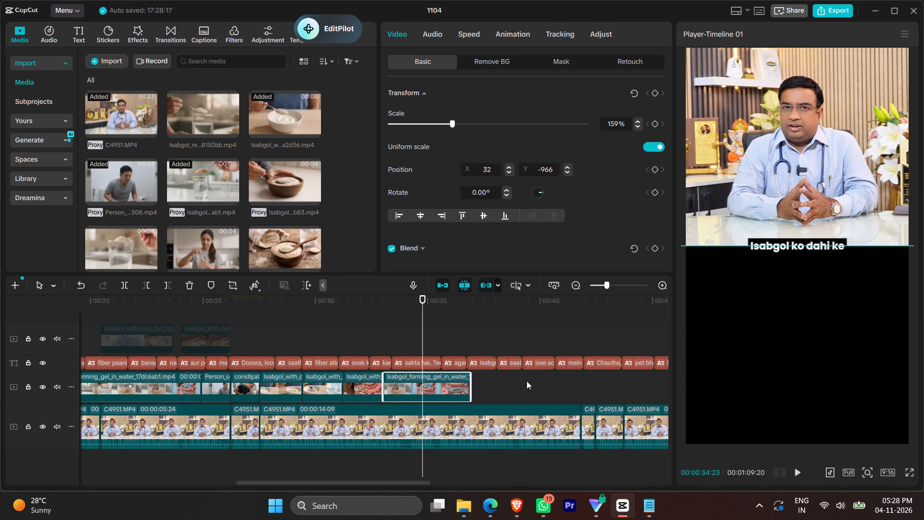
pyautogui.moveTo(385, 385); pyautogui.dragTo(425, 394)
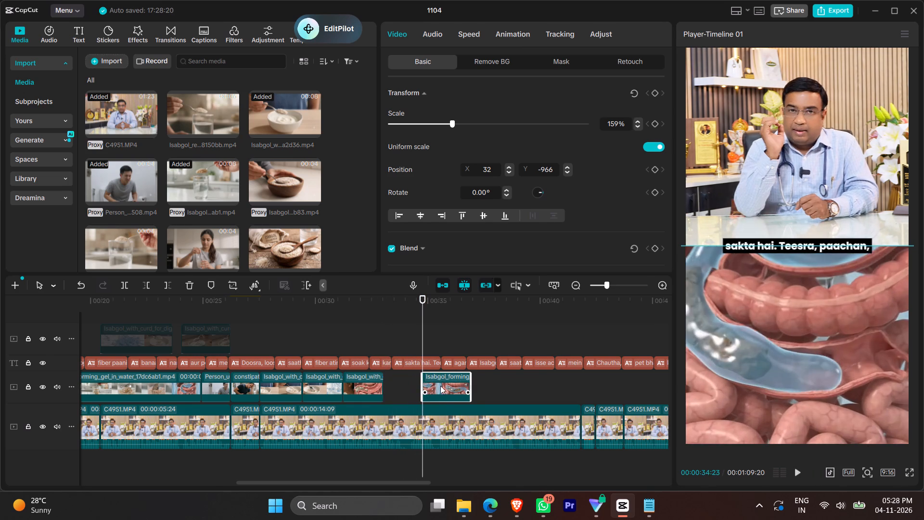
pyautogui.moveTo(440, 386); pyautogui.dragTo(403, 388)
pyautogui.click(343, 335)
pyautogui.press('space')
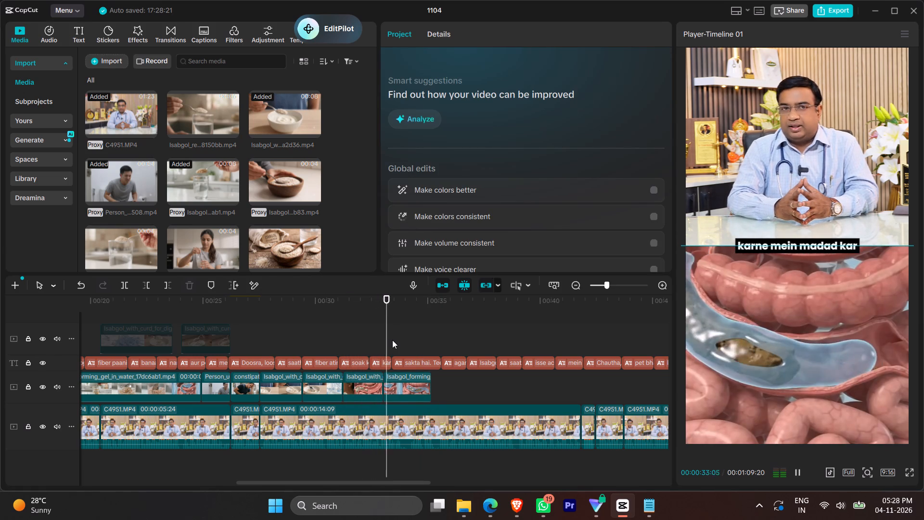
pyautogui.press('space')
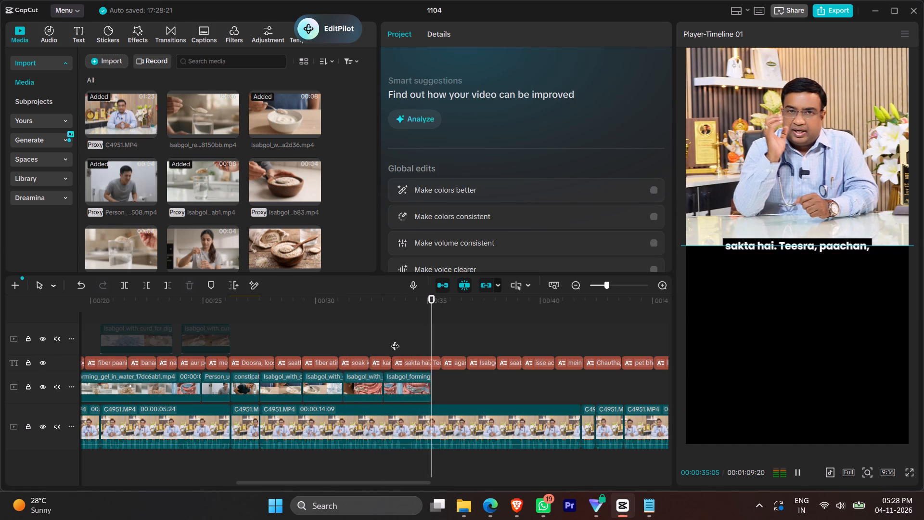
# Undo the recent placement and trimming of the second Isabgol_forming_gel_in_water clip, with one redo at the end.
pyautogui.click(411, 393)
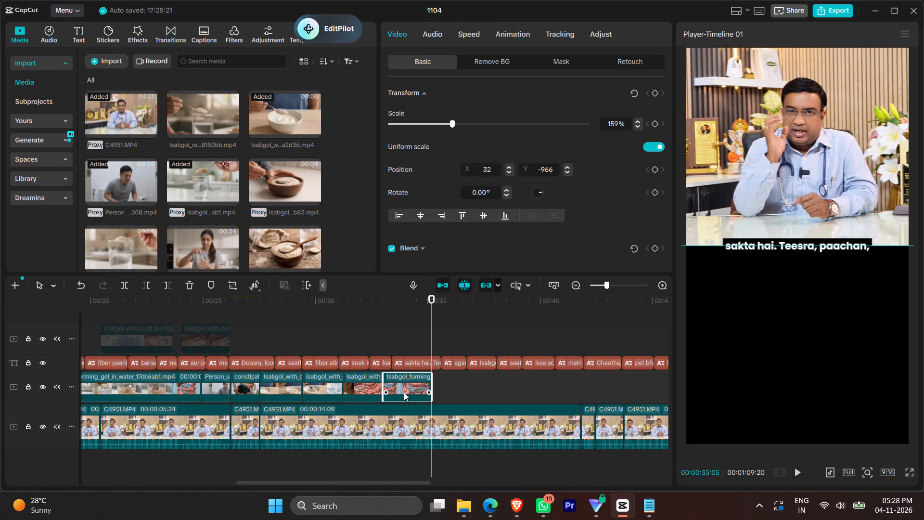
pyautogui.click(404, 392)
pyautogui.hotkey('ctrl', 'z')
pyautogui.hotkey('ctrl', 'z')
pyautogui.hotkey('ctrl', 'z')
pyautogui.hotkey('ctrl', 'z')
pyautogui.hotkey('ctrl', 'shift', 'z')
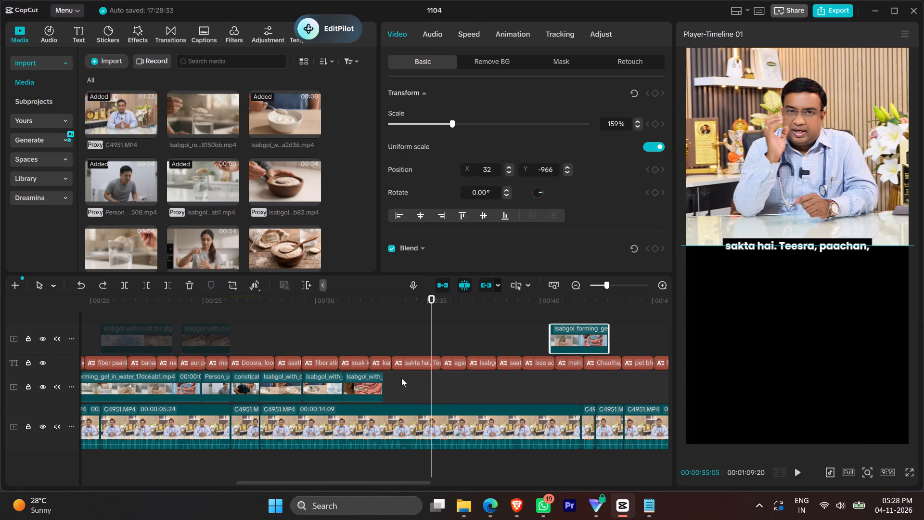
# Play the intestine and second gel overlays against the narration and stop at 00:00:34:07.
pyautogui.click(372, 338)
pyautogui.press('space')
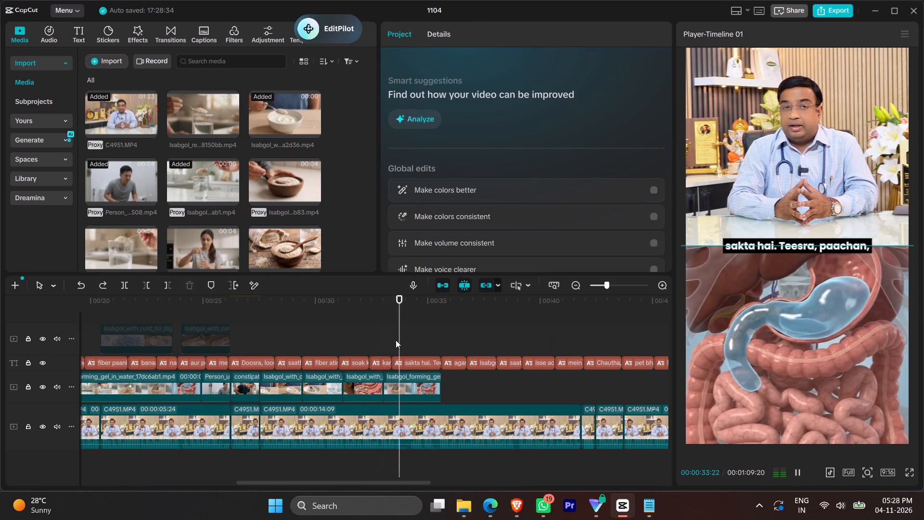
pyautogui.press('space')
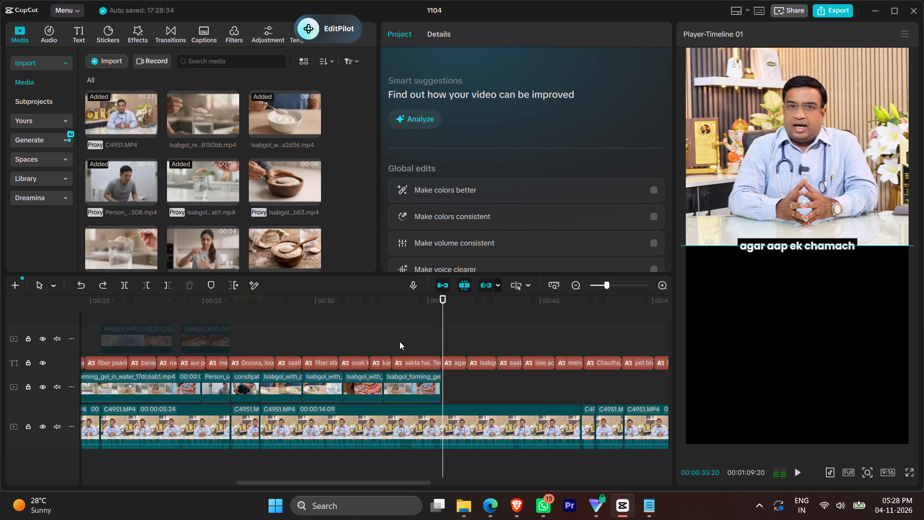
pyautogui.click(314, 324)
pyautogui.press('space')
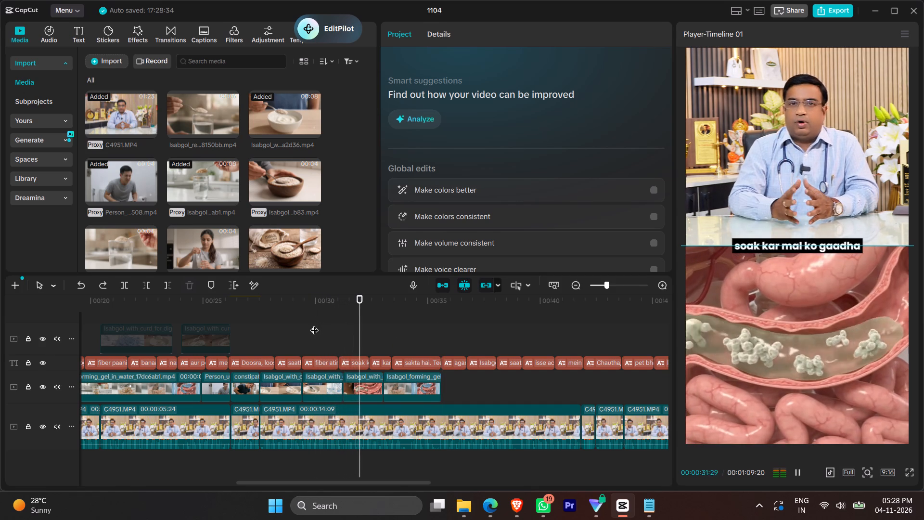
pyautogui.press('space')
pyautogui.press('space')
pyautogui.press('space')
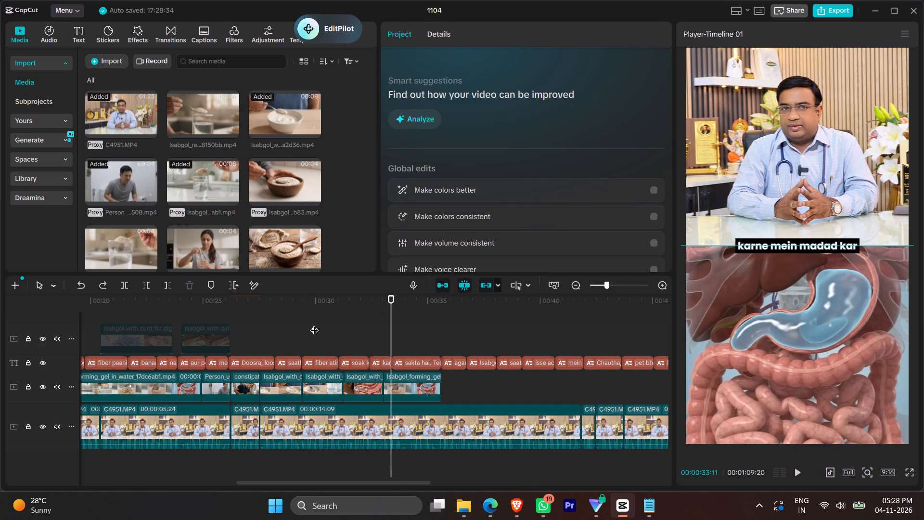
pyautogui.press('space')
pyautogui.press('space')
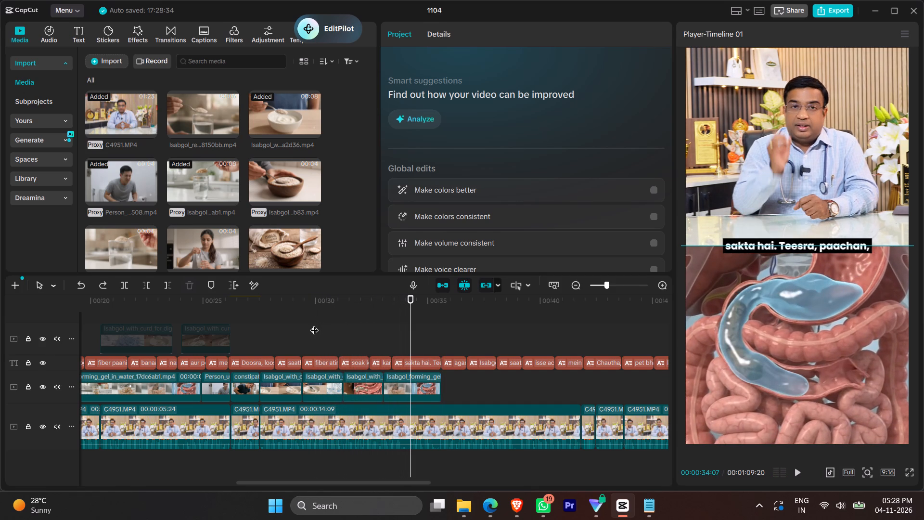
# Trim the end of the second Isabgol_forming_gel_in_water clip back to the playhead at 00:00:34:07.
pyautogui.click(426, 388)
pyautogui.moveTo(441, 387); pyautogui.dragTo(414, 380)
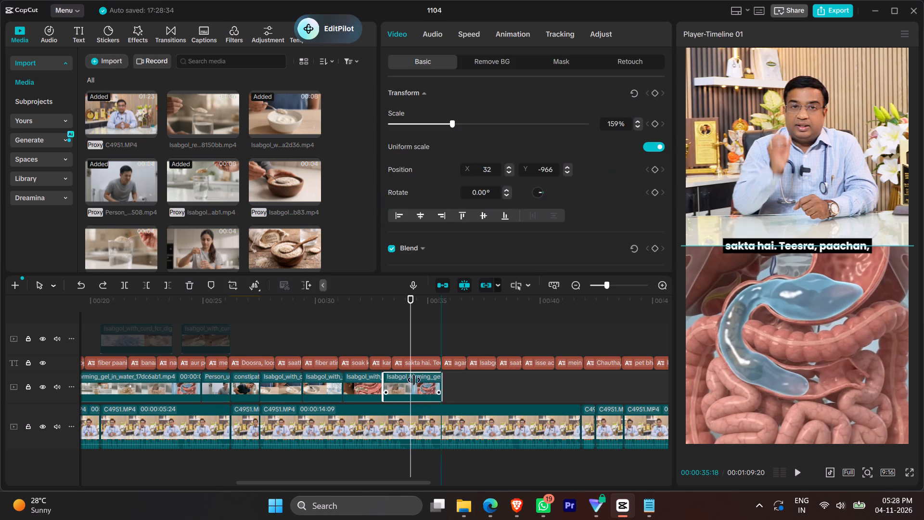
pyautogui.moveTo(414, 380); pyautogui.dragTo(404, 381)
# Replay the first gel clip's ending and its change to the Person clip against the narration, stopping at 00:00:24:00.
pyautogui.hscroll(1, 359, 380)
pyautogui.hscroll(1, 262, 342)
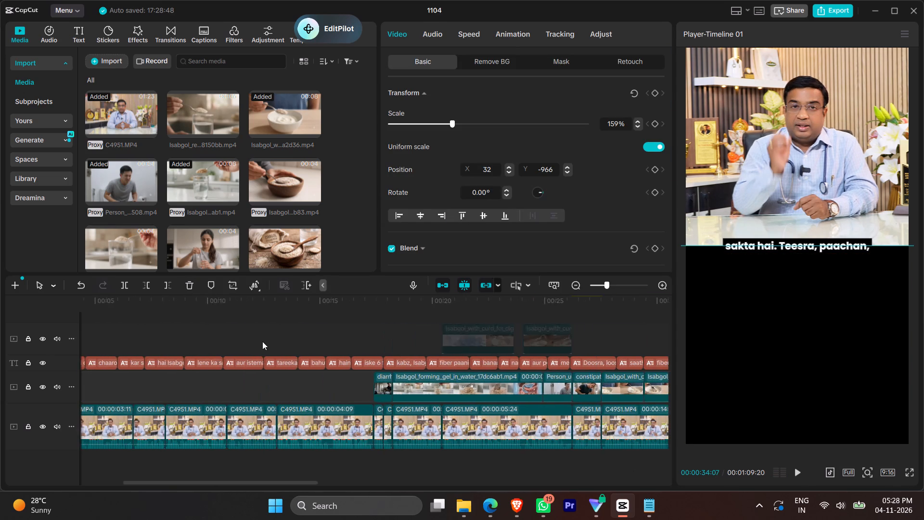
pyautogui.hscroll(1, 262, 341)
pyautogui.hscroll(-1, 355, 348)
pyautogui.click(426, 307)
pyautogui.press('space')
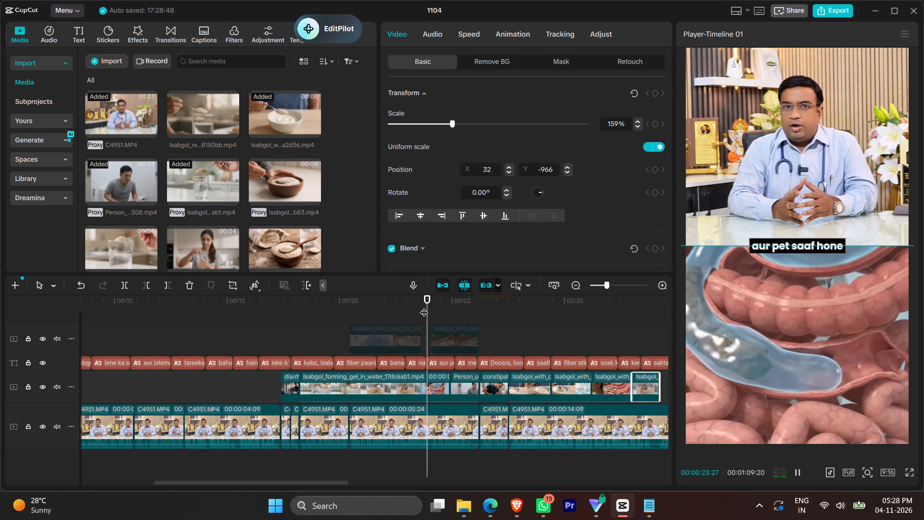
pyautogui.press('space')
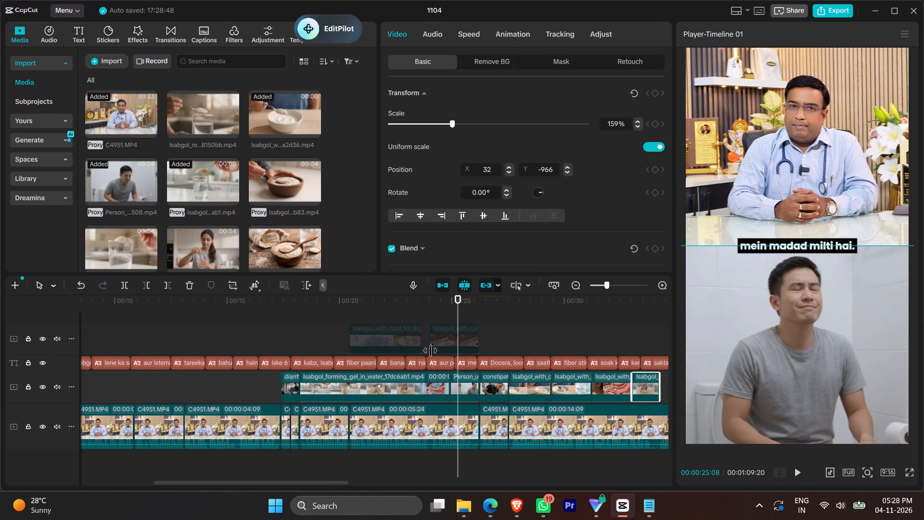
pyautogui.press('space')
pyautogui.click(409, 310)
pyautogui.press('space')
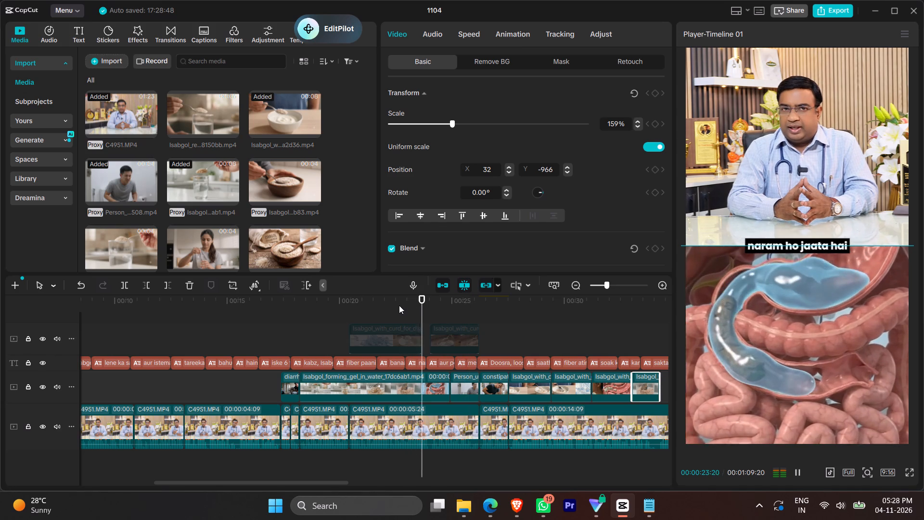
pyautogui.press('space')
pyautogui.press('space')
pyautogui.press('space')
# Trim the end of the first Isabgol_forming_gel_in_water clip back to the playhead at 00:00:24:00.
pyautogui.click(433, 390)
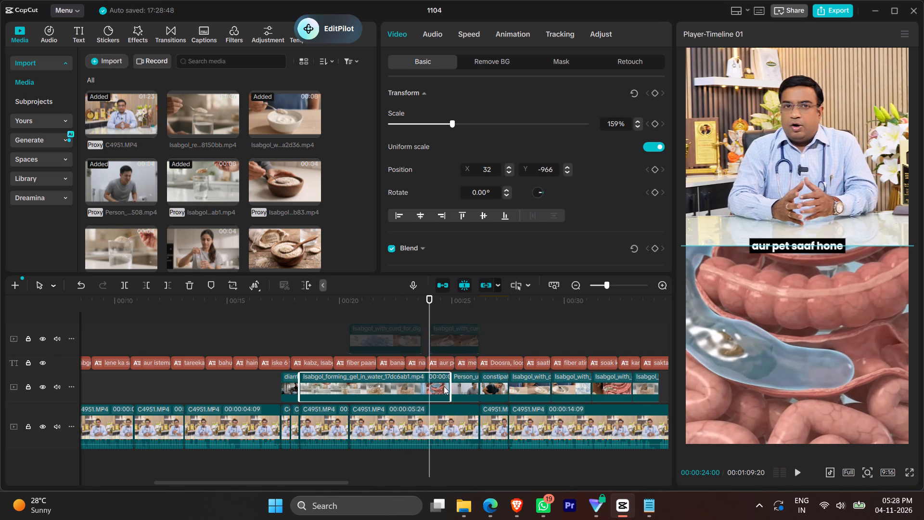
pyautogui.moveTo(450, 382); pyautogui.dragTo(439, 384)
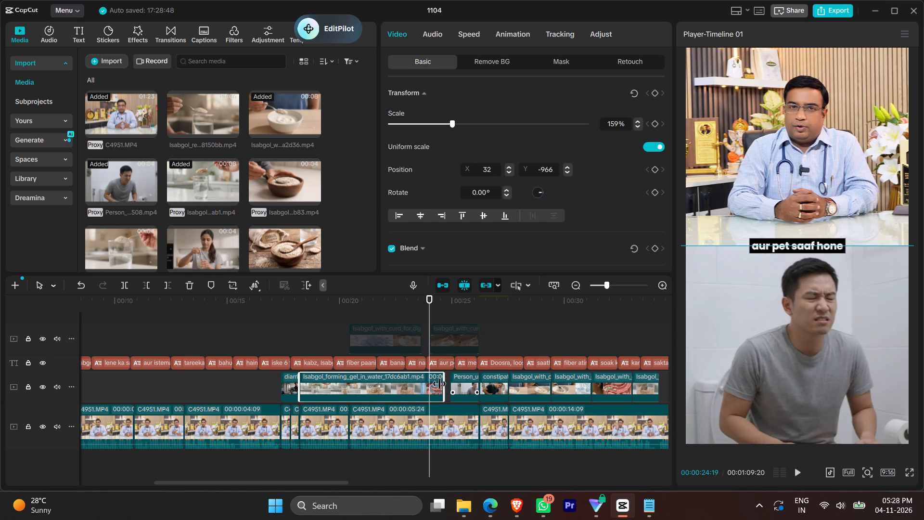
pyautogui.moveTo(439, 384); pyautogui.dragTo(421, 386)
pyautogui.click(425, 386)
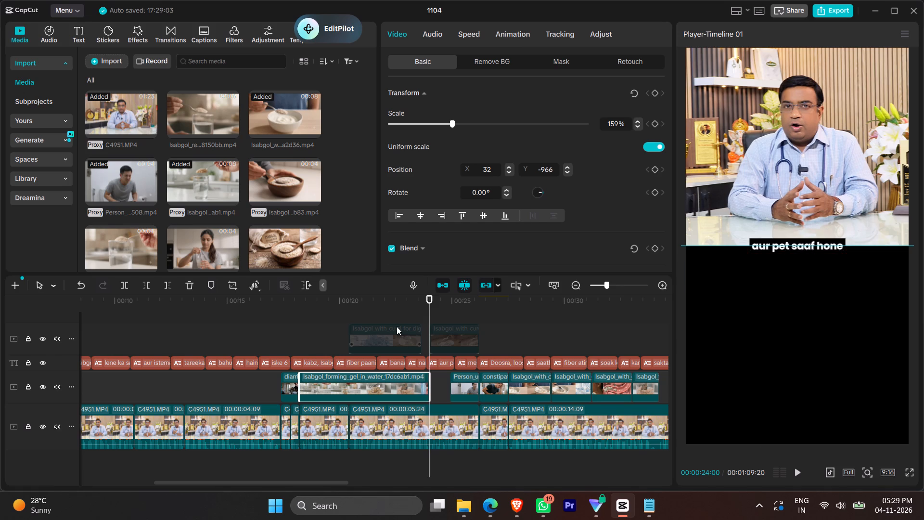
# Split the first Isabgol_forming_gel_in_water clip at 00:00:22:10, where the stomach animation is shown.
pyautogui.click(395, 309)
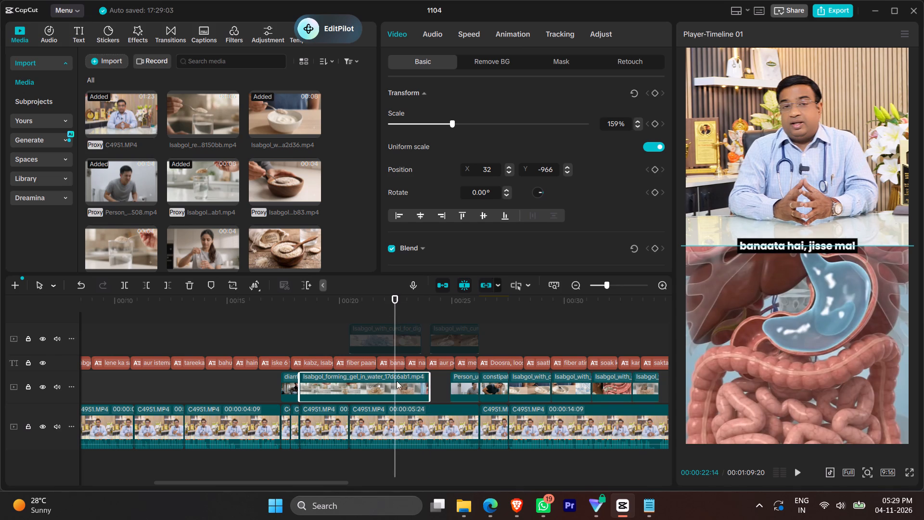
pyautogui.click(393, 312)
pyautogui.click(390, 313)
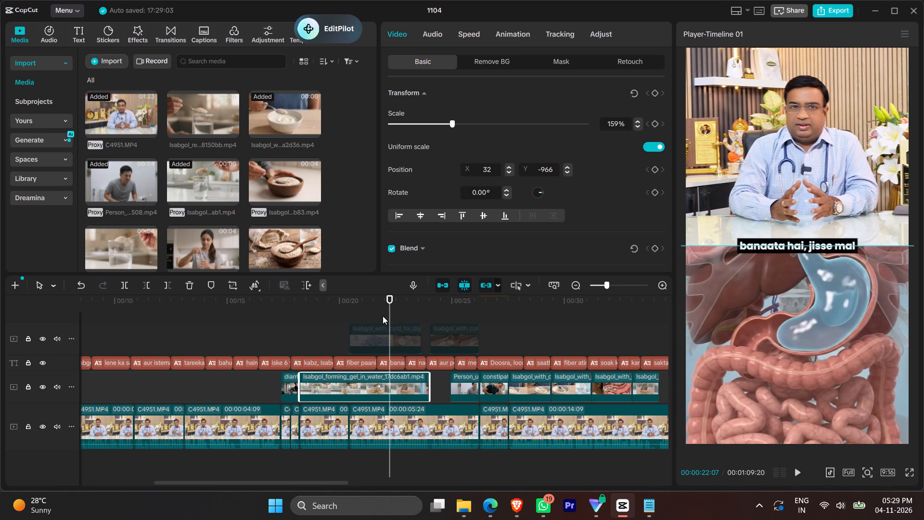
pyautogui.click(383, 316)
pyautogui.click(390, 312)
pyautogui.click(392, 312)
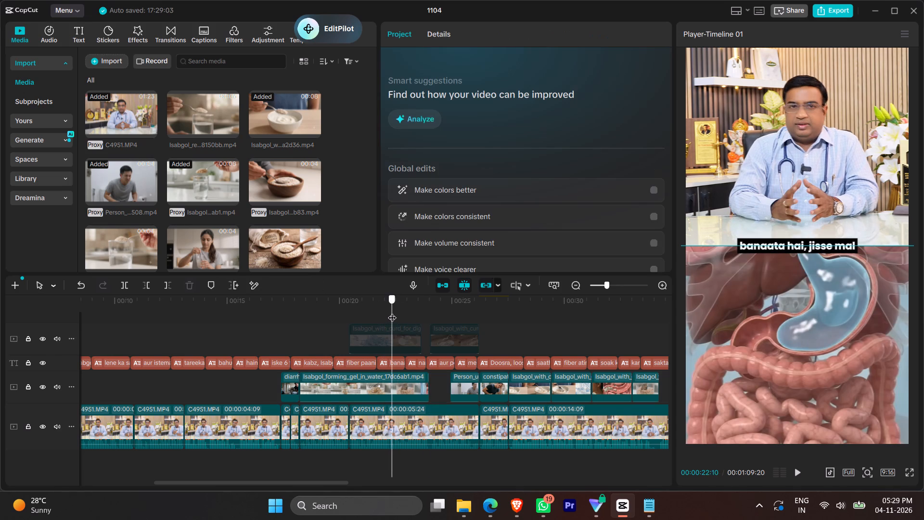
pyautogui.click(404, 378)
pyautogui.hotkey('ctrl', 'b')
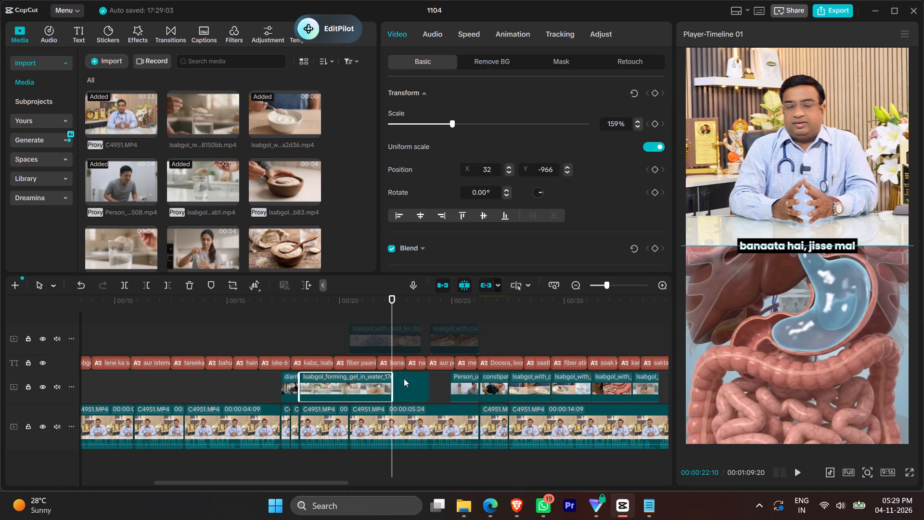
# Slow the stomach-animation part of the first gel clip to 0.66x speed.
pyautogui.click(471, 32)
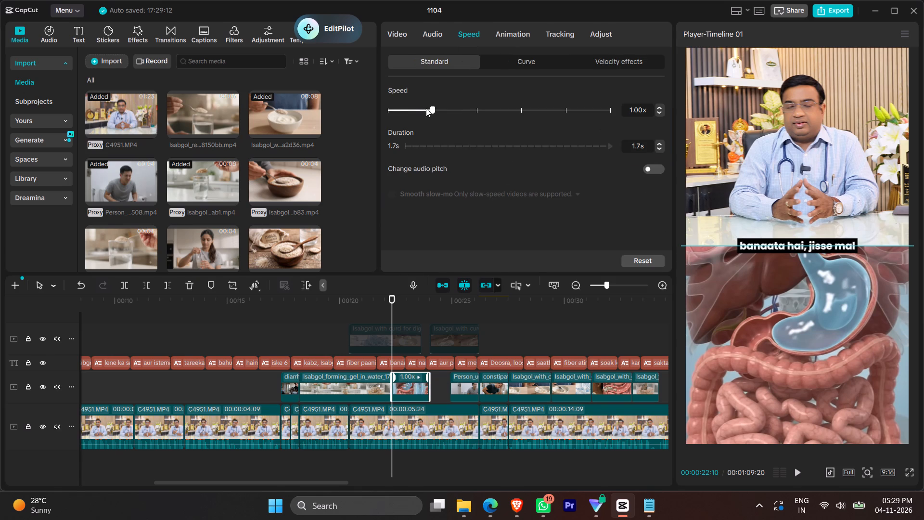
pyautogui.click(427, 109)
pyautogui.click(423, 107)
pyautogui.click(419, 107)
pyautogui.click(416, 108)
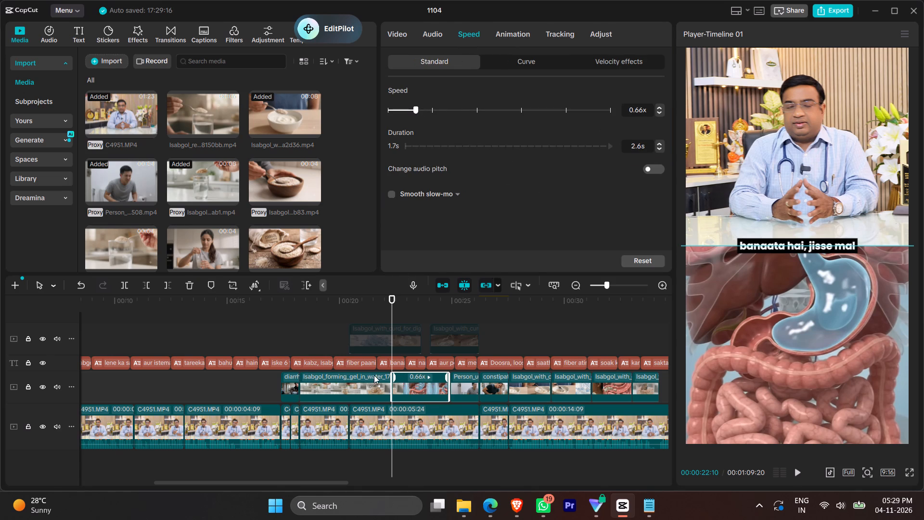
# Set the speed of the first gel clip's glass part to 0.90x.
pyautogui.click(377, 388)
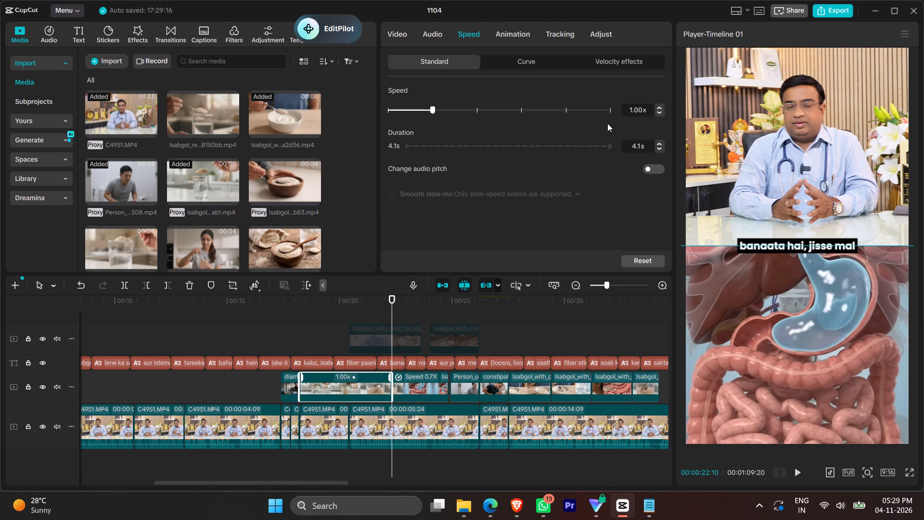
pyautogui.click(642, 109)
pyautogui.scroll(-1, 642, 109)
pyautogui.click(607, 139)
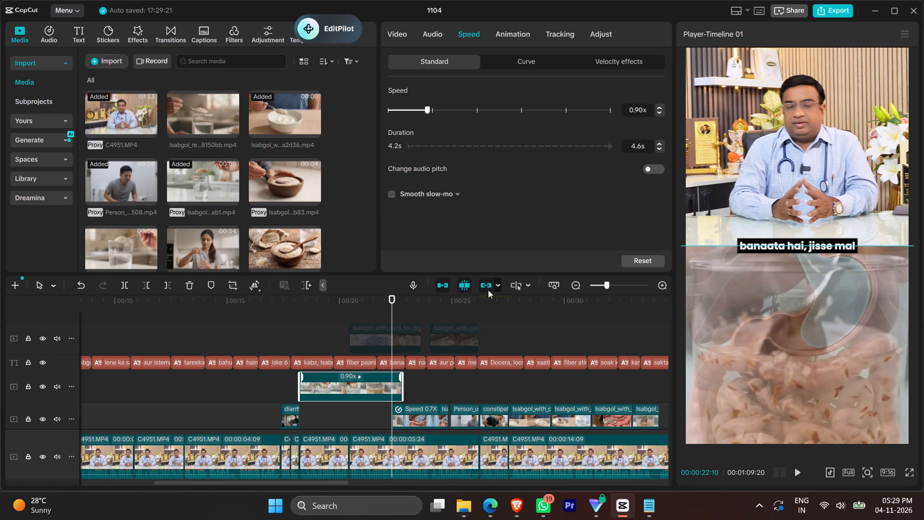
# Move the stomach-animation part up beside the glass part and set its speed to 0.86x.
pyautogui.moveTo(410, 414); pyautogui.dragTo(424, 386)
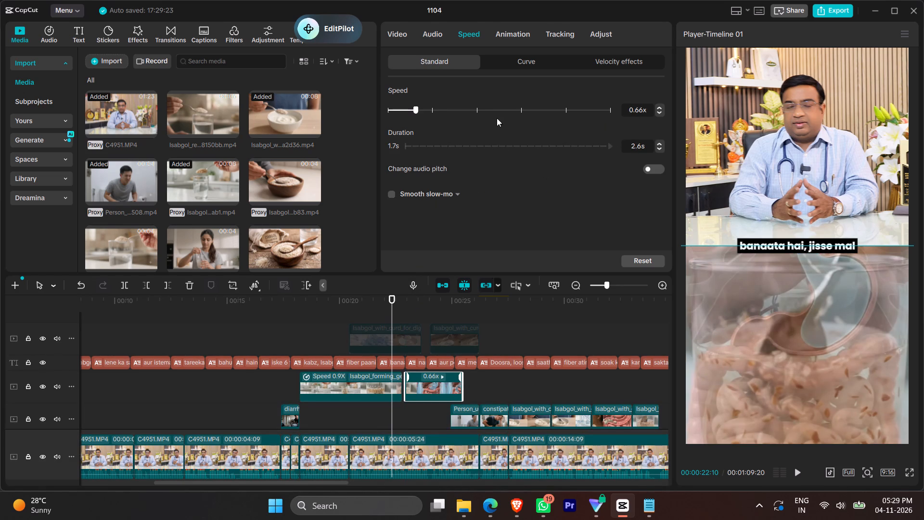
pyautogui.click(635, 117)
pyautogui.scroll(2, 635, 117)
pyautogui.click(615, 132)
# Join the stomach-animation part to the glass part and move both down onto the lower overlay track.
pyautogui.moveTo(418, 390); pyautogui.dragTo(412, 387)
pyautogui.moveTo(366, 412); pyautogui.dragTo(423, 393)
pyautogui.moveTo(423, 391); pyautogui.dragTo(421, 411)
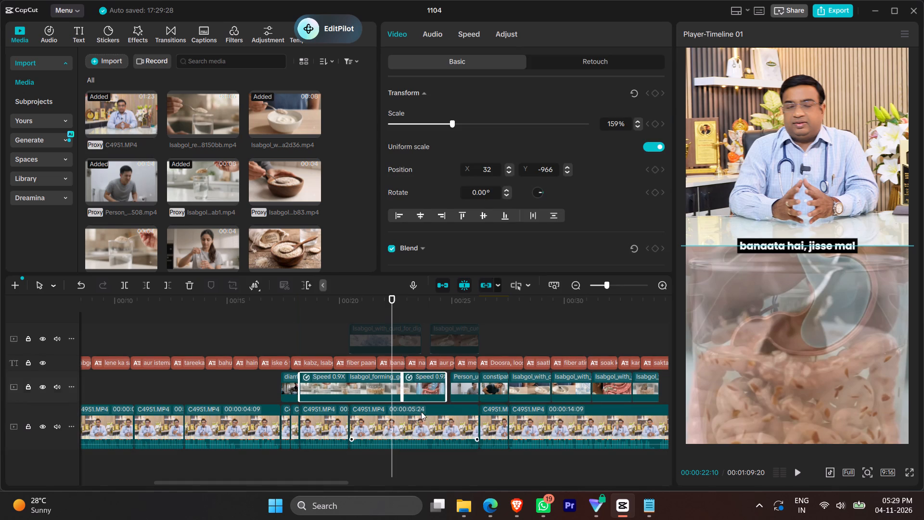
# Shift the stomach-animation part along the lower overlay track so it sits directly before the Person clip.
pyautogui.click(385, 391)
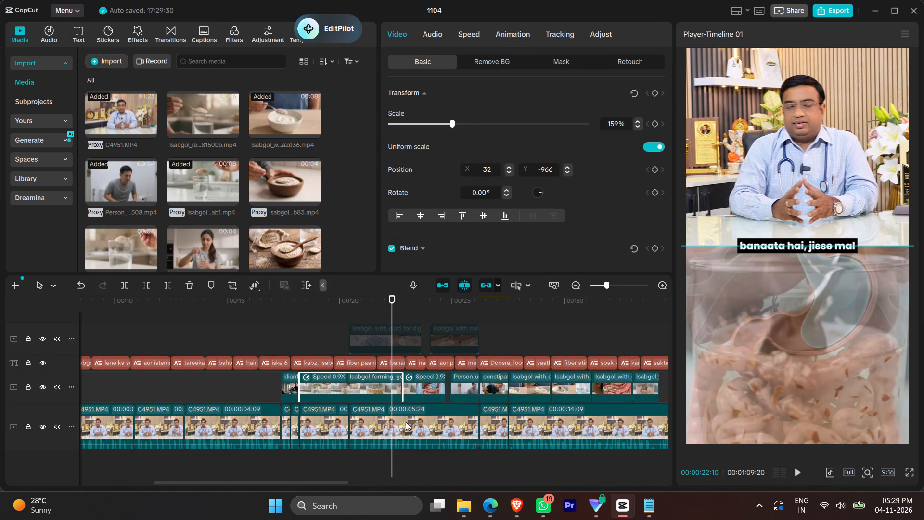
pyautogui.moveTo(418, 390); pyautogui.dragTo(425, 390)
pyautogui.moveTo(425, 385); pyautogui.dragTo(421, 404)
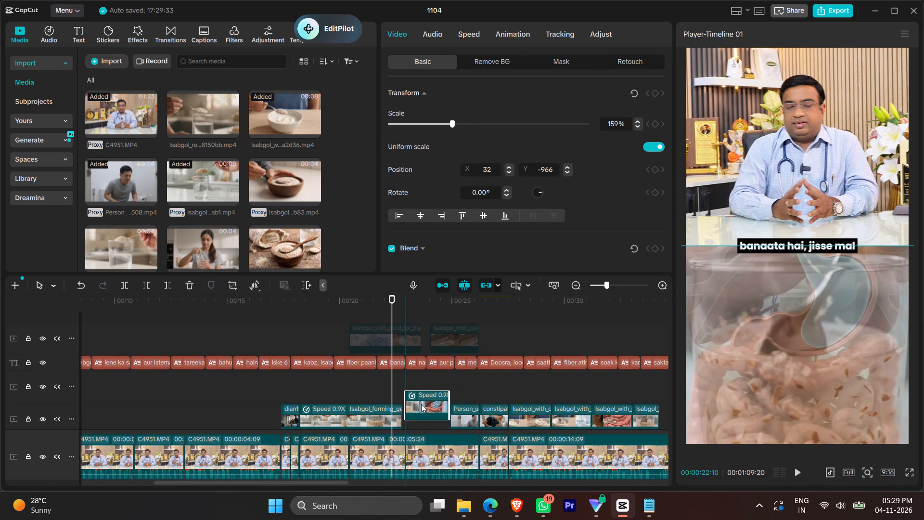
pyautogui.moveTo(421, 404); pyautogui.dragTo(422, 414)
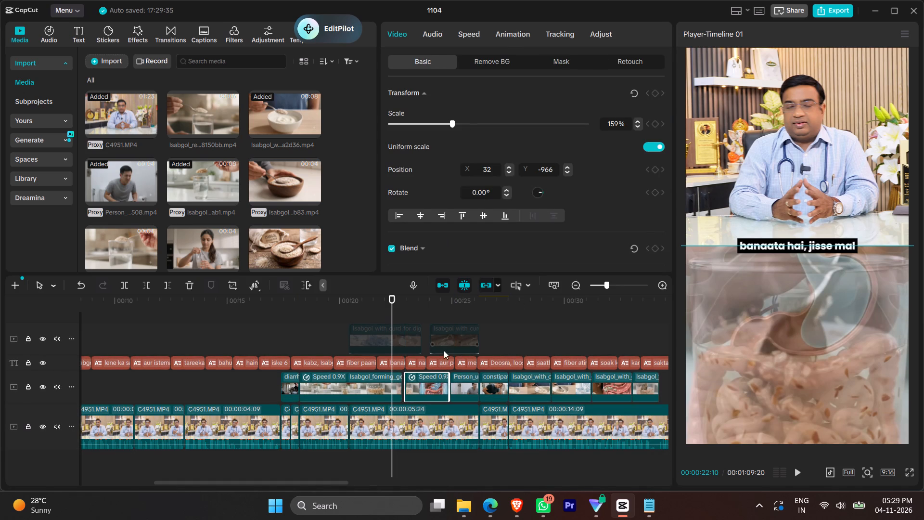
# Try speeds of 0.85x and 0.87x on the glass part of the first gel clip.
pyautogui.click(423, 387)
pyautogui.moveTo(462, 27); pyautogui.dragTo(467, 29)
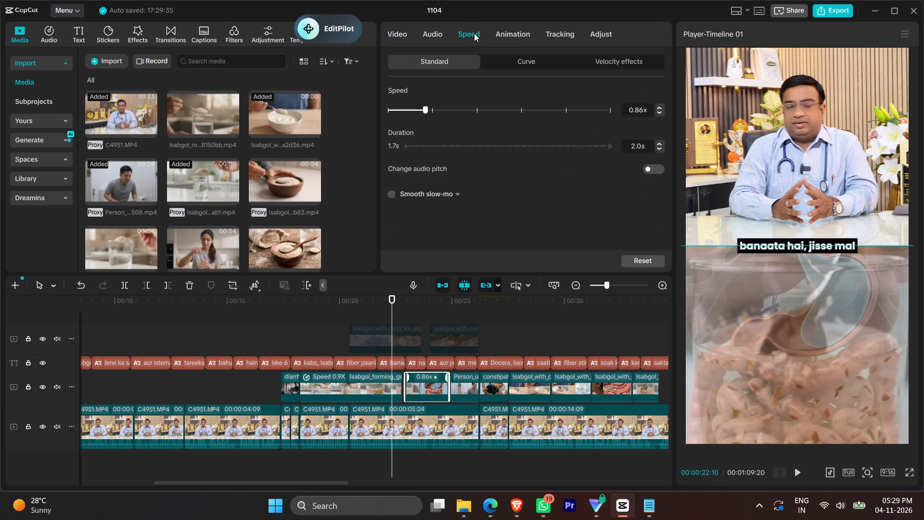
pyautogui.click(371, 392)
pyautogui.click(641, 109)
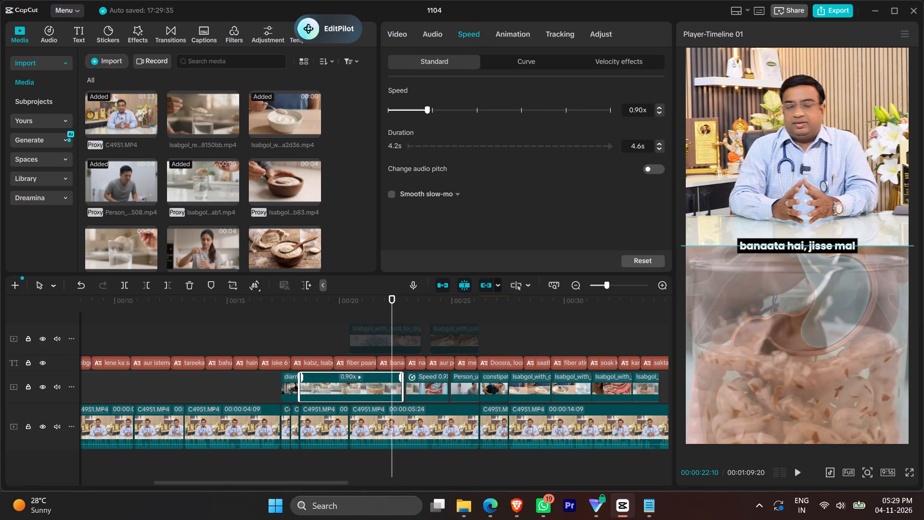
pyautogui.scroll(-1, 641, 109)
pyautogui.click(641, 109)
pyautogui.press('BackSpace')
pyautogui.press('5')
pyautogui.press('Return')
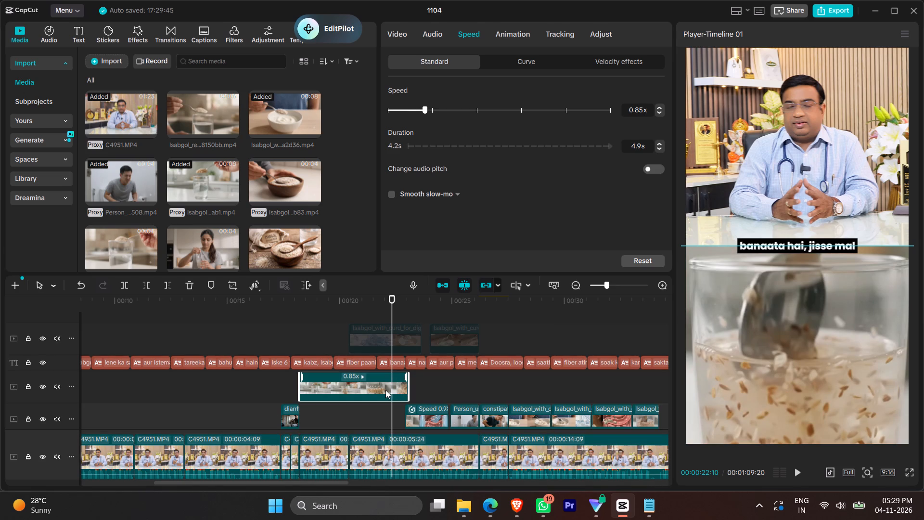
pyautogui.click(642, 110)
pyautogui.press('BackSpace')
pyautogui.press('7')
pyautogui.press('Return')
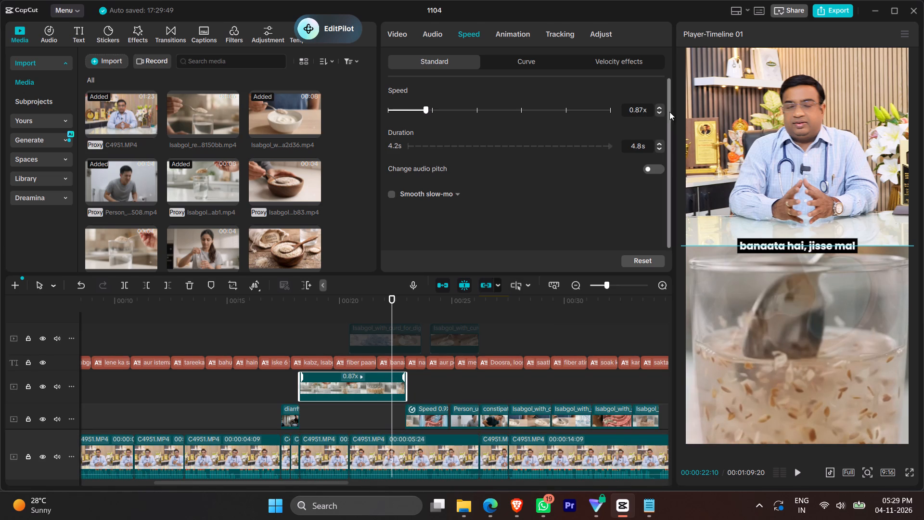
# Set the speed of the first gel clip's glass part to 0.89x.
pyautogui.click(642, 109)
pyautogui.press('BackSpace')
pyautogui.press('9')
pyautogui.press('Return')
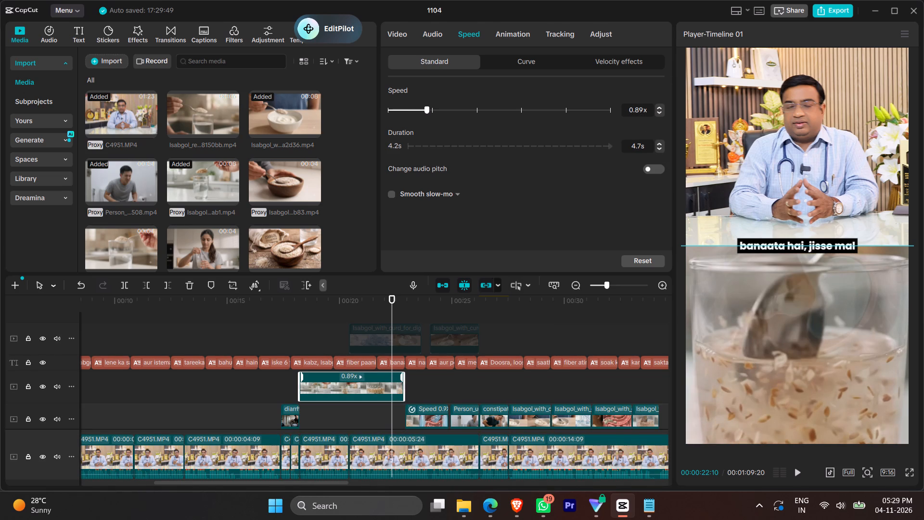
# Move the first gel clip's glass part down onto the lower overlay track, directly before the stomach-animation part.
pyautogui.moveTo(370, 388); pyautogui.dragTo(373, 407)
# Extend the end of the stomach-animation part on the overlay track until it meets the start of the Person clip.
pyautogui.scroll(-5, 340, 399)
pyautogui.click(325, 334)
pyautogui.keyDown('ctrl'); pyautogui.scroll(6, 482, 372); pyautogui.keyUp('ctrl')
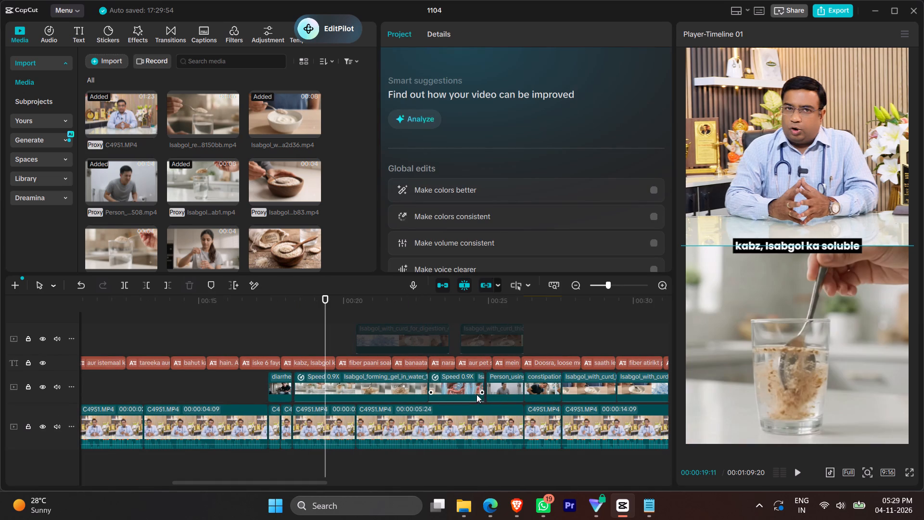
pyautogui.click(475, 391)
pyautogui.moveTo(485, 382); pyautogui.dragTo(490, 382)
# Play back the overlays from the glass clip through the stomach animation and Person clip to check them against the narration.
pyautogui.press('space')
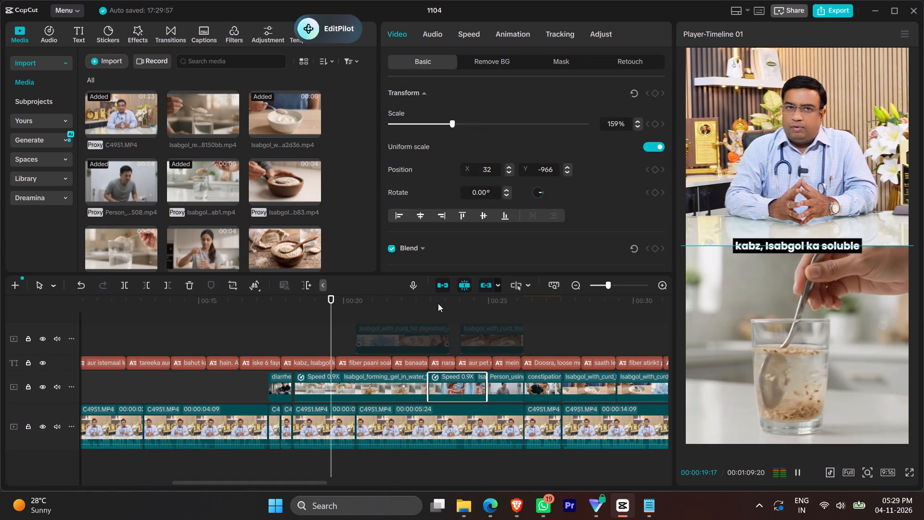
pyautogui.click(411, 299)
pyautogui.press('space')
pyautogui.click(356, 297)
pyautogui.press('space')
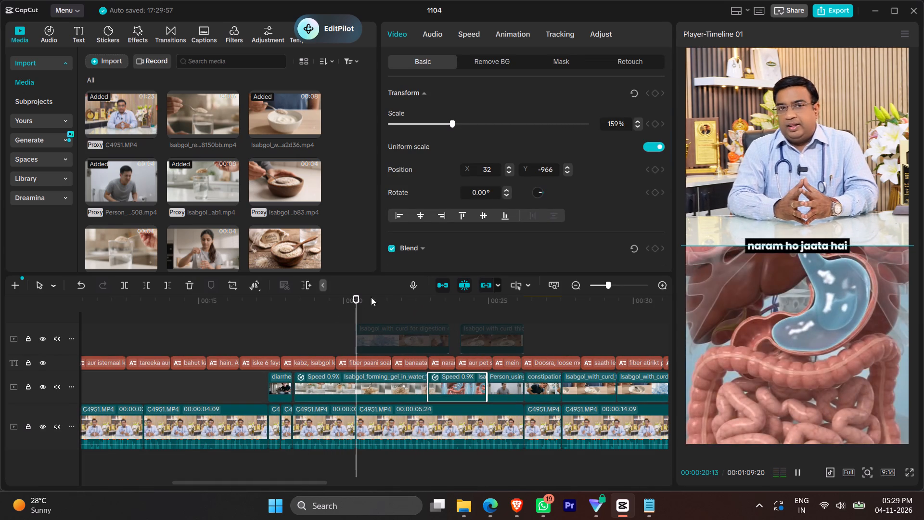
pyautogui.press('space')
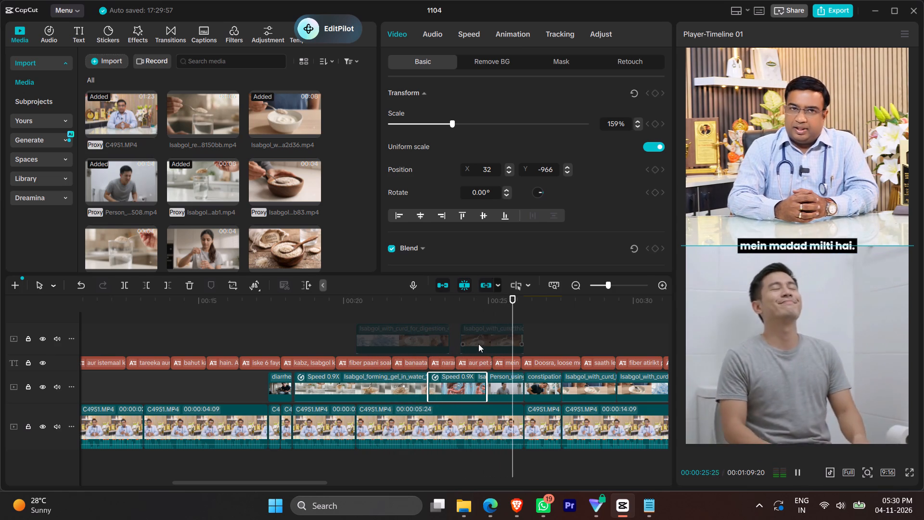
pyautogui.press('space')
pyautogui.hscroll(-1, 515, 355)
pyautogui.keyDown('ctrl'); pyautogui.scroll(-10, 520, 364); pyautogui.keyUp('ctrl')
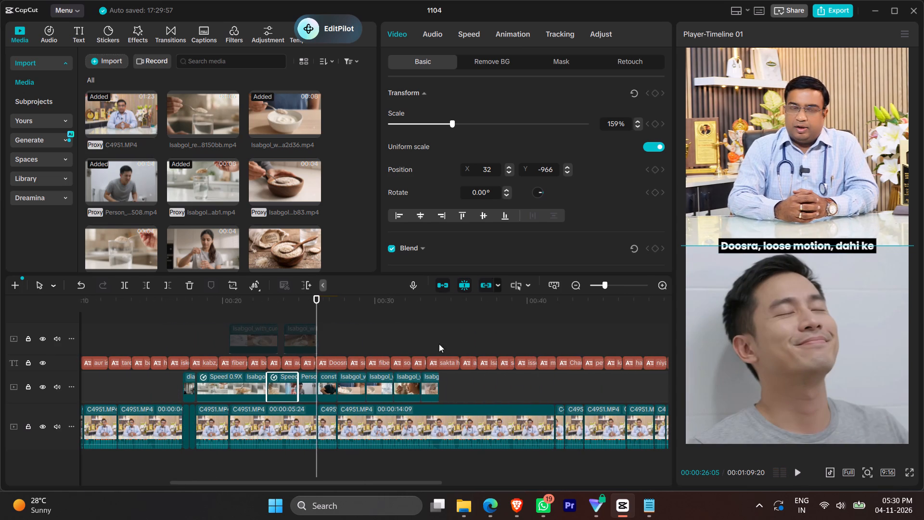
# Play back the remaining overlays past the end of the last isabgol clip and look through the imported media for digestion footage.
pyautogui.press('space')
pyautogui.click(415, 320)
pyautogui.press('space')
pyautogui.press('space')
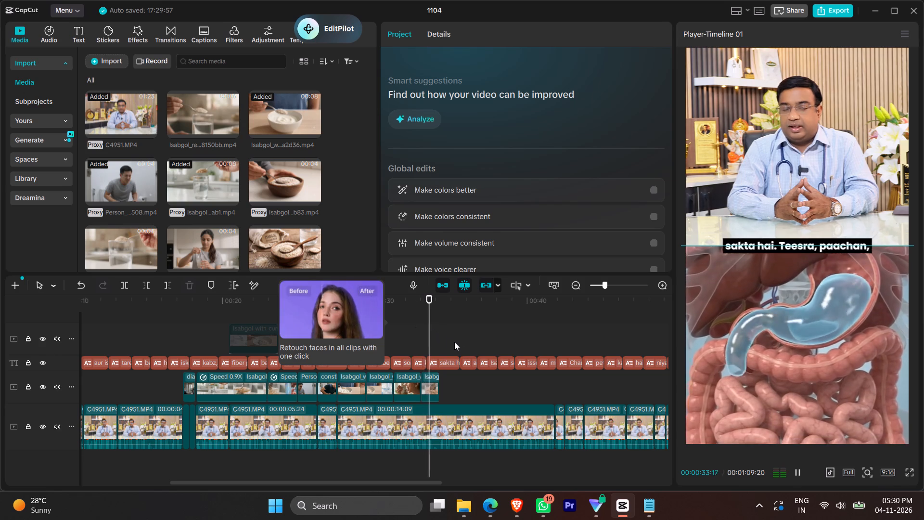
pyautogui.click(395, 330)
pyautogui.press('space')
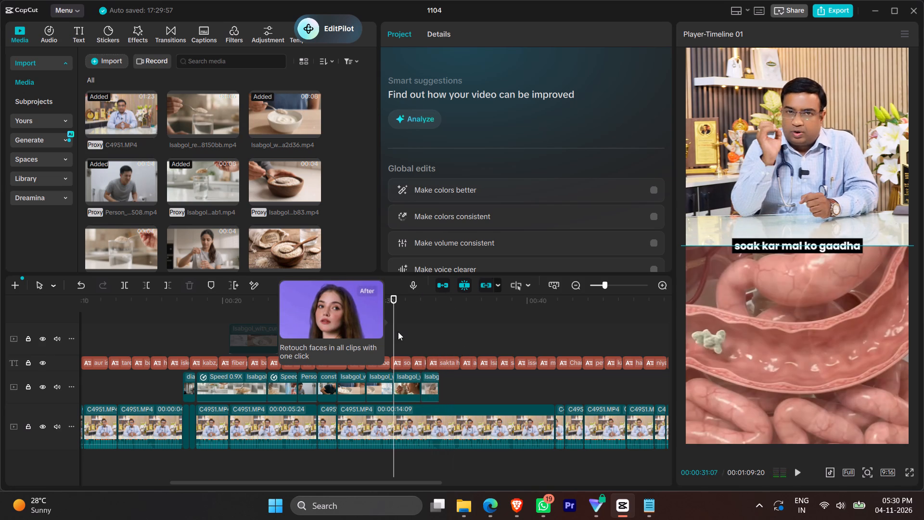
pyautogui.press('space')
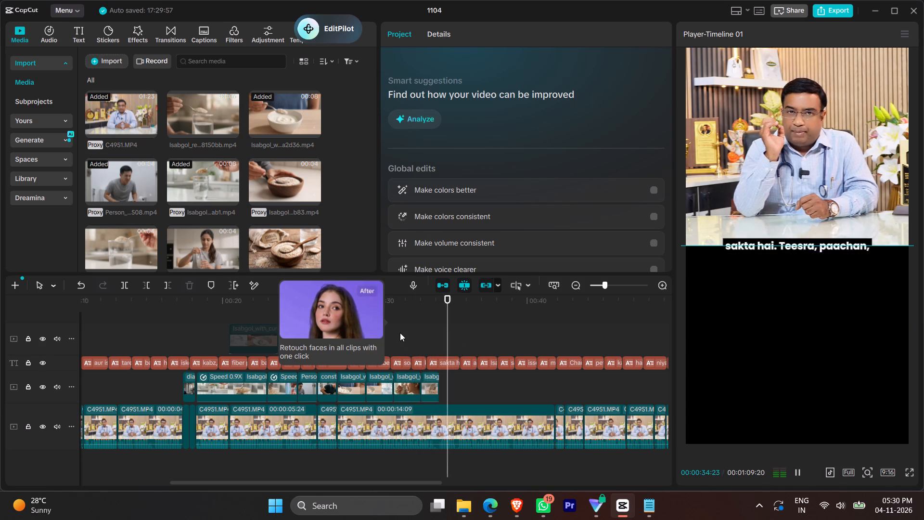
pyautogui.press('space')
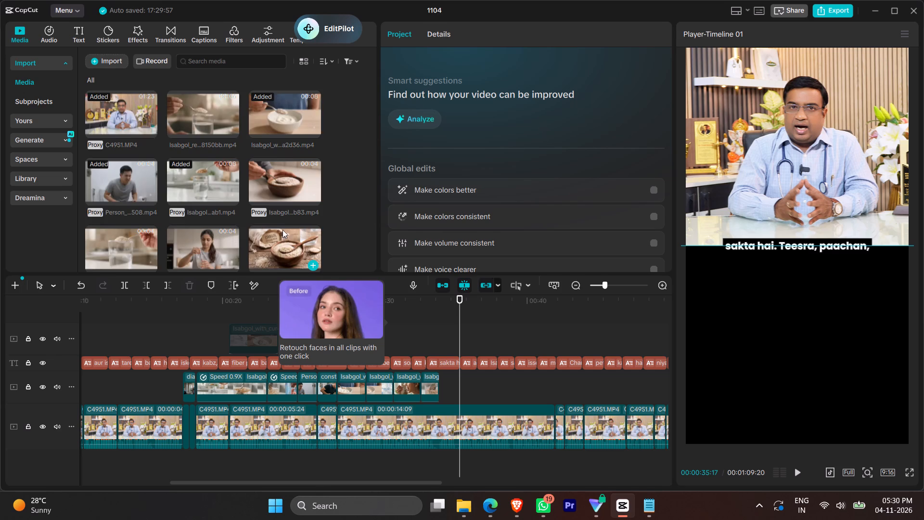
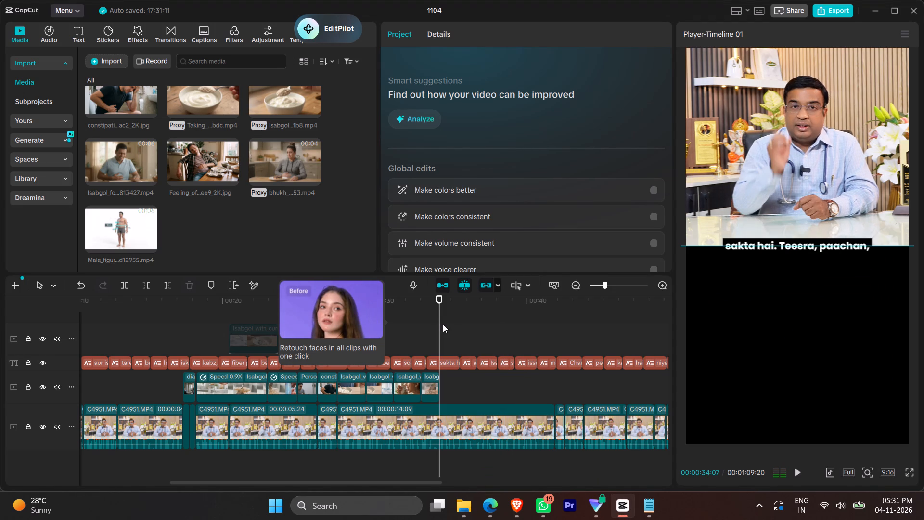
pyautogui.press('space')
pyautogui.keyDown('ctrl'); pyautogui.scroll(20, 549, 401); pyautogui.keyUp('ctrl')
pyautogui.keyDown('ctrl'); pyautogui.scroll(8, 549, 401); pyautogui.keyUp('ctrl')
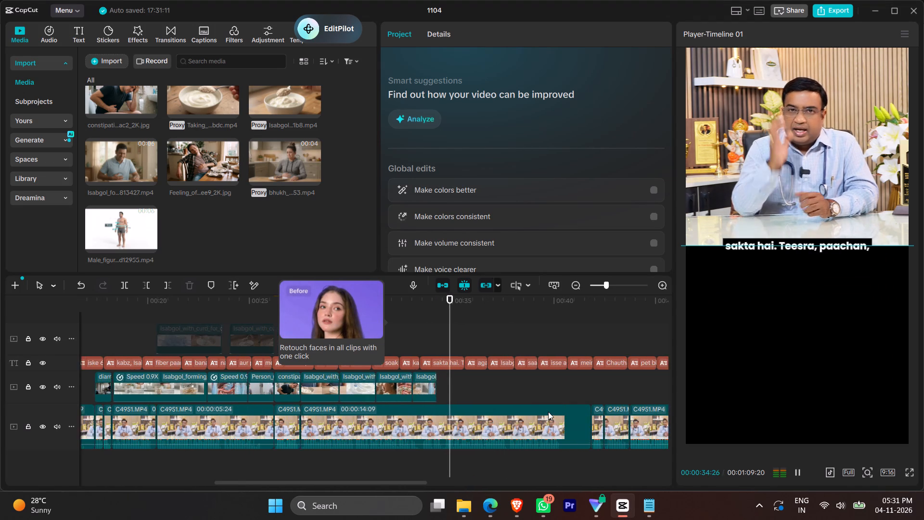
pyautogui.press('space')
pyautogui.click(461, 386)
pyautogui.keyDown('ctrl'); pyautogui.scroll(6, 463, 387); pyautogui.keyUp('ctrl')
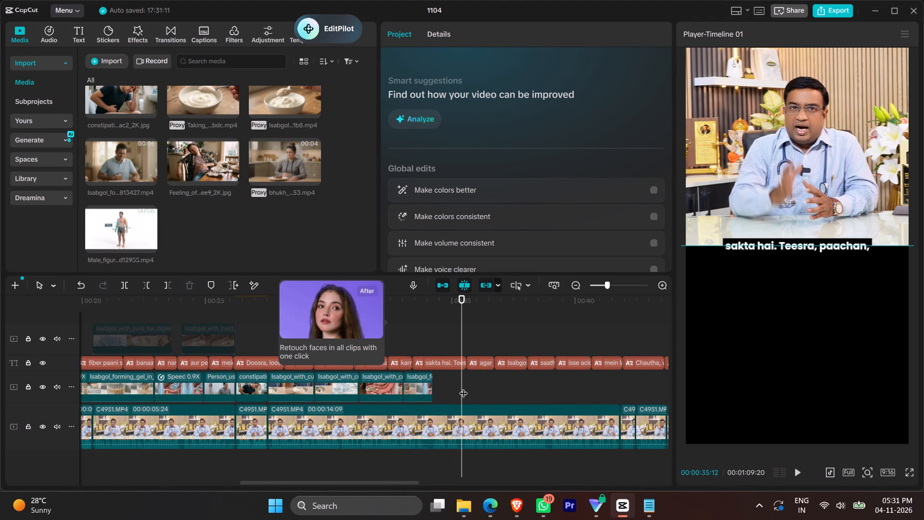
pyautogui.keyDown('ctrl'); pyautogui.scroll(-4, 463, 387); pyautogui.keyUp('ctrl')
pyautogui.press('space')
pyautogui.click(463, 387)
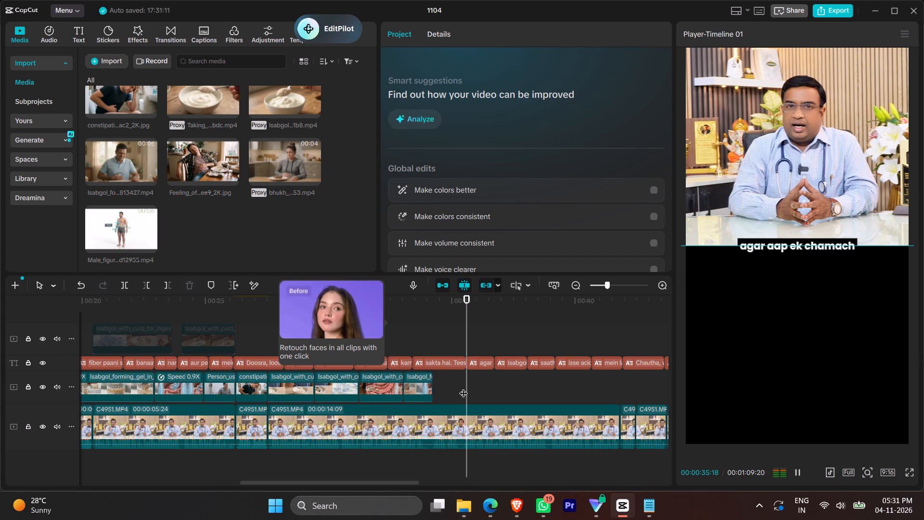
pyautogui.keyDown('ctrl'); pyautogui.scroll(14, 463, 387); pyautogui.keyUp('ctrl')
pyautogui.click(456, 384)
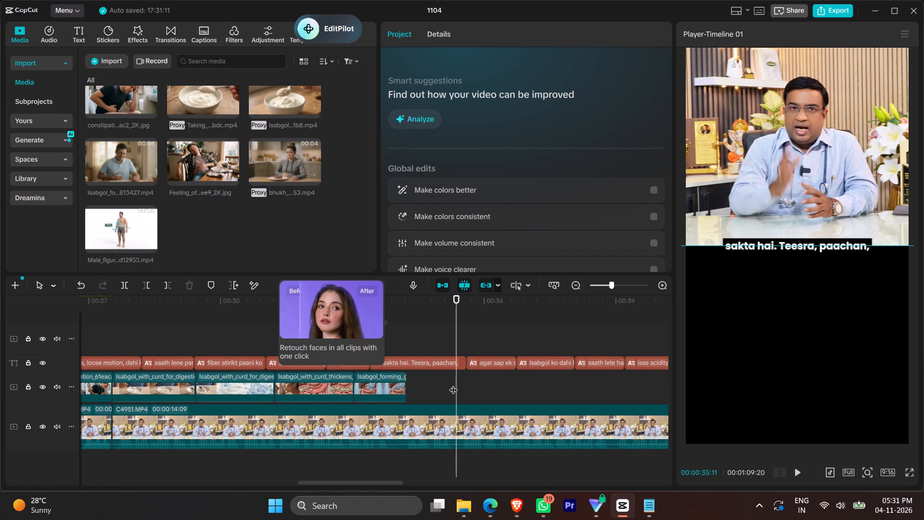
pyautogui.press('space')
pyautogui.click(453, 384)
pyautogui.keyDown('ctrl'); pyautogui.scroll(-16, 453, 384); pyautogui.keyUp('ctrl')
pyautogui.keyDown('ctrl'); pyautogui.scroll(10, 453, 384); pyautogui.keyUp('ctrl')
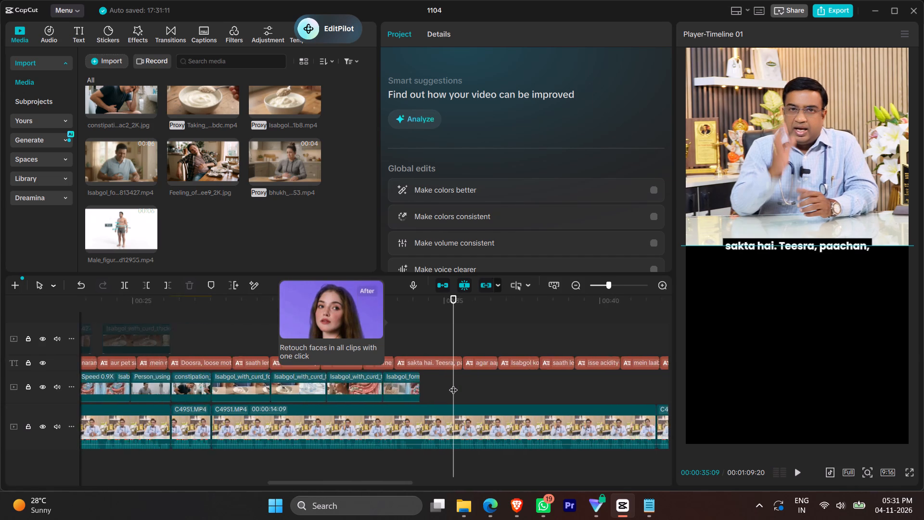
pyautogui.keyDown('ctrl'); pyautogui.scroll(16, 453, 384); pyautogui.keyUp('ctrl')
pyautogui.press('space')
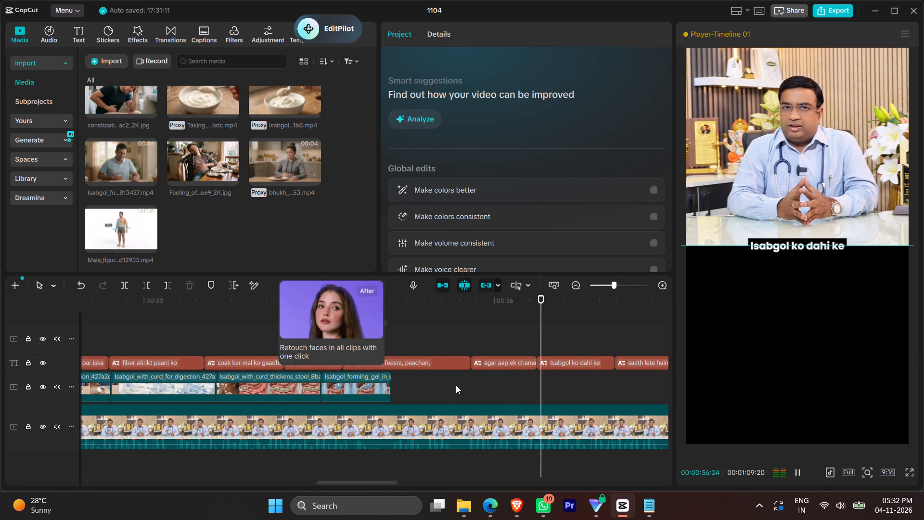
pyautogui.click(456, 385)
pyautogui.press('space')
pyautogui.press('space')
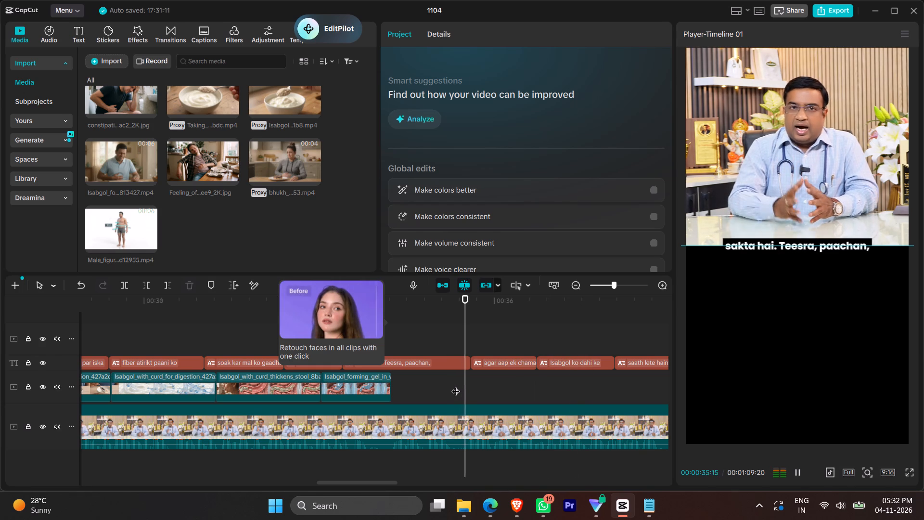
pyautogui.scroll(5, 456, 385)
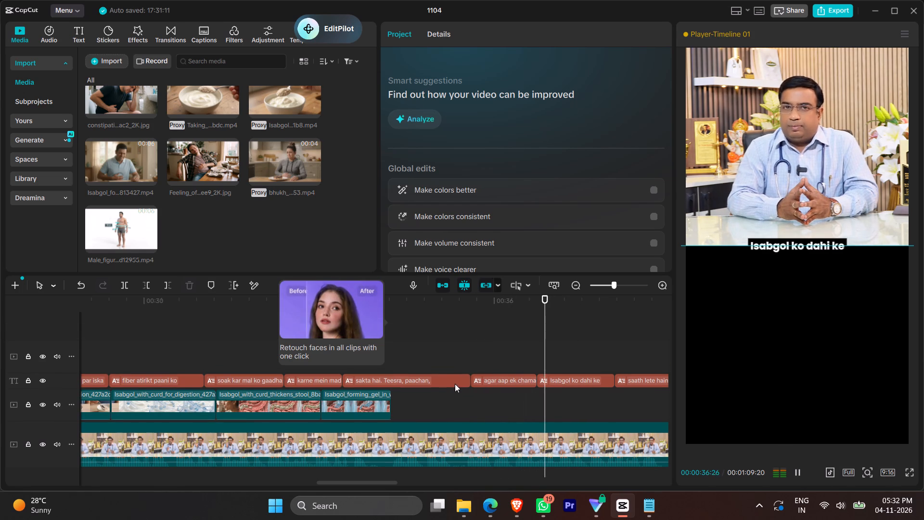
pyautogui.click(448, 392)
# Look through the imported media for footage matching the curd narration and preview the unused "Taking" curd-bowl video.
pyautogui.scroll(2, 314, 164)
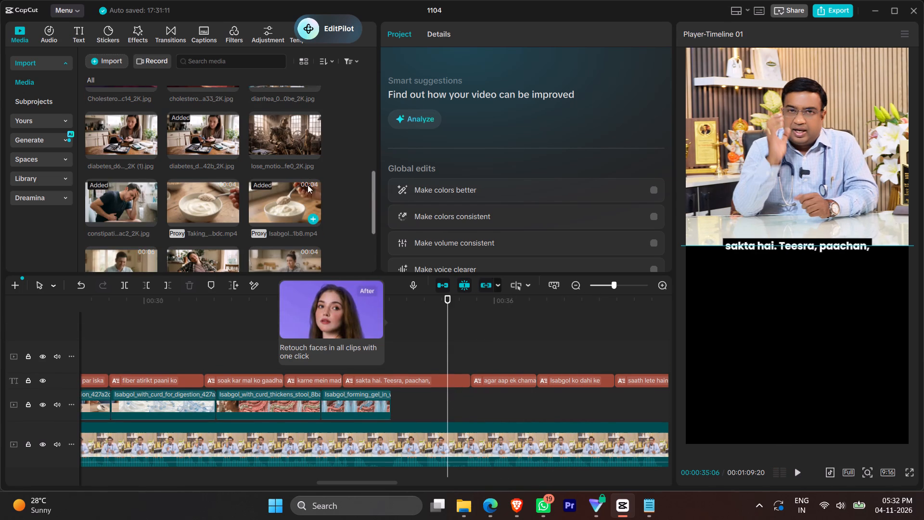
pyautogui.click(215, 197)
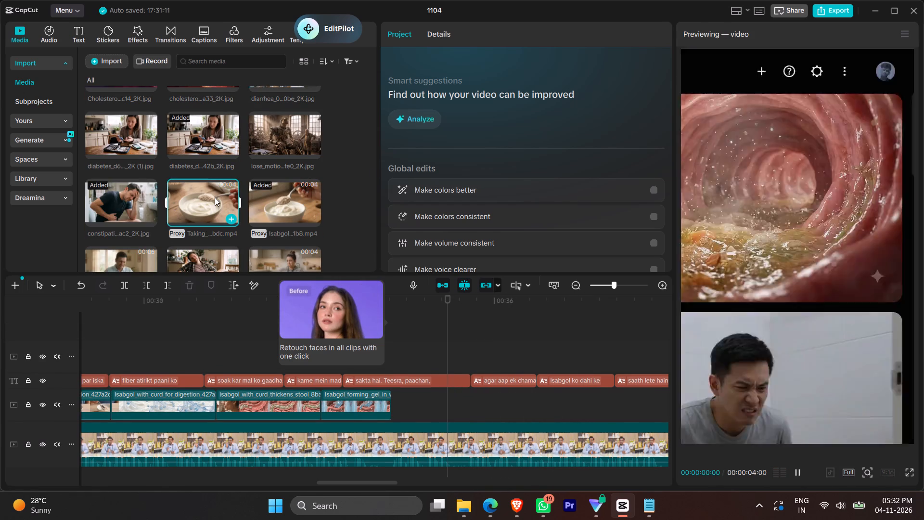
pyautogui.scroll(3, 266, 193)
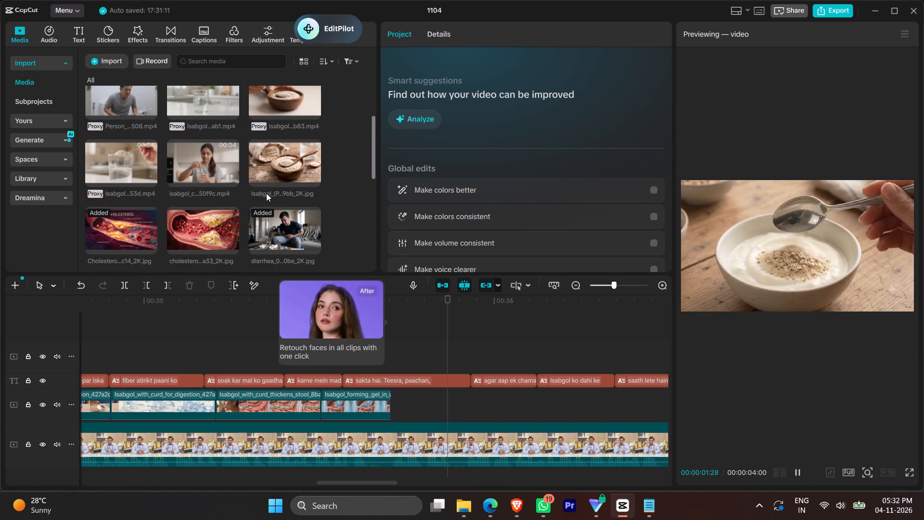
pyautogui.scroll(3, 278, 158)
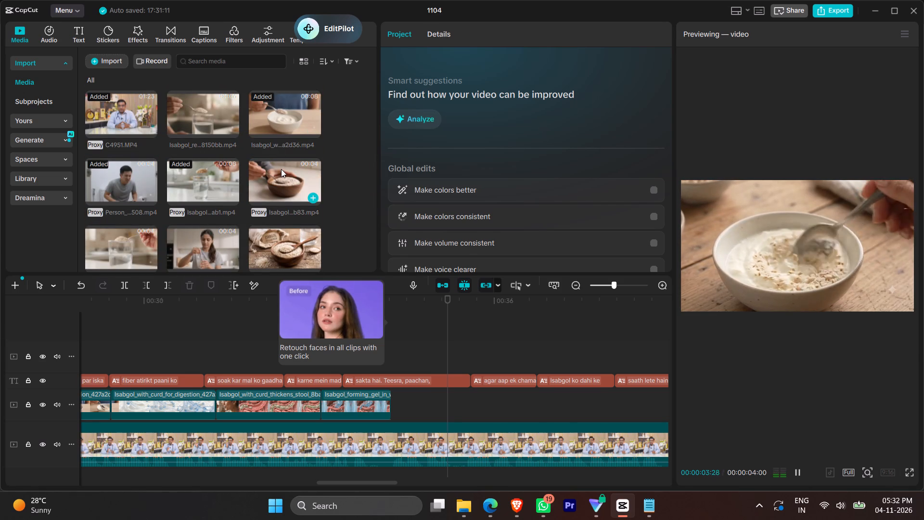
pyautogui.scroll(2, 281, 169)
pyautogui.scroll(-3, 175, 186)
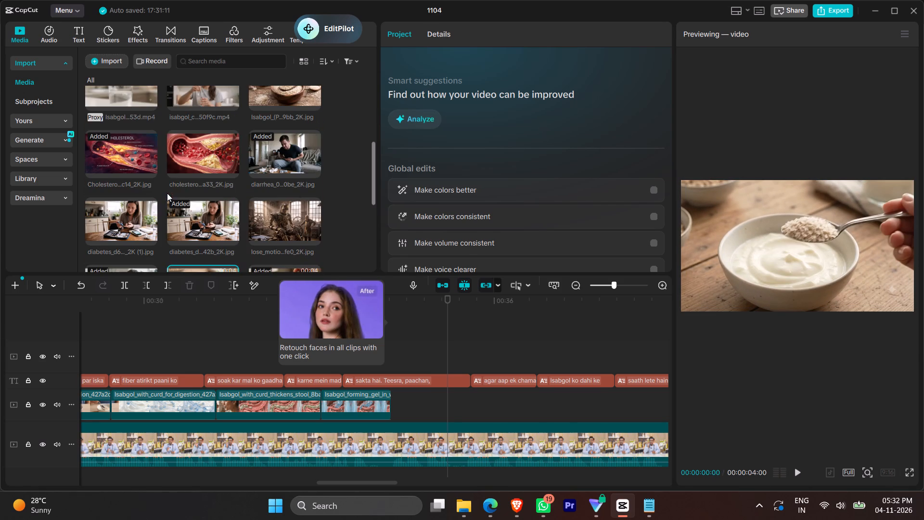
pyautogui.scroll(-3, 143, 168)
pyautogui.click(202, 129)
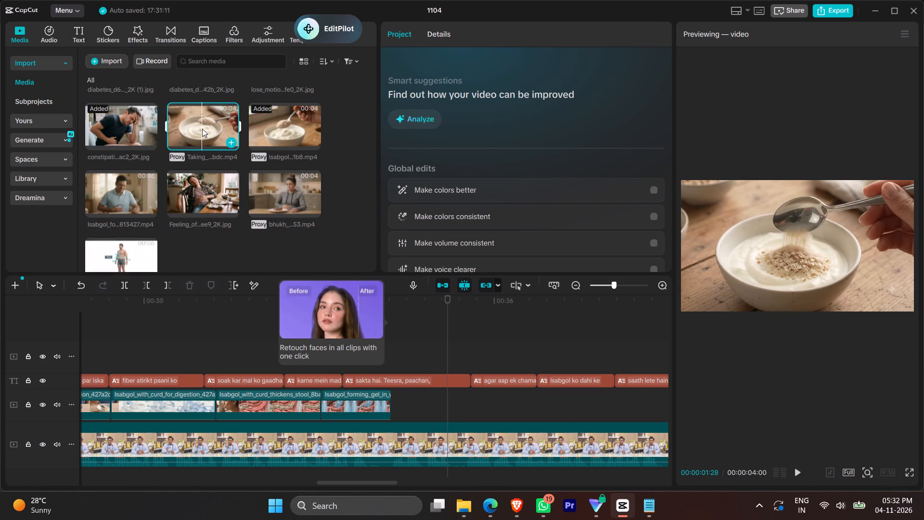
# Move the two deactivated isabgol-with-curd clips above the captions along the timeline, to start at about 33.5 s (thickens stool) and 34.5 s (digestion).
pyautogui.hscroll(1, 290, 440)
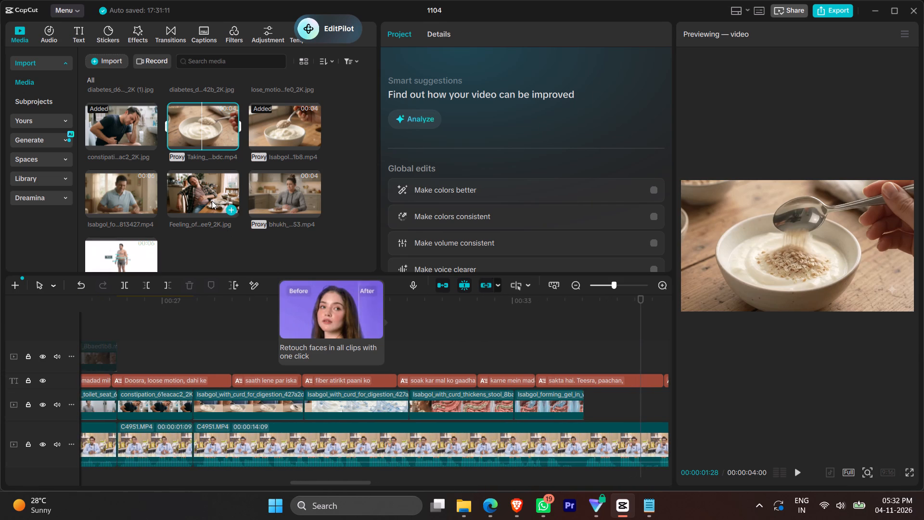
pyautogui.hscroll(1, 315, 362)
pyautogui.click(246, 363)
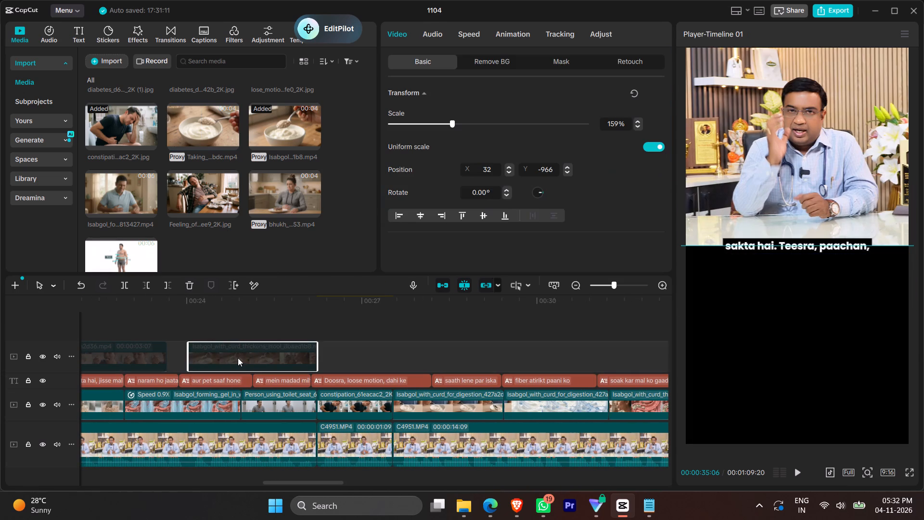
pyautogui.moveTo(238, 358); pyautogui.dragTo(434, 342)
pyautogui.rightClick(519, 378)
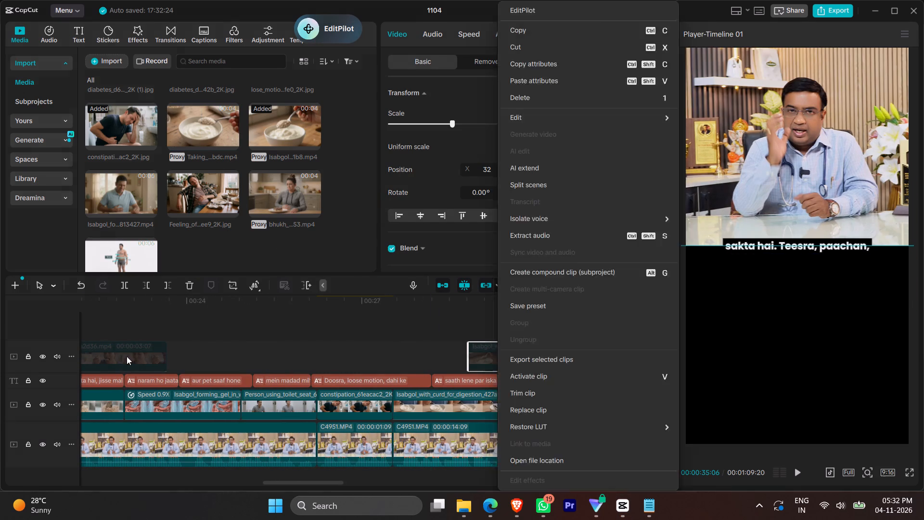
pyautogui.moveTo(127, 356); pyautogui.dragTo(521, 328)
pyautogui.click(267, 339)
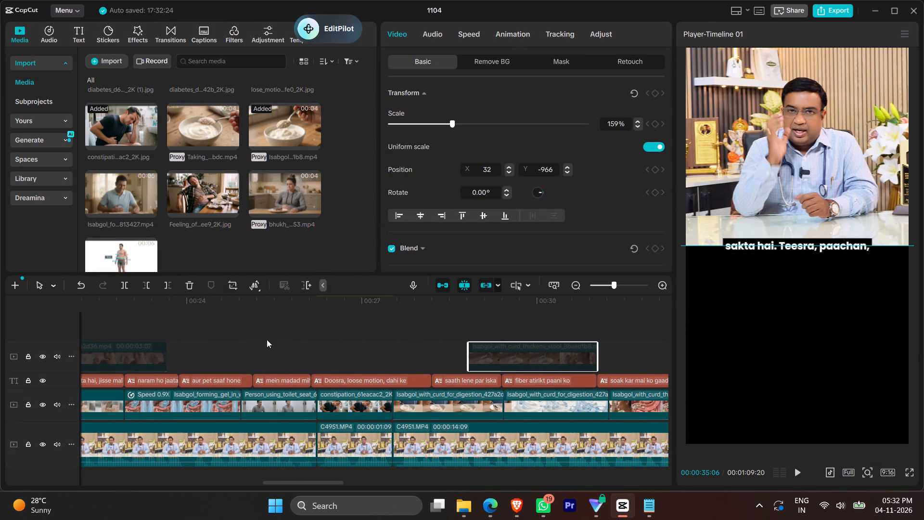
pyautogui.click(143, 324)
pyautogui.moveTo(143, 348); pyautogui.dragTo(659, 314)
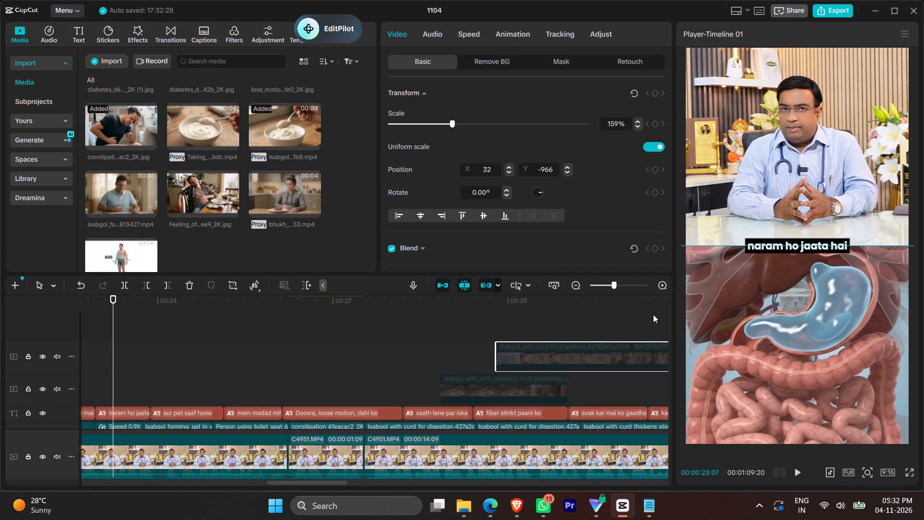
pyautogui.hscroll(-2, 615, 322)
pyautogui.moveTo(517, 344); pyautogui.dragTo(189, 388)
pyautogui.moveTo(189, 388); pyautogui.dragTo(465, 388)
pyautogui.hscroll(-1, 541, 381)
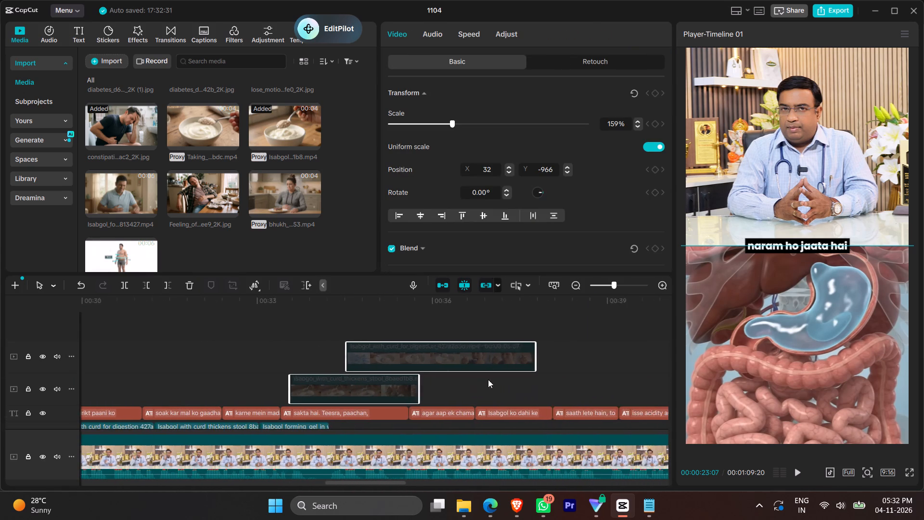
# Move the thickens-stool curd clip onto the overlay track directly after the gel-forming clip and reactivate it.
pyautogui.hscroll(-1, 488, 379)
pyautogui.hscroll(-1, 339, 380)
pyautogui.click(239, 393)
pyautogui.moveTo(239, 393); pyautogui.dragTo(468, 387)
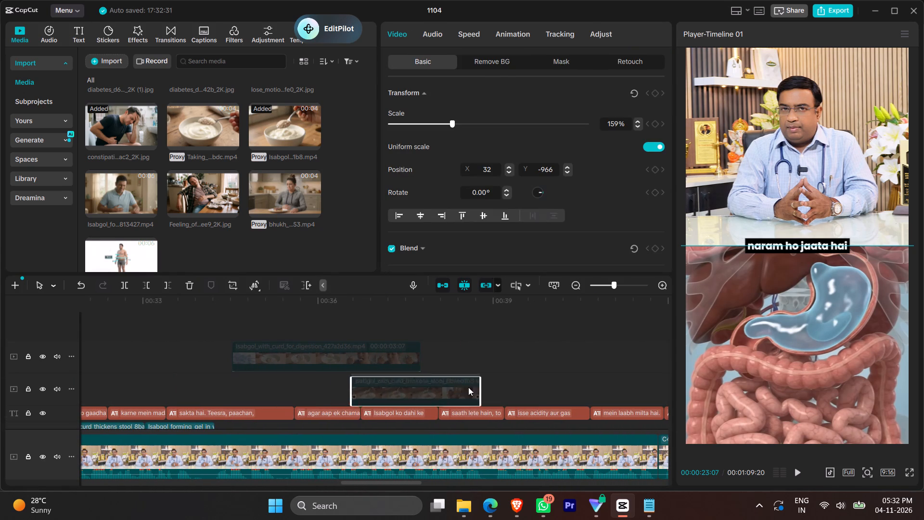
pyautogui.moveTo(468, 387); pyautogui.dragTo(278, 416)
pyautogui.scroll(-2, 334, 437)
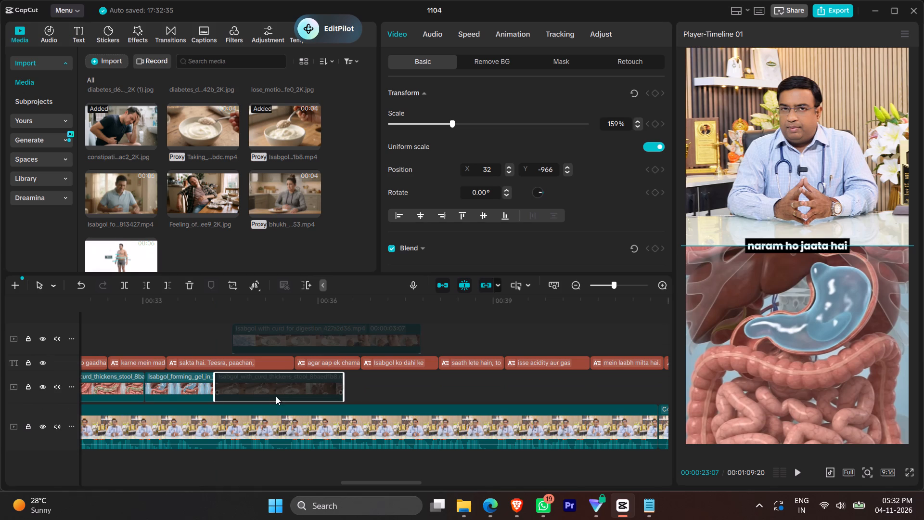
pyautogui.press('v')
# Move the deactivated isabgol-with-curd digestion clip along the timeline to start at about 36.7 s.
pyautogui.moveTo(260, 340); pyautogui.dragTo(390, 343)
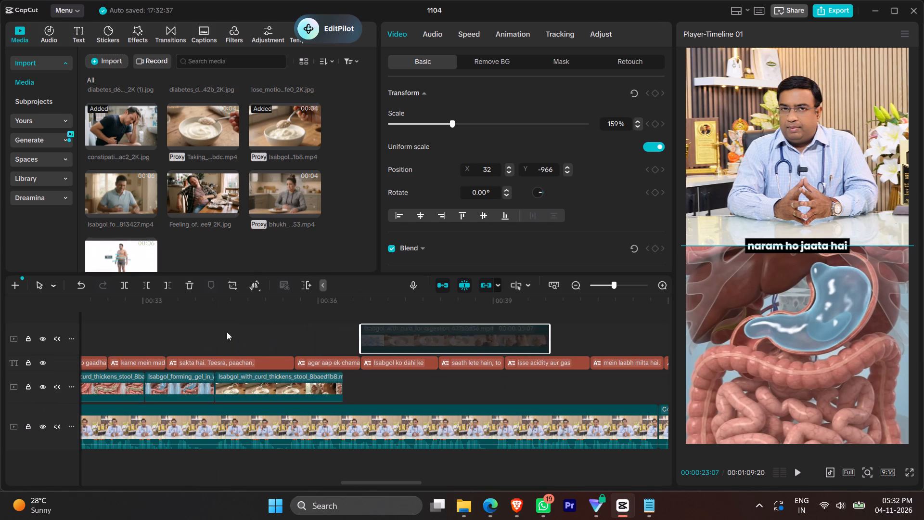
# Shift the thickens-stool clip to start at about 35.5 s for "agar aap ek chamach" and play it against the narration.
pyautogui.click(215, 336)
pyautogui.press('space')
pyautogui.press('space')
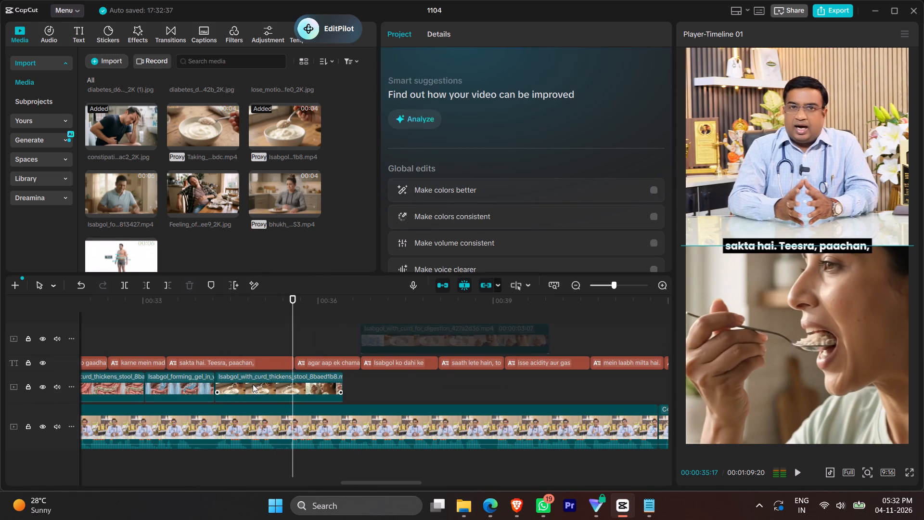
pyautogui.moveTo(285, 394); pyautogui.dragTo(358, 395)
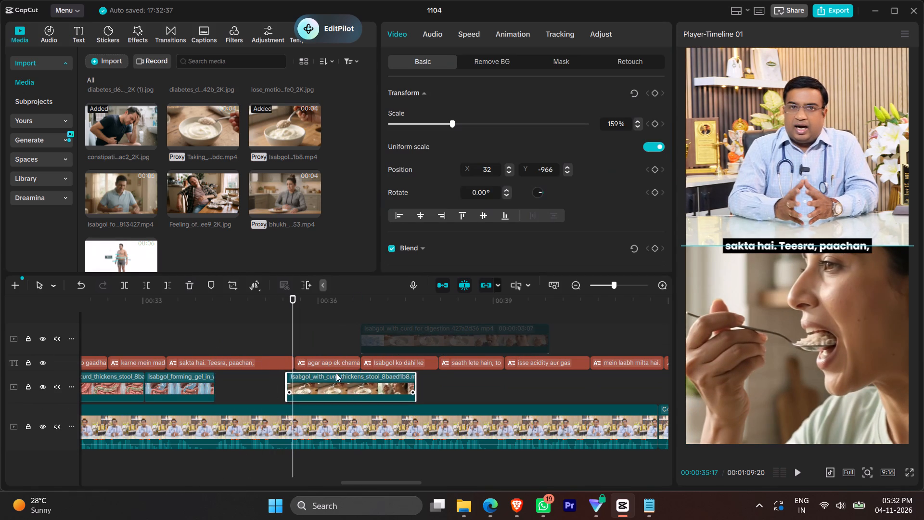
pyautogui.click(298, 335)
pyautogui.click(283, 331)
pyautogui.press('space')
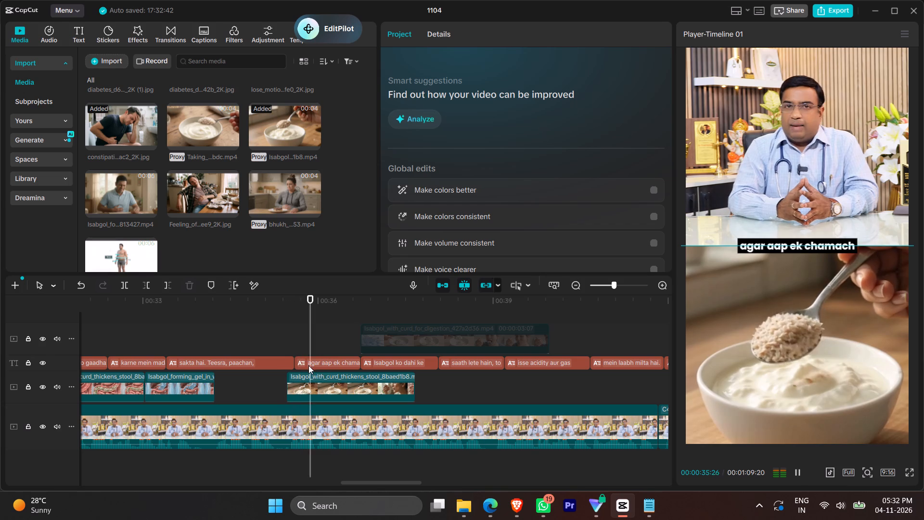
pyautogui.press('space')
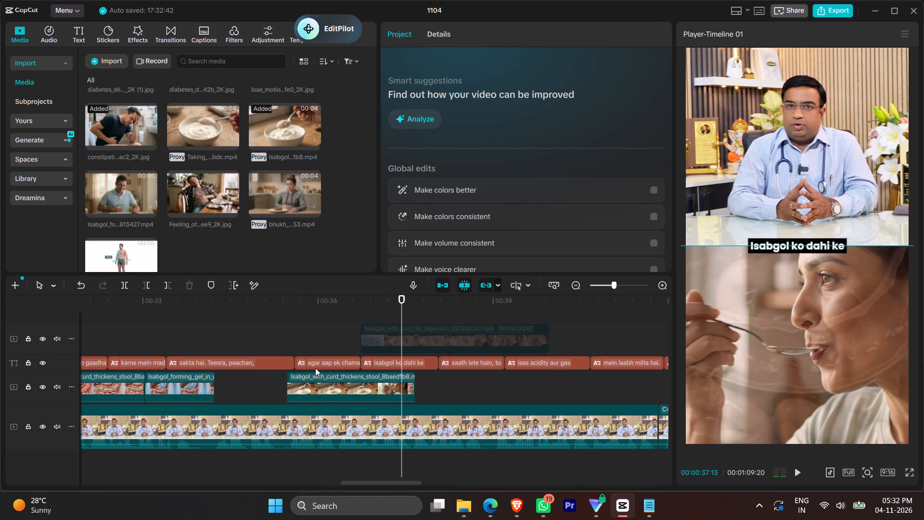
pyautogui.click(294, 334)
pyautogui.press('space')
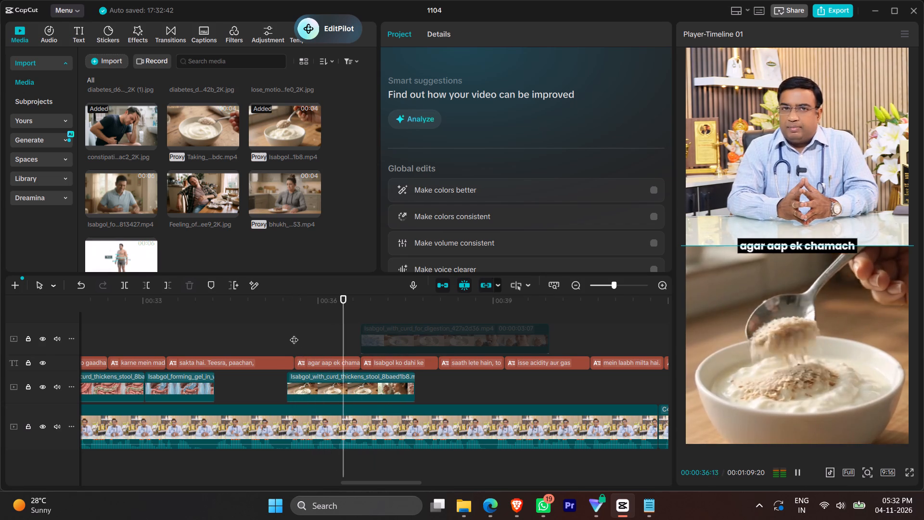
pyautogui.press('space')
pyautogui.click(262, 326)
pyautogui.press('space')
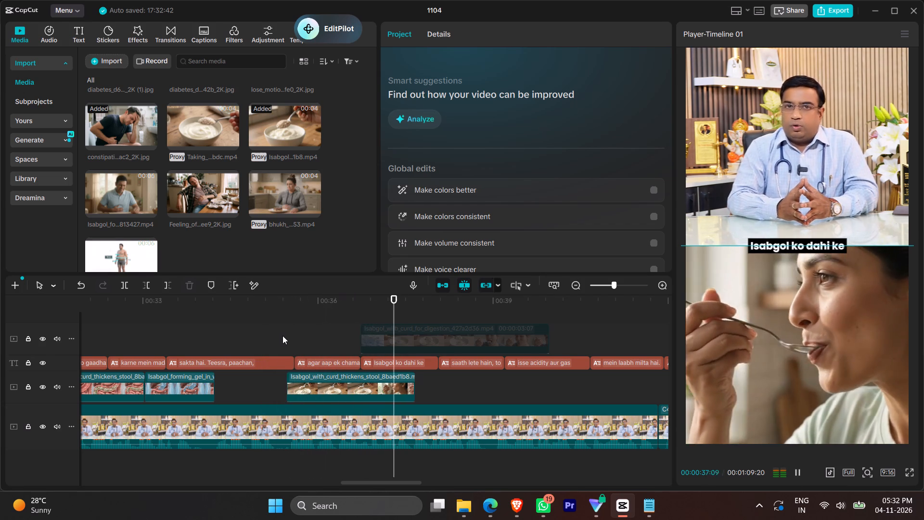
pyautogui.press('space')
pyautogui.press('space')
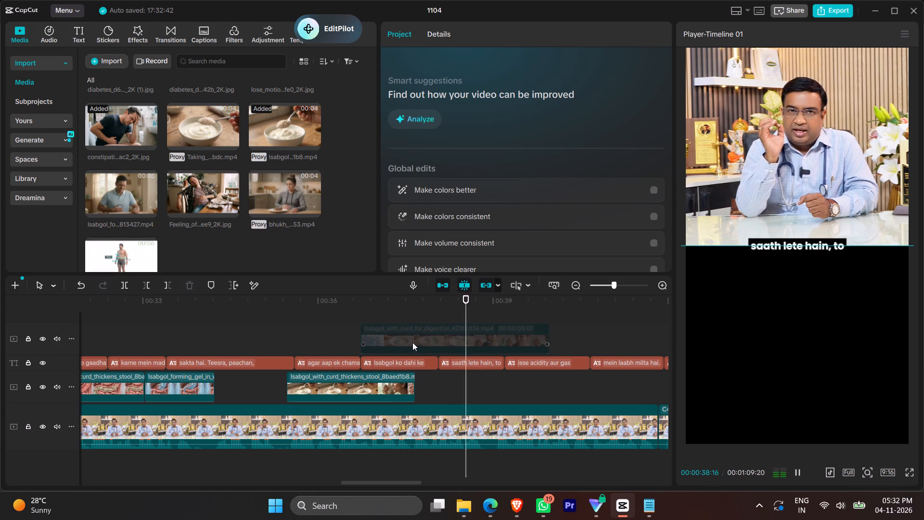
pyautogui.press('space')
# Reactivate the isabgol-with-curd digestion clip, preview it, and trim its start to 00:00:37:04, where the curd bowl shows.
pyautogui.click(417, 336)
pyautogui.press('v')
pyautogui.press('space')
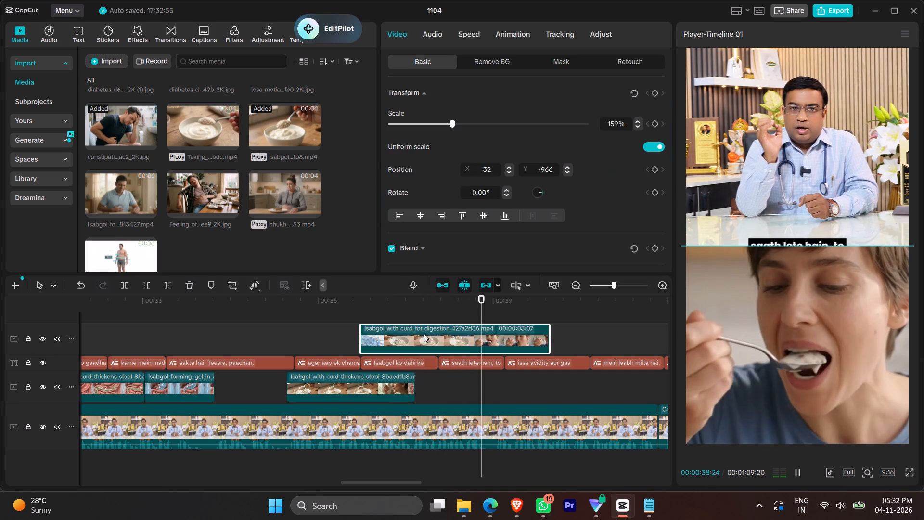
pyautogui.press('space')
pyautogui.click(381, 314)
pyautogui.press('space')
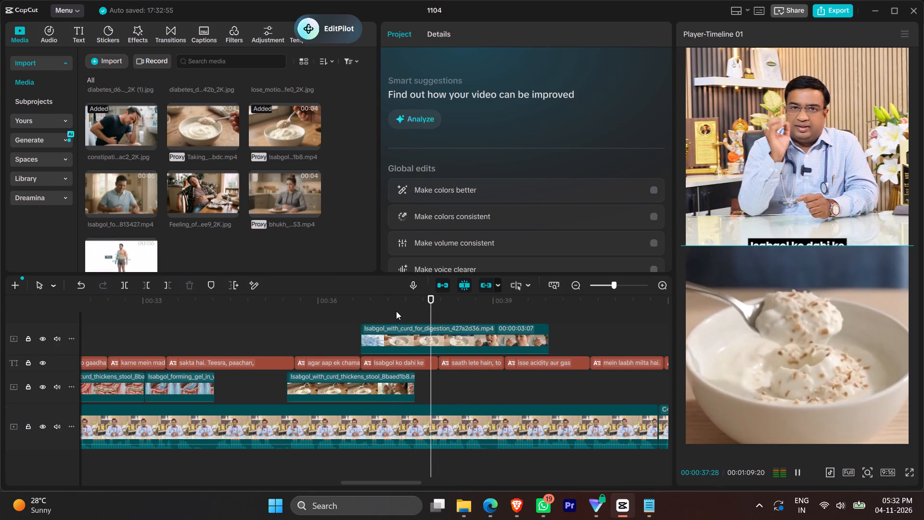
pyautogui.press('space')
pyautogui.click(369, 303)
pyautogui.press('space')
pyautogui.press('space')
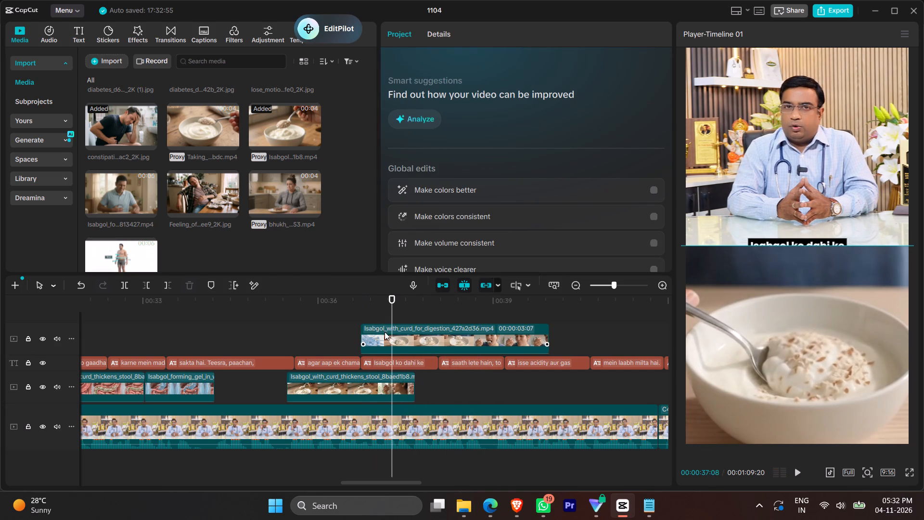
pyautogui.click(387, 309)
pyautogui.doubleClick(386, 308)
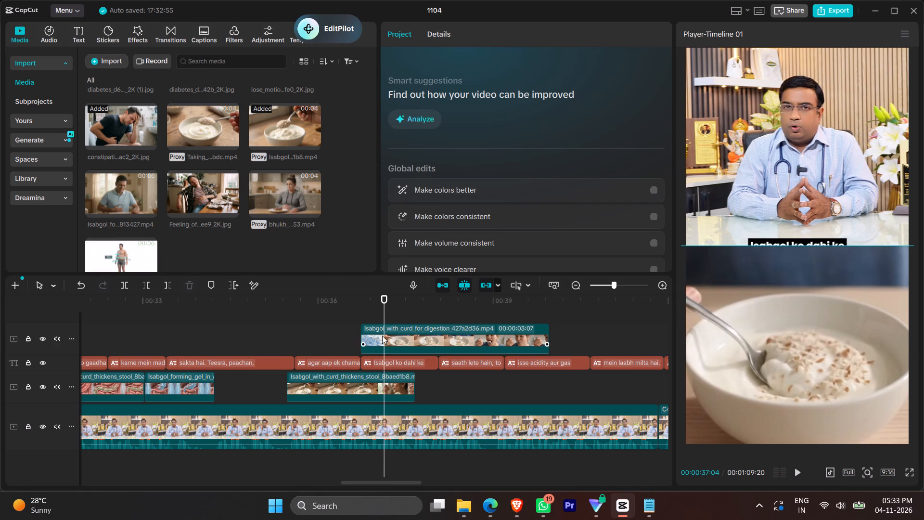
pyautogui.click(382, 336)
pyautogui.moveTo(361, 337); pyautogui.dragTo(385, 340)
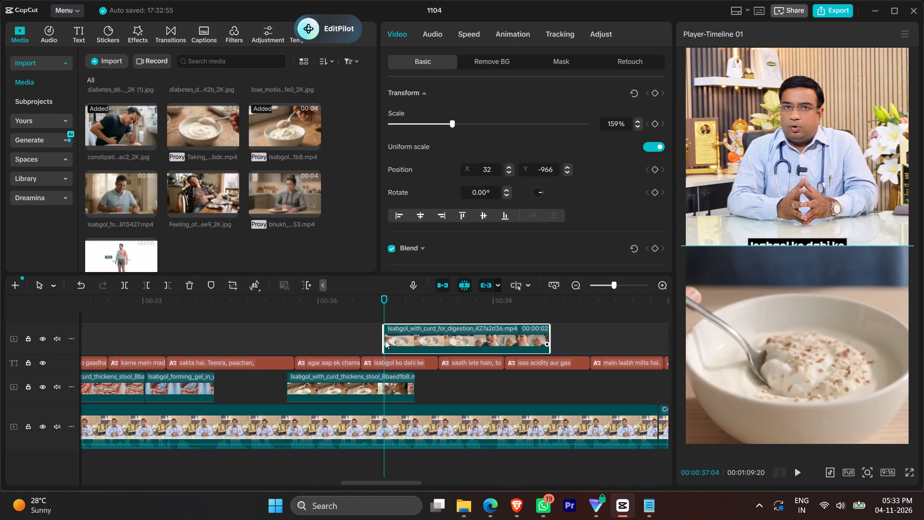
# Trim the end of the thickens-stool clip back to about 36.3 s, within the "agar aap ek chamach" caption.
pyautogui.click(386, 395)
pyautogui.moveTo(414, 382); pyautogui.dragTo(380, 382)
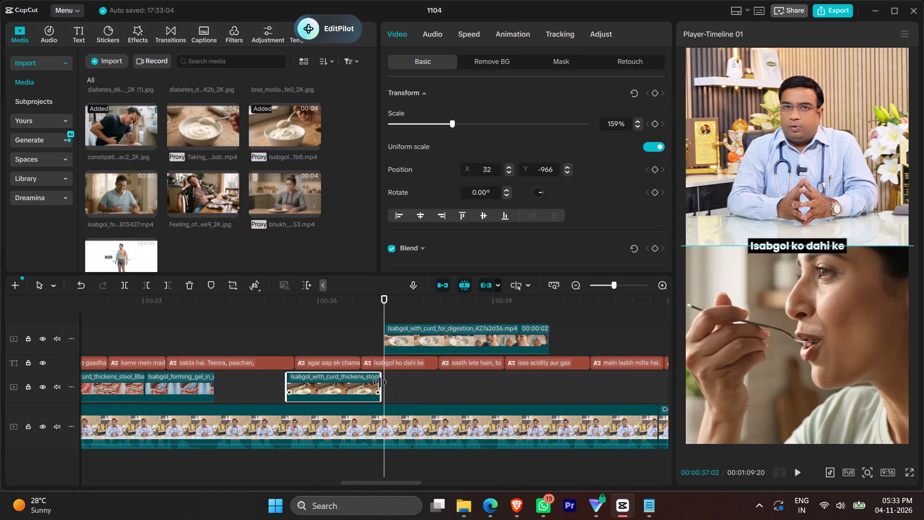
pyautogui.moveTo(380, 382); pyautogui.dragTo(329, 392)
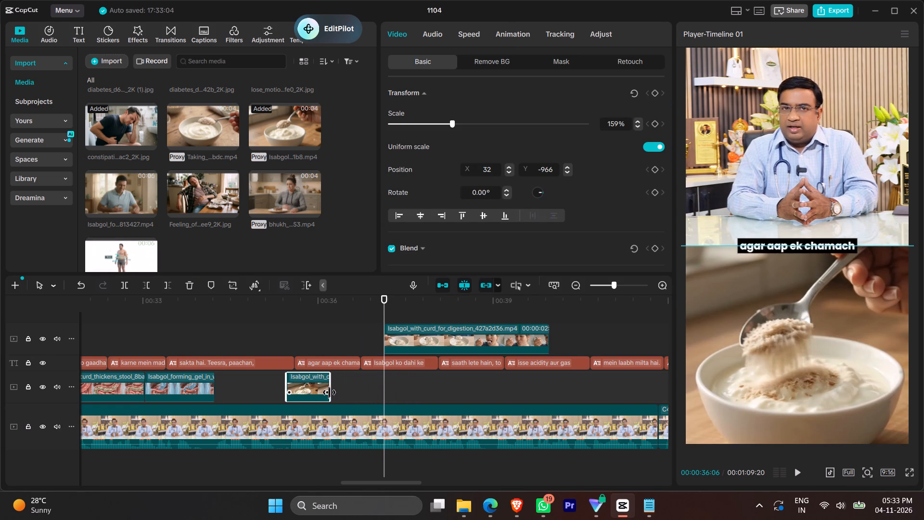
pyautogui.moveTo(329, 392); pyautogui.dragTo(334, 391)
# Move the trimmed digestion clip onto the overlay track directly after the thickens-stool clip and play back the pair.
pyautogui.moveTo(426, 336); pyautogui.dragTo(380, 386)
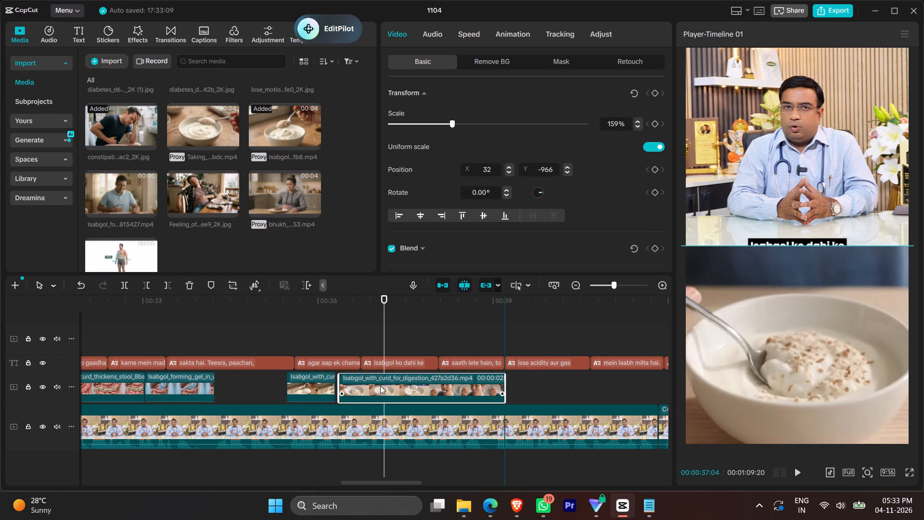
pyautogui.moveTo(380, 386); pyautogui.dragTo(376, 386)
pyautogui.click(314, 322)
pyautogui.press('space')
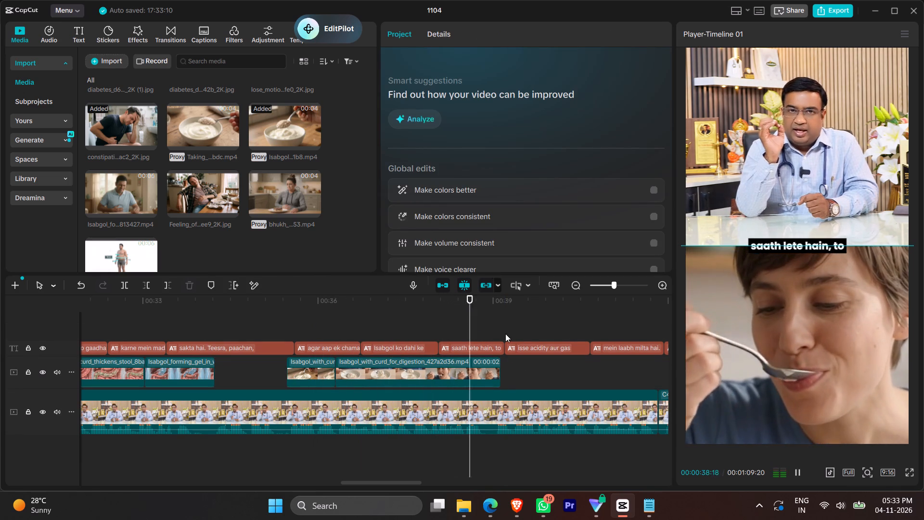
pyautogui.press('space')
# Play the uncovered acidity narration, find the isabgol acidity-and-gastric video in the media, and place it directly after the digestion clip.
pyautogui.press('space')
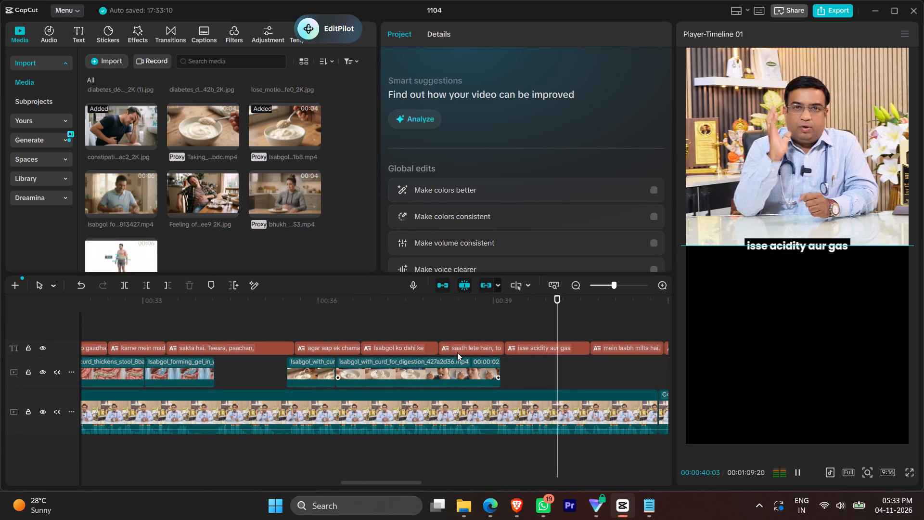
pyautogui.press('space')
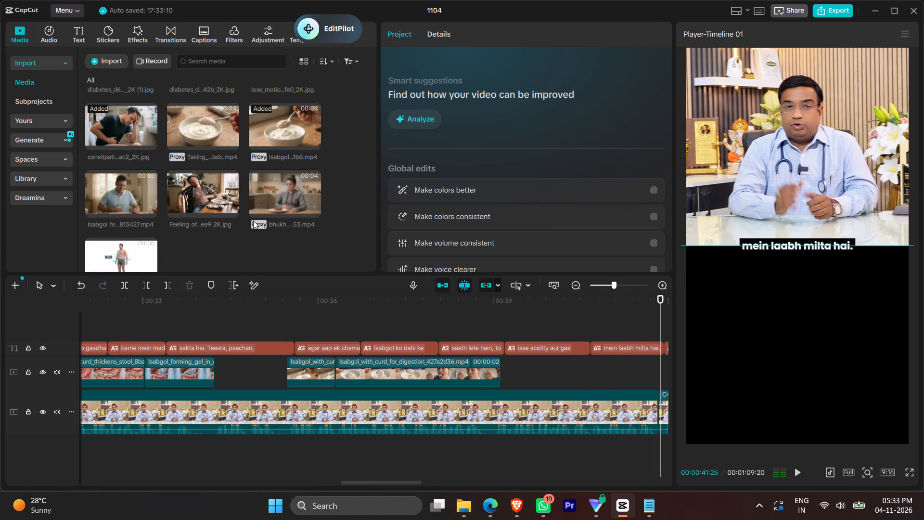
pyautogui.scroll(9, 253, 221)
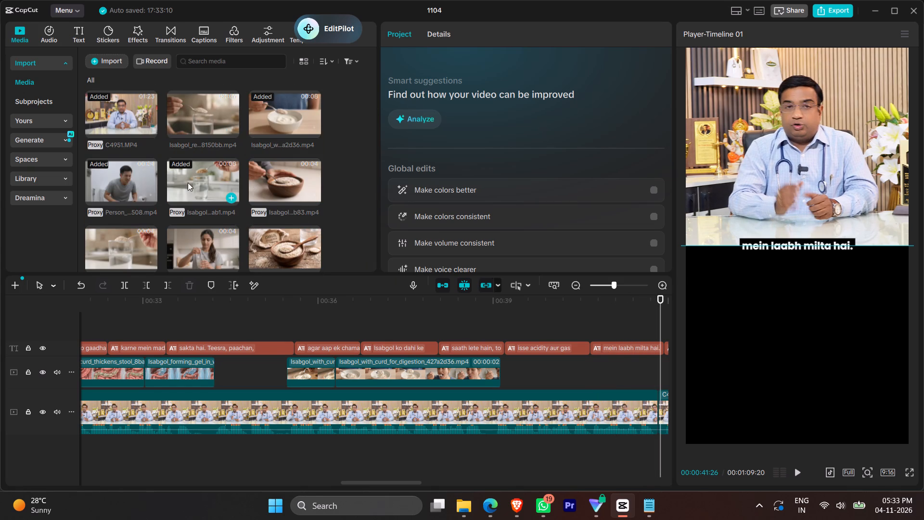
pyautogui.scroll(-2, 187, 185)
pyautogui.scroll(-2, 276, 207)
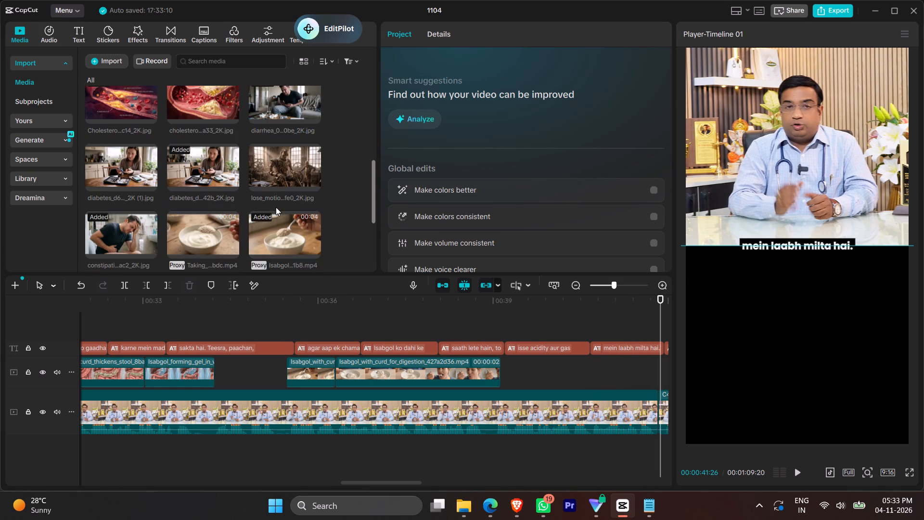
pyautogui.scroll(-2, 270, 207)
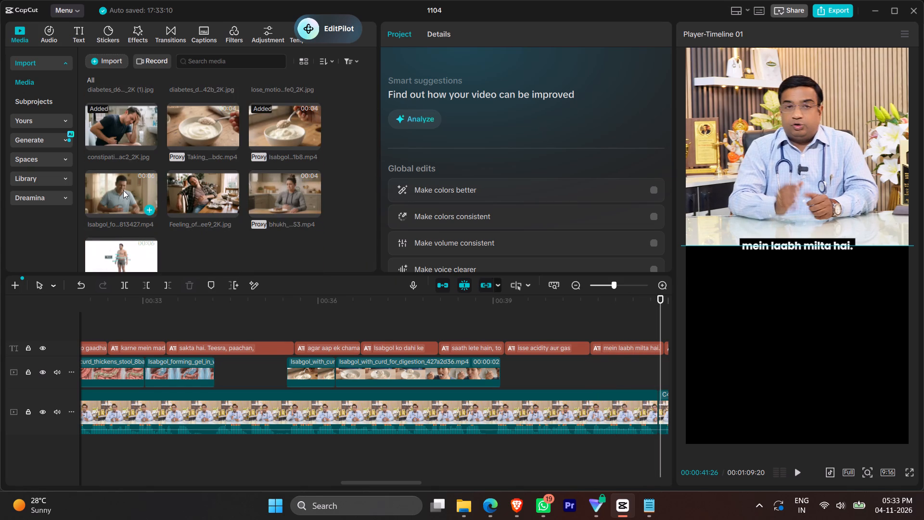
pyautogui.moveTo(125, 189); pyautogui.dragTo(498, 366)
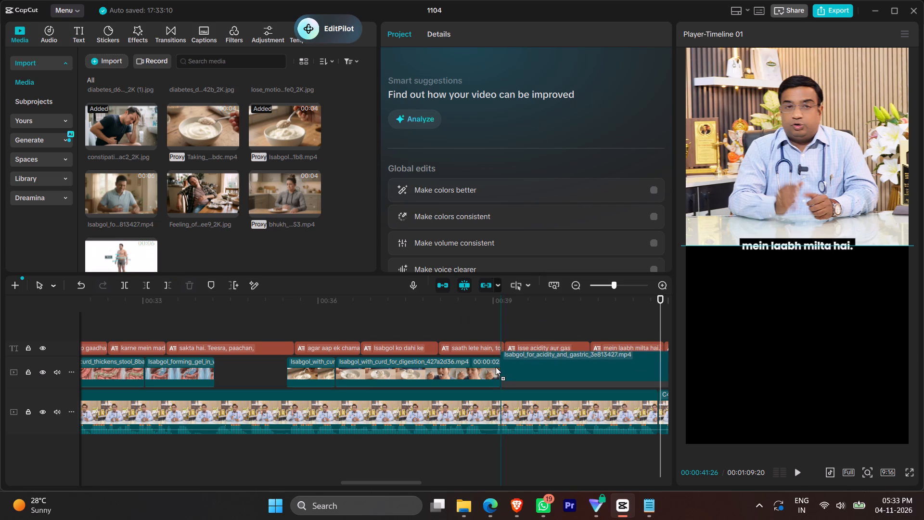
# Paste the copied video and audio attributes, including location size, blend, canvas and volume, onto the acidity-and-gastric clip.
pyautogui.hscroll(-1, 495, 382)
pyautogui.rightClick(469, 374)
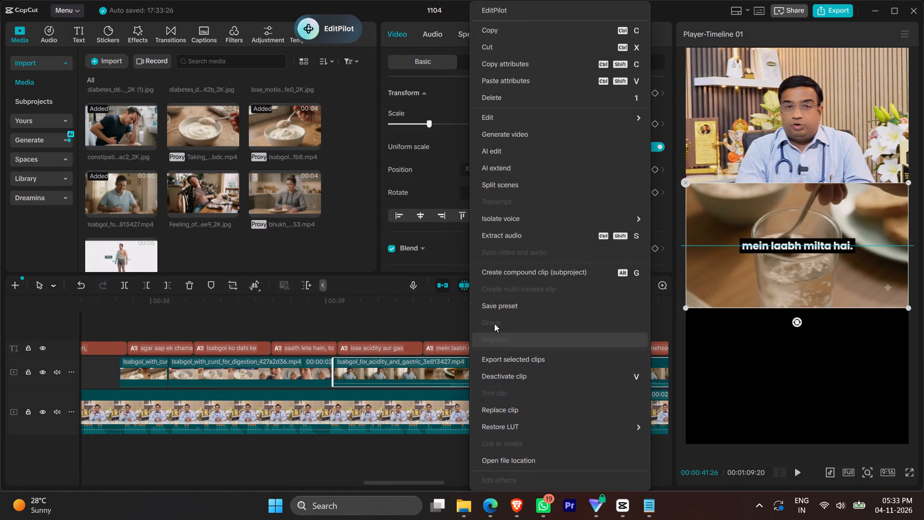
pyautogui.click(501, 81)
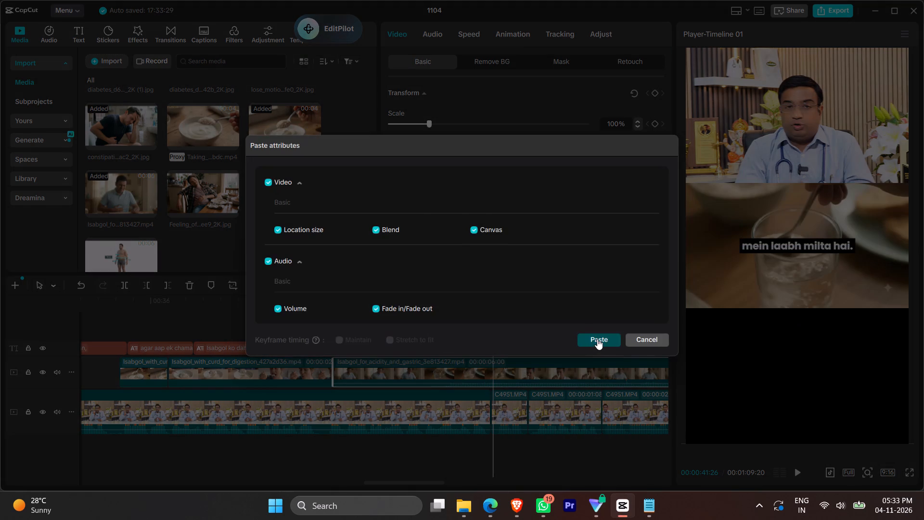
pyautogui.click(597, 339)
# Play the acidity-and-gastric clip against the narration and split it at 00:00:43:25, during "pet bhara hua mehsoos".
pyautogui.click(335, 316)
pyautogui.press('space')
pyautogui.press('space')
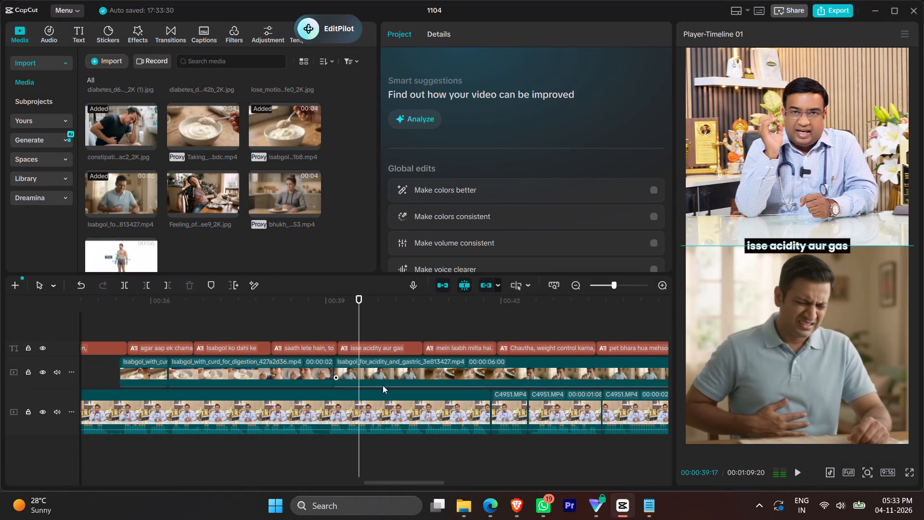
pyautogui.press('space')
pyautogui.keyDown('ctrl'); pyautogui.scroll(-11, 519, 416); pyautogui.keyUp('ctrl')
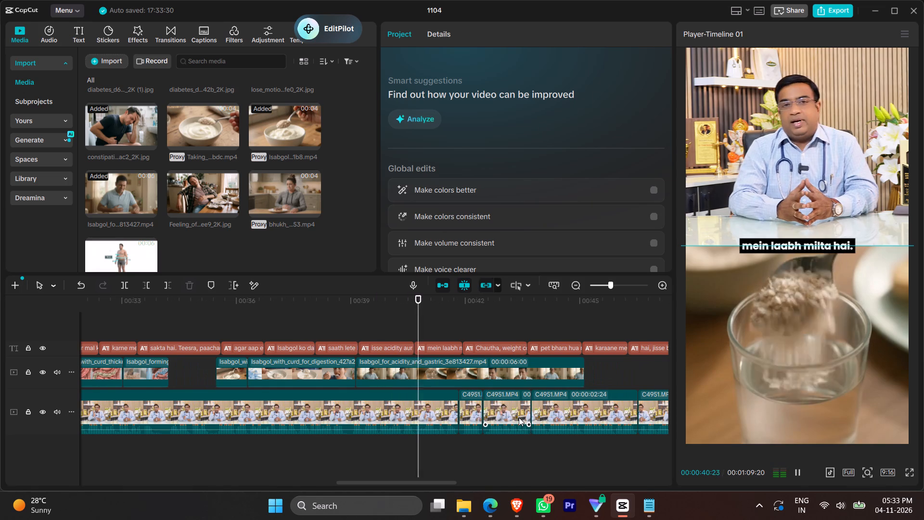
pyautogui.press('space')
pyautogui.press('space')
pyautogui.press('space')
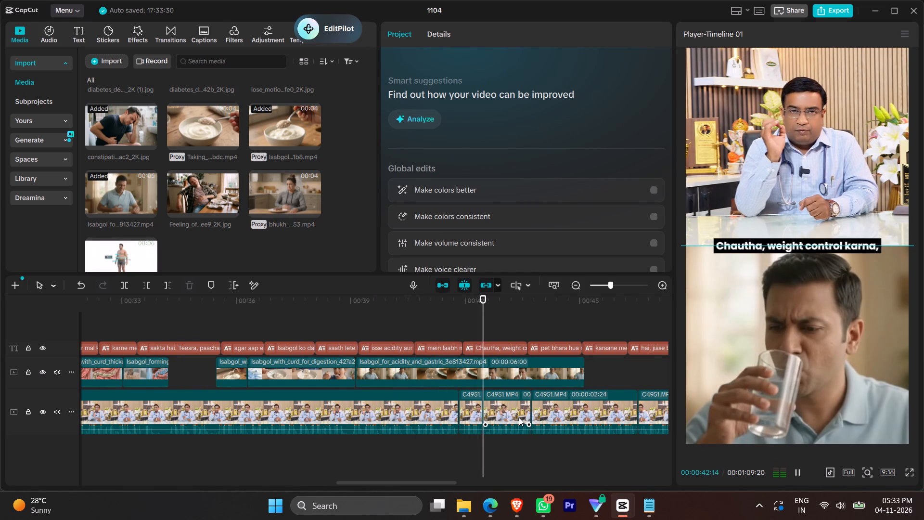
pyautogui.press('space')
pyautogui.press('space')
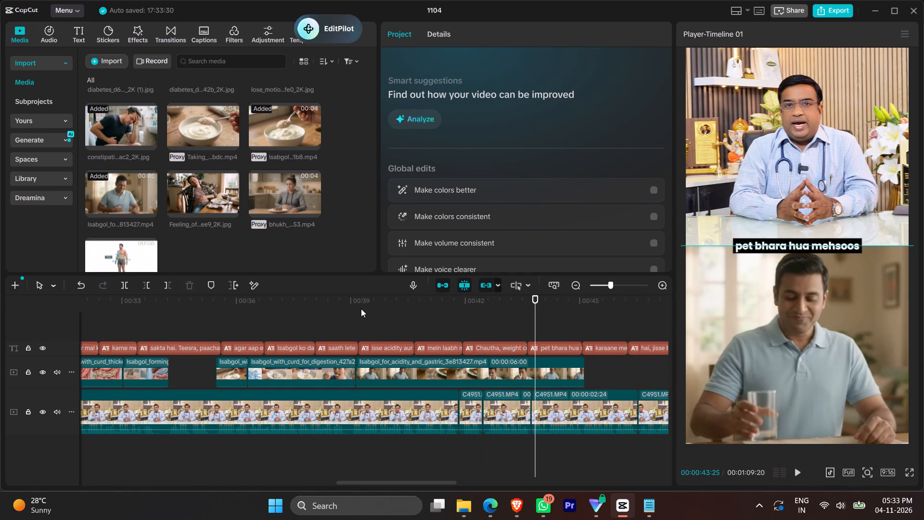
pyautogui.click(526, 370)
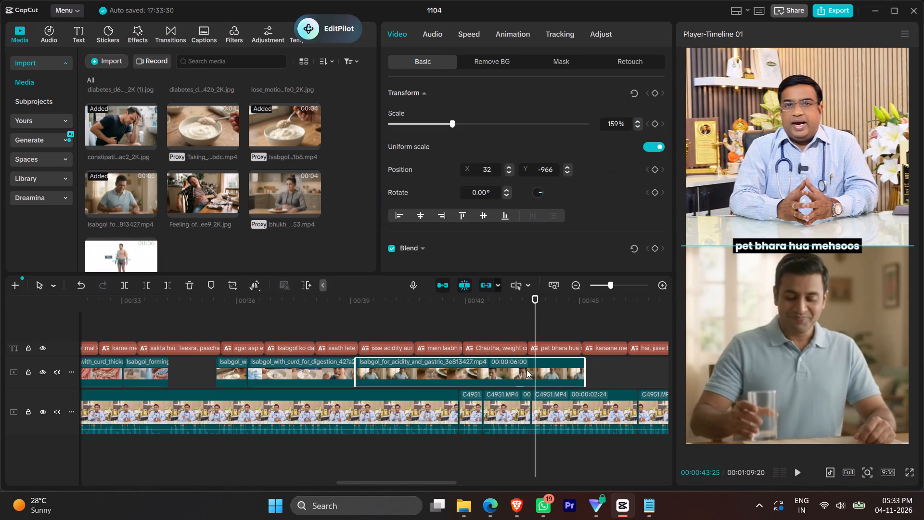
pyautogui.hotkey('ctrl', 'b')
# Move the first part of the split acidity clip above the captions to start at about 42 s and deactivate it.
pyautogui.moveTo(481, 371); pyautogui.dragTo(589, 319)
pyautogui.press('v')
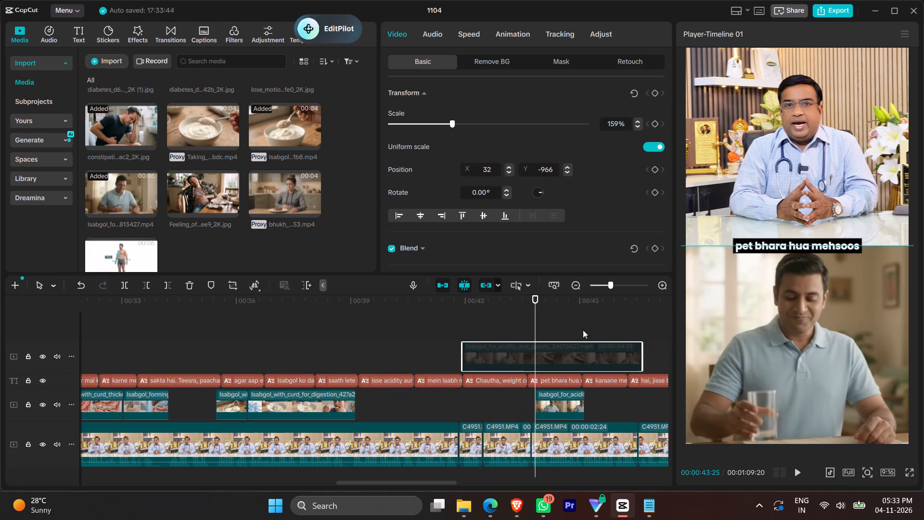
# Move the remaining part of the acidity clip directly after the digestion clip at about 39.1 s and play it back.
pyautogui.moveTo(554, 402); pyautogui.dragTo(372, 403)
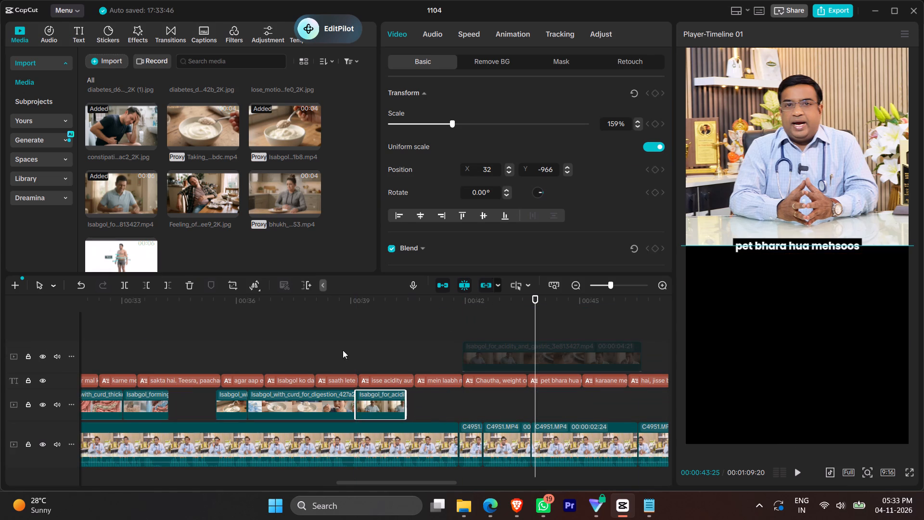
pyautogui.click(340, 330)
pyautogui.press('space')
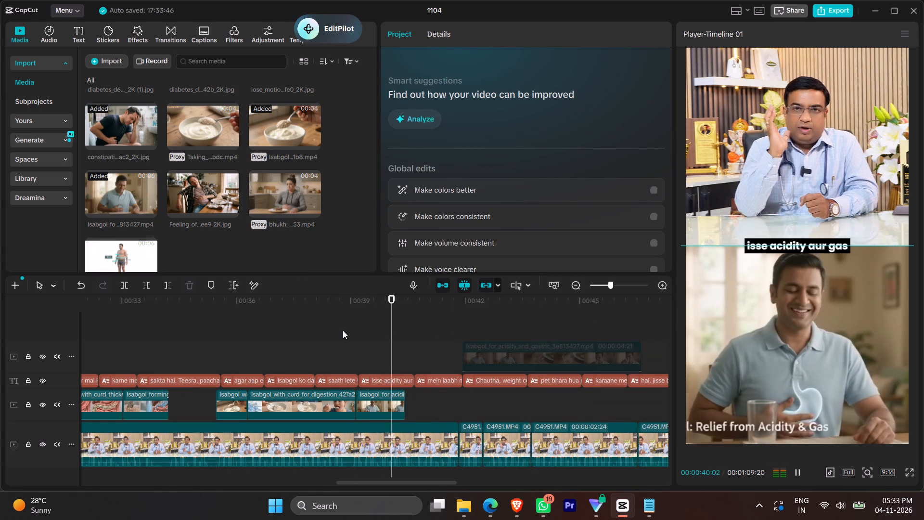
# Duplicate the shortened acidity-and-gastric clip, place the copy directly after it at about 40.4 s, and play the pair back.
pyautogui.press('space')
pyautogui.click(389, 408)
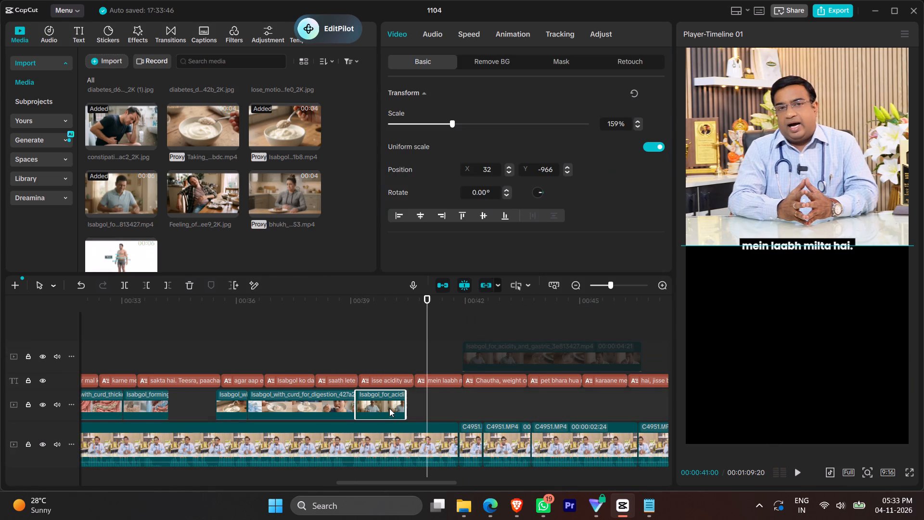
pyautogui.hotkey('ctrl', 'c')
pyautogui.hotkey('ctrl', 'v')
pyautogui.moveTo(447, 400); pyautogui.dragTo(424, 401)
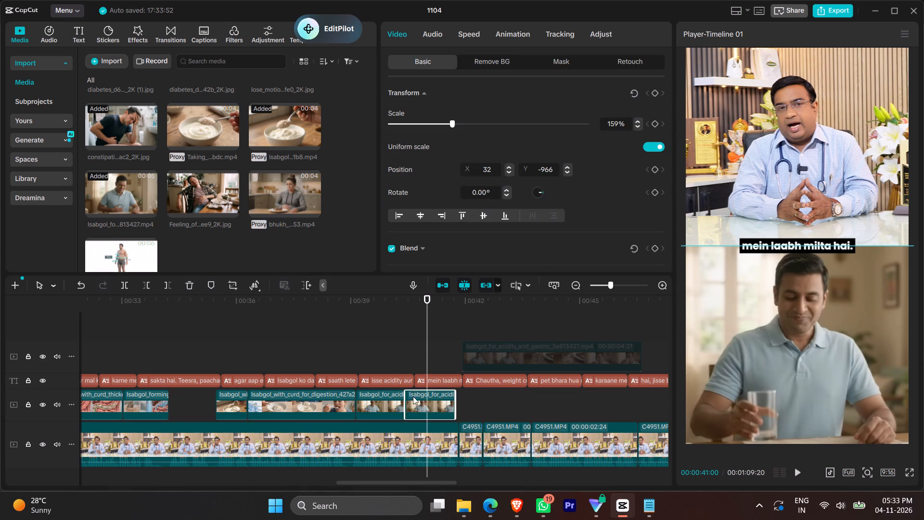
pyautogui.click(357, 350)
pyautogui.press('space')
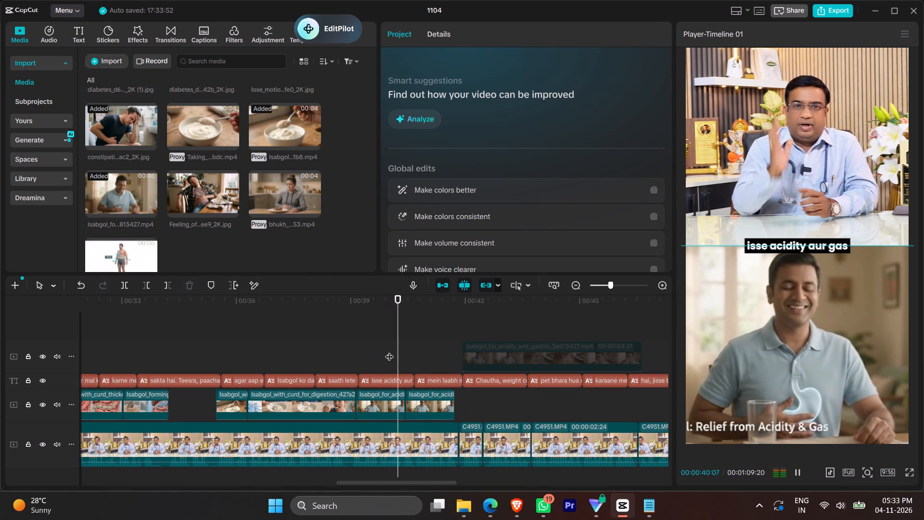
pyautogui.press('space')
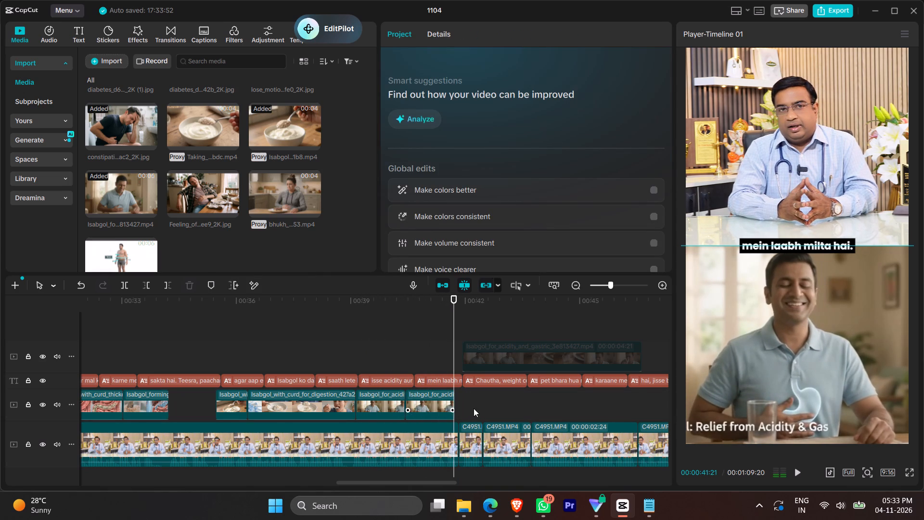
# Move the deactivated acidity-and-gastric clip above the captions back to start at about 35.6 s.
pyautogui.click(510, 355)
pyautogui.moveTo(510, 355); pyautogui.dragTo(271, 342)
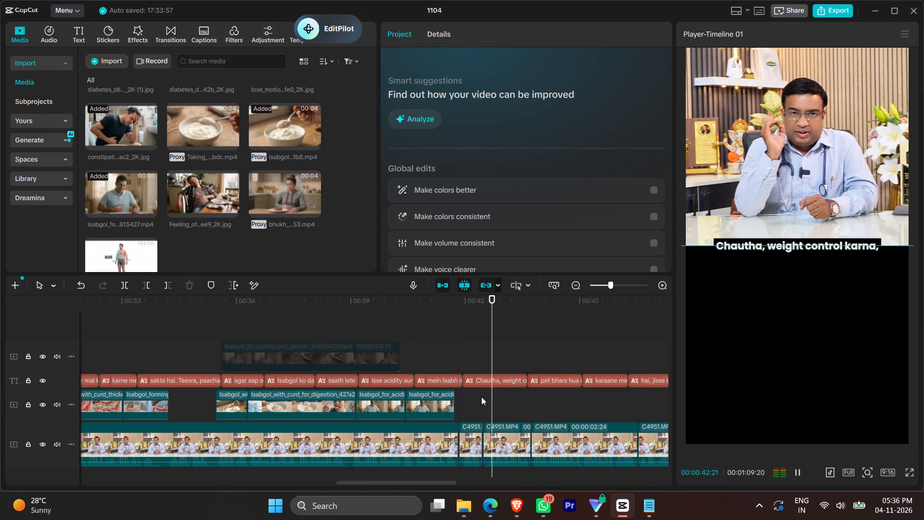
pyautogui.click(487, 352)
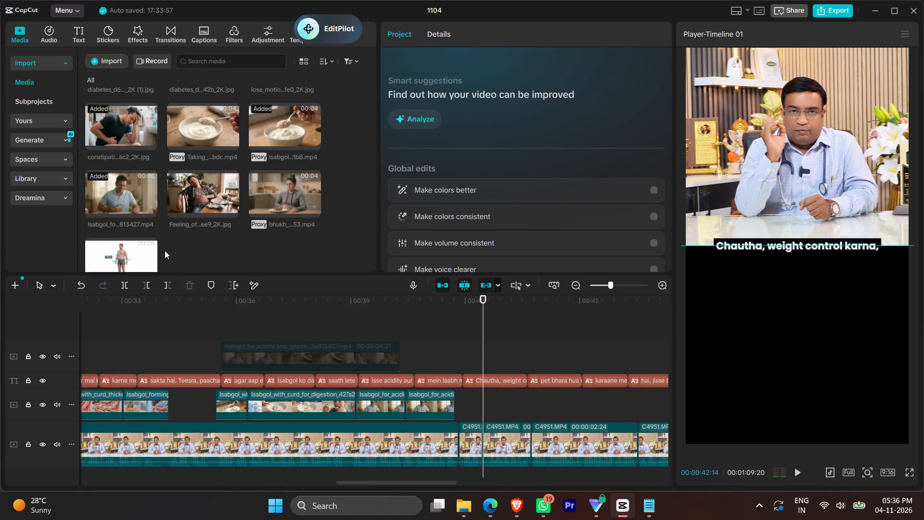
pyautogui.moveTo(135, 250); pyautogui.dragTo(475, 408)
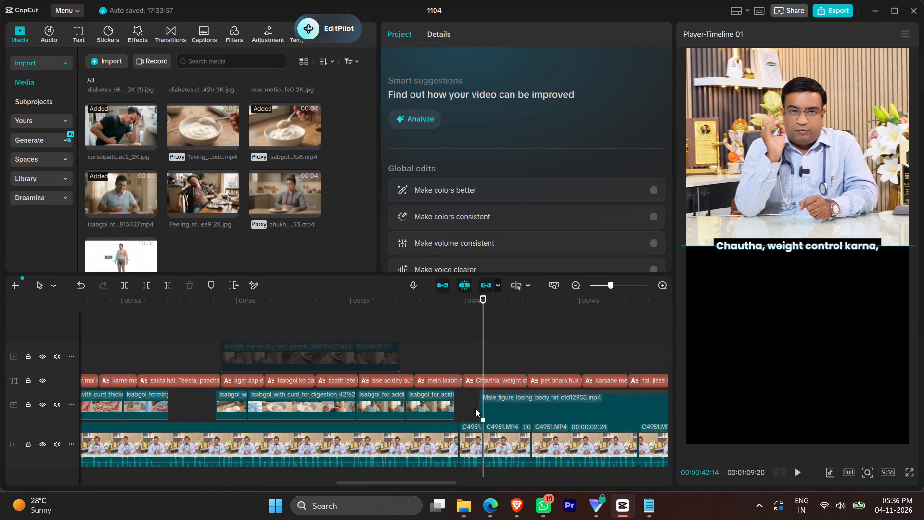
pyautogui.moveTo(475, 408); pyautogui.dragTo(462, 403)
pyautogui.click(448, 340)
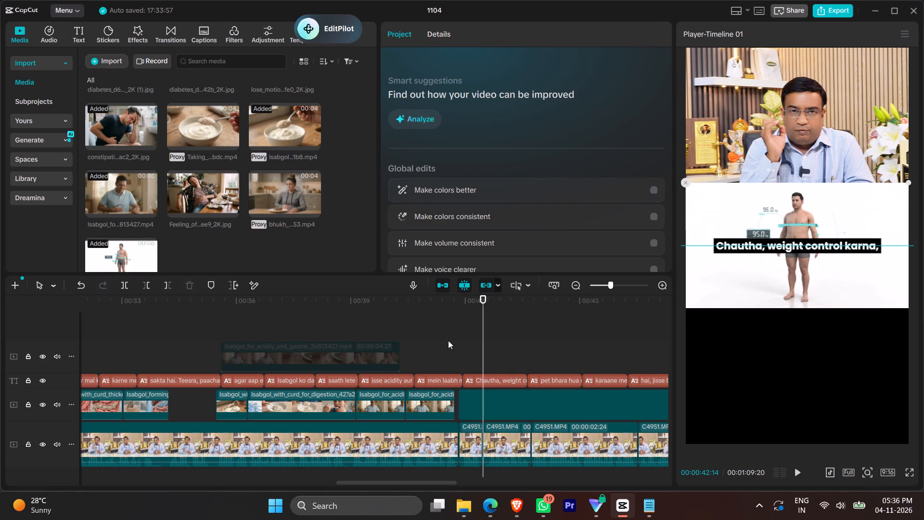
pyautogui.click(449, 341)
pyautogui.click(454, 341)
pyautogui.click(461, 344)
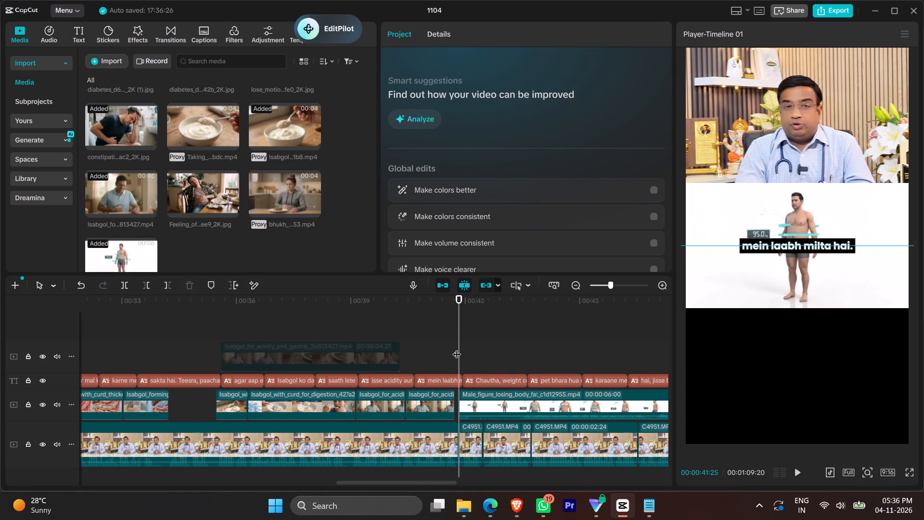
# Paste the copied video and audio attributes, including location size, onto the Male_figure_losing_body_fat clip.
pyautogui.keyDown('ctrl'); pyautogui.scroll(13, 461, 364); pyautogui.keyUp('ctrl')
pyautogui.press('space')
pyautogui.press('space')
pyautogui.rightClick(496, 400)
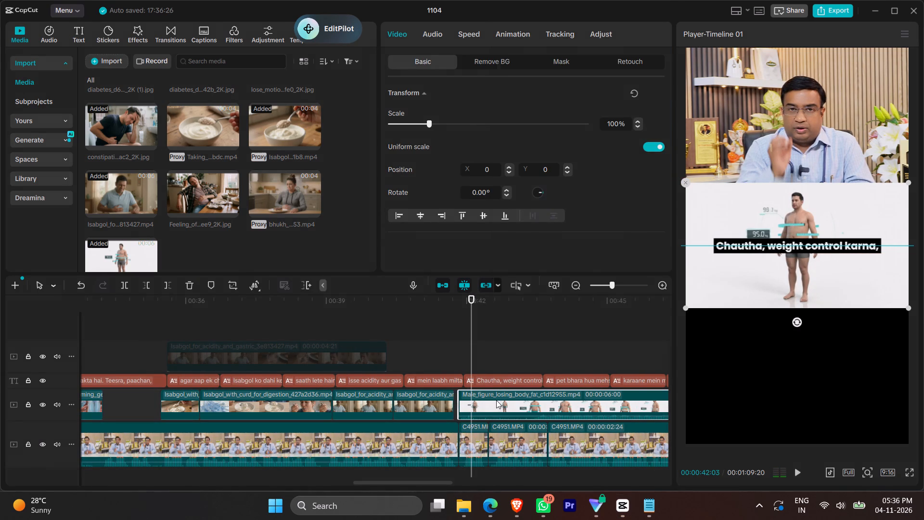
pyautogui.click(548, 81)
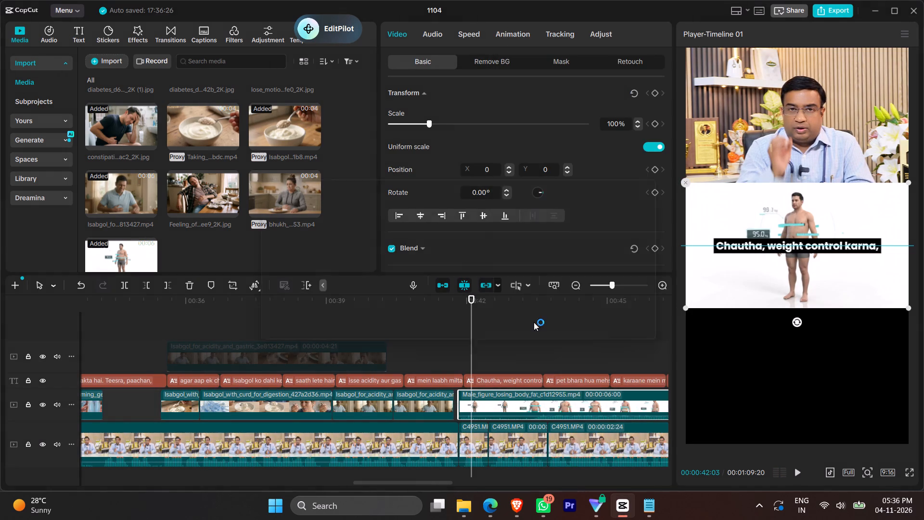
pyautogui.rightClick(579, 337)
pyautogui.click(581, 341)
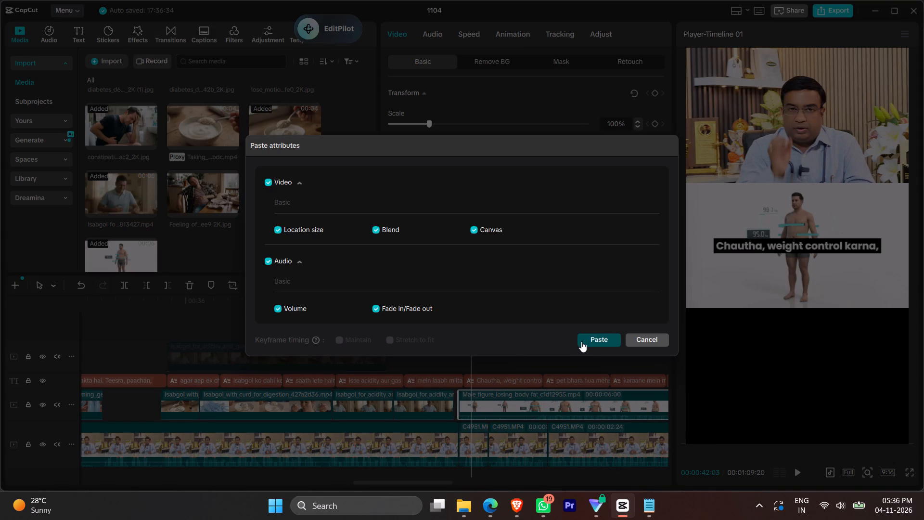
# Replay the transition from the last acidity overlay into the body-fat clip to check its timing against the weight-control narration.
pyautogui.click(458, 356)
pyautogui.keyDown('ctrl'); pyautogui.scroll(14, 458, 356); pyautogui.keyUp('ctrl')
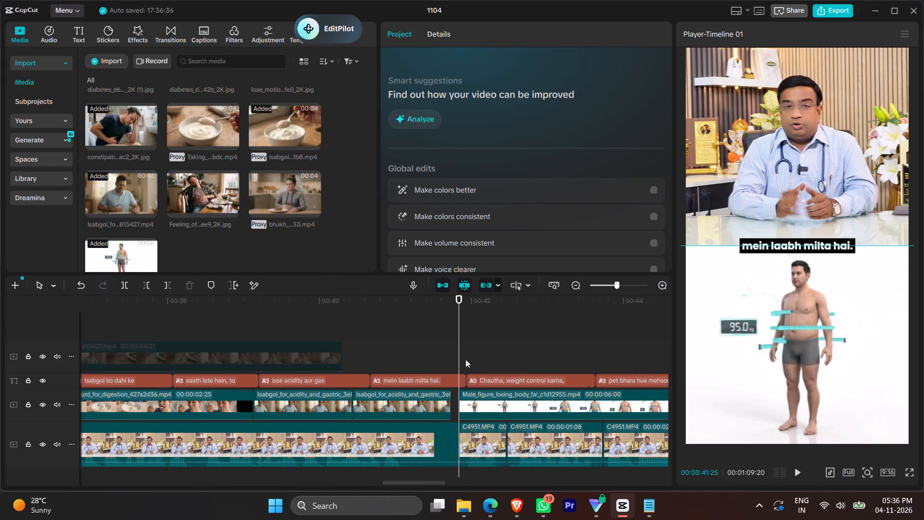
pyautogui.click(327, 330)
pyautogui.click(448, 351)
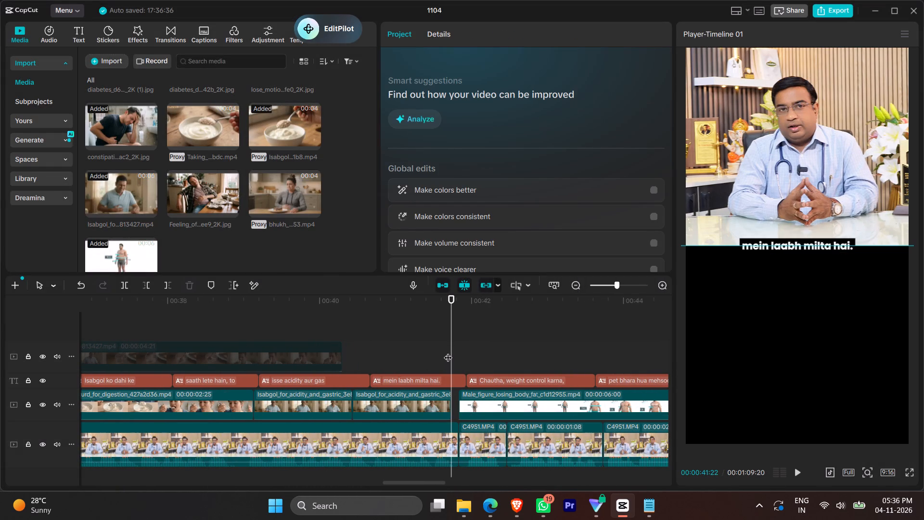
pyautogui.press('space')
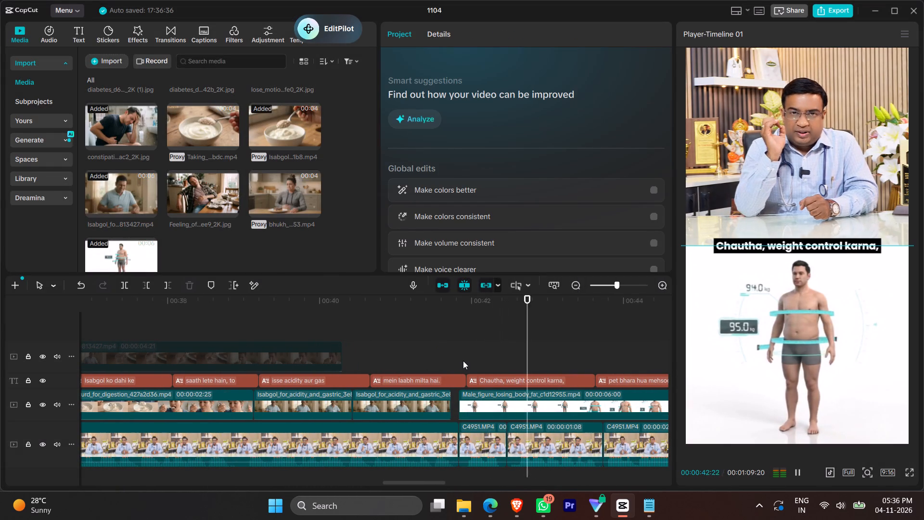
pyautogui.press('space')
pyautogui.click(463, 360)
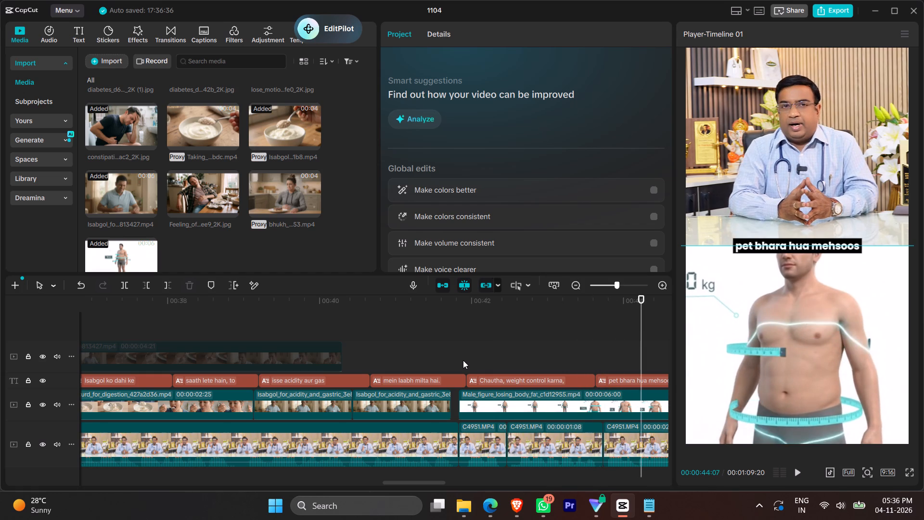
pyautogui.press('space')
pyautogui.press('space')
# Set the Male_figure_losing_body_fat clip's speed to 1.5x and replay the weight-control section.
pyautogui.click(508, 404)
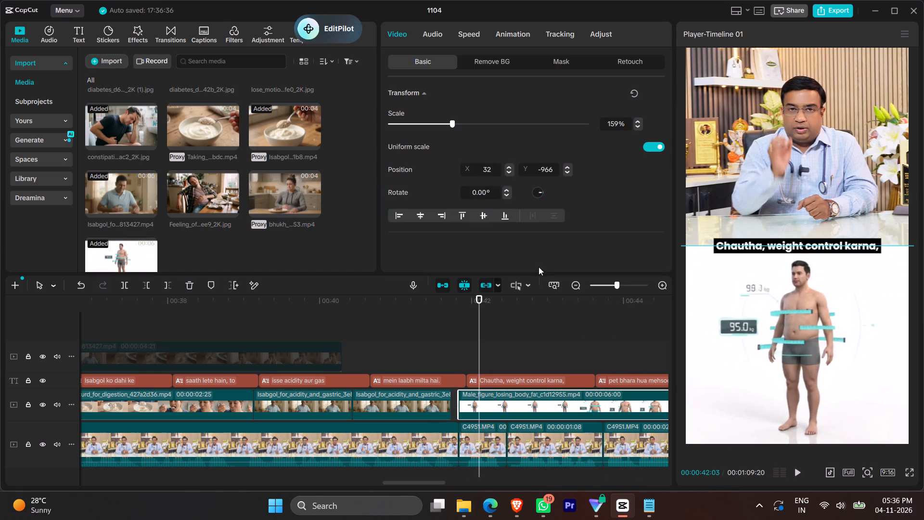
pyautogui.click(470, 31)
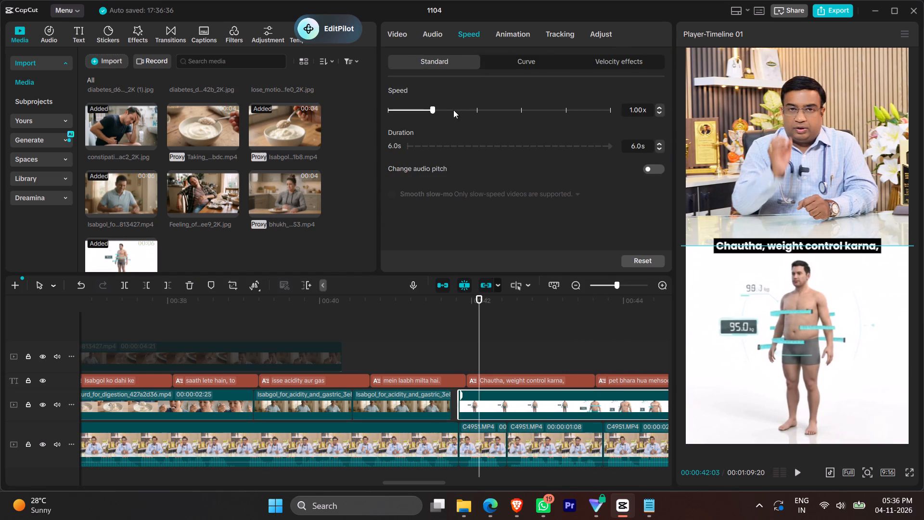
pyautogui.click(453, 110)
pyautogui.click(457, 351)
pyautogui.press('space')
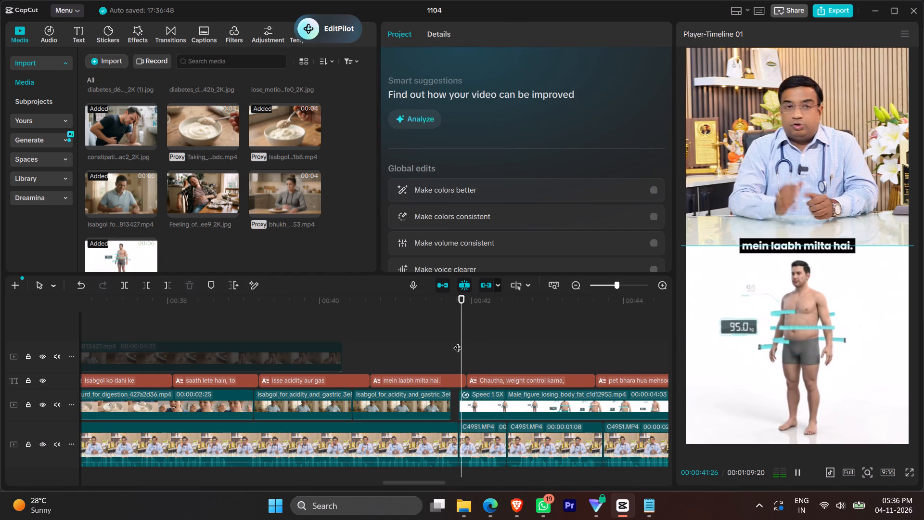
pyautogui.press('space')
pyautogui.press('space')
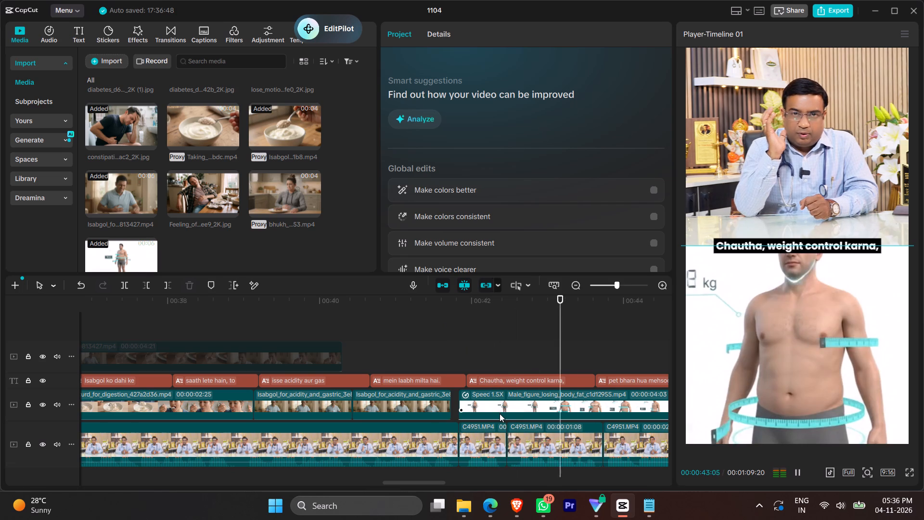
pyautogui.press('space')
pyautogui.press('space')
pyautogui.press('space')
# Trim the beginning of the Male_figure_losing_body_fat clip to leave 3:06, move it back to start at 41:25, and replay it.
pyautogui.click(487, 405)
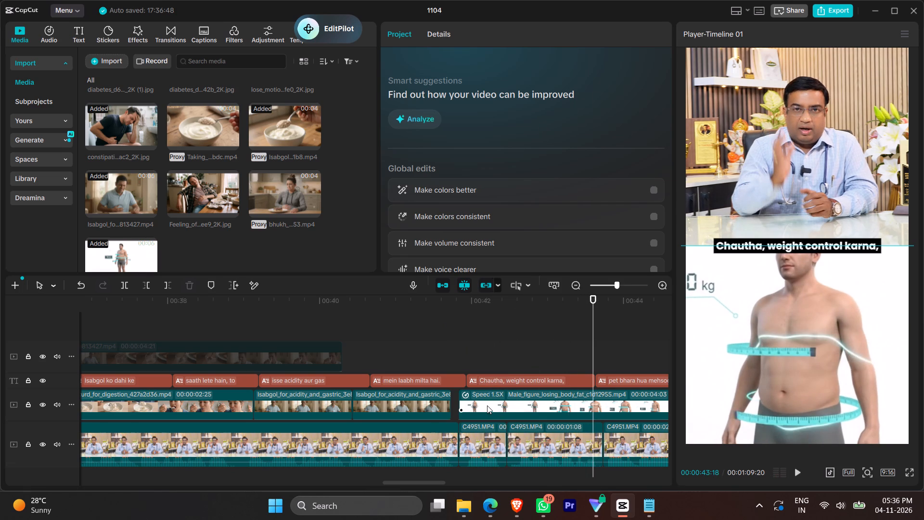
pyautogui.moveTo(457, 400); pyautogui.dragTo(526, 402)
pyautogui.moveTo(573, 403); pyautogui.dragTo(513, 407)
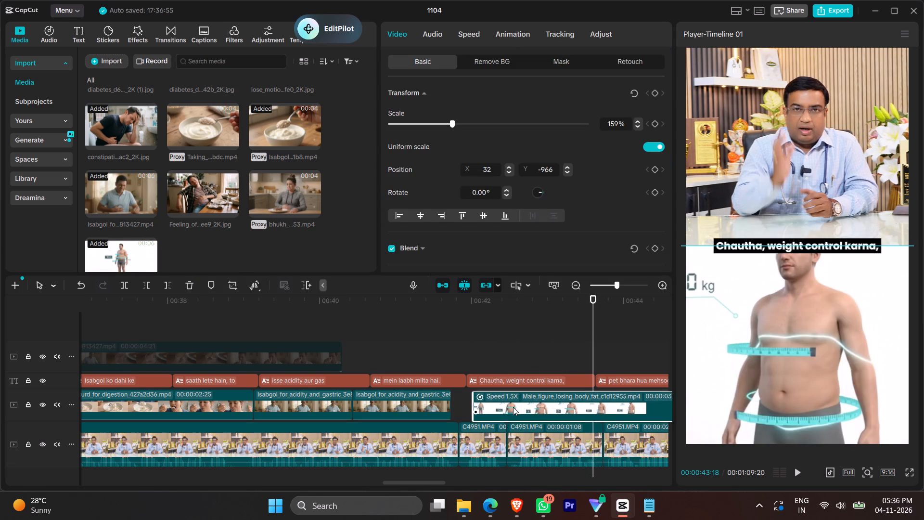
pyautogui.moveTo(513, 407); pyautogui.dragTo(506, 409)
pyautogui.click(456, 338)
pyautogui.press('space')
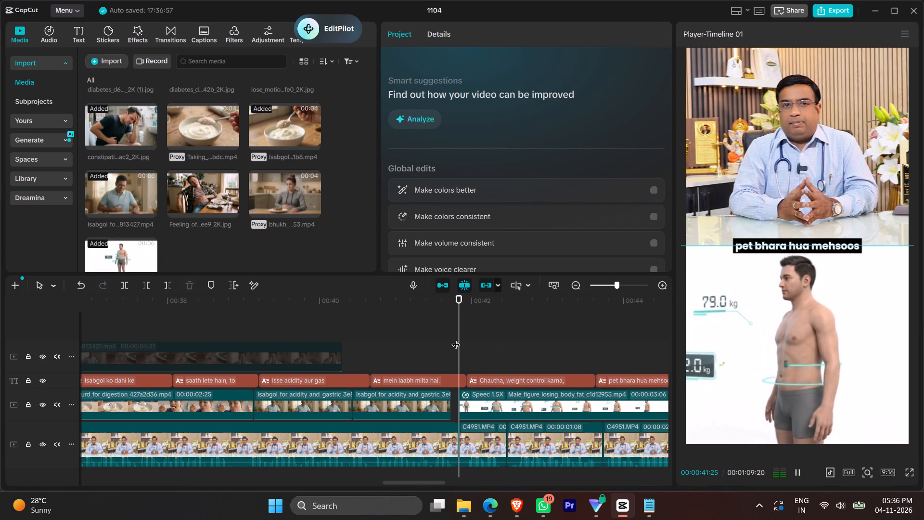
pyautogui.press('space')
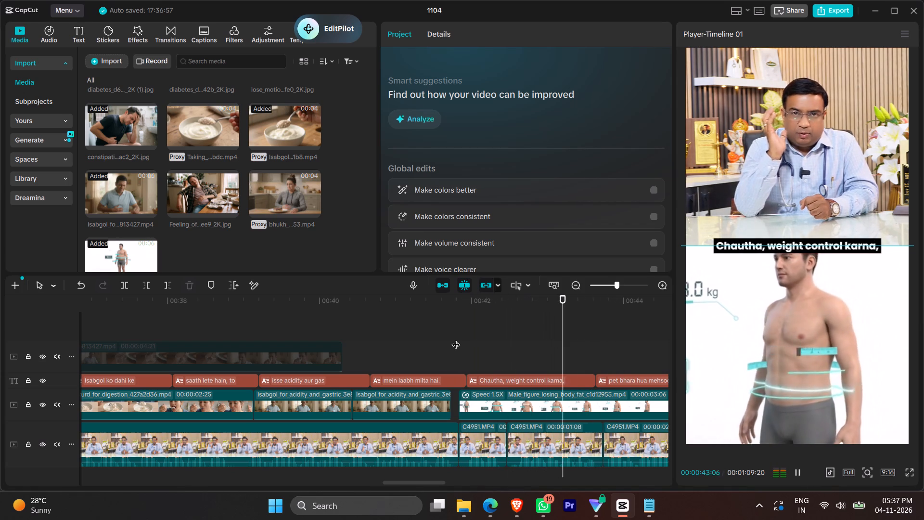
pyautogui.press('space')
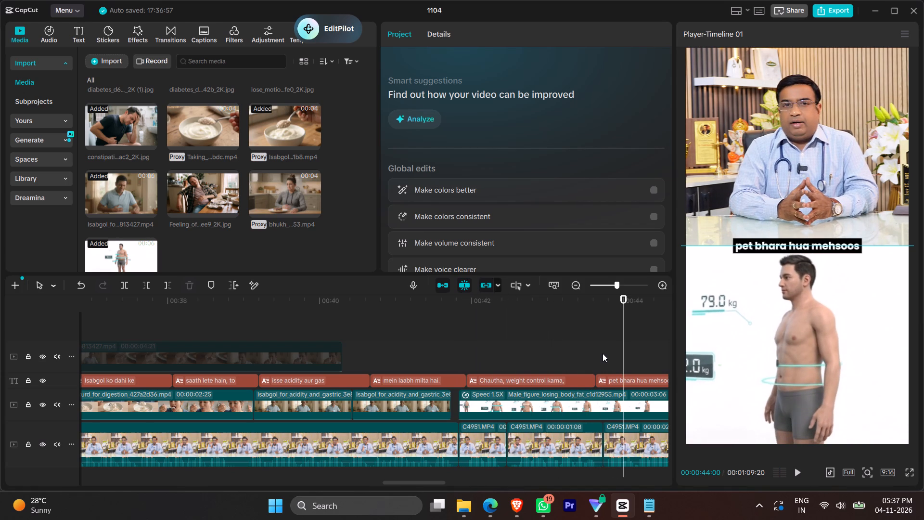
# Split the Male_figure_losing_body_fat clip at 43:22, delete the part after the split, and play on into the following narration.
pyautogui.click(603, 353)
pyautogui.click(614, 399)
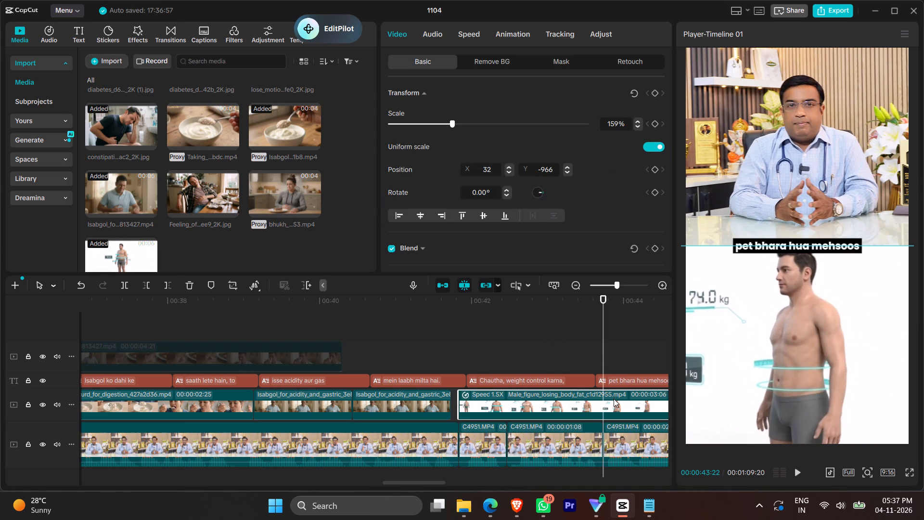
pyautogui.hotkey('ctrl', 'b')
pyautogui.press('1')
pyautogui.press('space')
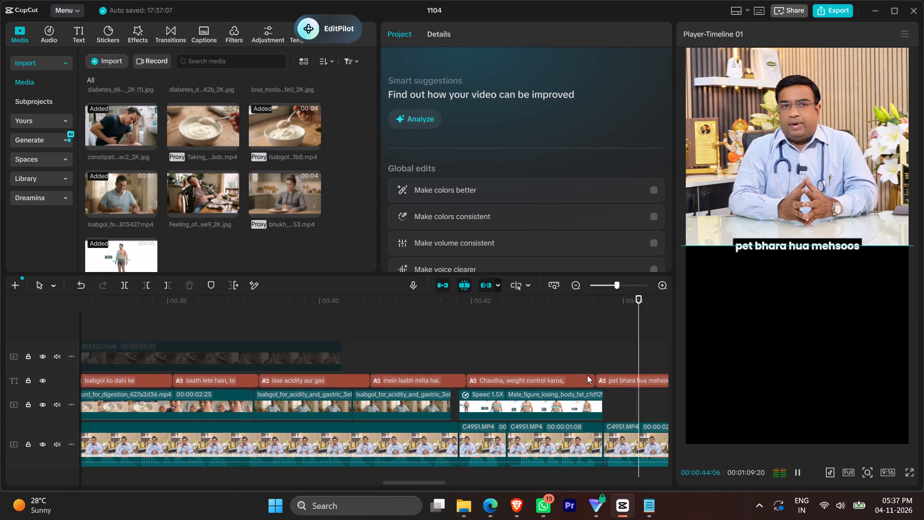
pyautogui.keyDown('ctrl'); pyautogui.scroll(-14, 588, 369); pyautogui.keyUp('ctrl')
pyautogui.press('space')
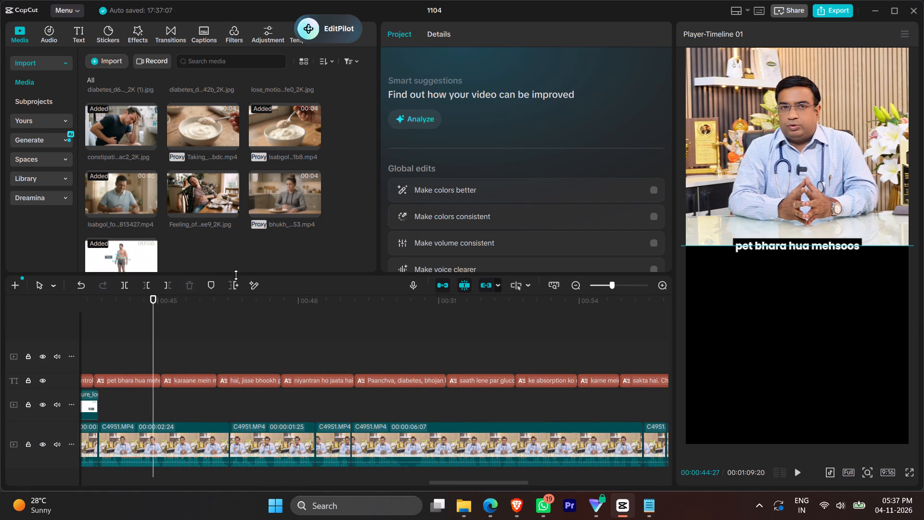
# Place the Feeling_of_a_full_stomach image on the overlay track directly after the body-fat clip, starting at about 43:22.
pyautogui.hscroll(1, 220, 308)
pyautogui.moveTo(210, 194); pyautogui.dragTo(173, 360)
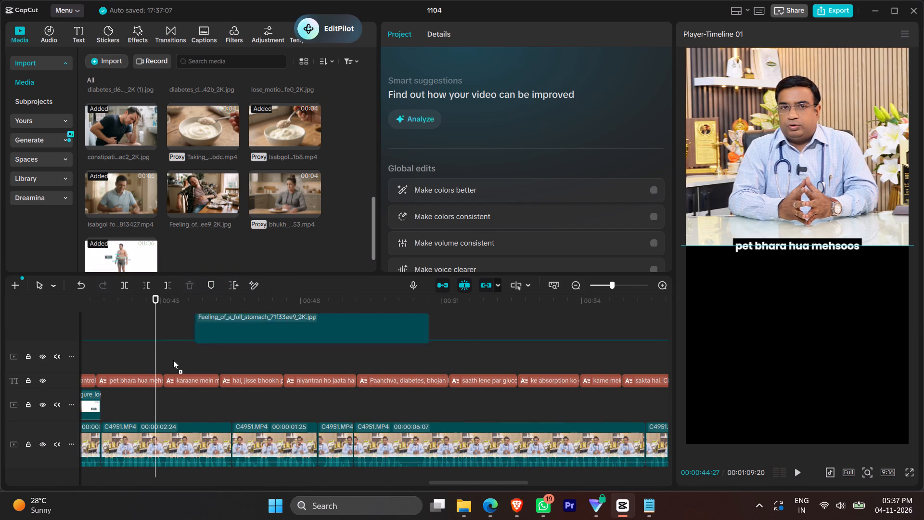
pyautogui.moveTo(173, 360); pyautogui.dragTo(102, 421)
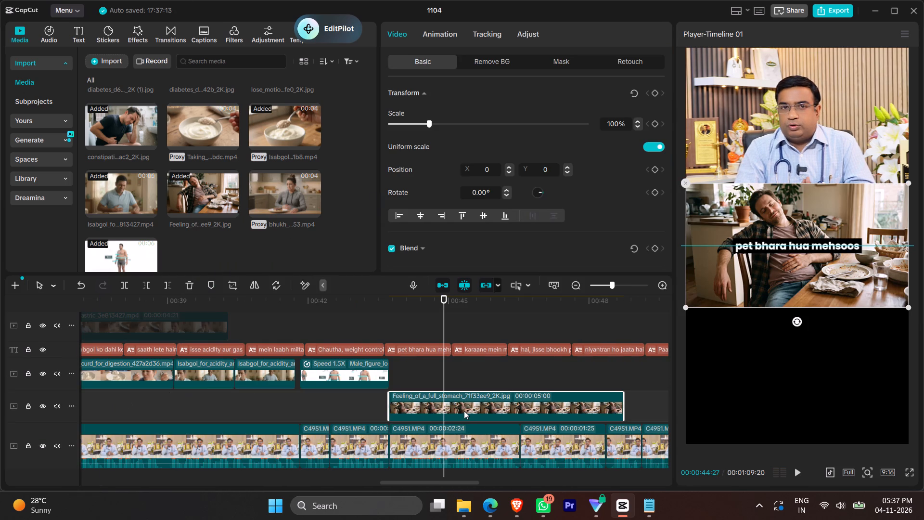
pyautogui.moveTo(464, 411); pyautogui.dragTo(465, 379)
# Copy the attributes of the diabetes image clip near the beginning of the overlay track.
pyautogui.hscroll(2, 368, 362)
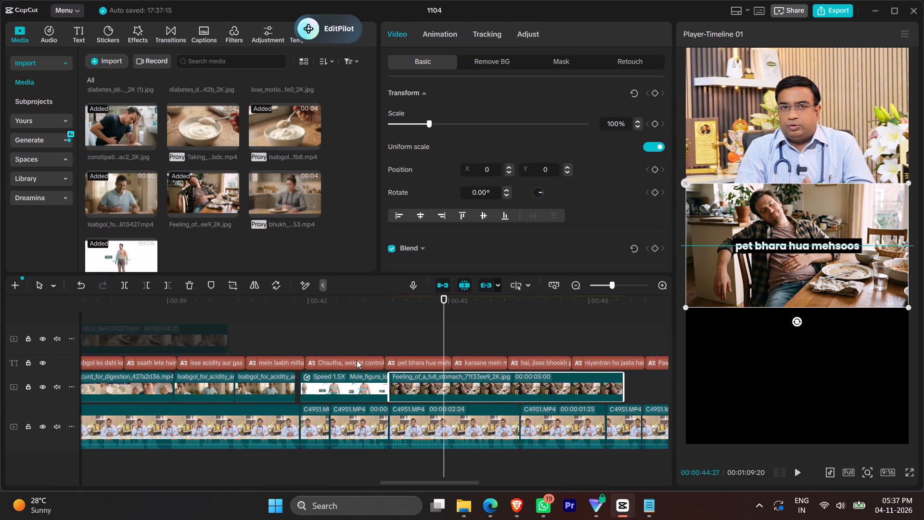
pyautogui.hscroll(2, 357, 360)
pyautogui.keyDown('ctrl'); pyautogui.scroll(-10, 266, 382); pyautogui.keyUp('ctrl')
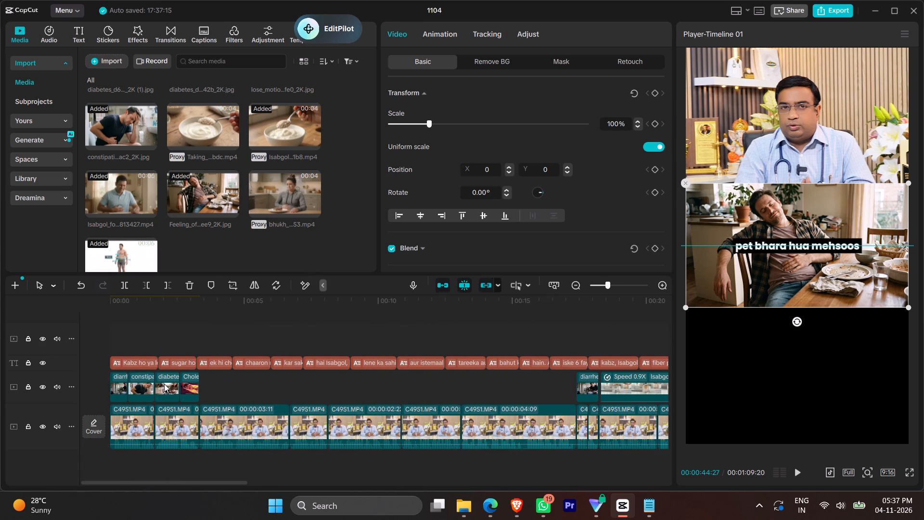
pyautogui.click(164, 384)
pyautogui.rightClick(164, 384)
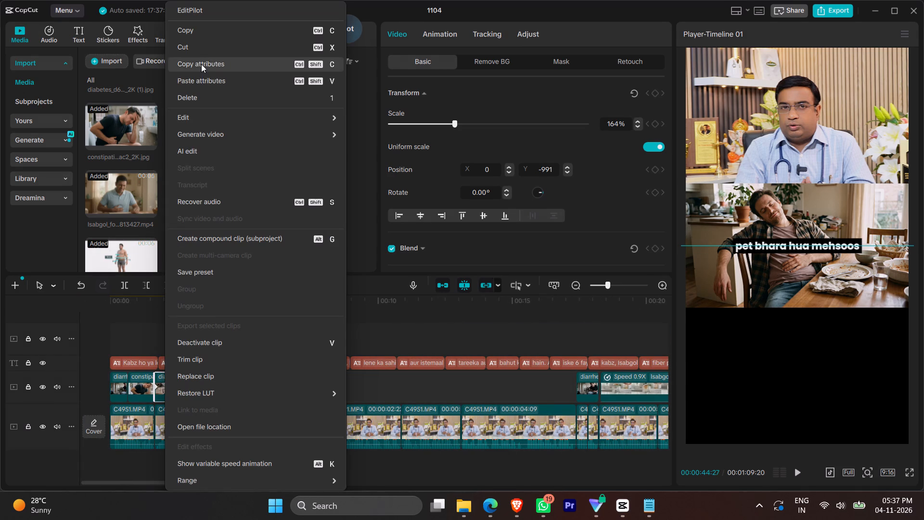
pyautogui.click(201, 64)
# Paste the copied attributes onto the Feeling_of_a_full_stomach clip so it fills the area below the doctor.
pyautogui.scroll(1, 506, 481)
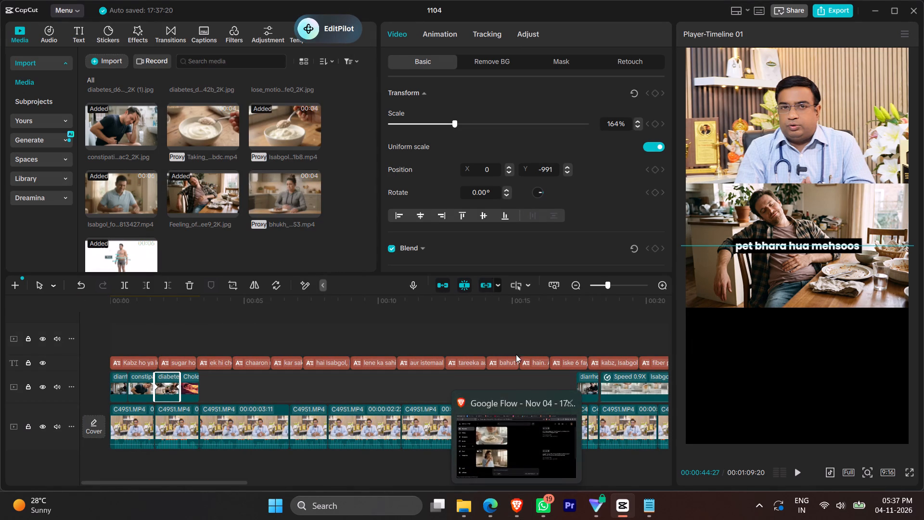
pyautogui.hscroll(-2, 509, 314)
pyautogui.hscroll(-1, 500, 381)
pyautogui.moveTo(500, 381); pyautogui.dragTo(495, 381, button='right')
pyautogui.hscroll(-1, 552, 387)
pyautogui.hscroll(-1, 533, 345)
pyautogui.click(484, 339)
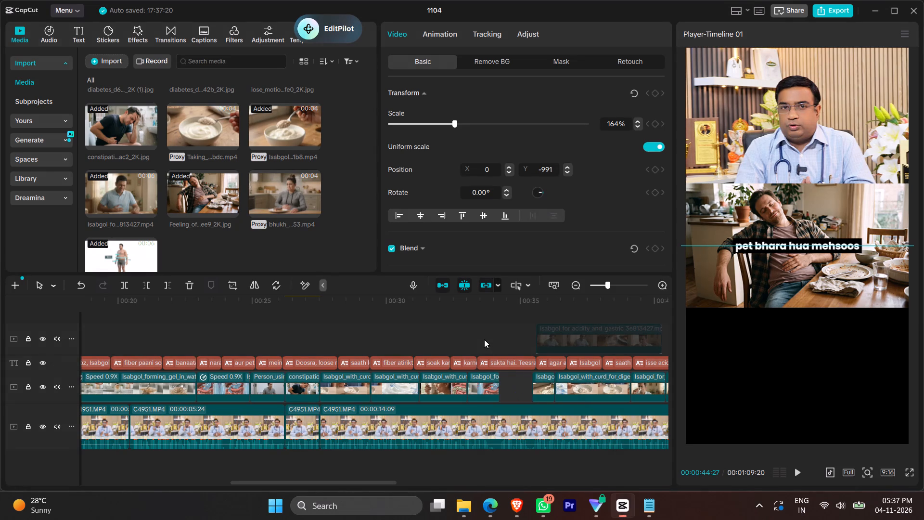
pyautogui.hscroll(-2, 504, 351)
pyautogui.hscroll(1, 431, 402)
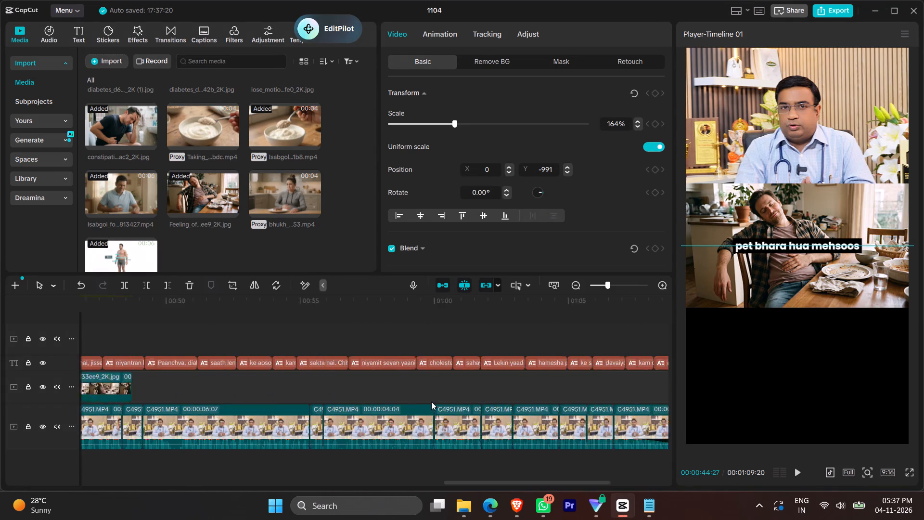
pyautogui.hscroll(1, 431, 402)
pyautogui.click(402, 391)
pyautogui.rightClick(402, 391)
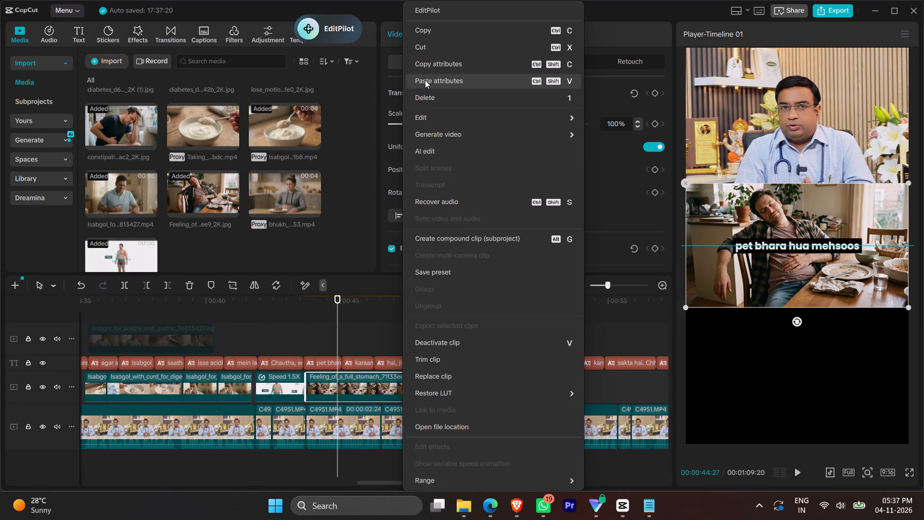
pyautogui.click(425, 77)
pyautogui.click(590, 301)
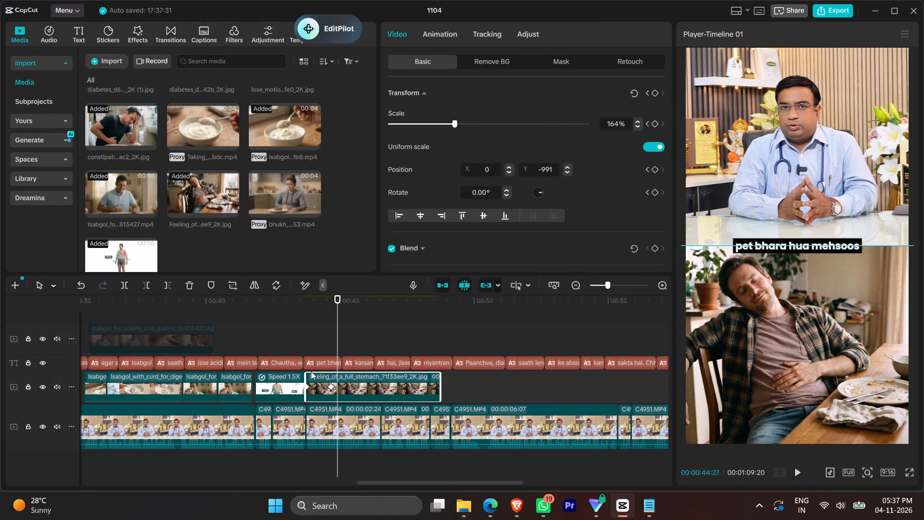
# Play the full-stomach section against its narration and move the image clip's second position keyframe to 46:12.
pyautogui.click(308, 345)
pyautogui.press('space')
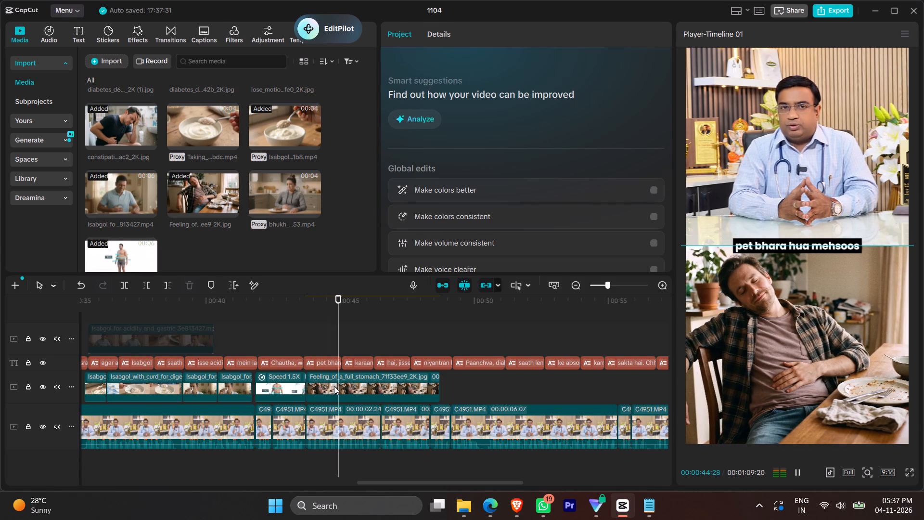
pyautogui.press('space')
pyautogui.keyDown('ctrl'); pyautogui.scroll(11, 378, 435); pyautogui.keyUp('ctrl')
pyautogui.press('space')
pyautogui.press('space')
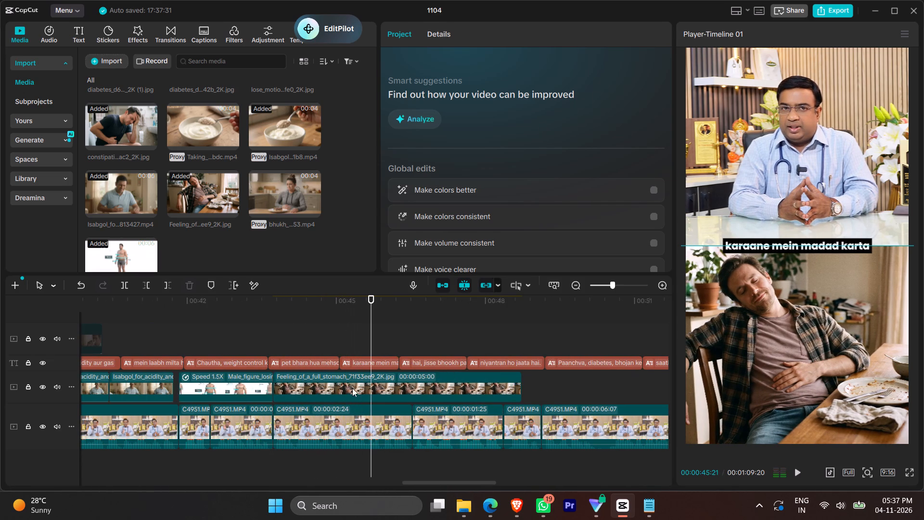
pyautogui.click(349, 401)
pyautogui.press('space')
pyautogui.press('space')
pyautogui.moveTo(320, 384); pyautogui.dragTo(406, 387)
pyautogui.click(406, 387)
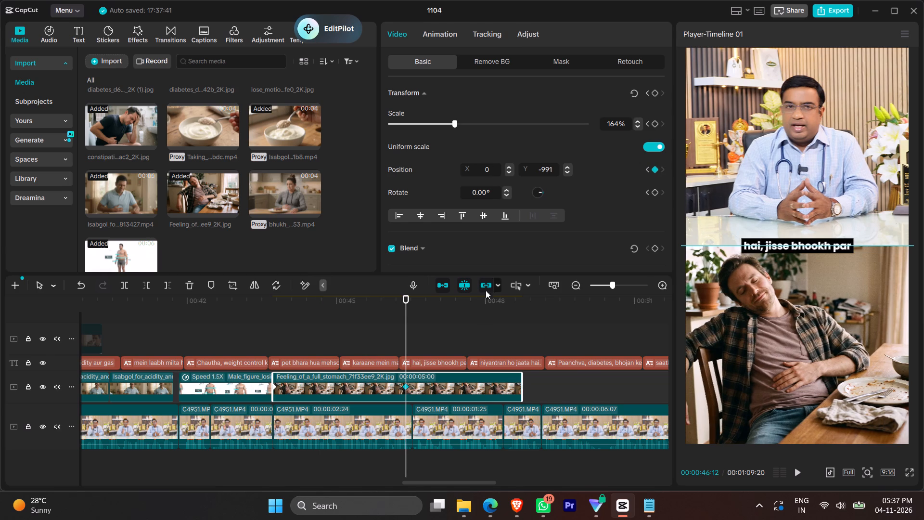
# Shift the full-stomach image horizontally to position X -111 at the 46:12 keyframe and replay the panning motion.
pyautogui.moveTo(844, 344); pyautogui.dragTo(832, 344)
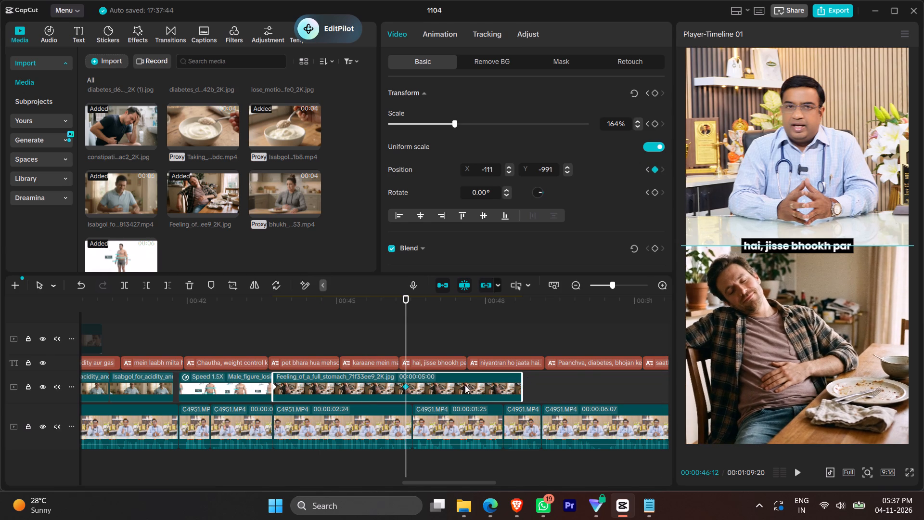
pyautogui.click(274, 346)
pyautogui.press('space')
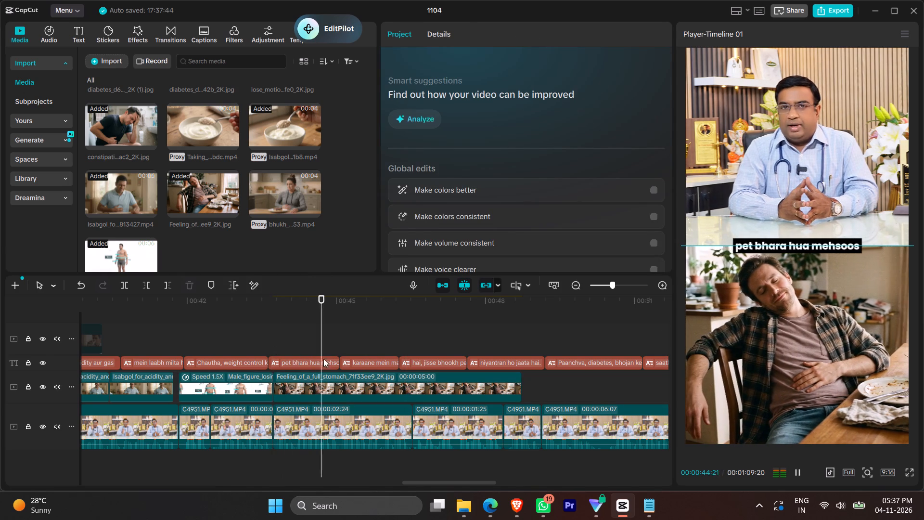
pyautogui.press('space')
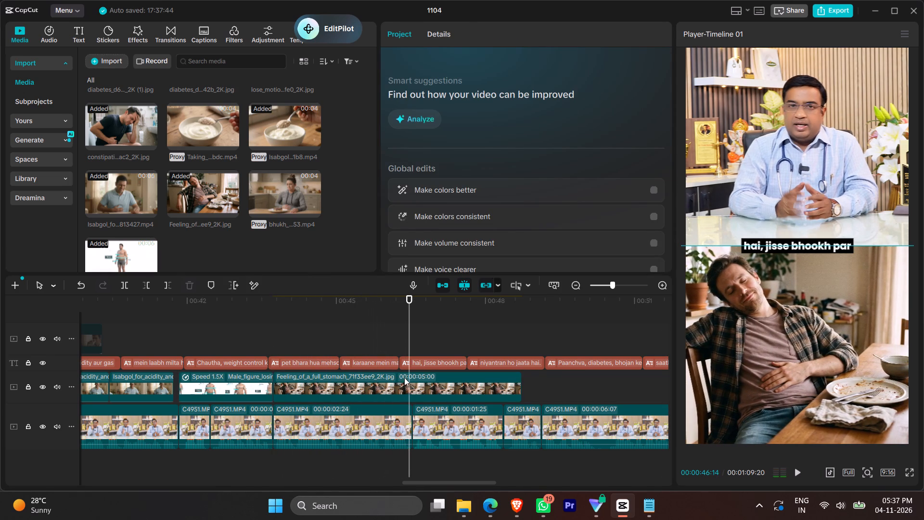
# Shorten the end of the Feeling_of_a_full_stomach clip to the doctor-footage cut at about 46:15 and replay it.
pyautogui.click(406, 378)
pyautogui.click(405, 386)
pyautogui.moveTo(521, 384); pyautogui.dragTo(505, 385)
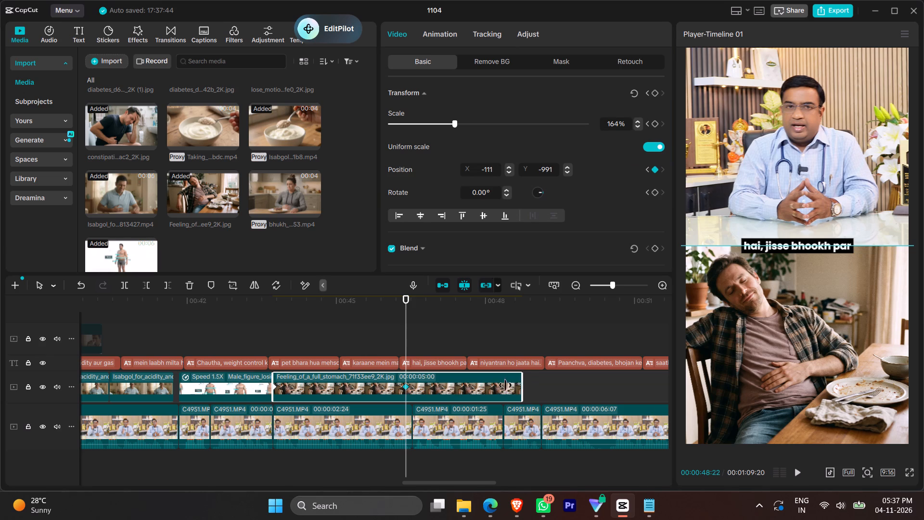
pyautogui.moveTo(505, 385); pyautogui.dragTo(414, 400)
pyautogui.moveTo(406, 391); pyautogui.dragTo(417, 390)
pyautogui.click(311, 336)
pyautogui.press('space')
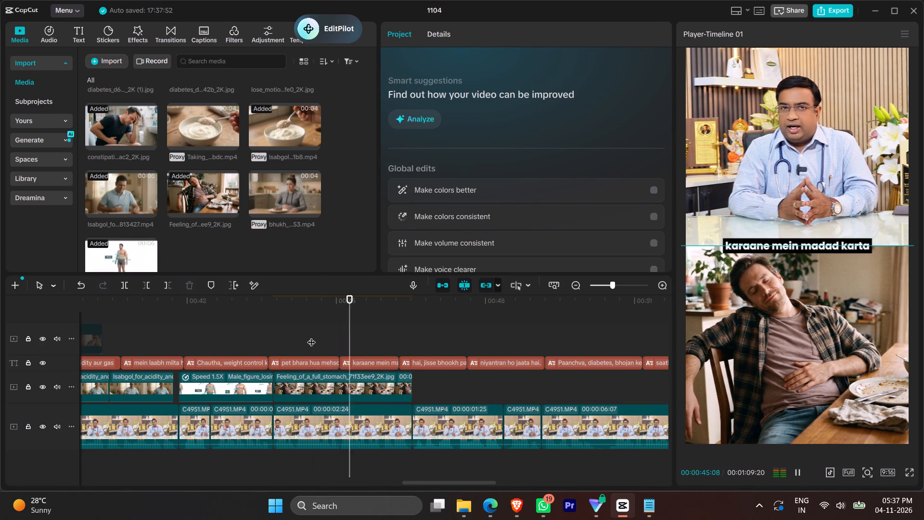
pyautogui.press('space')
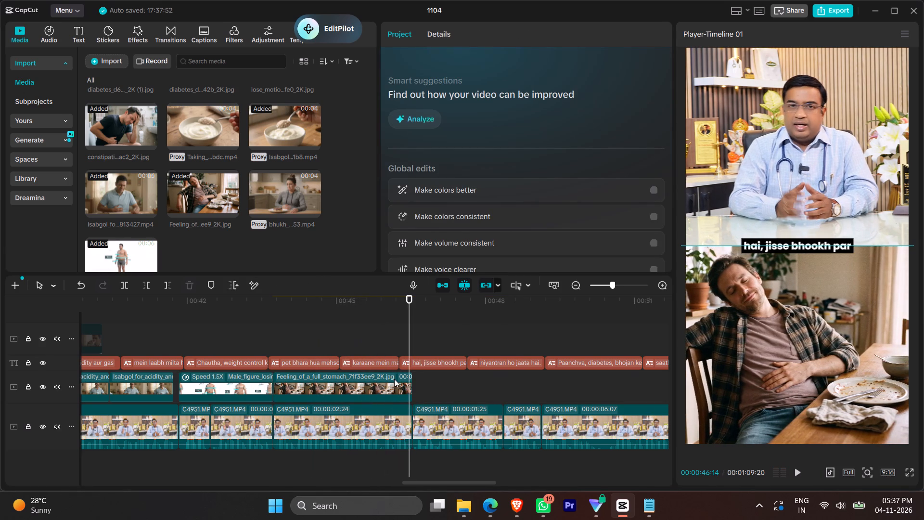
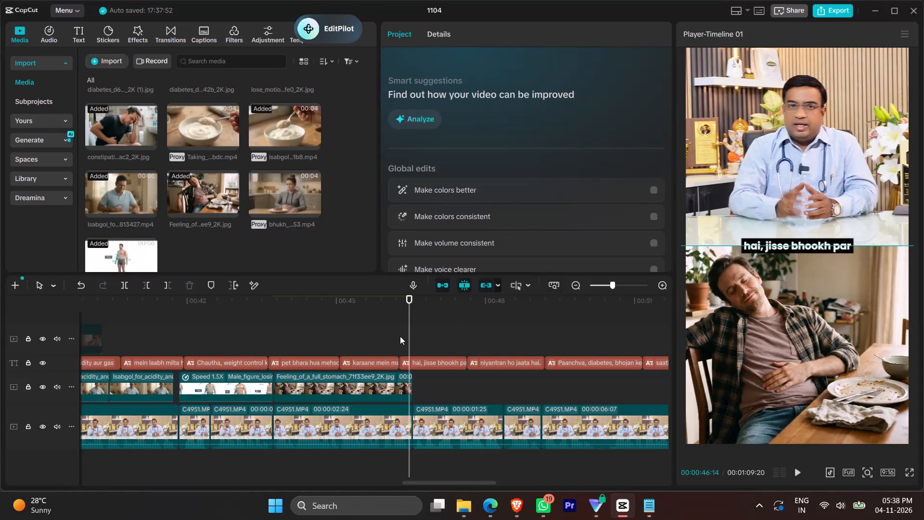
# Play the narration past the full-stomach image and place the bhukh_pr_control_pana clip on the overlay track directly after it.
pyautogui.click(398, 330)
pyautogui.press('space')
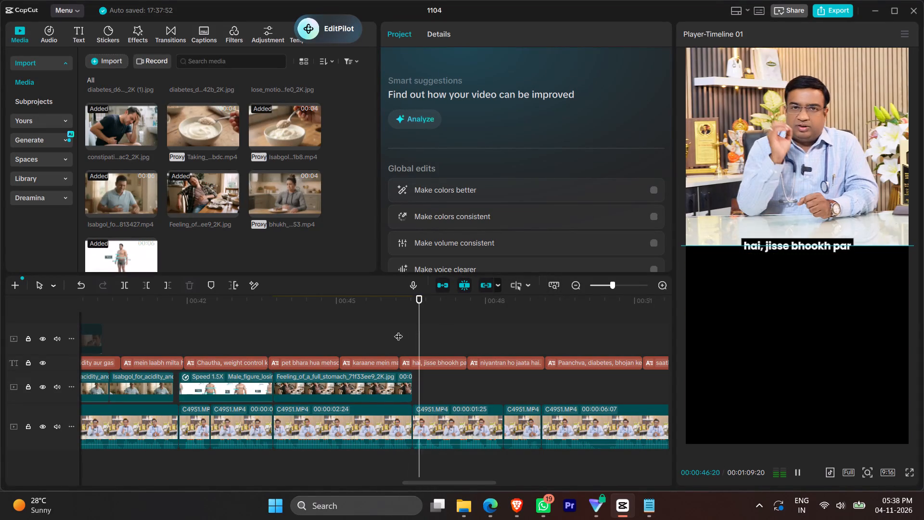
pyautogui.click(398, 330)
pyautogui.press('space')
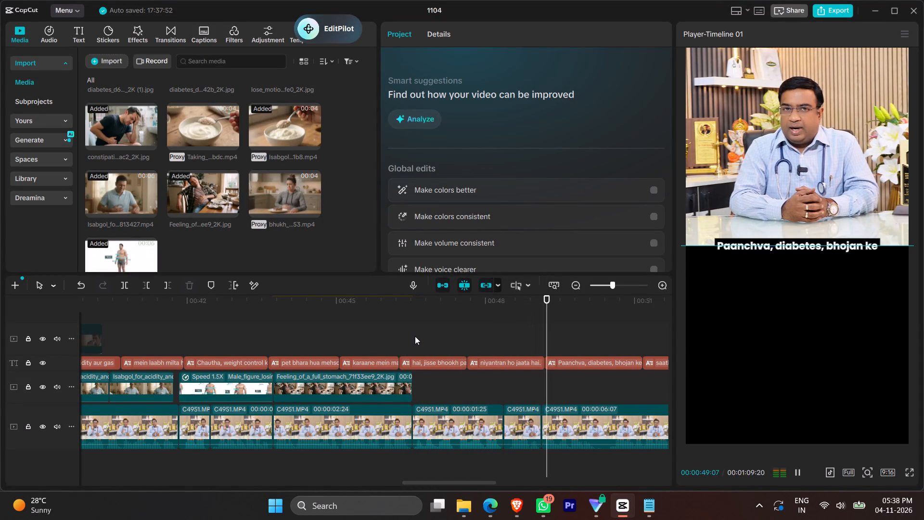
pyautogui.press('space')
pyautogui.click(390, 322)
pyautogui.press('space')
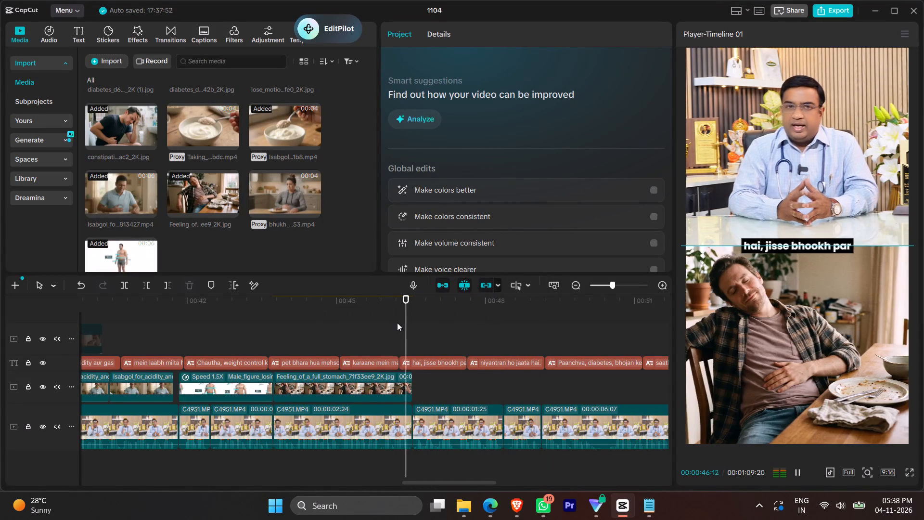
pyautogui.press('space')
pyautogui.click(281, 197)
pyautogui.moveTo(281, 197); pyautogui.dragTo(403, 328)
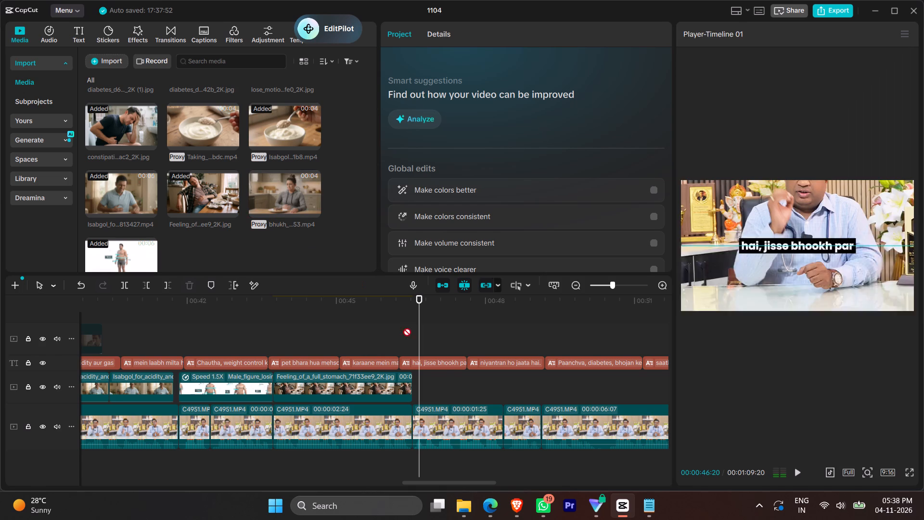
pyautogui.moveTo(403, 328); pyautogui.dragTo(413, 380)
# Copy the attributes of the last Isabgol_for_acidity clip and paste them, video and audio, onto the bhukh_pr_control_pana clip.
pyautogui.click(237, 334)
pyautogui.click(235, 386)
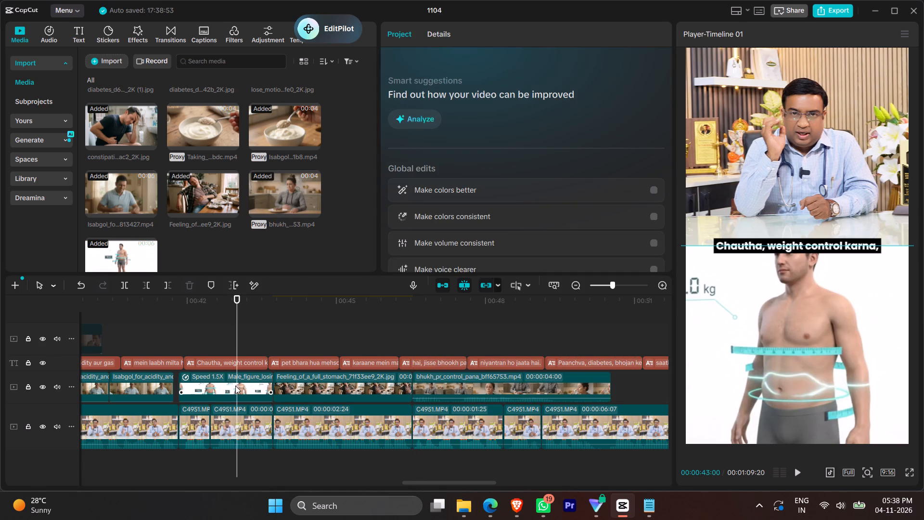
pyautogui.rightClick(235, 386)
pyautogui.click(141, 312)
pyautogui.click(138, 401)
pyautogui.rightClick(138, 401)
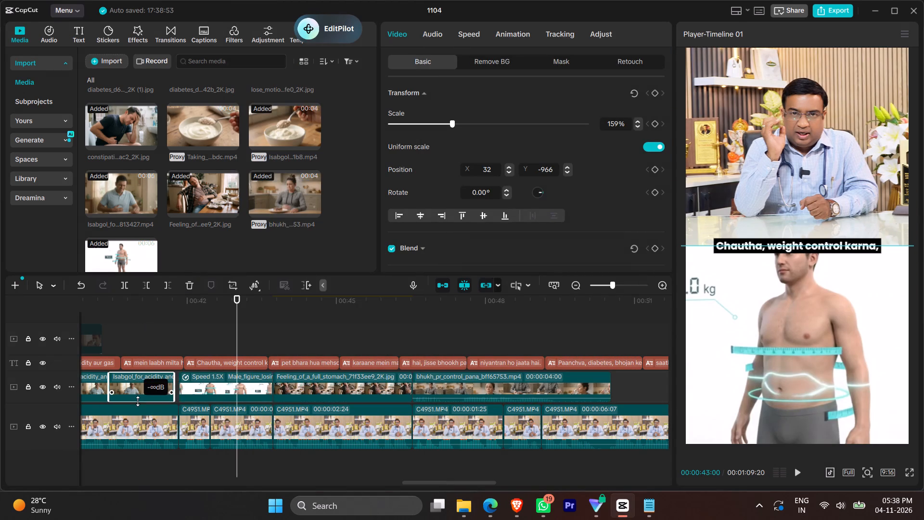
pyautogui.click(192, 65)
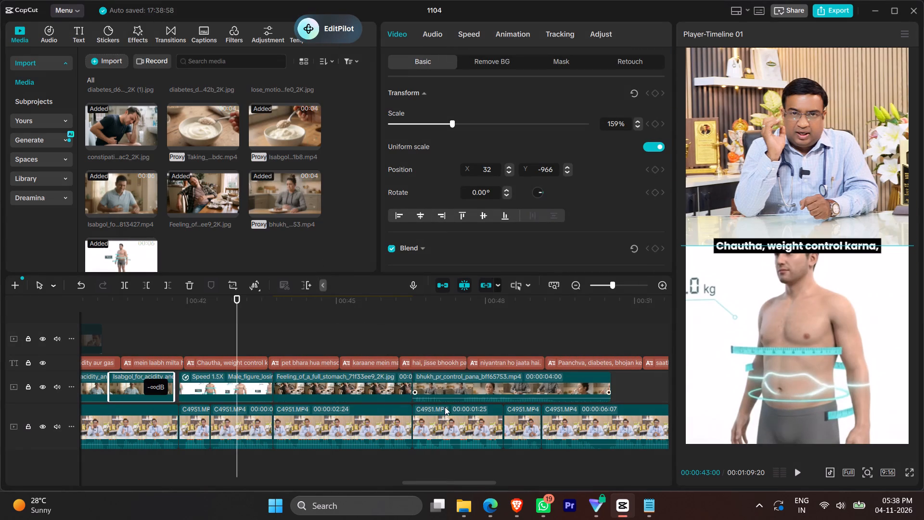
pyautogui.click(473, 383)
pyautogui.rightClick(473, 383)
pyautogui.click(496, 77)
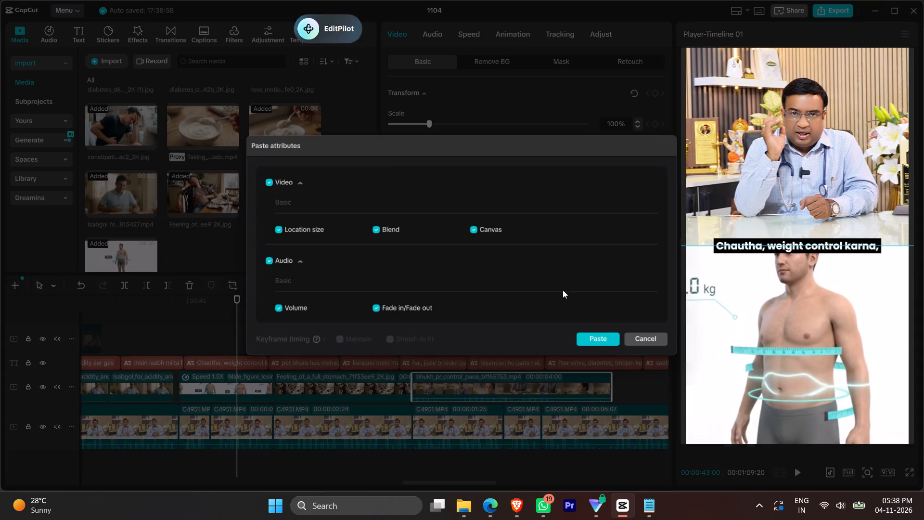
pyautogui.click(594, 340)
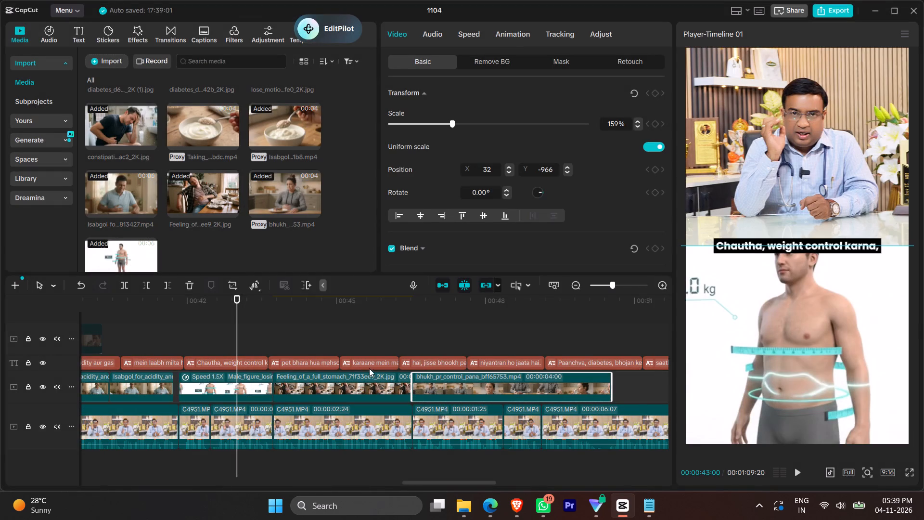
# Play the bhukh_pr_control_pana clip against the hunger-control narration and check where its shots change.
pyautogui.click(412, 333)
pyautogui.press('space')
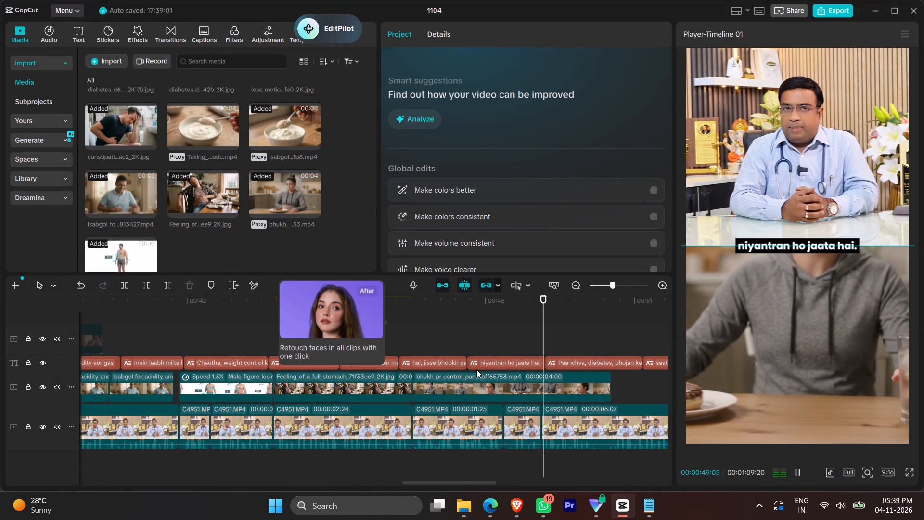
pyautogui.press('space')
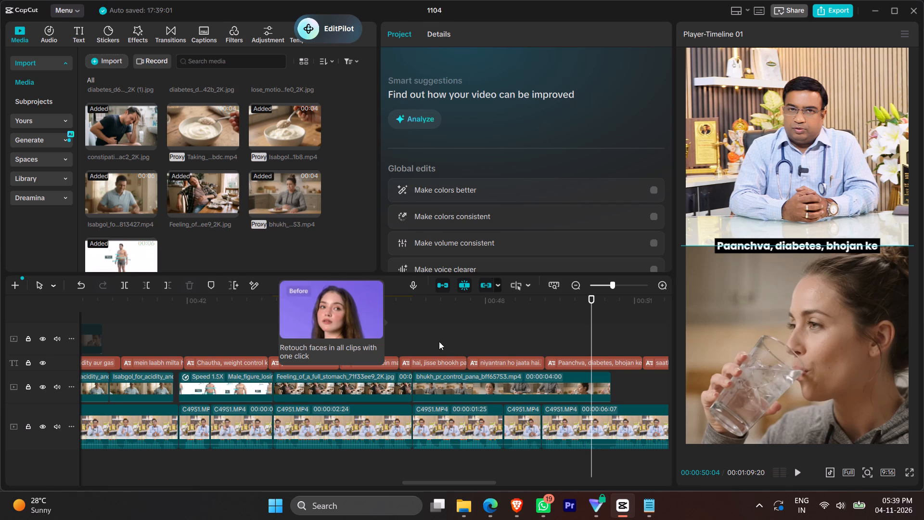
pyautogui.click(429, 401)
pyautogui.click(413, 384)
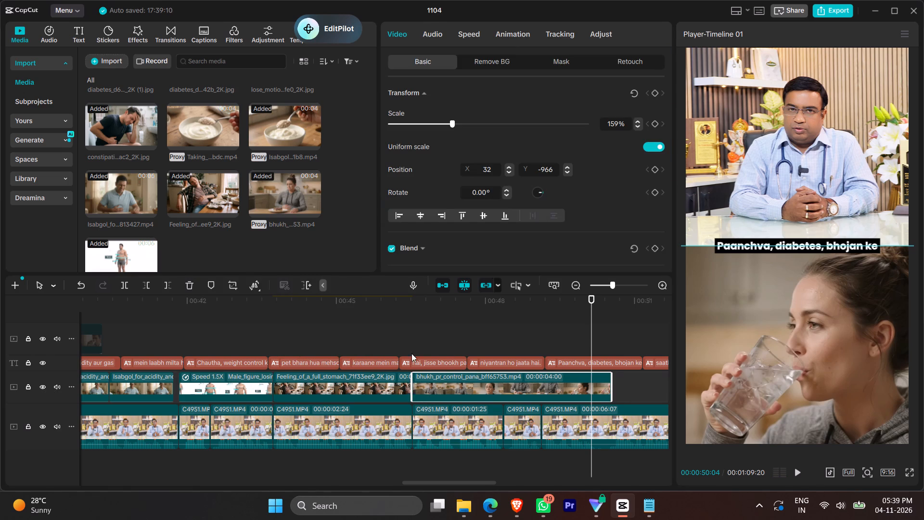
pyautogui.click(412, 346)
pyautogui.press('space')
pyautogui.press('space')
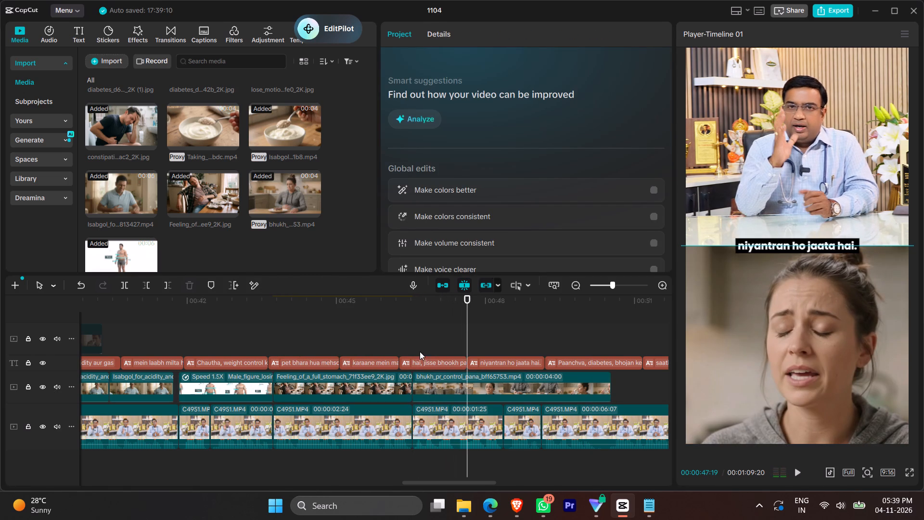
pyautogui.click(449, 339)
pyautogui.press('space')
pyautogui.press('space')
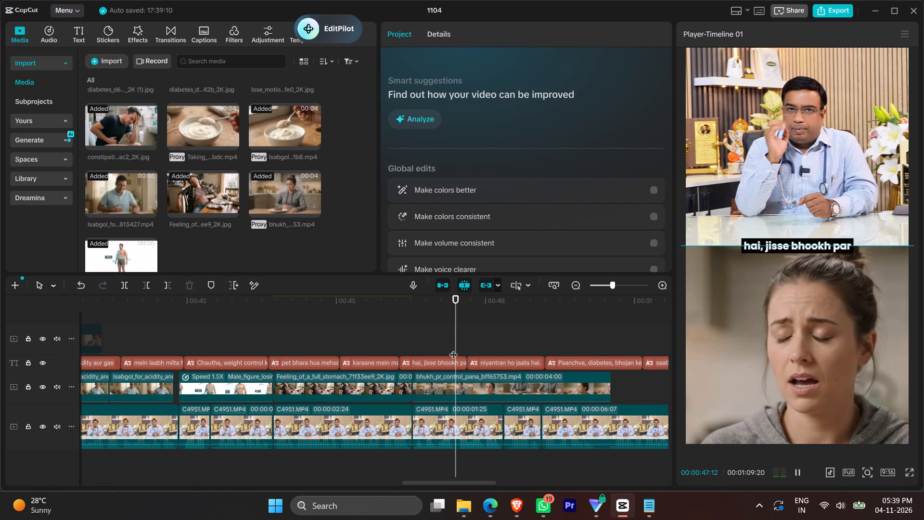
pyautogui.press('space')
pyautogui.press('space')
pyautogui.click(442, 329)
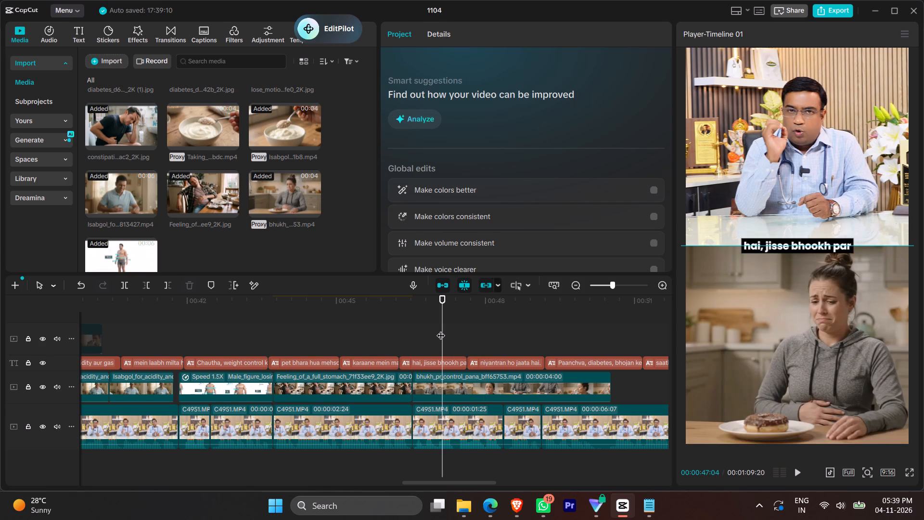
pyautogui.press('space')
pyautogui.press('space')
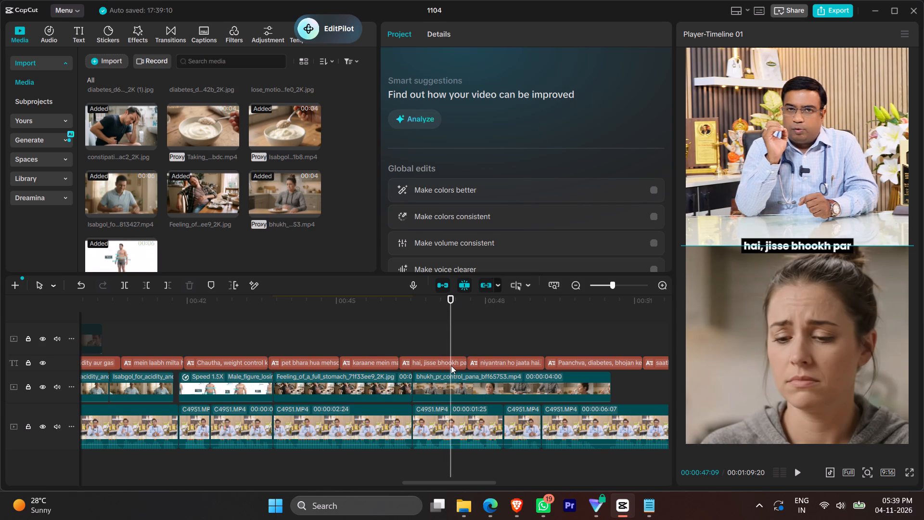
# Split the bhukh_pr_control_pana clip at 47:04, just before the close-up of the woman's face.
pyautogui.press('Left')
pyautogui.press('Left')
pyautogui.press('Left')
pyautogui.press('Left')
pyautogui.press('Left')
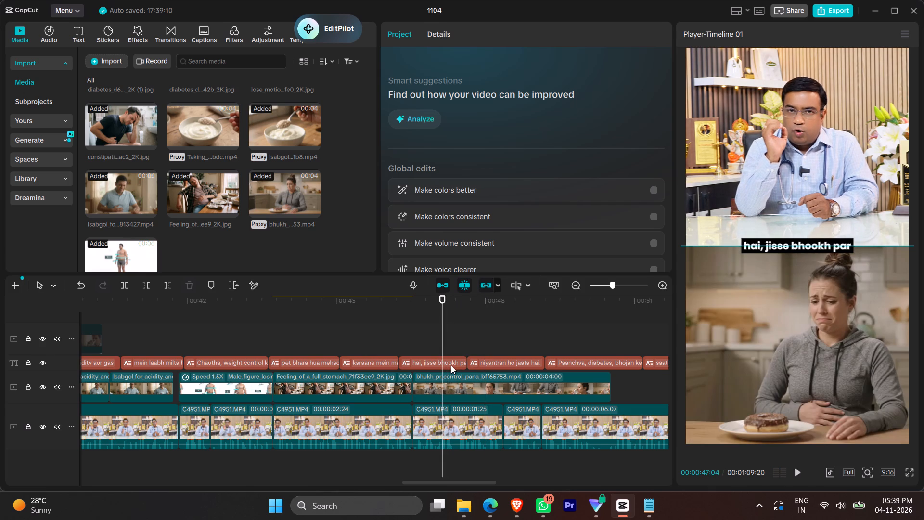
pyautogui.press('Right')
pyautogui.press('Left')
pyautogui.click(459, 391)
pyautogui.hotkey('ctrl', 'b')
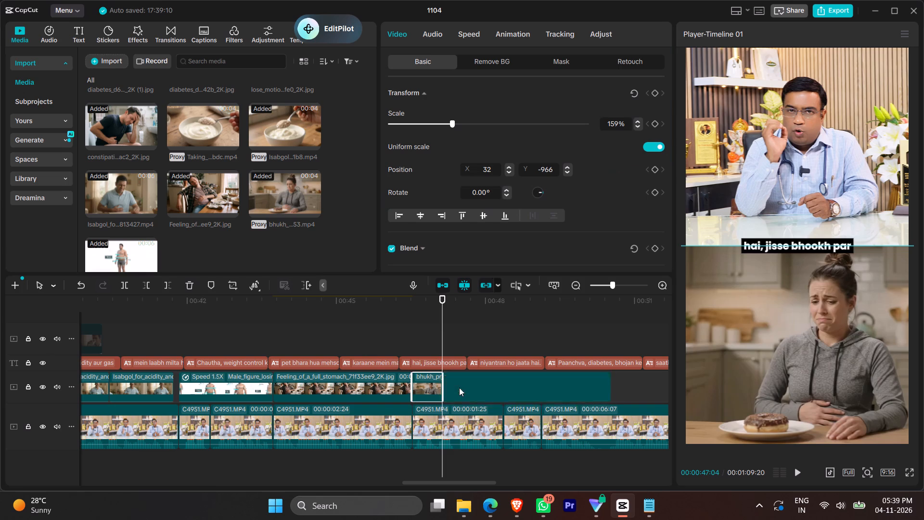
# Split the remaining bhukh_pr_control_pana clip at 48:10, where the shot changes from the woman's face to the plate.
pyautogui.press('space')
pyautogui.press('space')
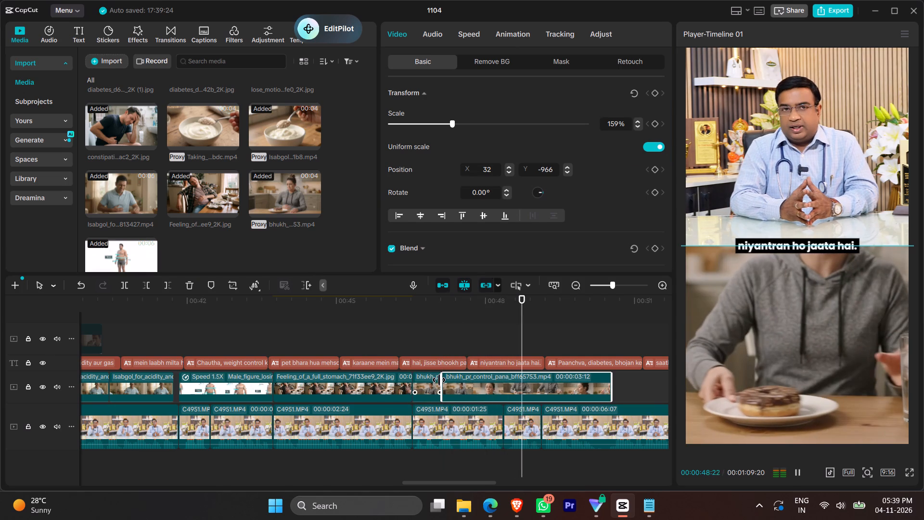
pyautogui.press('Left')
pyautogui.press('Left')
pyautogui.press('Left')
pyautogui.press('Left')
pyautogui.press('Left')
pyautogui.press('Left')
pyautogui.press('Left')
pyautogui.press('Left')
pyautogui.press('Left')
pyautogui.press('Left')
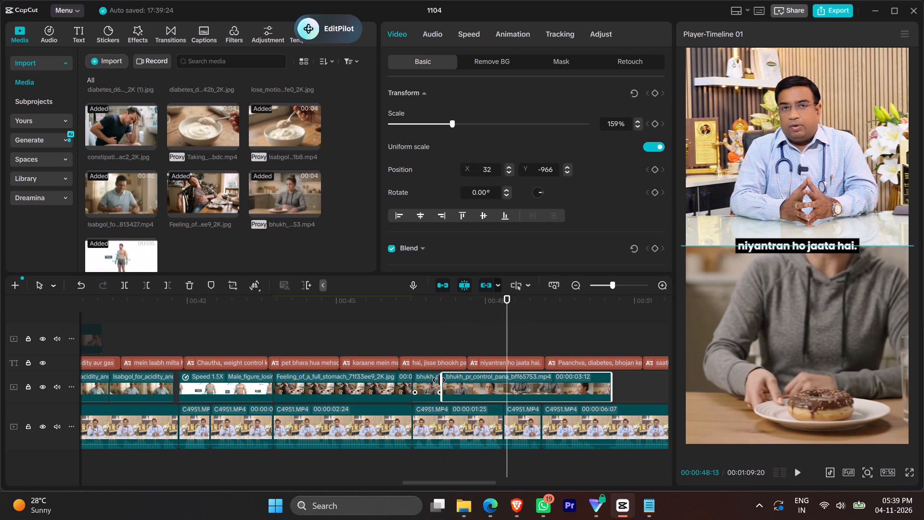
pyautogui.press('Left')
pyautogui.press('Left')
pyautogui.press('Left')
pyautogui.press('Left')
pyautogui.press('Left')
pyautogui.press('Left')
pyautogui.press('Right')
pyautogui.press('Right')
pyautogui.press('Right')
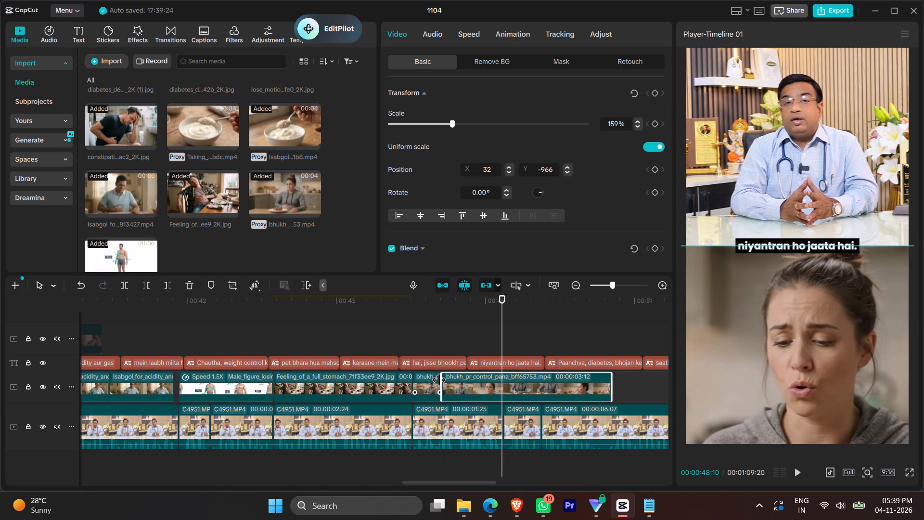
pyautogui.press('Right')
pyautogui.press('Left')
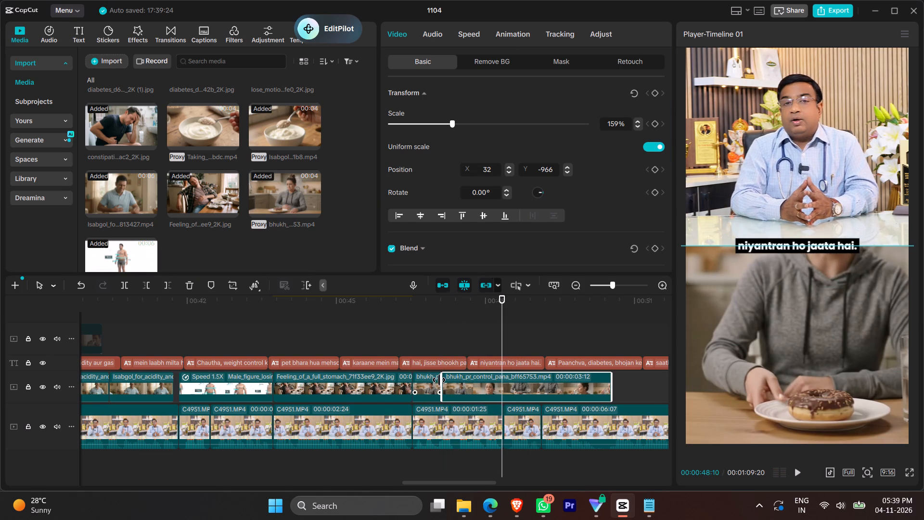
pyautogui.hotkey('ctrl', 'b')
# Delete the face close-up piece, move the last bhukh_pr_control_pana piece to 47:04 to close the gap, and replay it.
pyautogui.click(469, 389)
pyautogui.press('1')
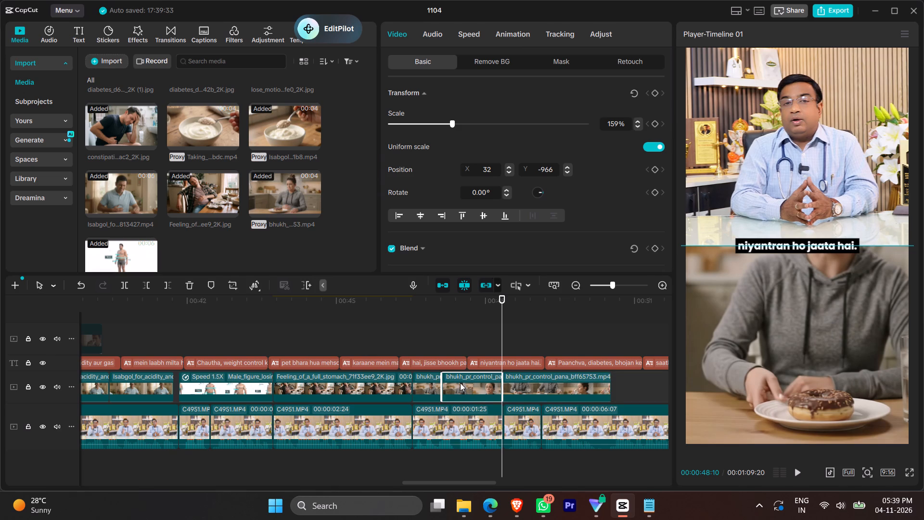
pyautogui.moveTo(533, 390); pyautogui.dragTo(474, 385)
pyautogui.click(427, 328)
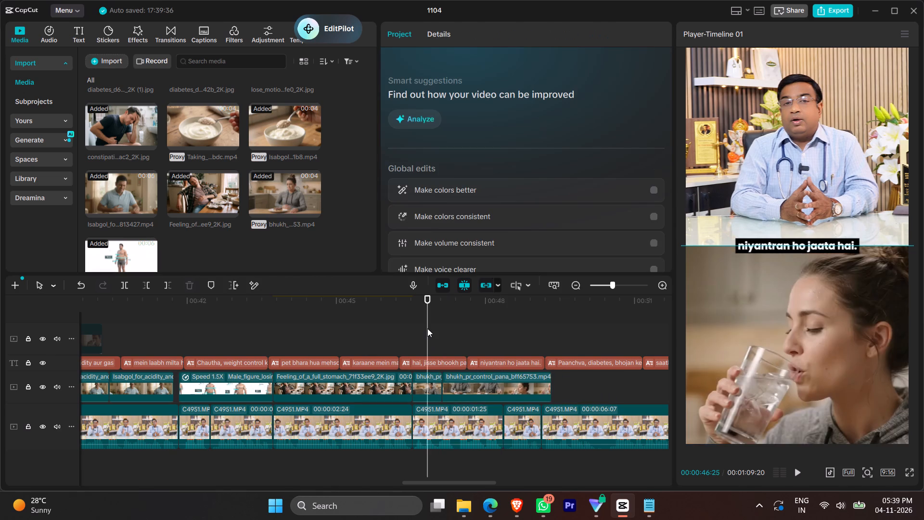
pyautogui.press('space')
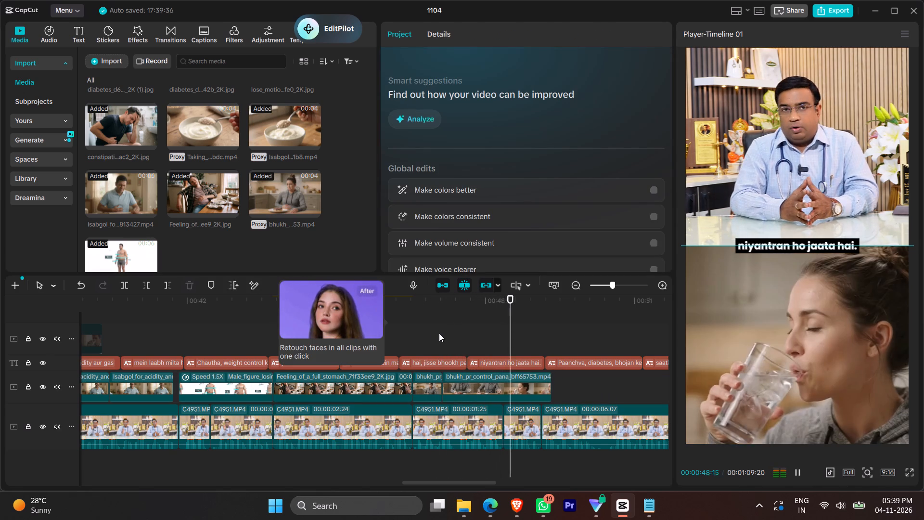
pyautogui.press('space')
# Shorten the end of the last bhukh_pr_control_pana piece to the doctor-footage cut before the diabetes caption and replay it.
pyautogui.moveTo(549, 386); pyautogui.dragTo(542, 387)
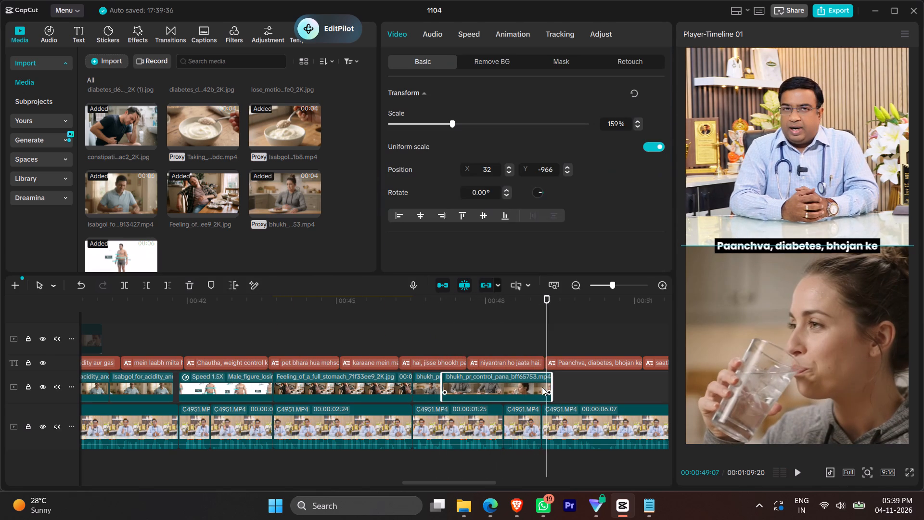
pyautogui.moveTo(542, 387); pyautogui.dragTo(536, 390)
pyautogui.click(525, 318)
pyautogui.press('space')
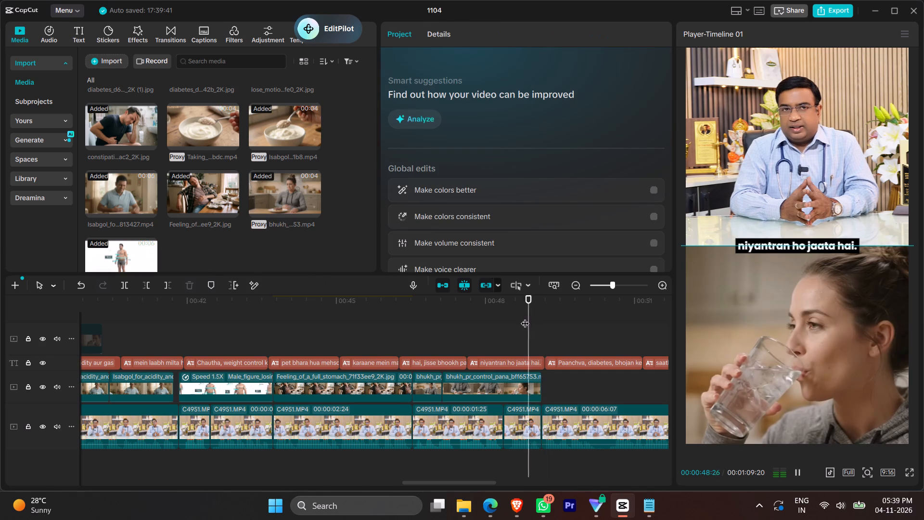
pyautogui.press('space')
# Play the start of the diabetes narration and place the diabetes_d667742b_2K.jpg image on the overlay track after the bhukh_pr_control_pana clip.
pyautogui.hscroll(-1, 289, 259)
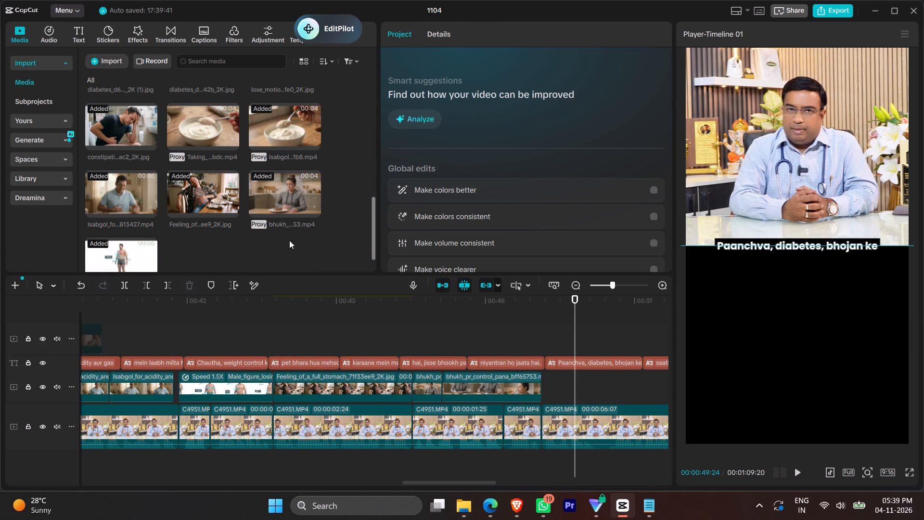
pyautogui.hscroll(-1, 403, 344)
pyautogui.press('space')
pyautogui.press('space')
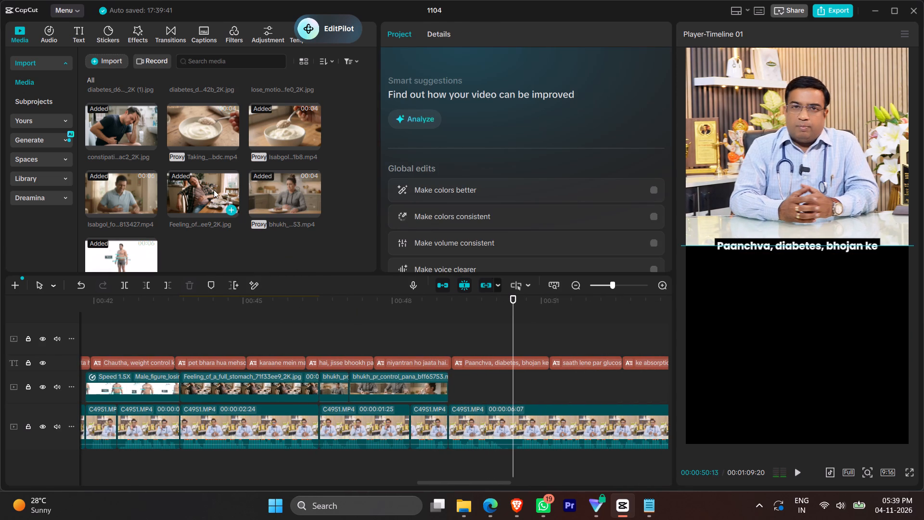
pyautogui.scroll(2, 213, 201)
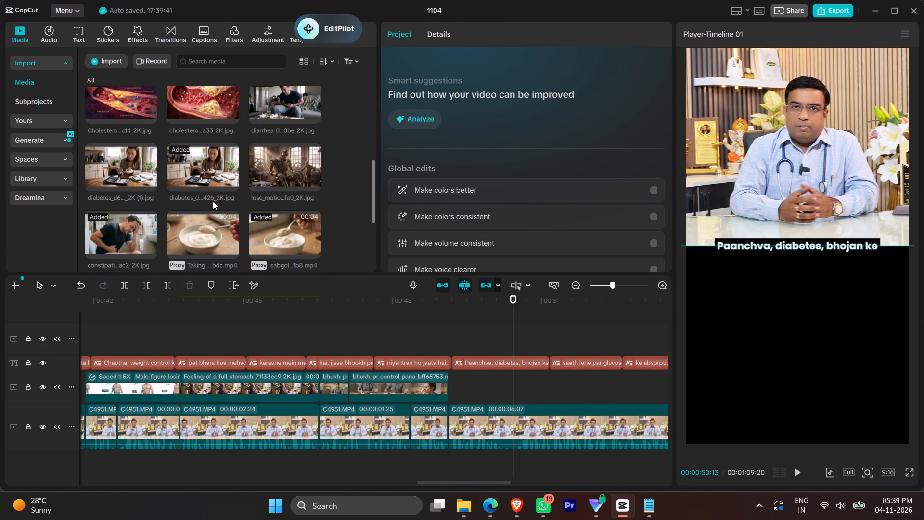
pyautogui.moveTo(202, 160); pyautogui.dragTo(448, 385)
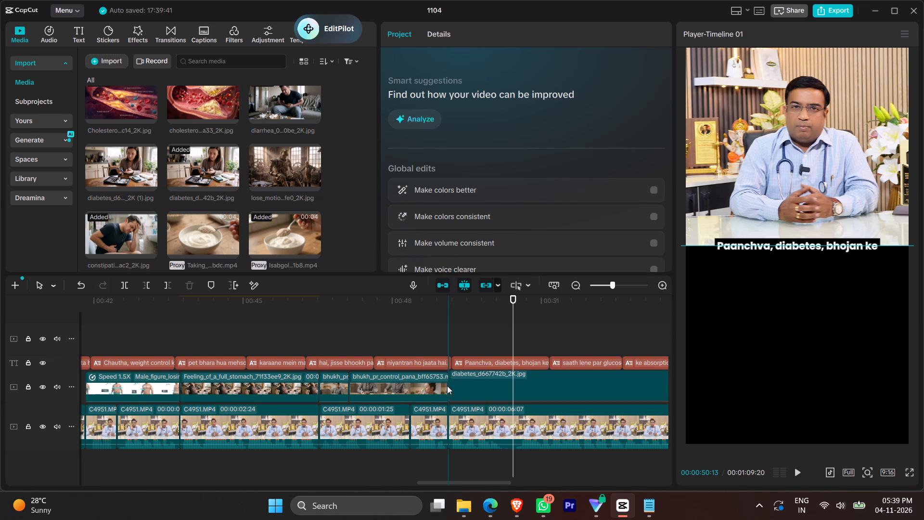
pyautogui.moveTo(463, 373); pyautogui.dragTo(459, 377)
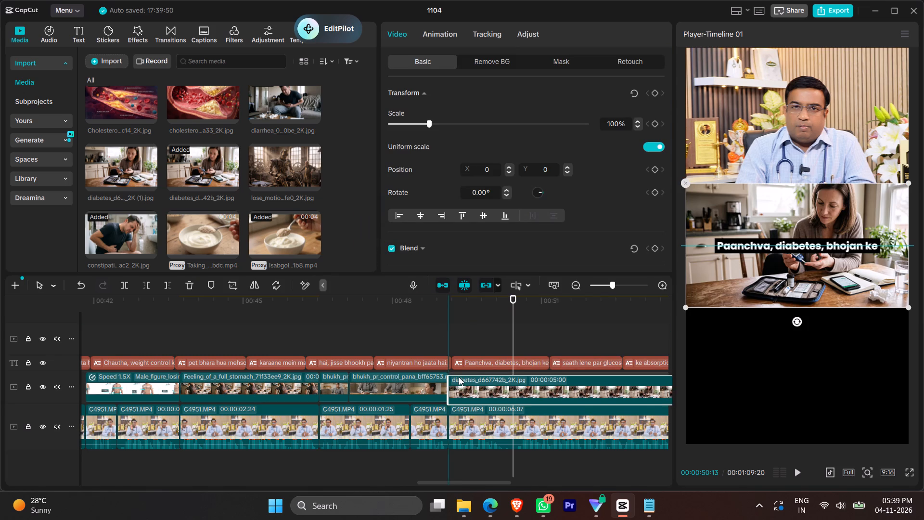
pyautogui.moveTo(459, 377); pyautogui.dragTo(457, 377)
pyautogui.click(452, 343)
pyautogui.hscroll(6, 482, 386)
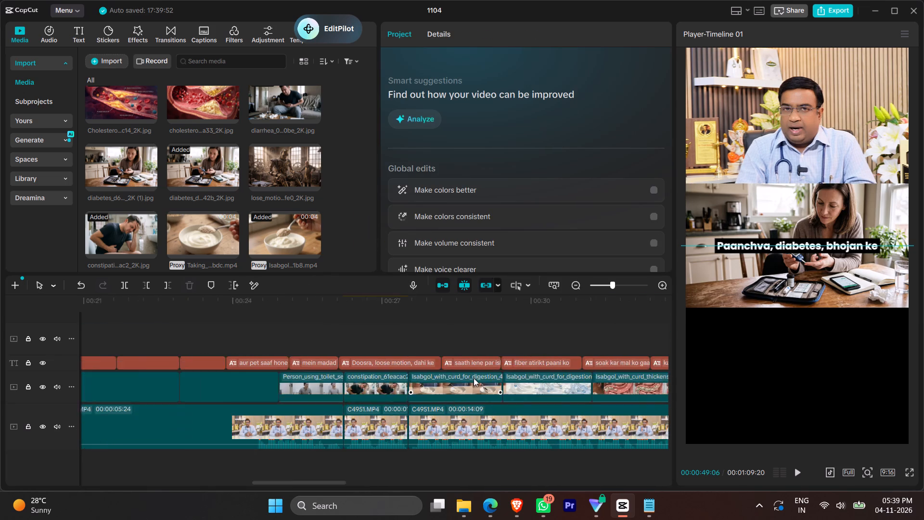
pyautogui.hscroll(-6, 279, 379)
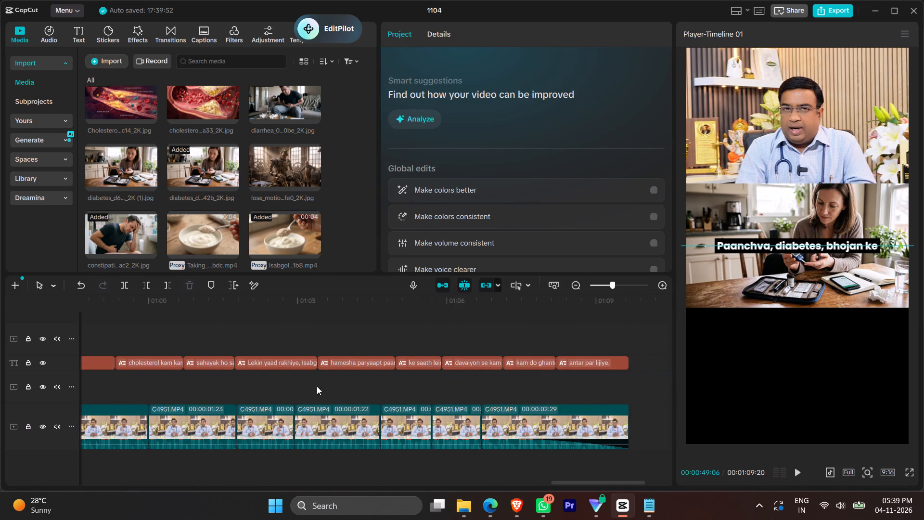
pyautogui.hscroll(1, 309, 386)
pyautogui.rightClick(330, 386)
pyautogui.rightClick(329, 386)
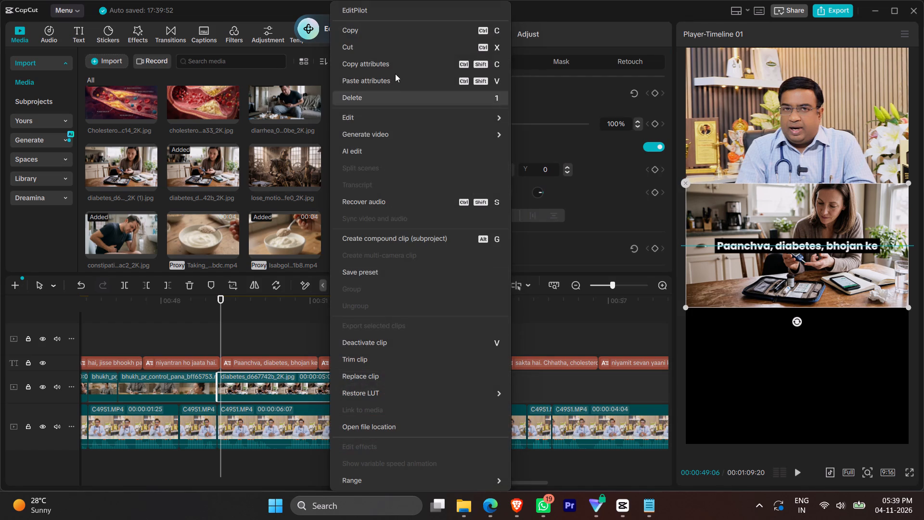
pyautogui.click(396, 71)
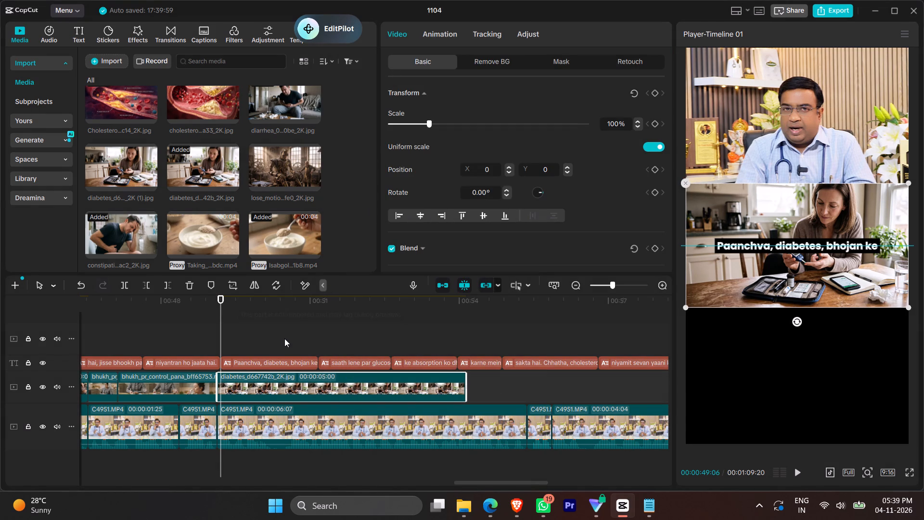
# Copy the attributes of the diabetes clip in the video's opening section and paste them onto the newly placed diabetes_d667742b_2K.jpg clip.
pyautogui.hscroll(4, 289, 338)
pyautogui.click(230, 385)
pyautogui.rightClick(230, 385)
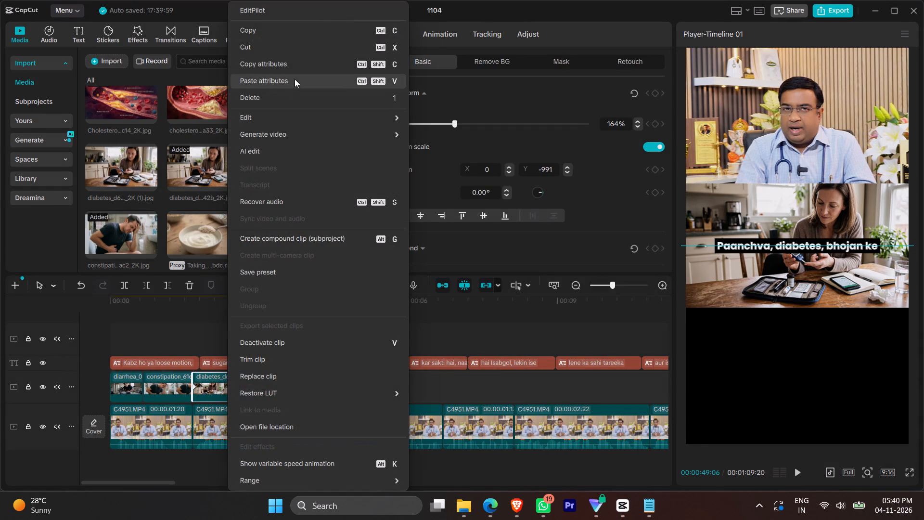
pyautogui.click(295, 65)
pyautogui.hscroll(-4, 364, 371)
pyautogui.hscroll(1, 287, 395)
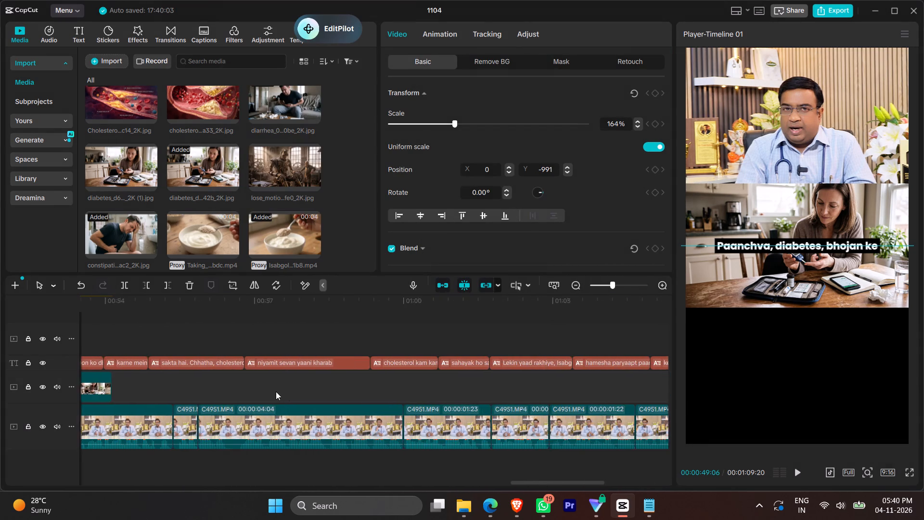
pyautogui.hscroll(1, 276, 391)
pyautogui.rightClick(242, 390)
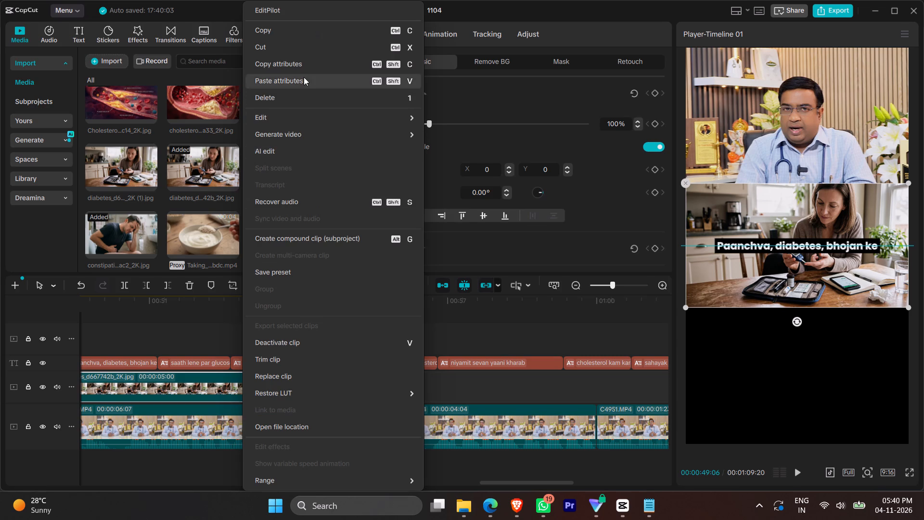
pyautogui.click(304, 77)
pyautogui.click(602, 301)
# Play the start of the new diabetes image clip and move its closing position keyframe to 50:25.
pyautogui.hscroll(1, 457, 346)
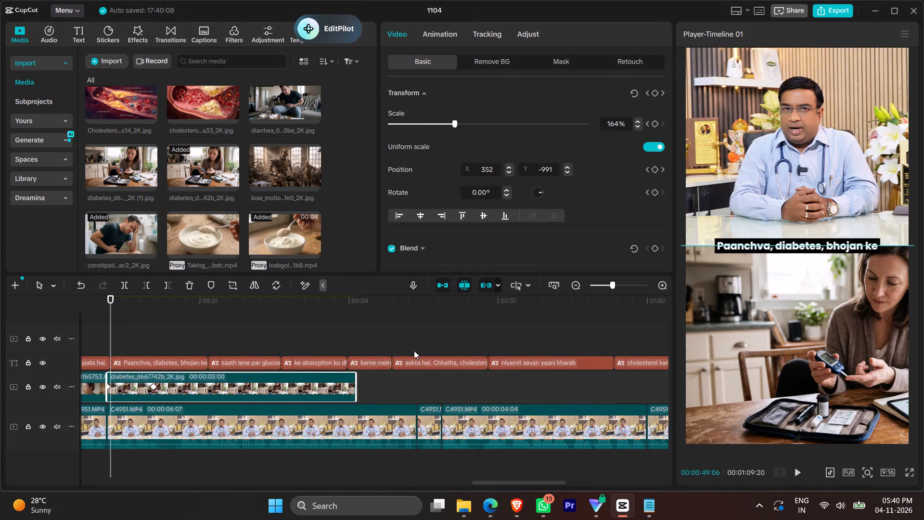
pyautogui.hscroll(1, 414, 351)
pyautogui.click(282, 351)
pyautogui.press('space')
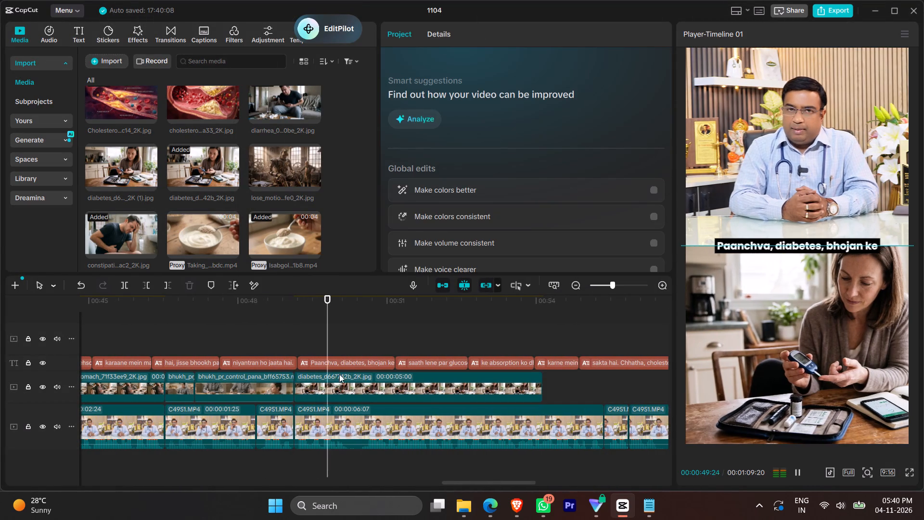
pyautogui.press('space')
pyautogui.click(340, 374)
pyautogui.press('space')
pyautogui.moveTo(342, 386); pyautogui.dragTo(359, 393)
pyautogui.click(359, 387)
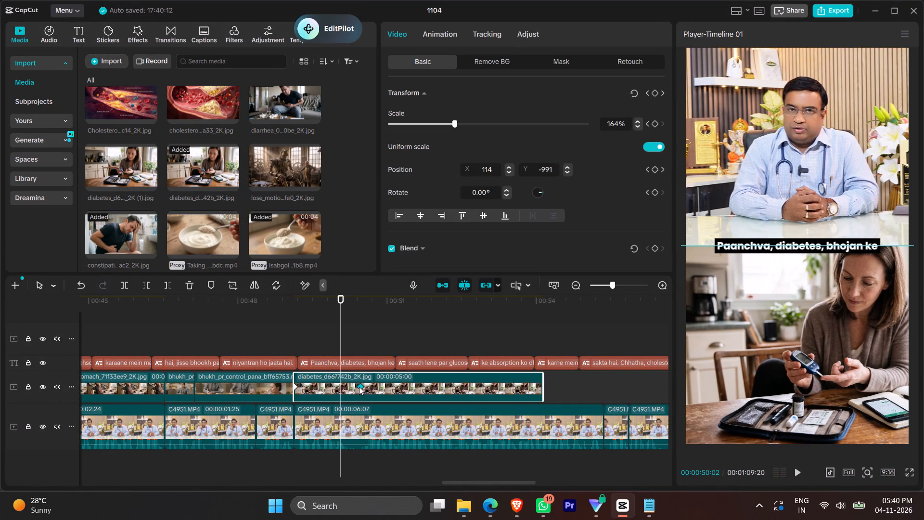
pyautogui.moveTo(543, 387); pyautogui.dragTo(368, 388)
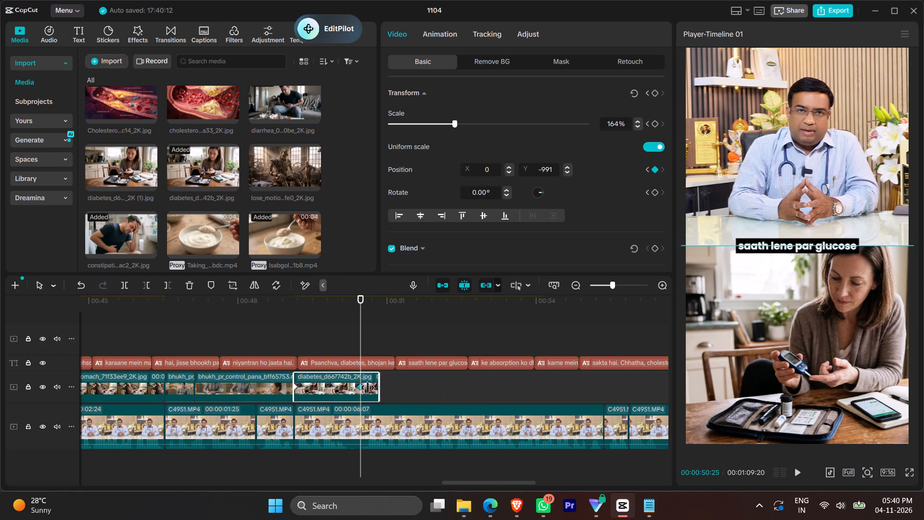
pyautogui.moveTo(368, 388); pyautogui.dragTo(361, 390)
pyautogui.press('space')
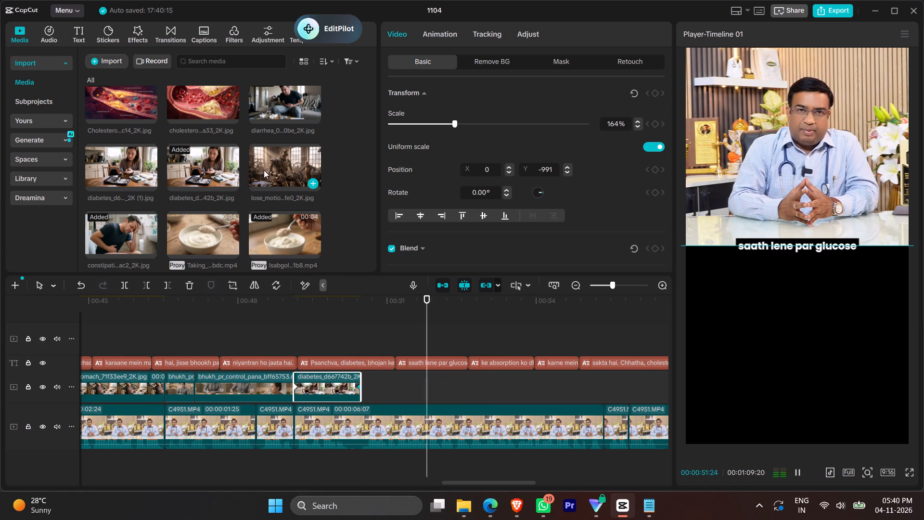
pyautogui.press('space')
pyautogui.press('space')
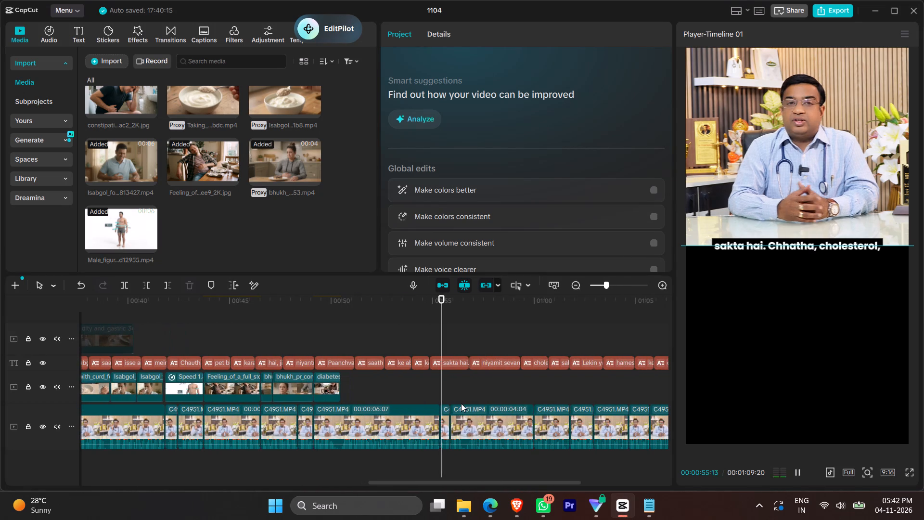
pyautogui.hscroll(-1, 461, 403)
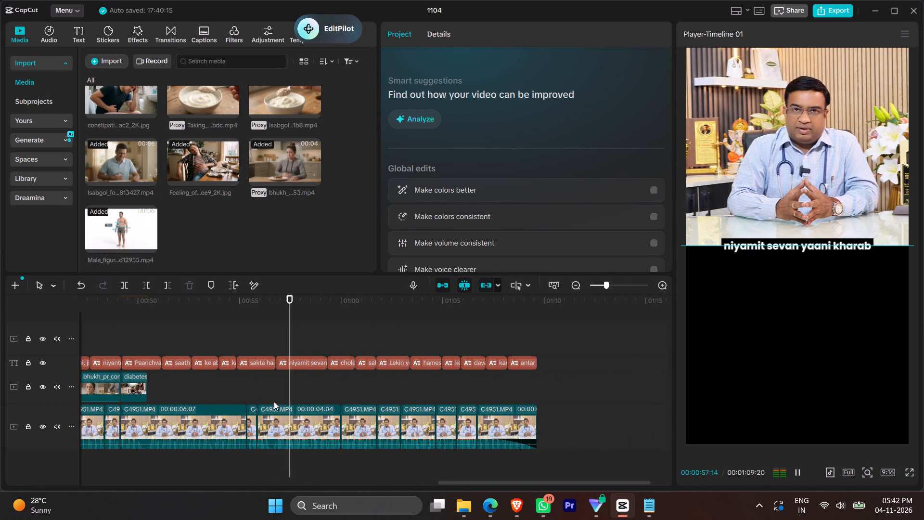
pyautogui.press('space')
pyautogui.click(246, 391)
pyautogui.press('space')
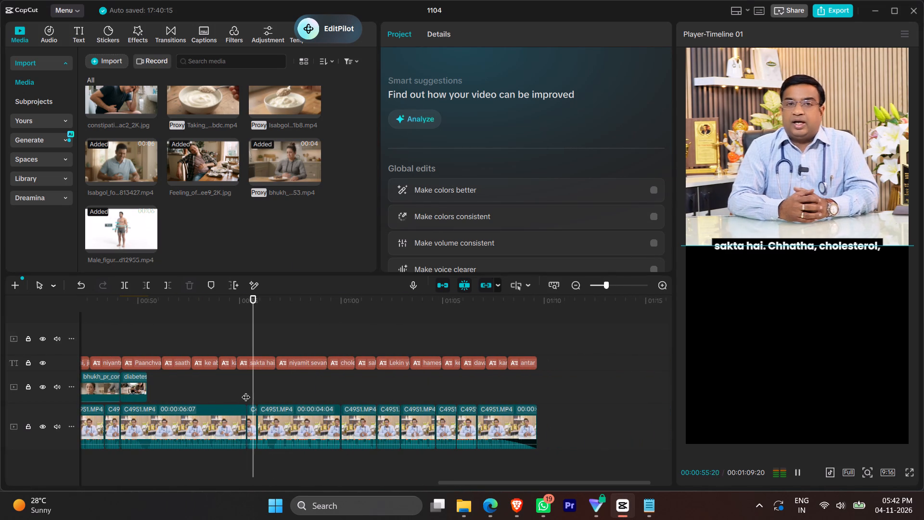
pyautogui.press('space')
pyautogui.keyDown('ctrl'); pyautogui.scroll(6, 290, 435); pyautogui.keyUp('ctrl')
pyautogui.hscroll(4, 290, 435)
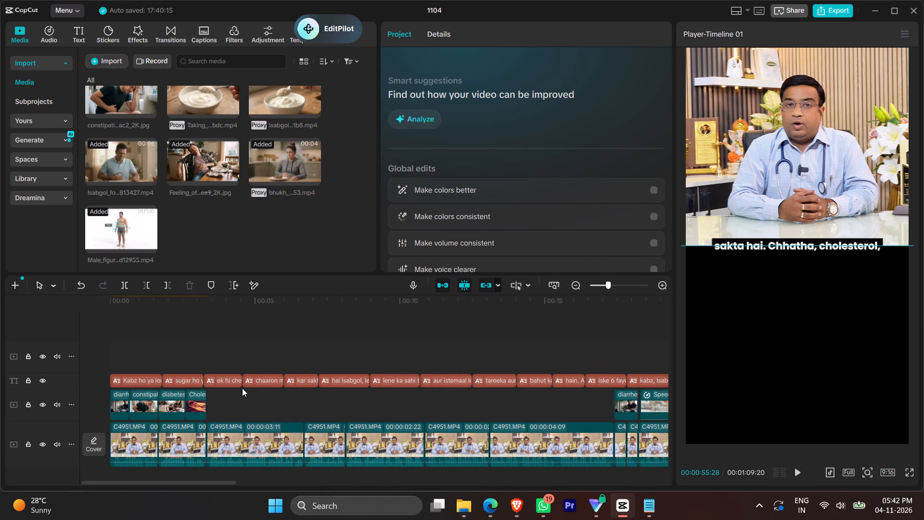
pyautogui.click(197, 399)
pyautogui.hotkey('ctrl', 'c')
pyautogui.hotkey('ctrl', 'v')
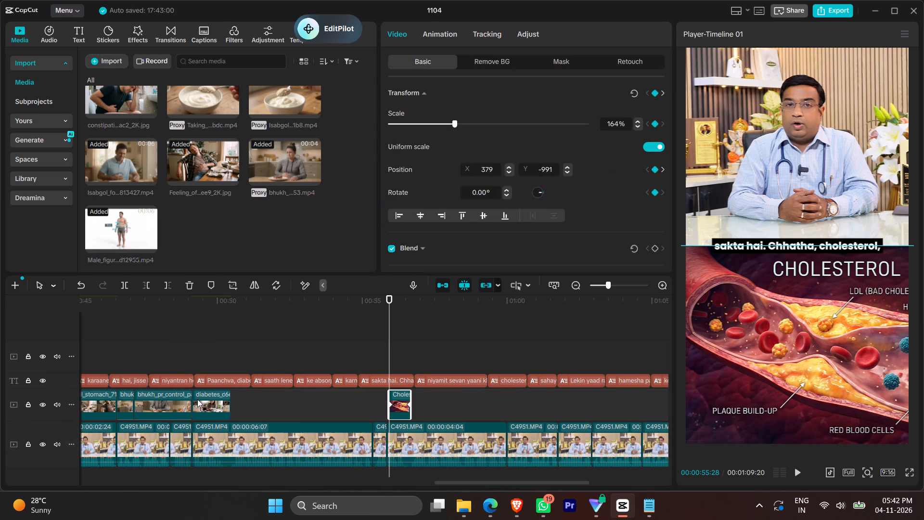
# Move the pasted Cholesterol clip slightly earlier to start at the footage cut at 55:26, and play it.
pyautogui.keyDown('ctrl'); pyautogui.scroll(16, 388, 424); pyautogui.keyUp('ctrl')
pyautogui.click(386, 343)
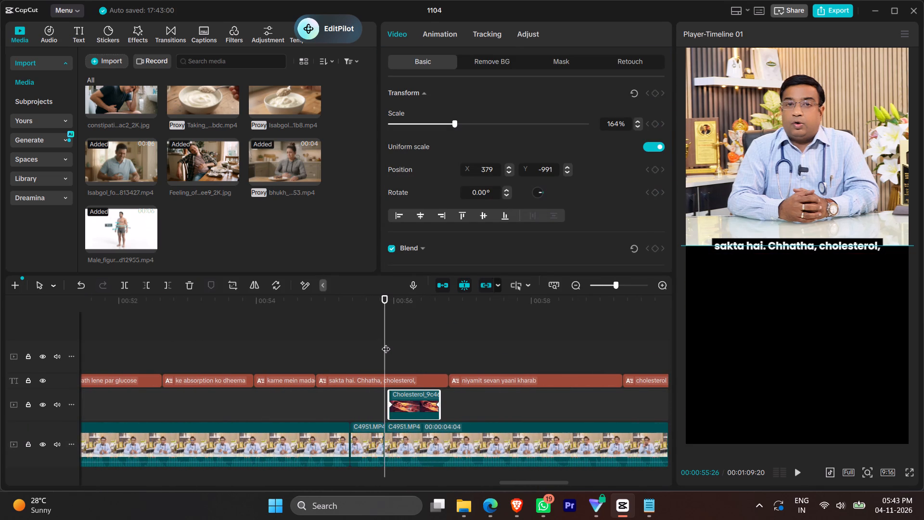
pyautogui.press('space')
pyautogui.press('space')
pyautogui.click(386, 343)
pyautogui.moveTo(420, 399); pyautogui.dragTo(415, 401)
pyautogui.press('space')
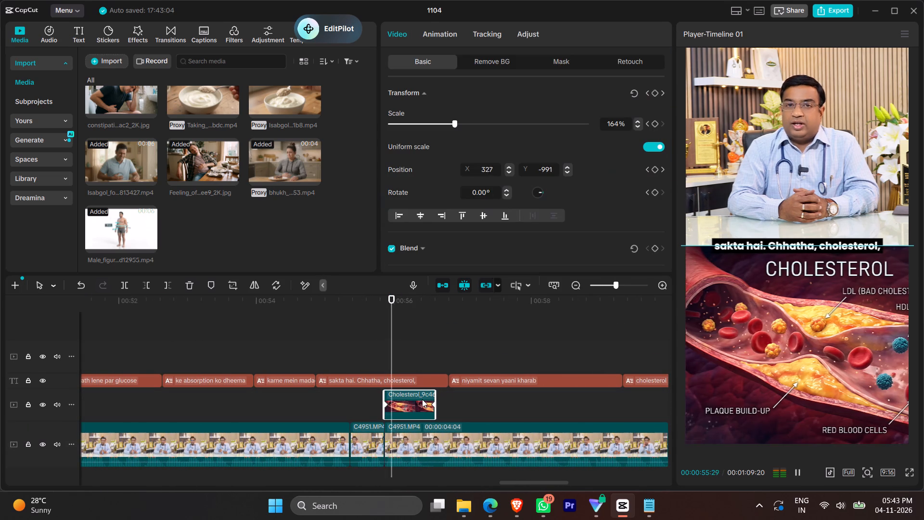
pyautogui.press('space')
# Extend the end of the pasted Cholesterol clip slightly, move its closing position keyframe to the new end, and play past it.
pyautogui.moveTo(436, 399); pyautogui.dragTo(440, 400)
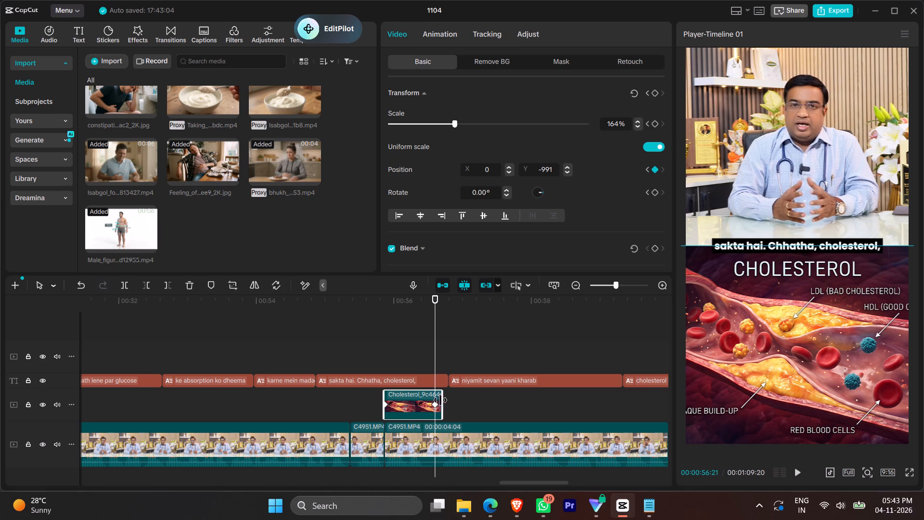
pyautogui.moveTo(440, 400); pyautogui.dragTo(441, 400)
pyautogui.click(441, 400)
pyautogui.moveTo(435, 404); pyautogui.dragTo(449, 405)
pyautogui.press('space')
pyautogui.press('space')
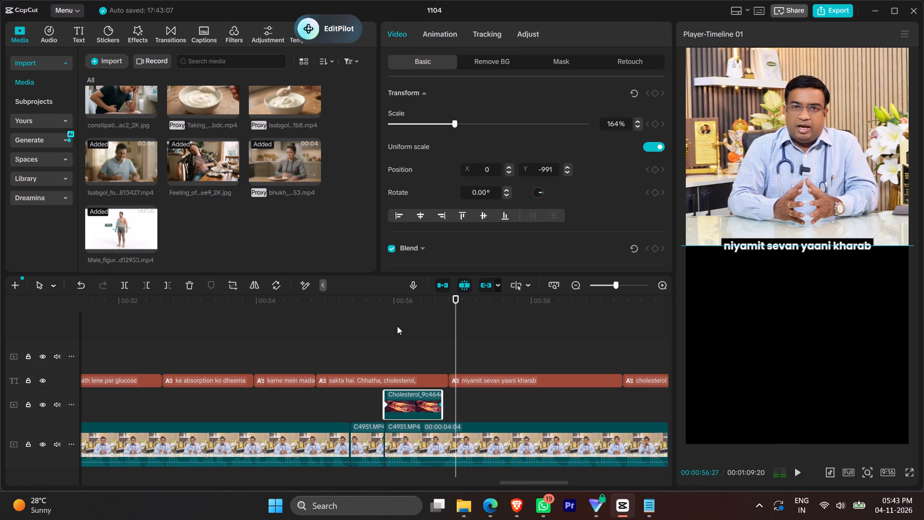
# Look through the imported media for footage to follow the Cholesterol image, previewing the woman stirring a glass and the Isabgol_reduces_bad_cholesterol video.
pyautogui.moveTo(282, 170); pyautogui.dragTo(445, 375)
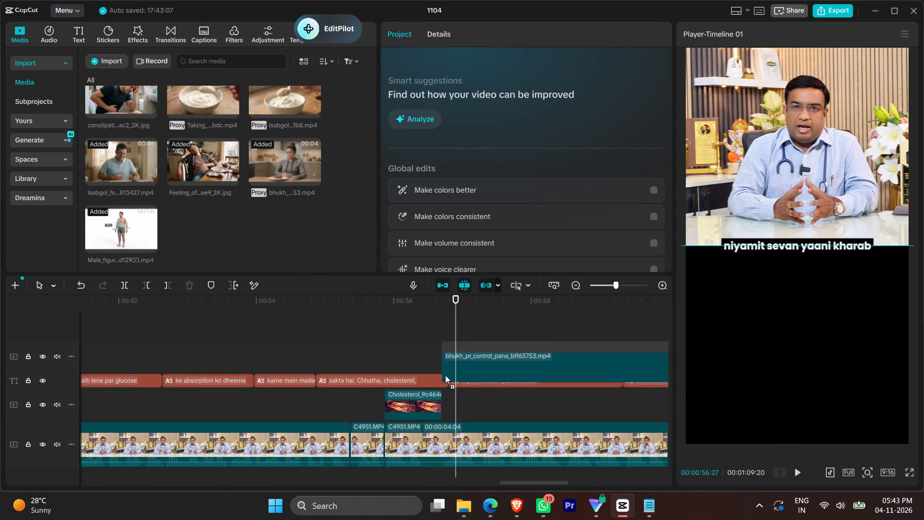
pyautogui.moveTo(445, 375); pyautogui.dragTo(286, 185)
pyautogui.scroll(2, 239, 208)
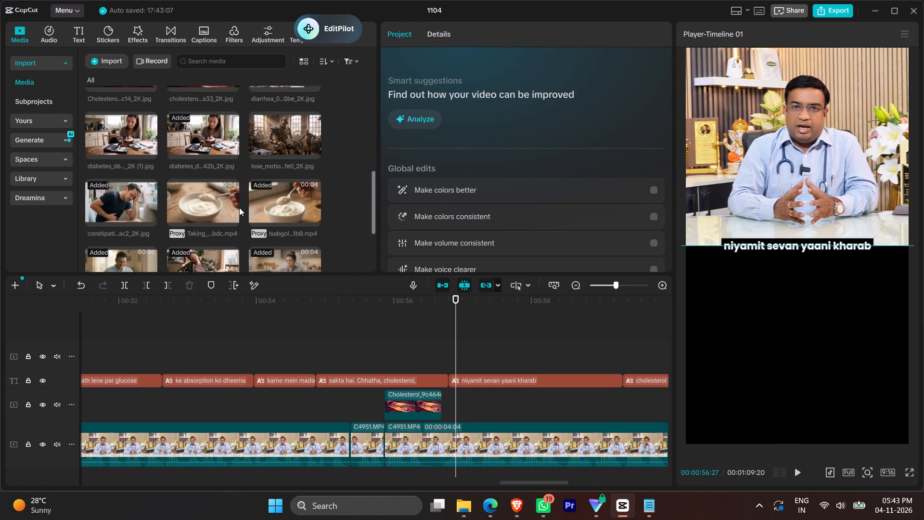
pyautogui.scroll(7, 239, 208)
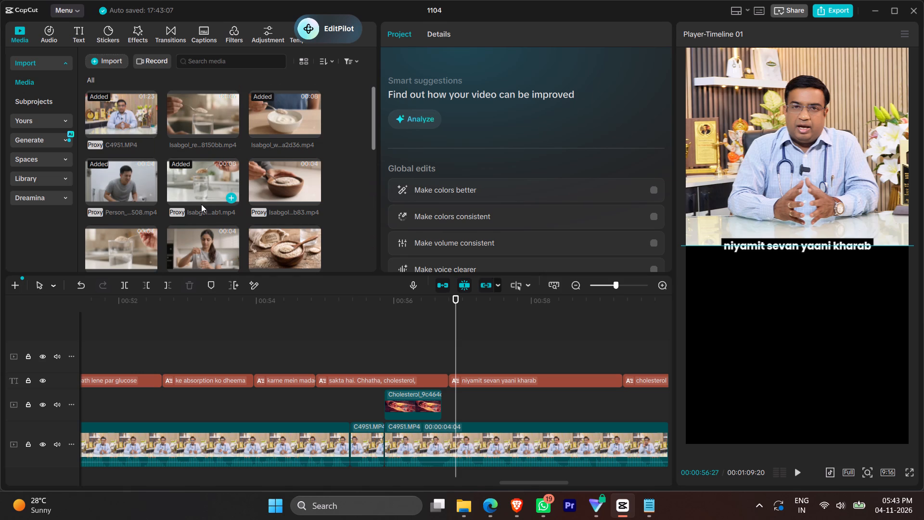
pyautogui.click(202, 219)
pyautogui.click(206, 232)
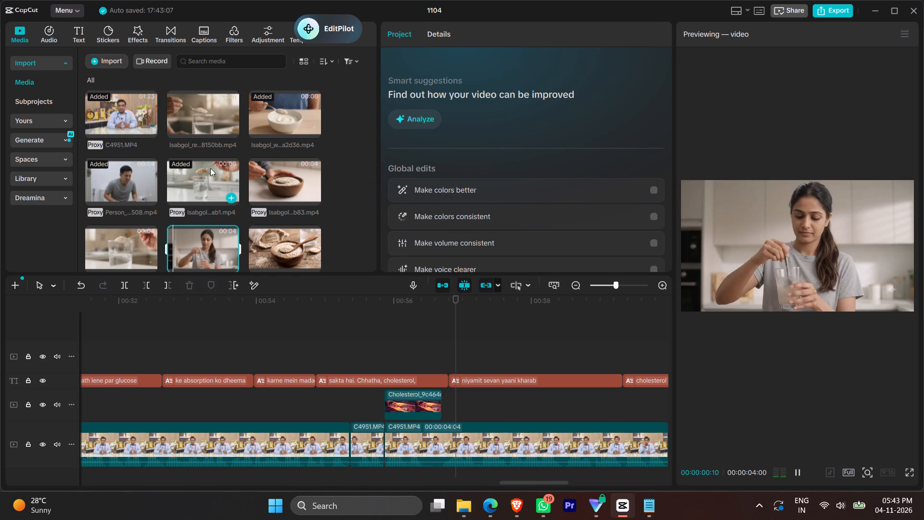
pyautogui.click(214, 114)
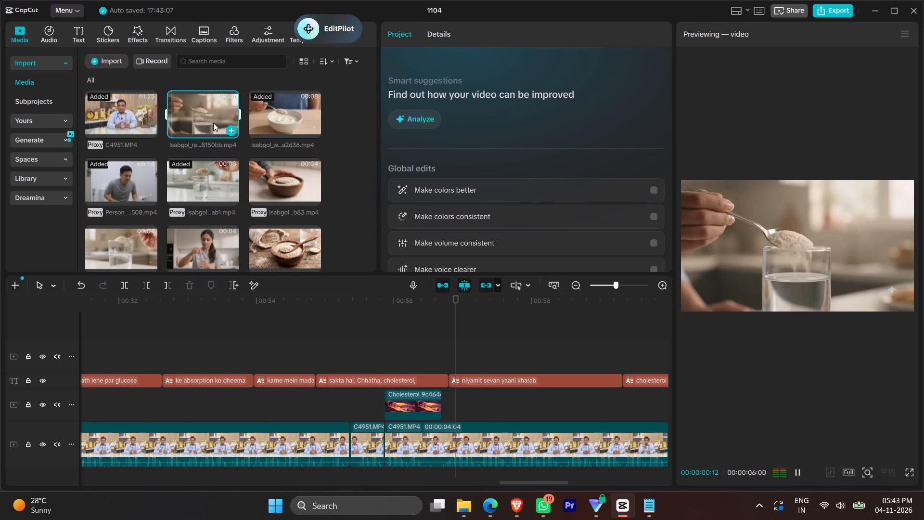
pyautogui.scroll(-5, 194, 173)
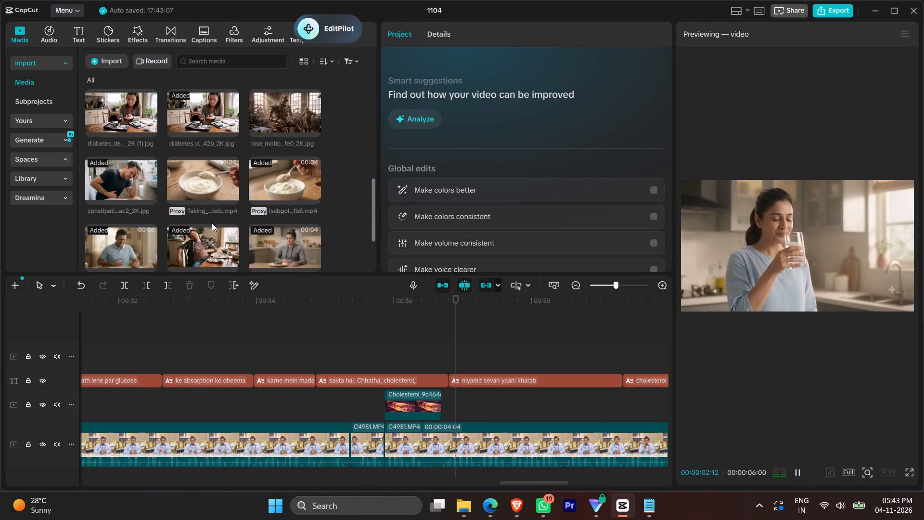
pyautogui.scroll(-2, 212, 223)
pyautogui.scroll(1, 186, 208)
pyautogui.scroll(1, 243, 226)
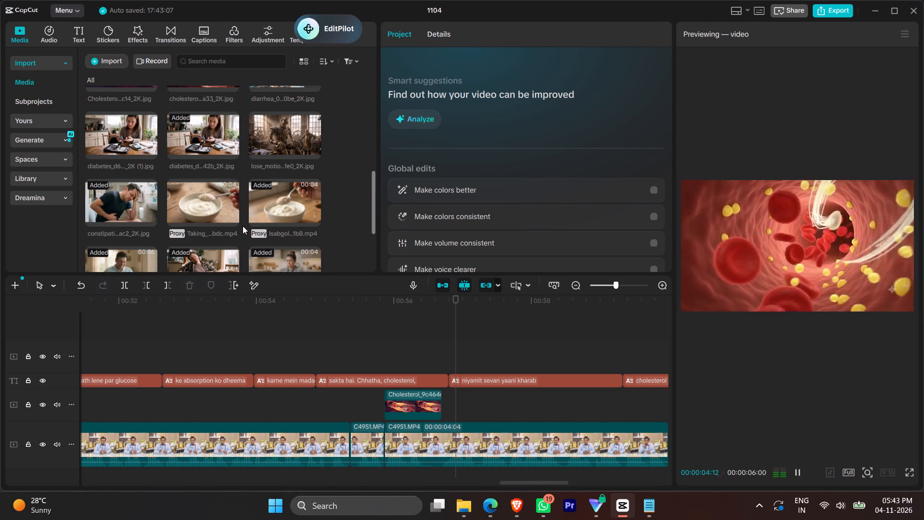
pyautogui.scroll(5, 247, 227)
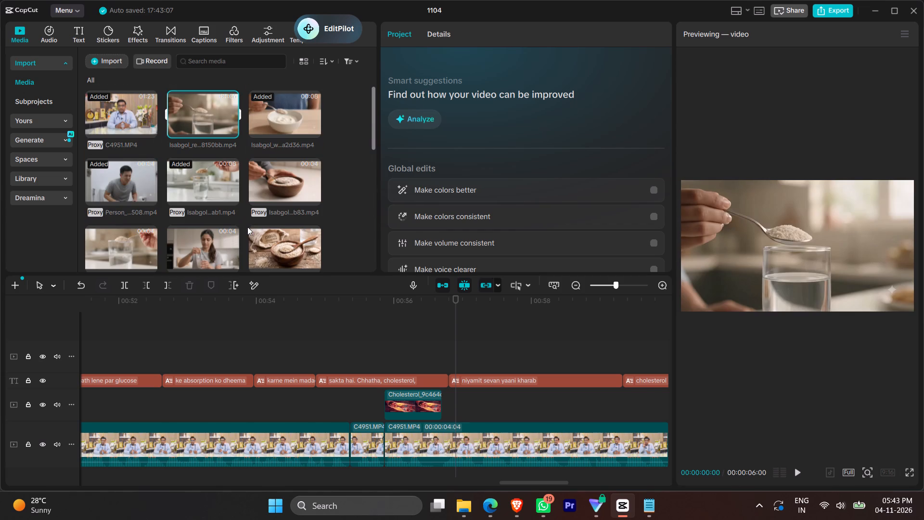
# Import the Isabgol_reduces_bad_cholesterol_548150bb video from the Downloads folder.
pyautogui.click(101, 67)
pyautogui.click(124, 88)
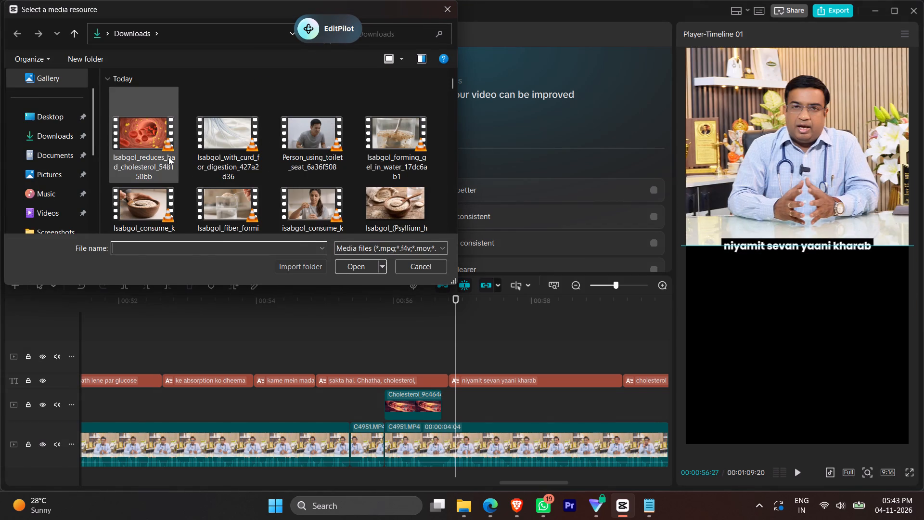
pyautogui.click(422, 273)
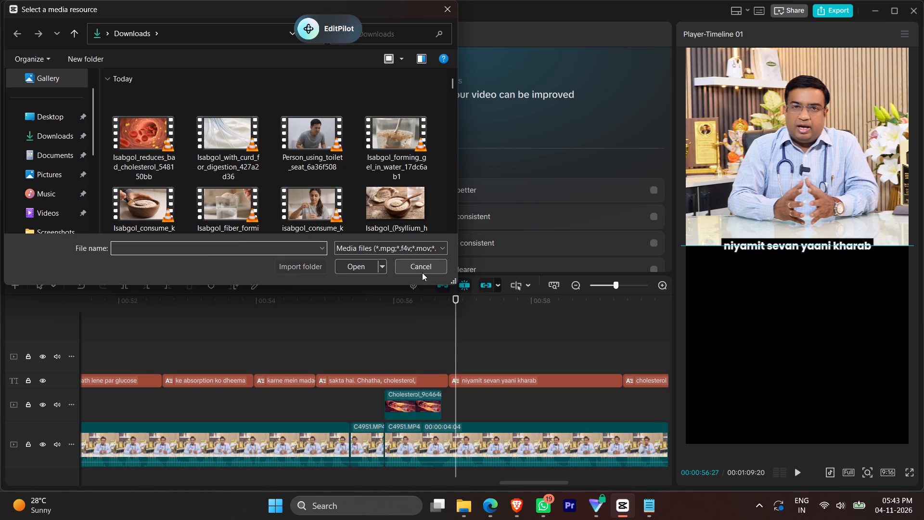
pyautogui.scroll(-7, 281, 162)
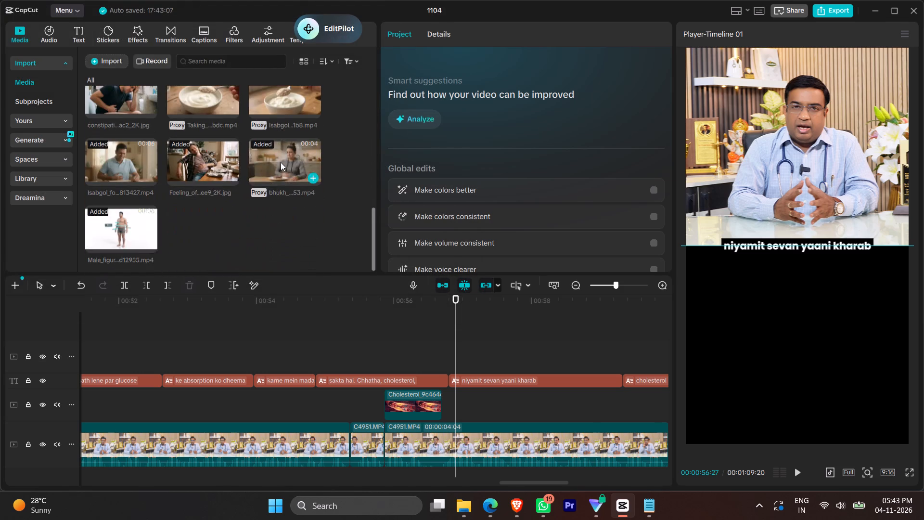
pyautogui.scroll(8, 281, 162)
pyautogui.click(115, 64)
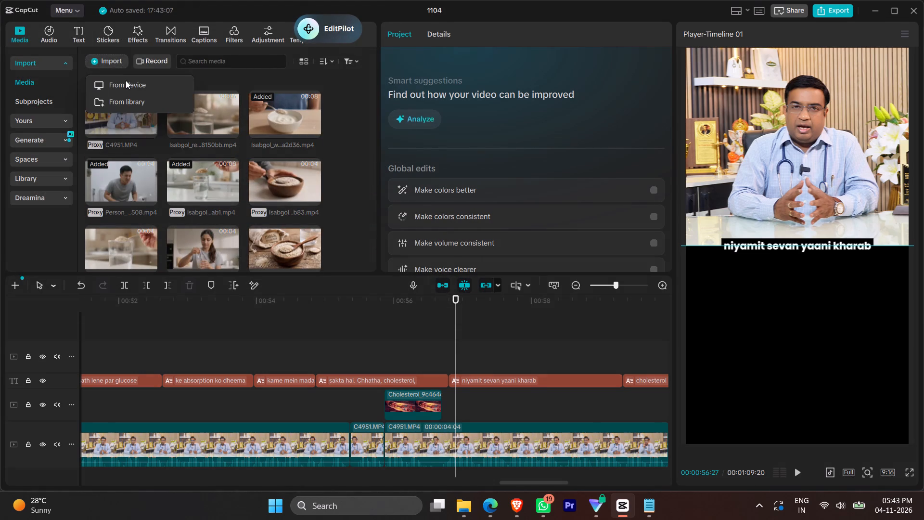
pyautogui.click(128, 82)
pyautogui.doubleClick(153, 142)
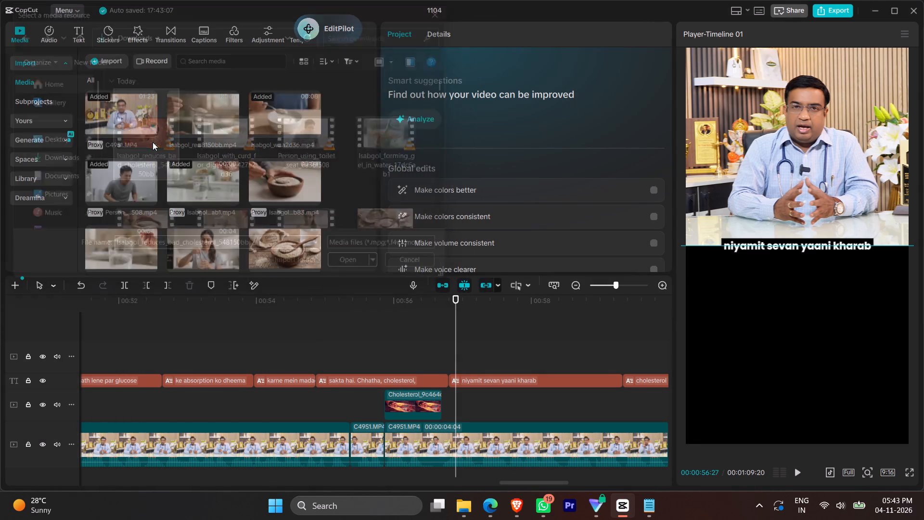
# Browse the imported media again and preview the two cholesterol artery images.
pyautogui.scroll(-9, 265, 221)
pyautogui.scroll(4, 188, 219)
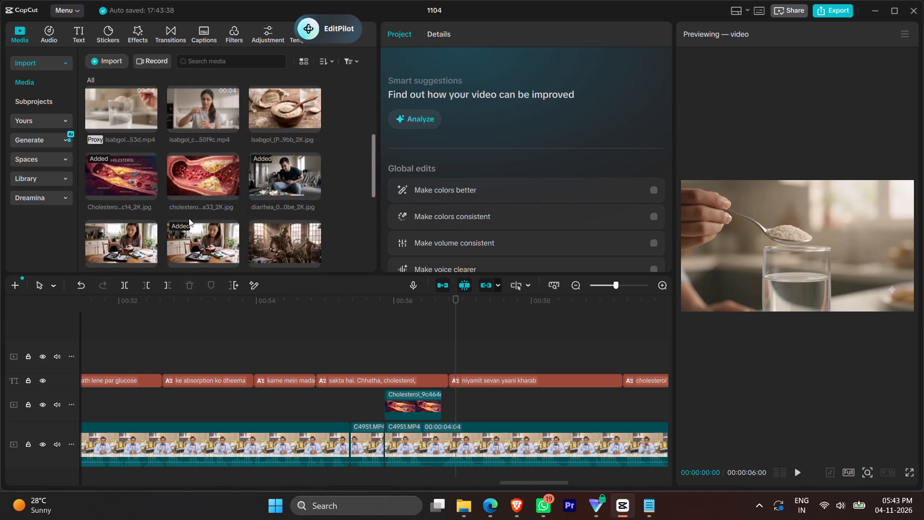
pyautogui.scroll(8, 191, 215)
pyautogui.scroll(-2, 255, 140)
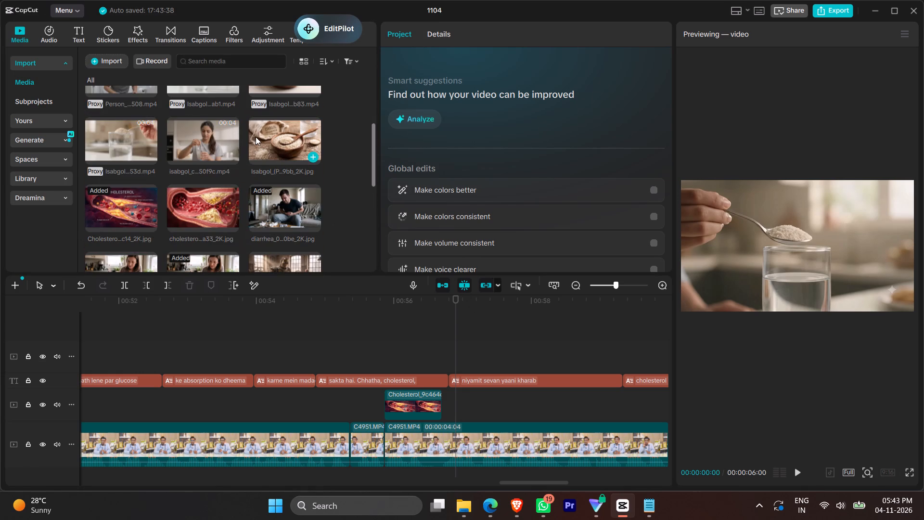
pyautogui.click(128, 211)
pyautogui.click(204, 207)
pyautogui.scroll(-8, 205, 206)
pyautogui.scroll(6, 209, 208)
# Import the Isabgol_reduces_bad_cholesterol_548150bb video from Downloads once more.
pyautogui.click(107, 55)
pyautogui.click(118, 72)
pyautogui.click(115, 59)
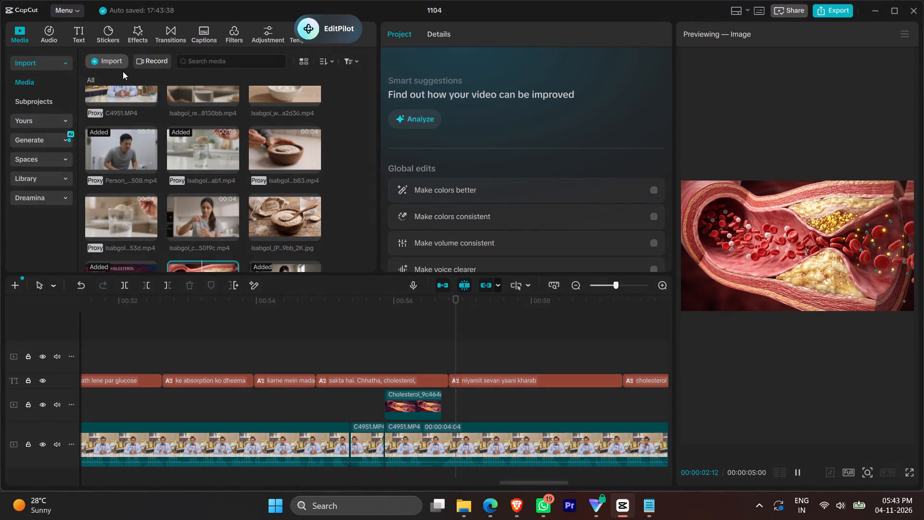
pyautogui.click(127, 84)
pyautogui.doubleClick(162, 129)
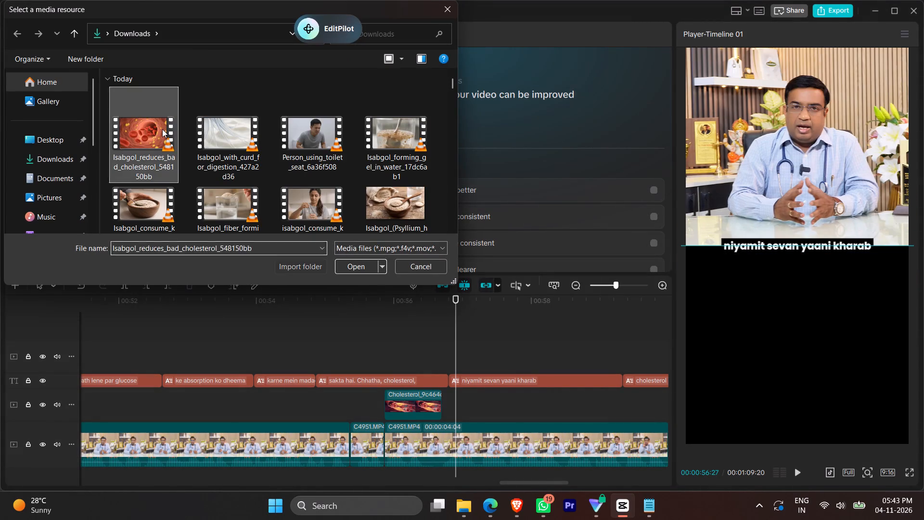
# Preview the Isabgol_reduces_bad_cholesterol video and place it on the overlay track directly after the pasted Cholesterol clip.
pyautogui.click(206, 116)
pyautogui.click(211, 104)
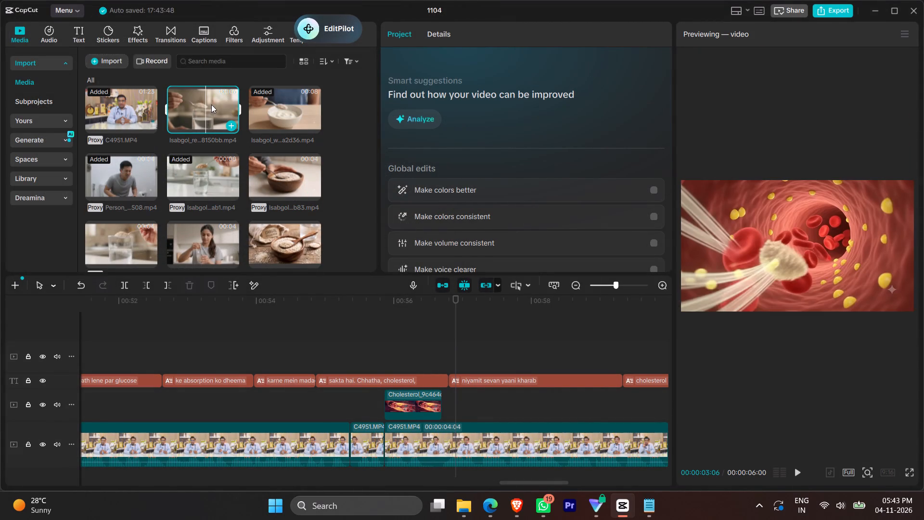
pyautogui.click(191, 106)
pyautogui.click(205, 106)
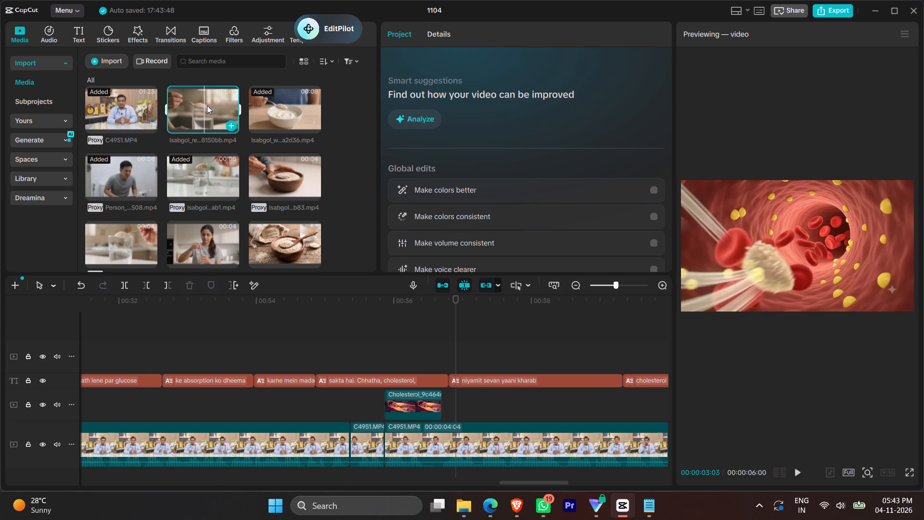
pyautogui.moveTo(206, 106); pyautogui.dragTo(442, 397)
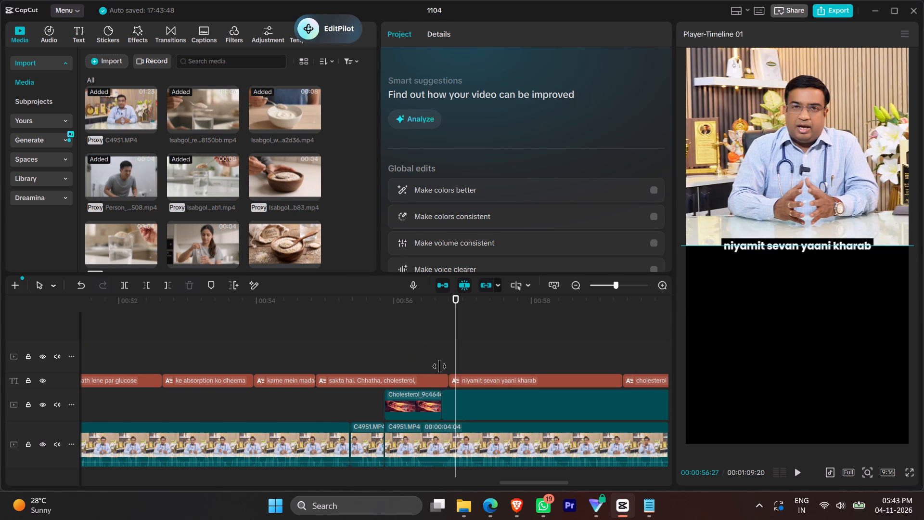
# Copy the attributes of the Isabgol_for_acidity clip and paste all of them onto the new cholesterol video, giving 159% scale and position 32, -966.
pyautogui.click(418, 401)
pyautogui.rightClick(418, 401)
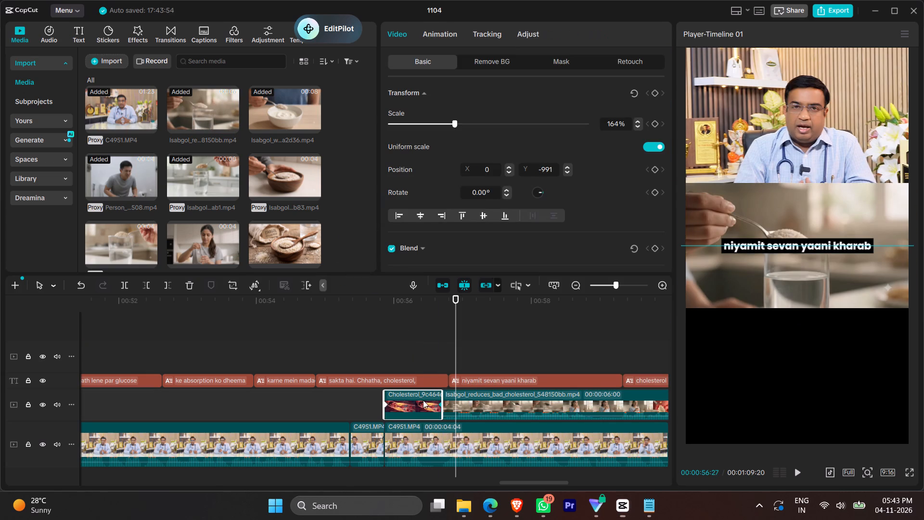
pyautogui.click(241, 346)
pyautogui.hscroll(4, 240, 347)
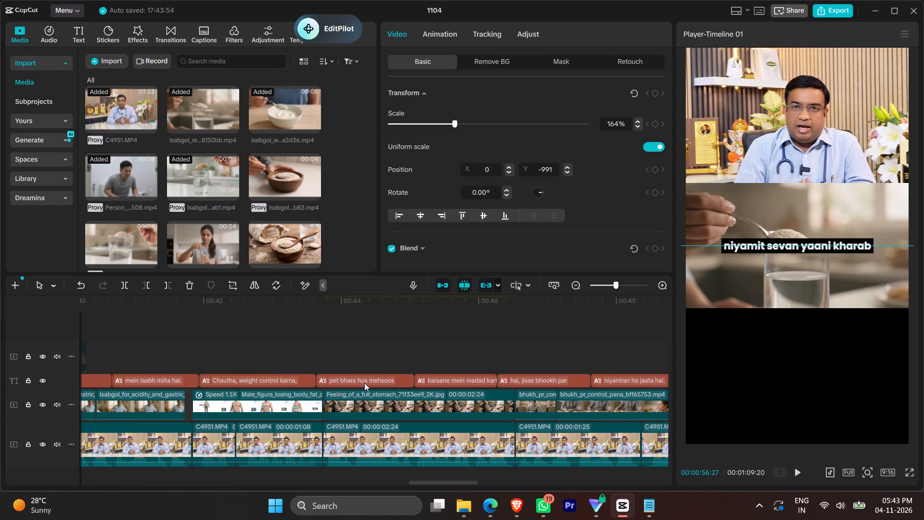
pyautogui.click(226, 414)
pyautogui.rightClick(226, 414)
pyautogui.click(124, 345)
pyautogui.click(139, 394)
pyautogui.rightClick(141, 395)
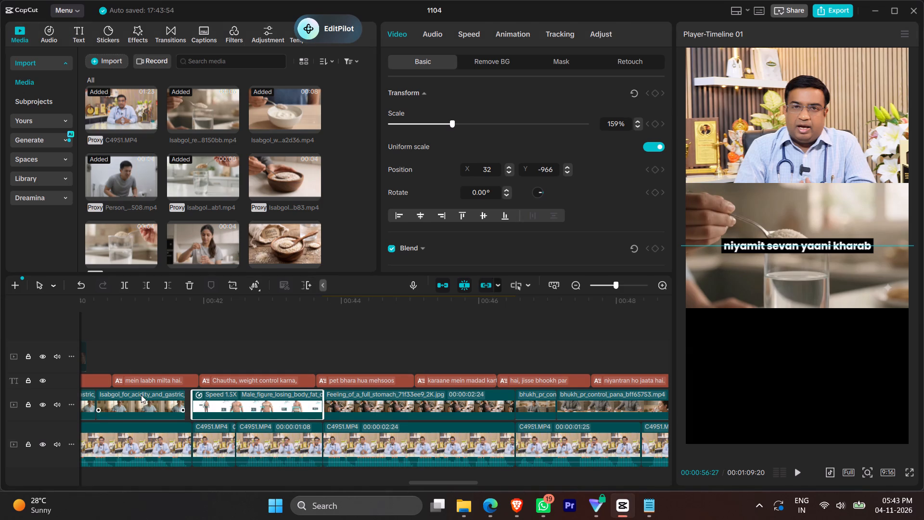
pyautogui.click(196, 65)
pyautogui.hscroll(-2, 666, 343)
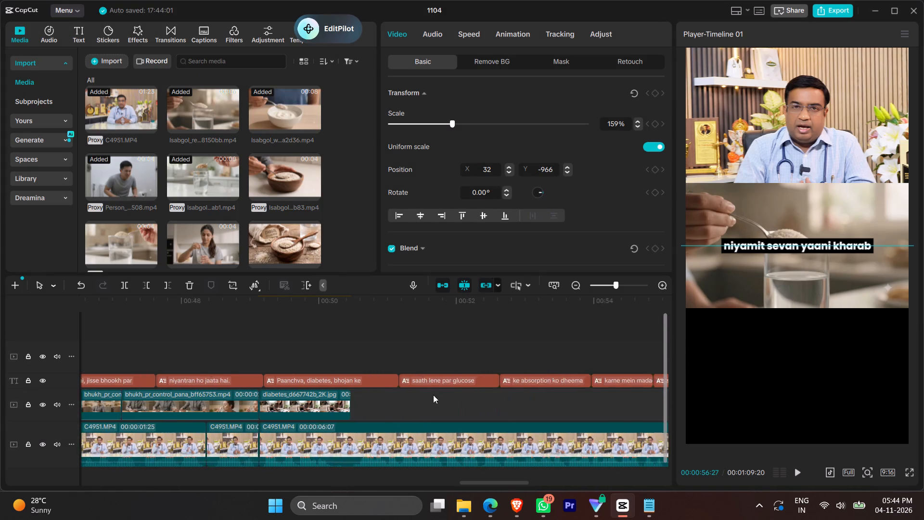
pyautogui.hscroll(-1, 433, 395)
pyautogui.click(614, 408)
pyautogui.rightClick(614, 408)
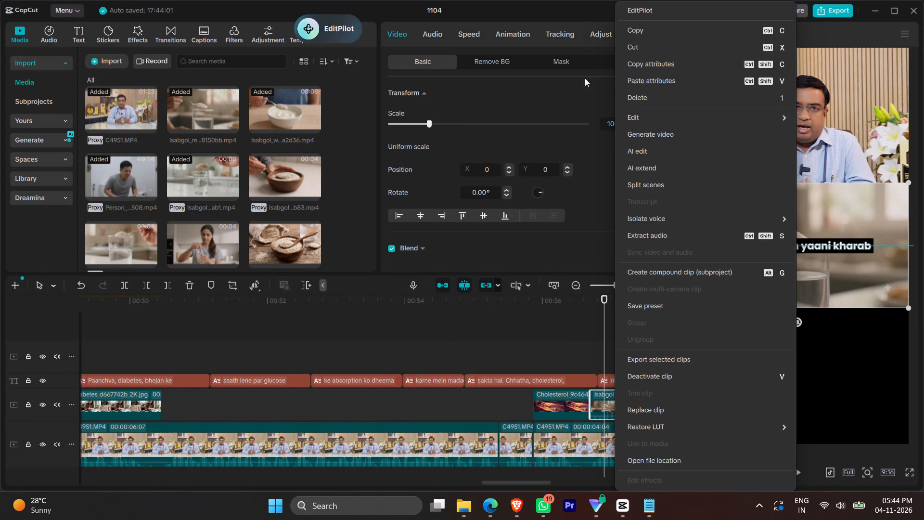
pyautogui.click(662, 85)
pyautogui.click(595, 334)
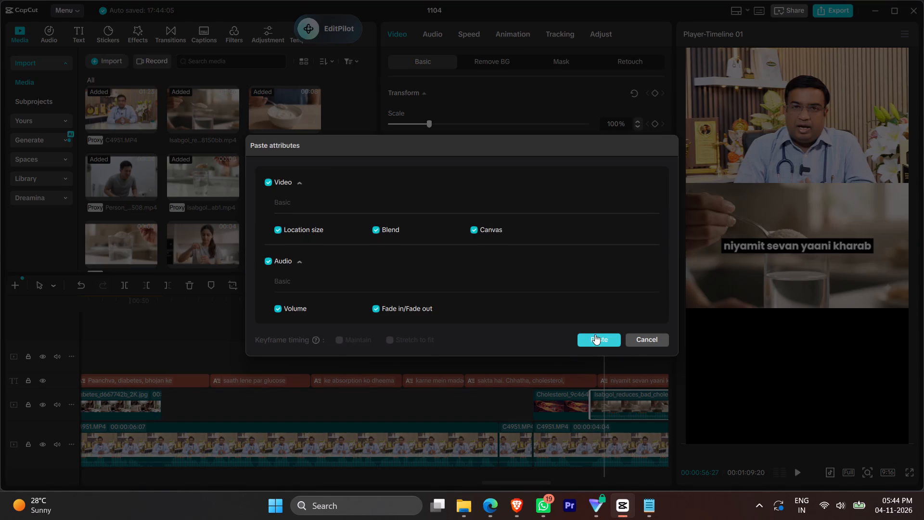
# Play the cholesterol video against the narration and split it at 58:03, where the spoon has been emptied into the glass.
pyautogui.hscroll(-1, 519, 447)
pyautogui.press('space')
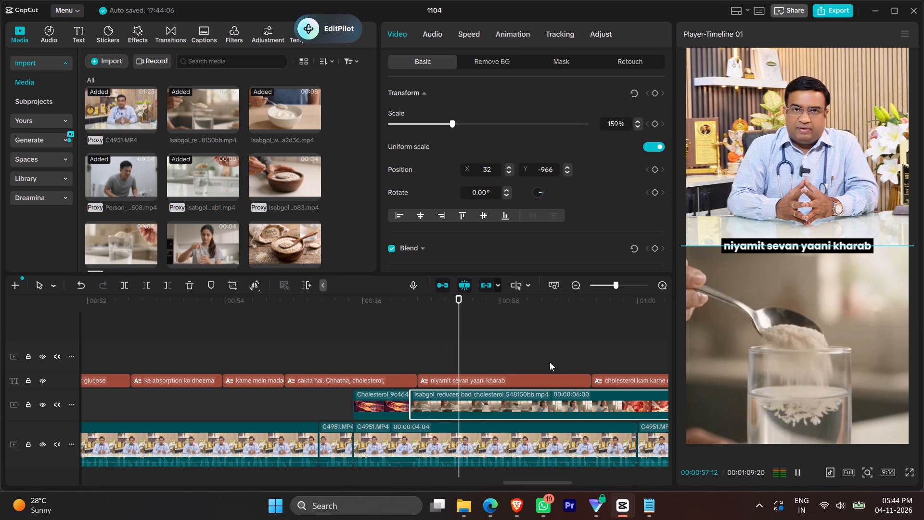
pyautogui.hscroll(-1, 544, 360)
pyautogui.press('space')
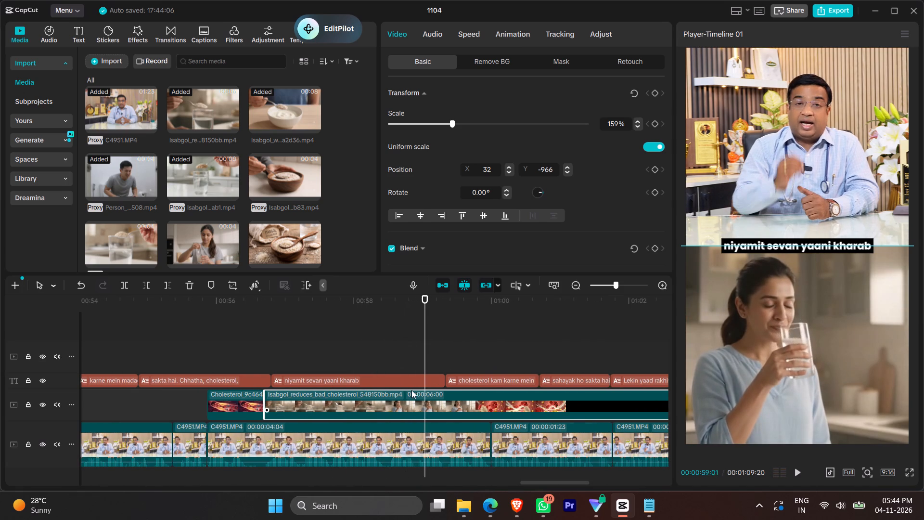
pyautogui.press('space')
pyautogui.press('space')
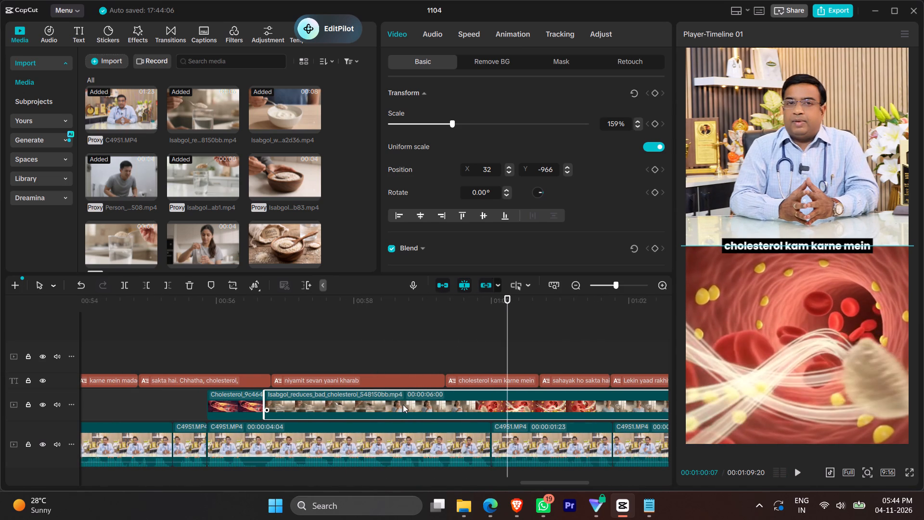
pyautogui.click(255, 360)
pyautogui.press('space')
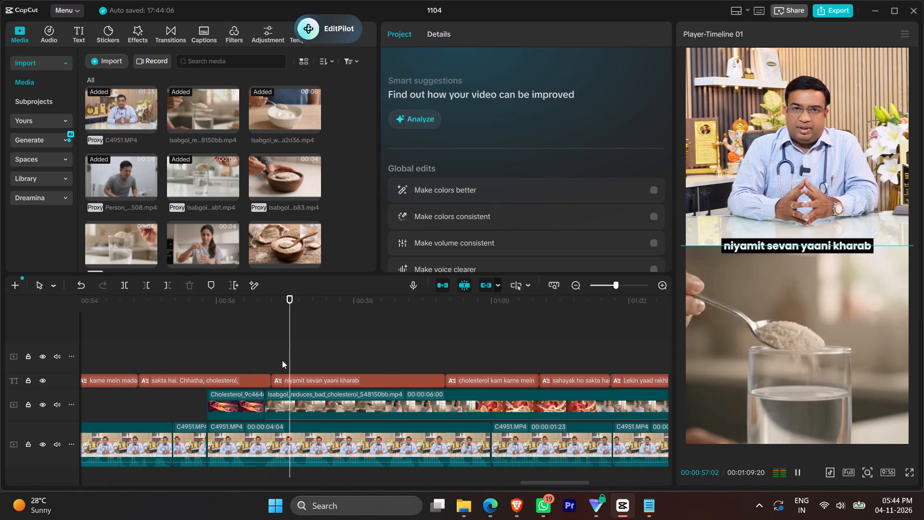
pyautogui.press('space')
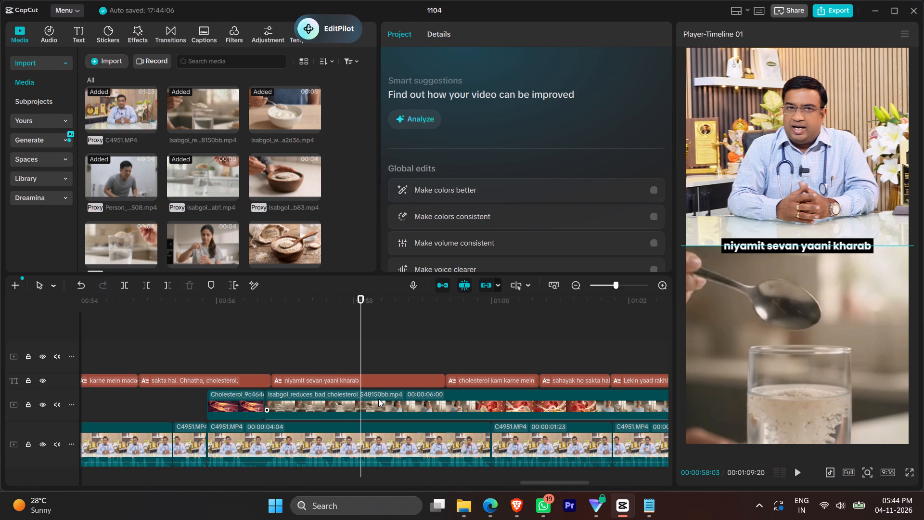
pyautogui.click(378, 399)
pyautogui.hotkey('ctrl', 'b')
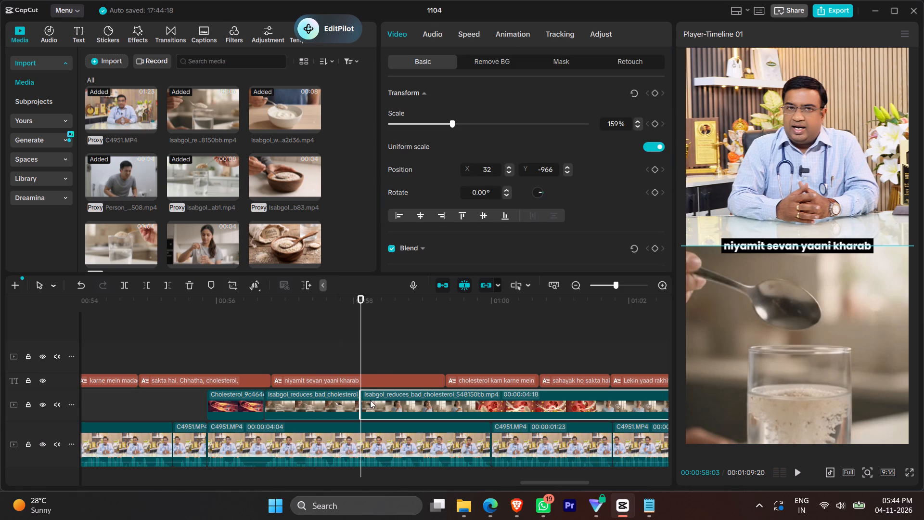
# Replay the split section, move its first part to a track above the captions, and deactivate that part.
pyautogui.press('space')
pyautogui.press('space')
pyautogui.click(276, 366)
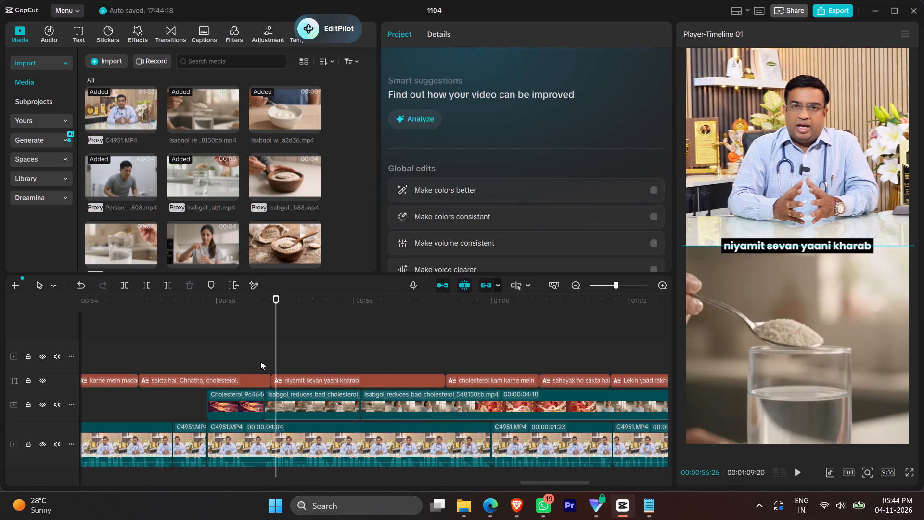
pyautogui.click(260, 361)
pyautogui.press('space')
pyautogui.click(308, 394)
pyautogui.press('space')
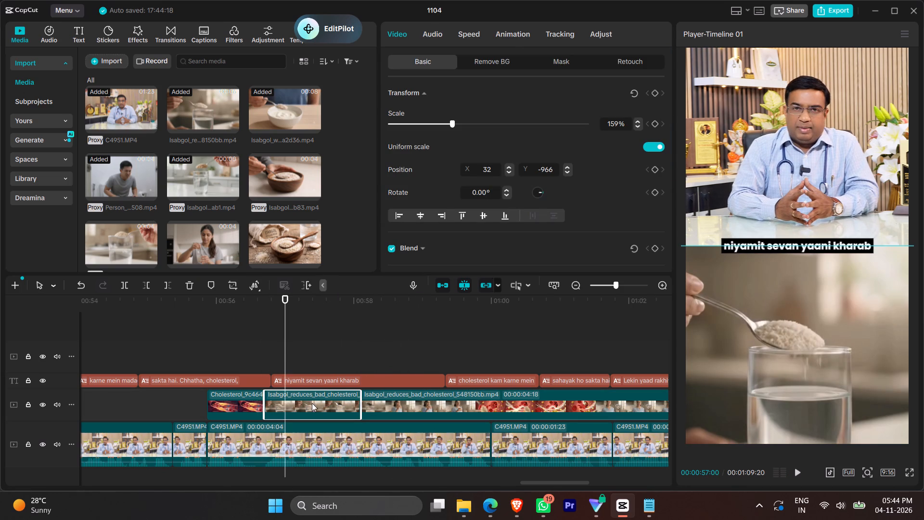
pyautogui.moveTo(313, 403); pyautogui.dragTo(248, 349)
pyautogui.press('v')
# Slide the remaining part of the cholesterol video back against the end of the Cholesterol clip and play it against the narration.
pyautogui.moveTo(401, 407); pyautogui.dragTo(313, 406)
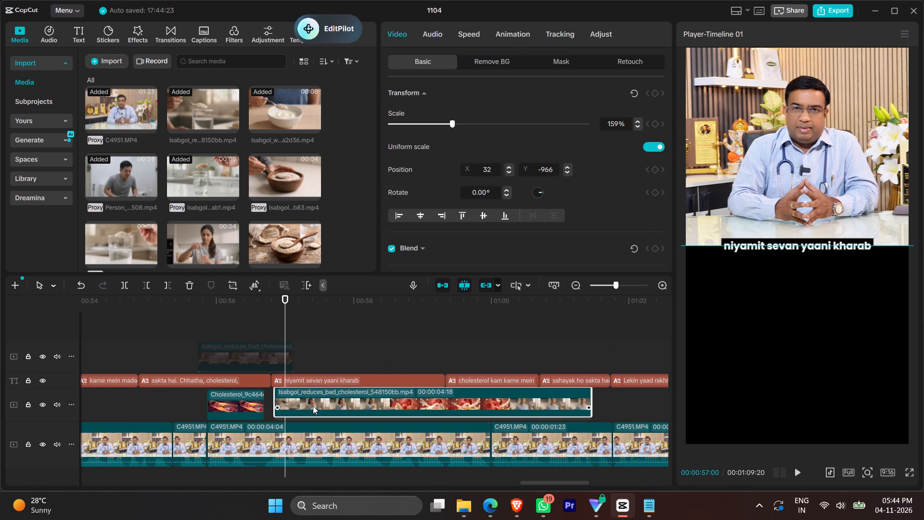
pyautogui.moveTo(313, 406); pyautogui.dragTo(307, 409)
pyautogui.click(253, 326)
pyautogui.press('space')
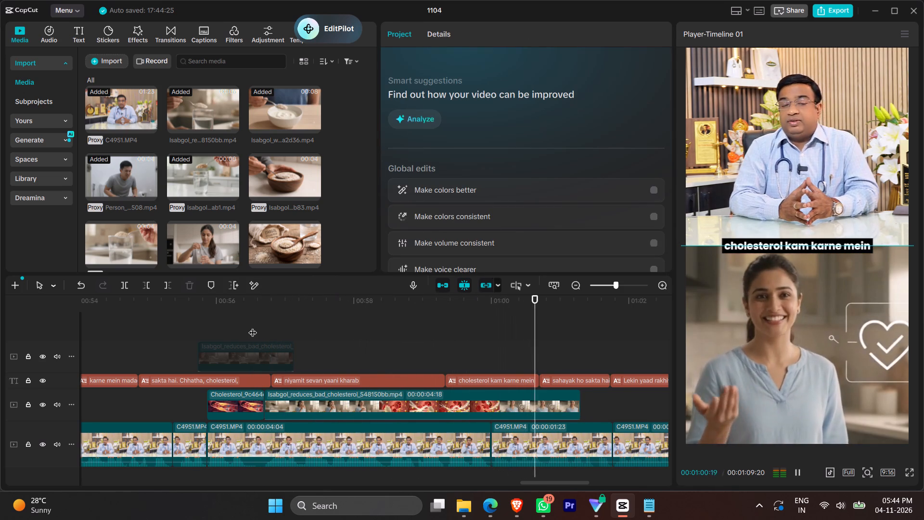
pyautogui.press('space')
# Shift the cholesterol video to end with the "sahayak ho sakta hai" caption, extend its start back to the Cholesterol clip, and play it.
pyautogui.moveTo(532, 403); pyautogui.dragTo(561, 411)
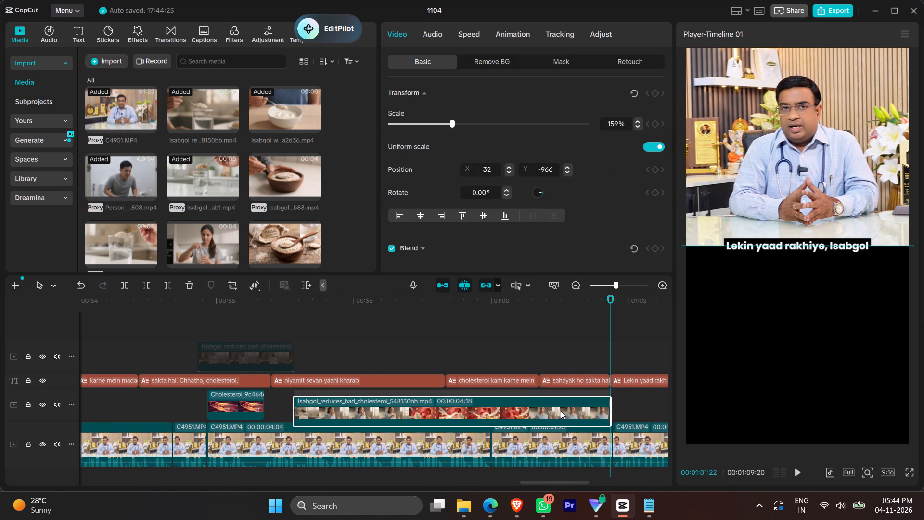
pyautogui.moveTo(561, 411); pyautogui.dragTo(563, 411)
pyautogui.moveTo(292, 406); pyautogui.dragTo(284, 404)
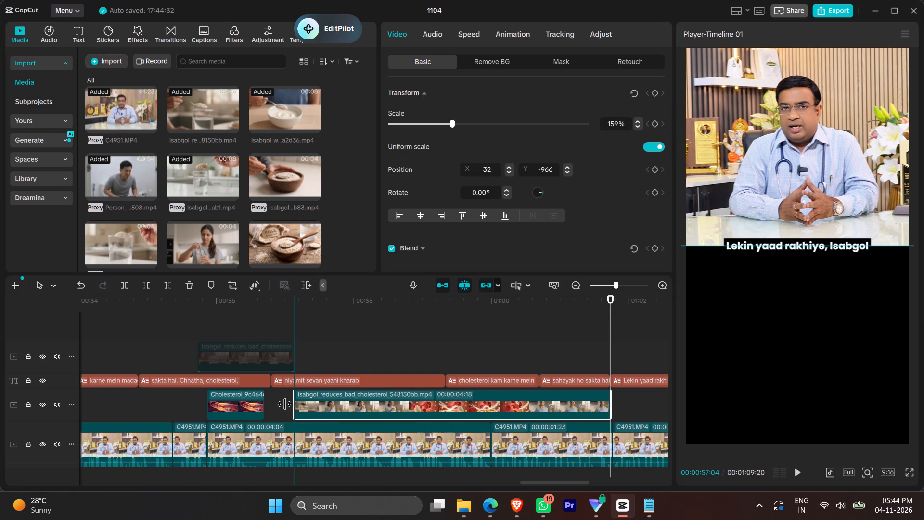
pyautogui.moveTo(284, 404); pyautogui.dragTo(253, 402)
pyautogui.click(258, 319)
pyautogui.press('space')
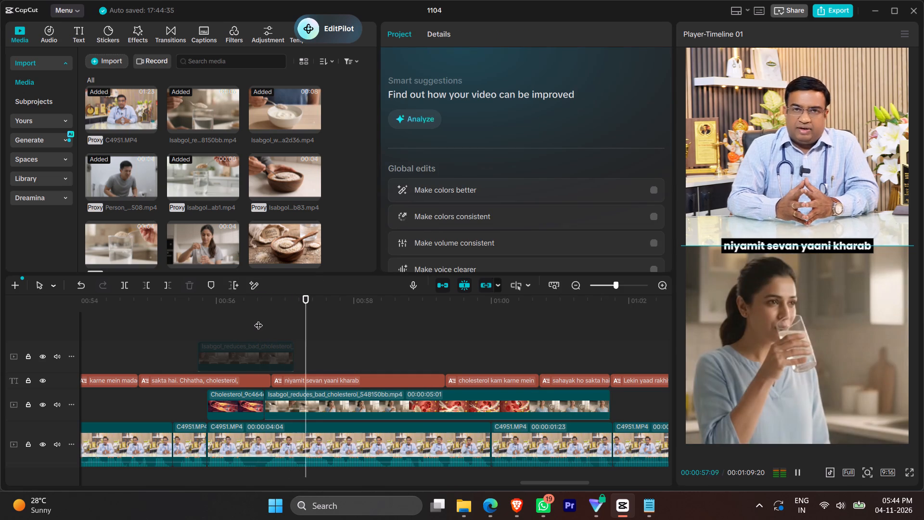
pyautogui.keyDown('ctrl'); pyautogui.scroll(-11, 435, 376); pyautogui.keyUp('ctrl')
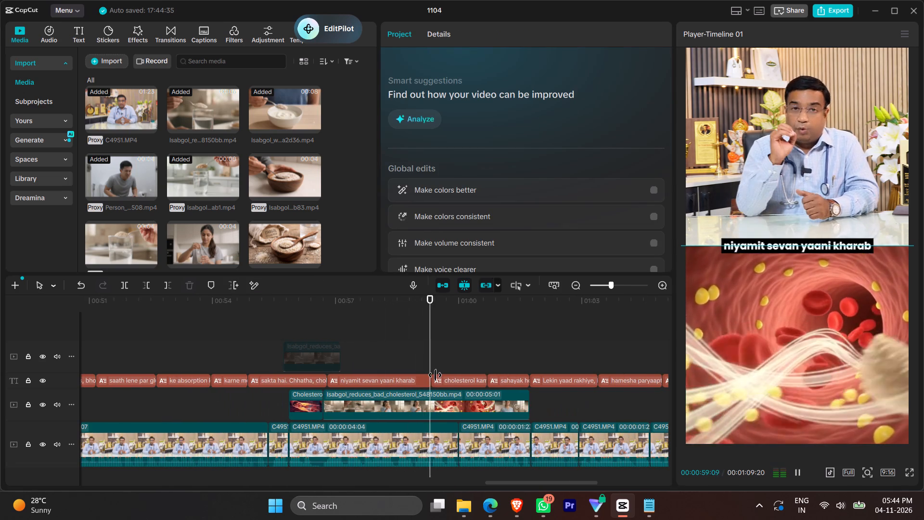
pyautogui.hscroll(-1, 435, 375)
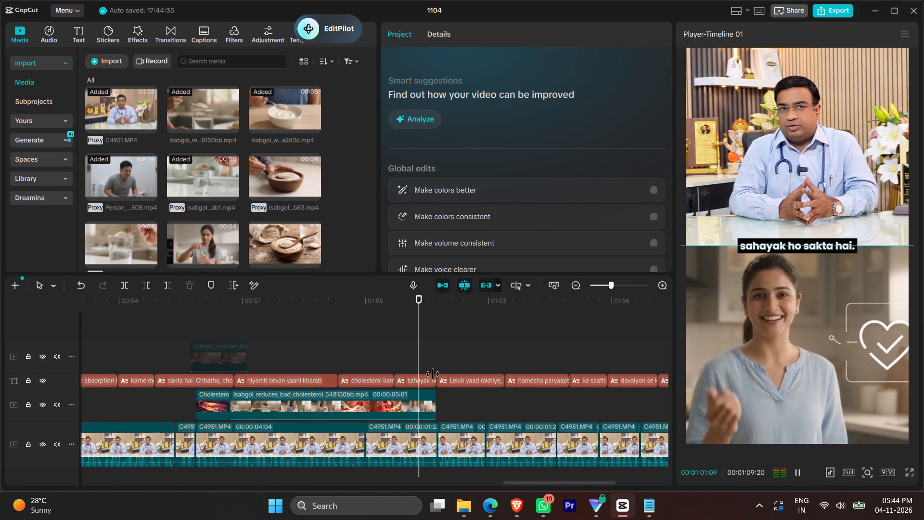
pyautogui.hscroll(-1, 447, 386)
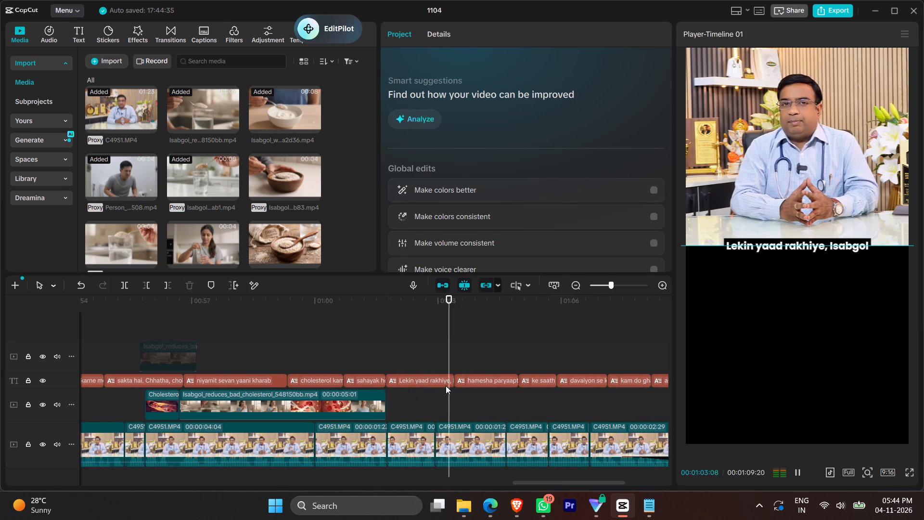
pyautogui.hscroll(-1, 446, 386)
pyautogui.press('space')
# Nudge the cholesterol video's end onto the next footage cut, close the gap at its start for a 5:02 duration, and play the following lines.
pyautogui.click(386, 354)
pyautogui.moveTo(364, 398); pyautogui.dragTo(367, 398)
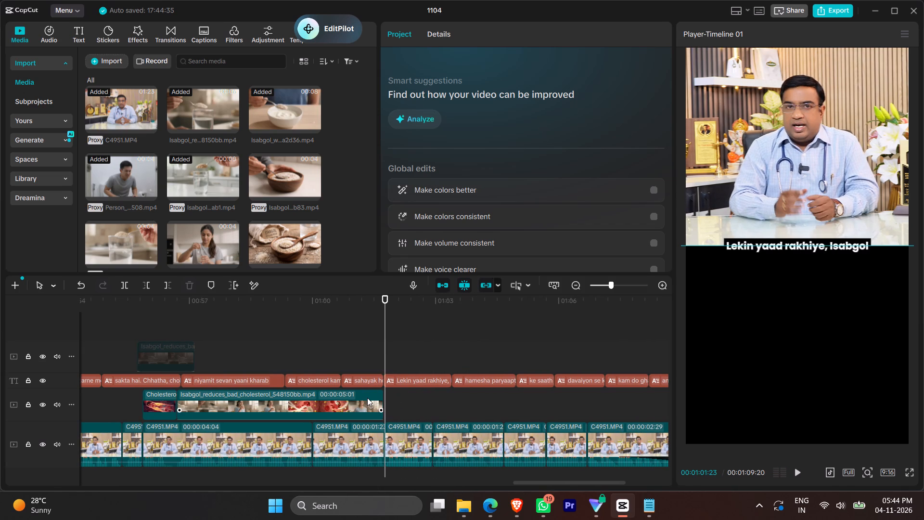
pyautogui.moveTo(367, 398); pyautogui.dragTo(369, 398)
pyautogui.moveTo(178, 396); pyautogui.dragTo(166, 400)
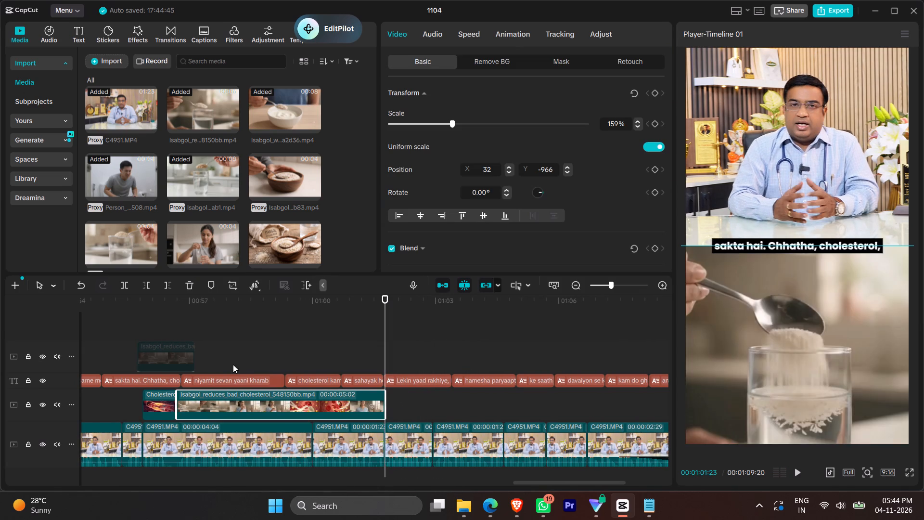
pyautogui.press('space')
pyautogui.click(387, 332)
pyautogui.press('space')
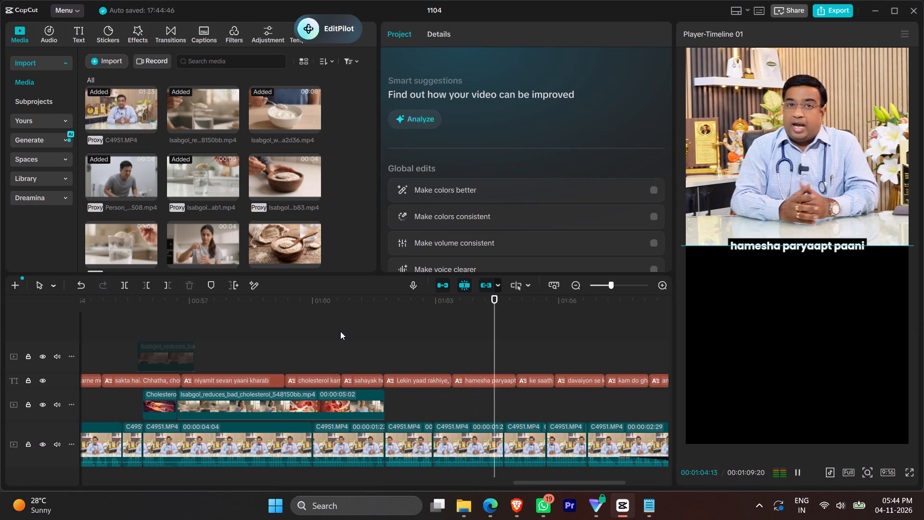
pyautogui.press('space')
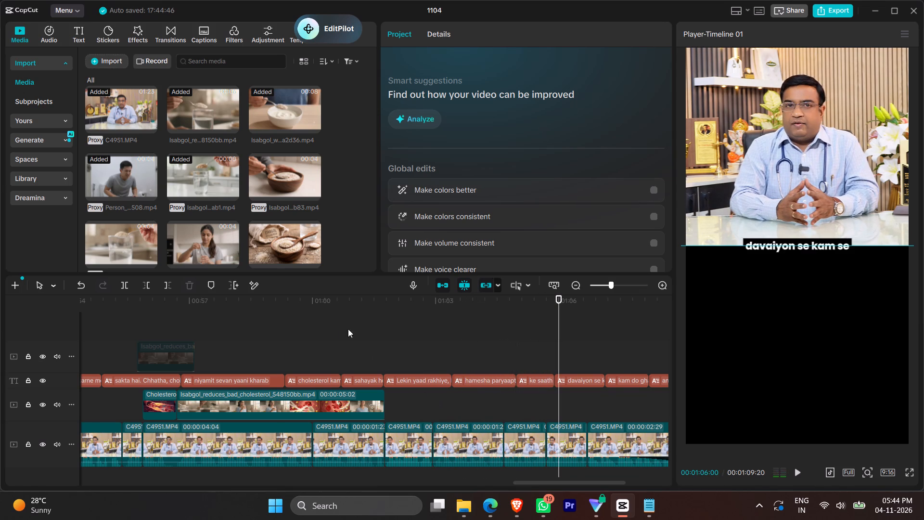
# Move the deactivated spoon clip directly after the cholesterol video under the "Lekin yaad rakhiye" caption, reactivate it, and play it.
pyautogui.moveTo(164, 363); pyautogui.dragTo(413, 414)
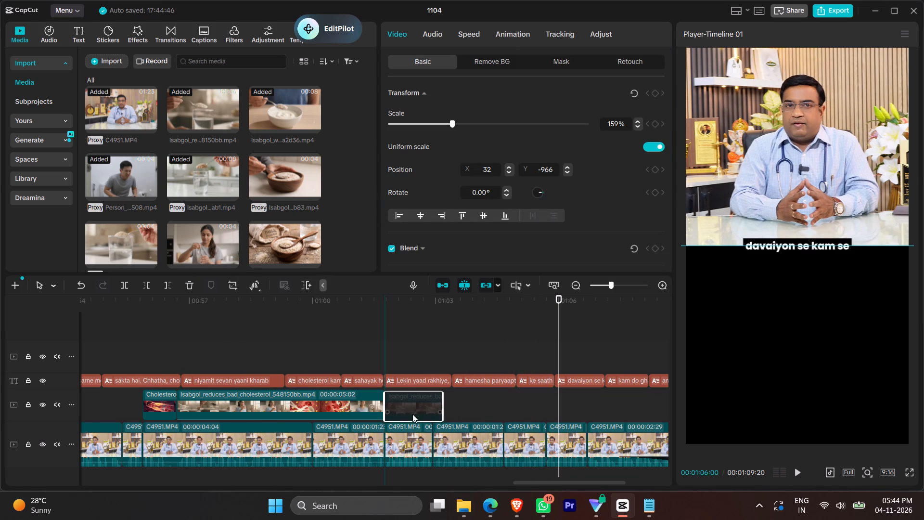
pyautogui.moveTo(404, 404); pyautogui.dragTo(442, 409)
pyautogui.click(382, 340)
pyautogui.press('space')
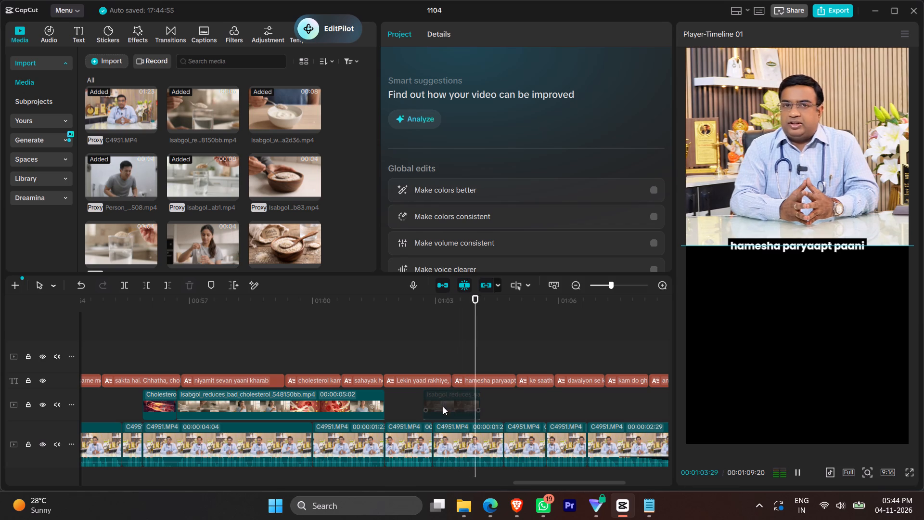
pyautogui.press('space')
pyautogui.moveTo(445, 404); pyautogui.dragTo(405, 400)
pyautogui.press('v')
pyautogui.click(369, 338)
pyautogui.press('space')
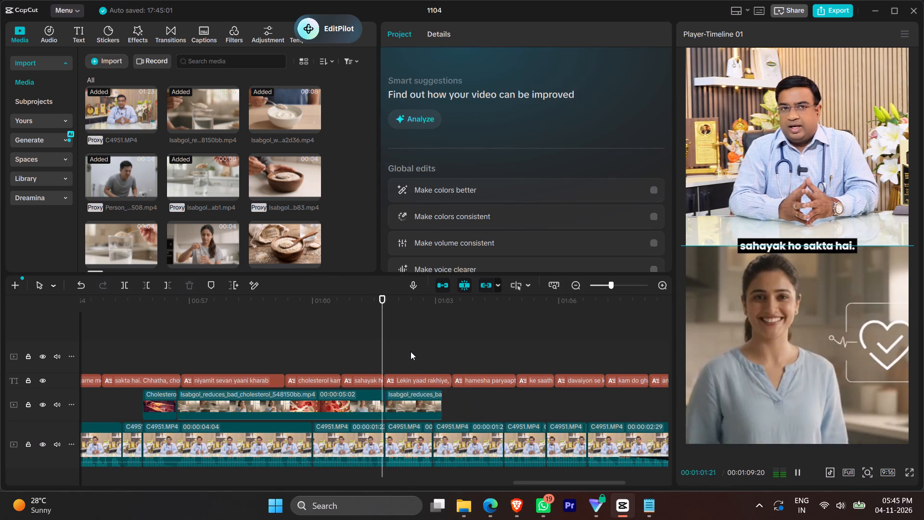
pyautogui.press('space')
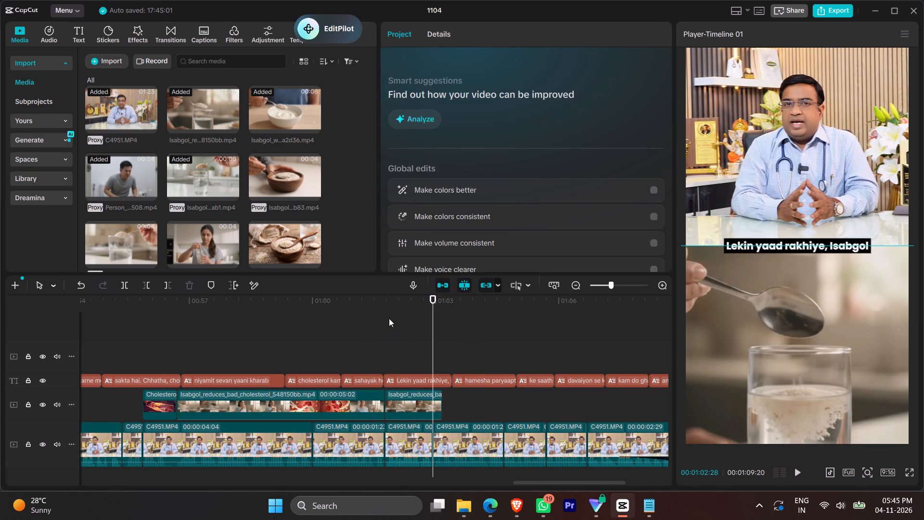
# Preview the imported Isabgol videos to find a suitable one for the "Lekin yaad rakhiye, Isabgol" and water lines.
pyautogui.click(215, 171)
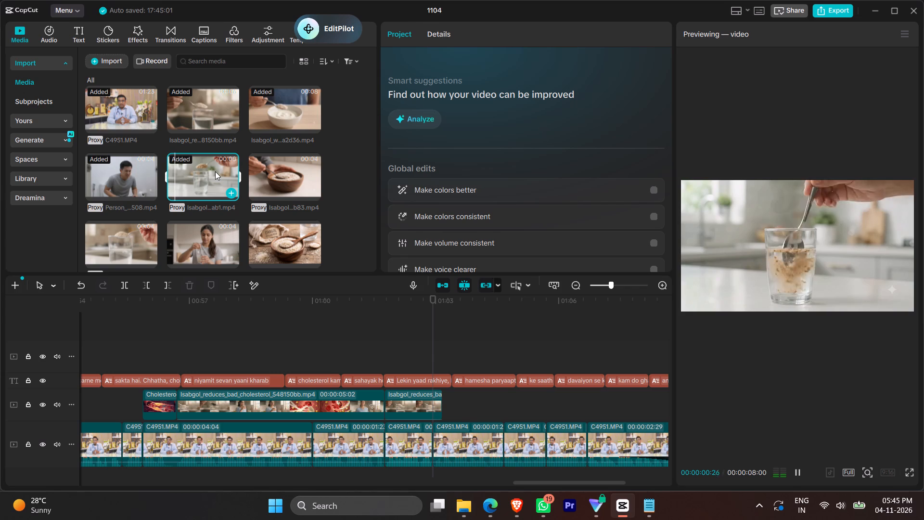
pyautogui.click(215, 171)
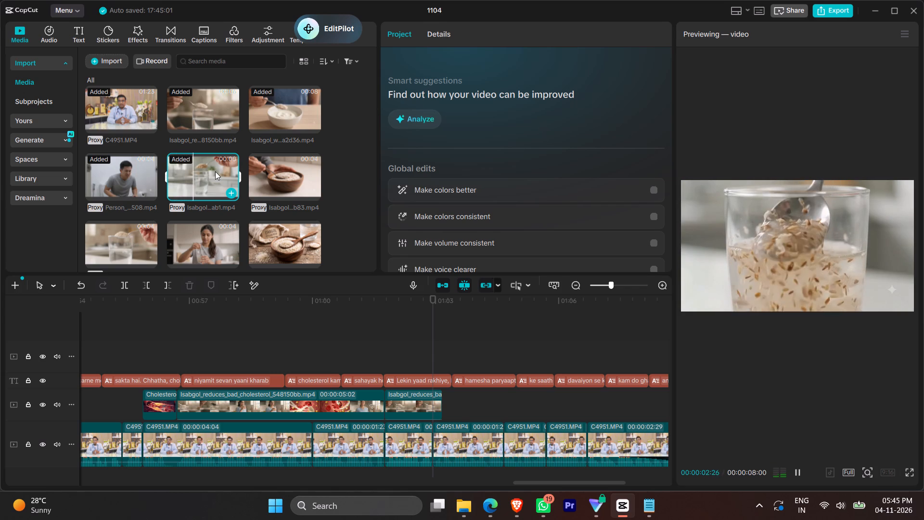
pyautogui.click(222, 121)
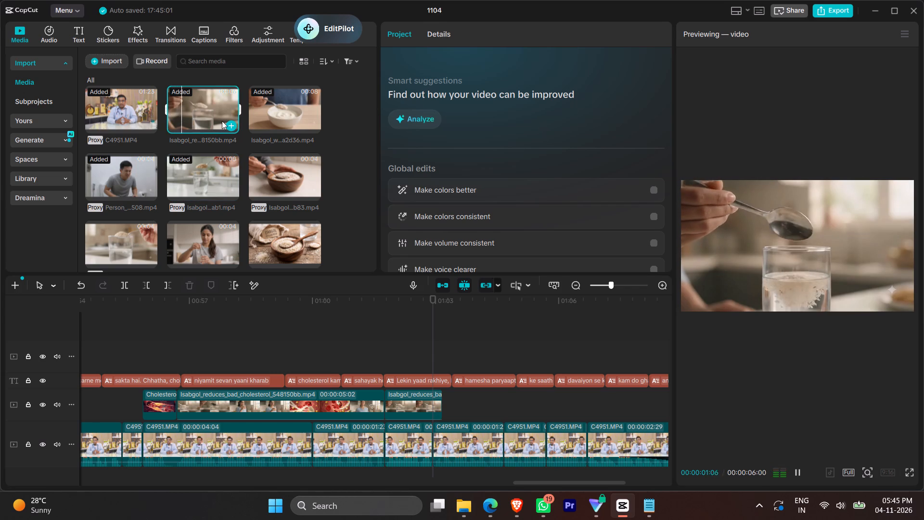
pyautogui.press('space')
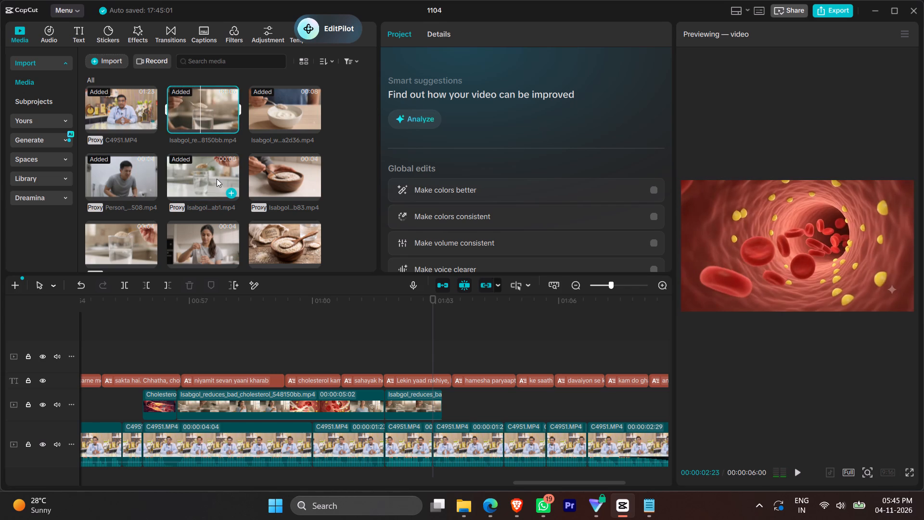
pyautogui.scroll(-2, 243, 172)
pyautogui.scroll(1, 243, 172)
pyautogui.click(133, 176)
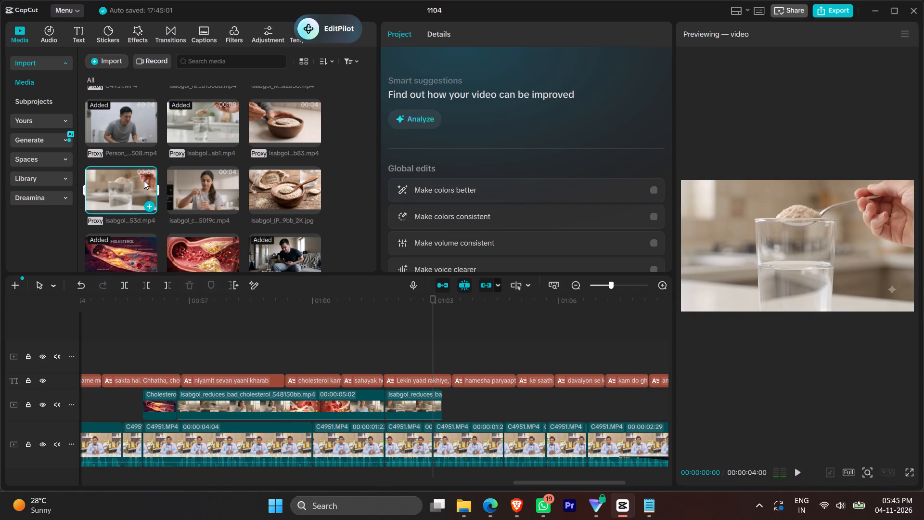
pyautogui.click(202, 128)
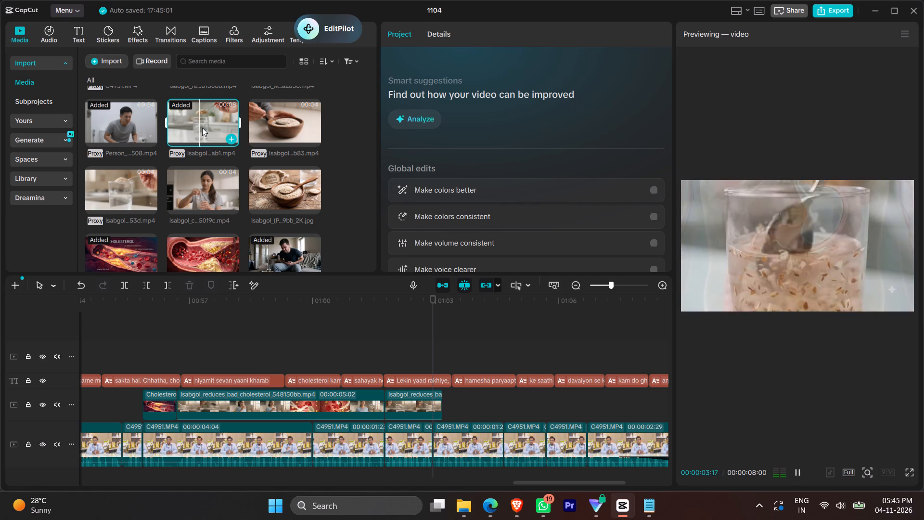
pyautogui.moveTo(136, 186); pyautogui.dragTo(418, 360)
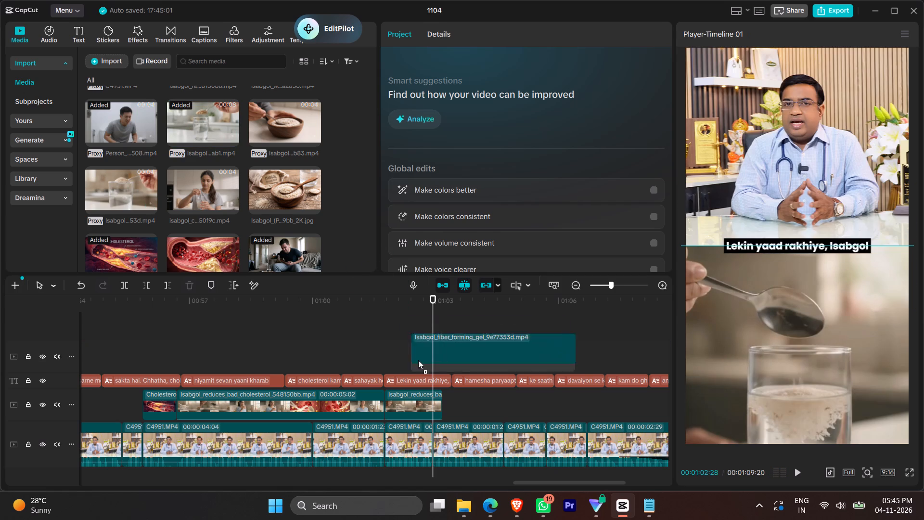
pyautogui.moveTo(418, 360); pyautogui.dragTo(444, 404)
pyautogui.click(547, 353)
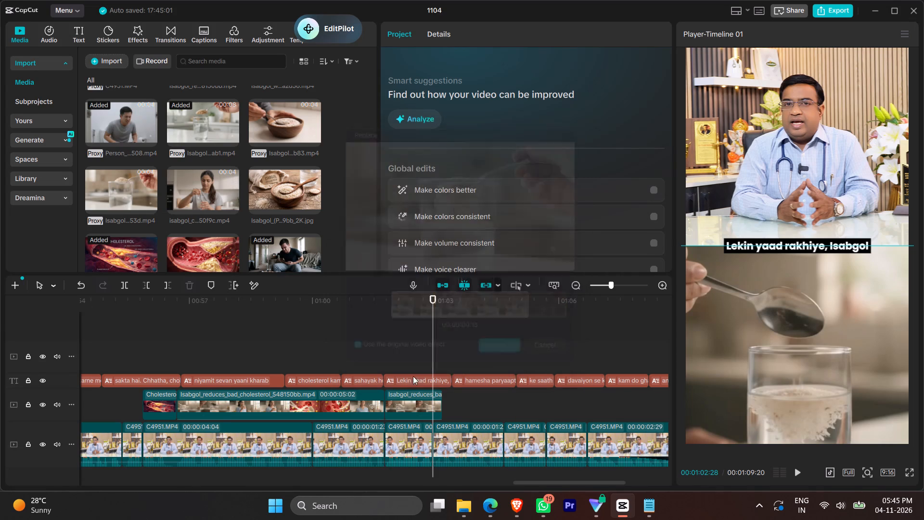
# Add the Isabgol_fiber_forming_gel video, shift the spoon clip later, and place the gel video directly after the cholesterol video on the overlay track.
pyautogui.moveTo(135, 193); pyautogui.dragTo(335, 329)
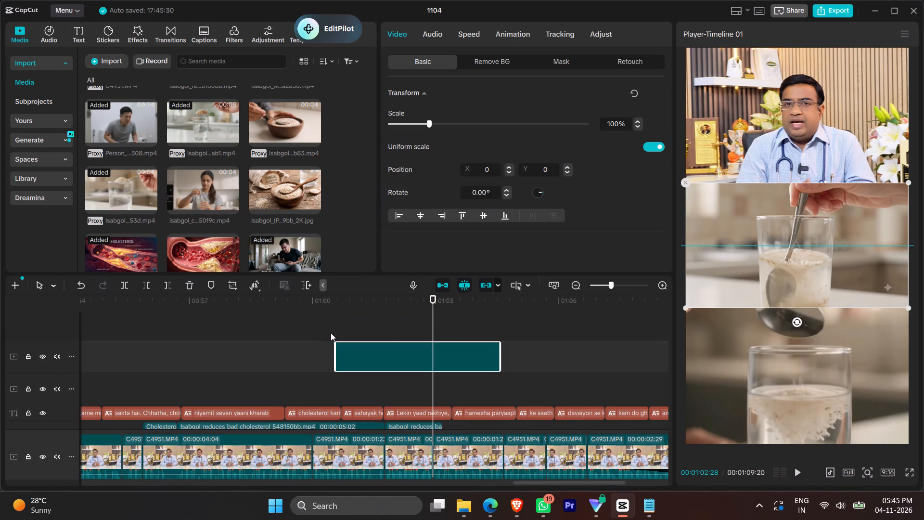
pyautogui.scroll(-2, 491, 410)
pyautogui.moveTo(414, 405); pyautogui.dragTo(548, 404)
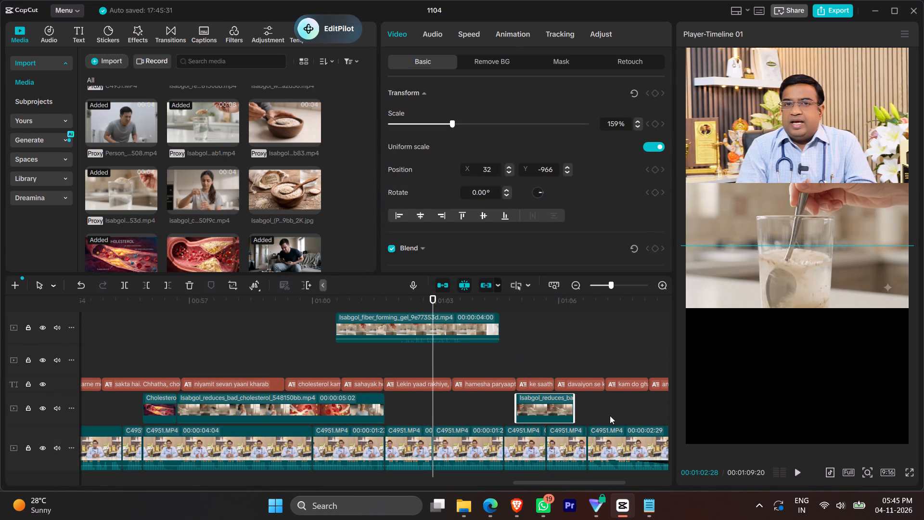
pyautogui.moveTo(553, 412); pyautogui.dragTo(616, 404)
pyautogui.moveTo(403, 326); pyautogui.dragTo(455, 411)
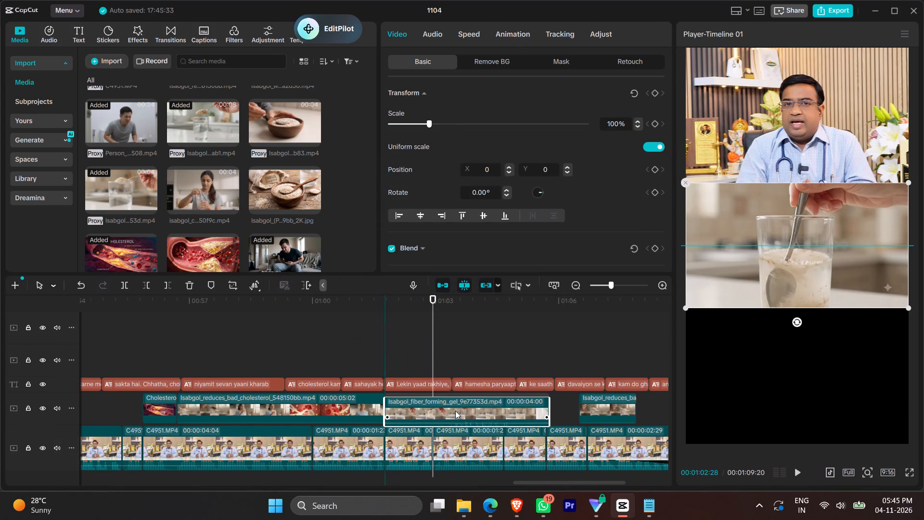
# Paste all the copied attributes onto the gel video and spoon clip, giving 159% scale and position 32, -966, and play the result.
pyautogui.click(454, 396)
pyautogui.rightClick(454, 382)
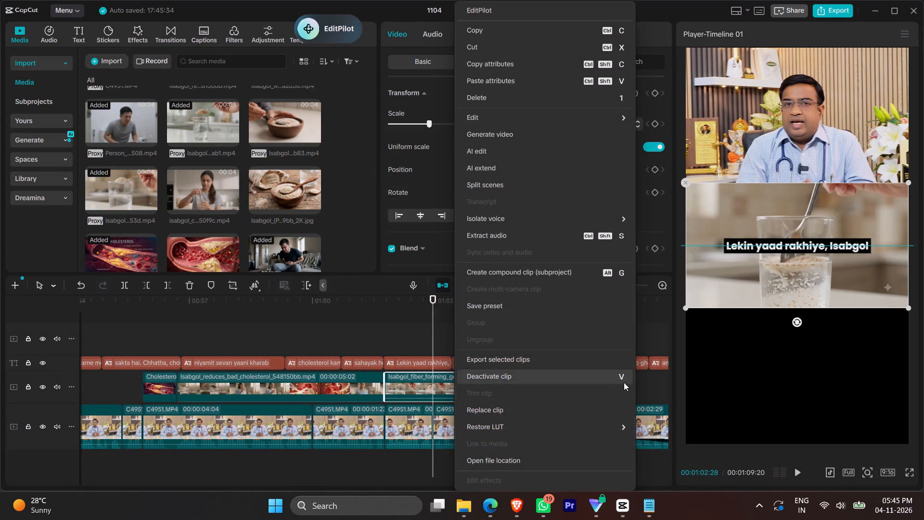
pyautogui.click(649, 386)
pyautogui.moveTo(648, 384); pyautogui.dragTo(438, 397)
pyautogui.rightClick(438, 397)
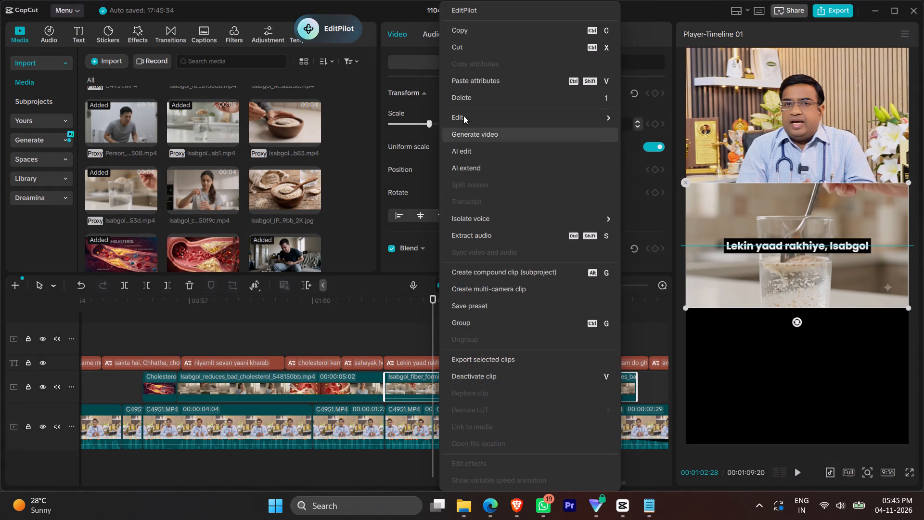
pyautogui.click(482, 79)
pyautogui.click(605, 340)
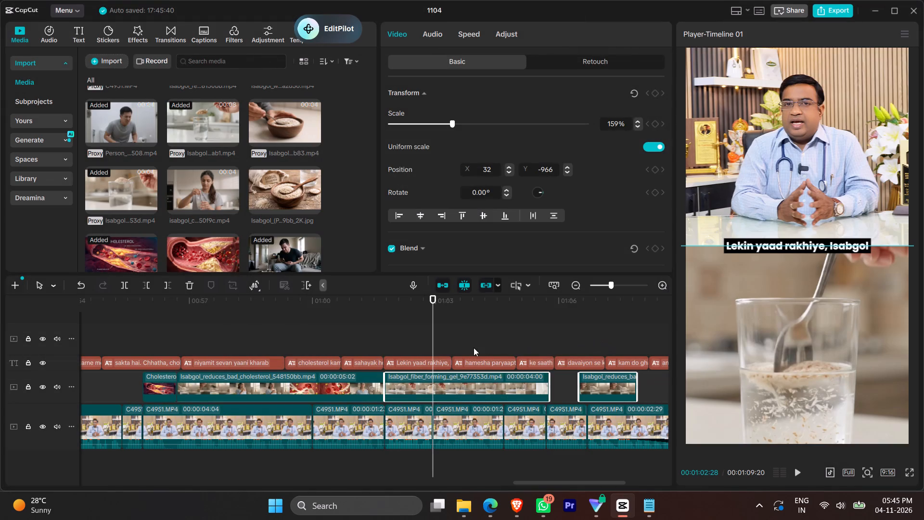
pyautogui.click(380, 331)
pyautogui.press('space')
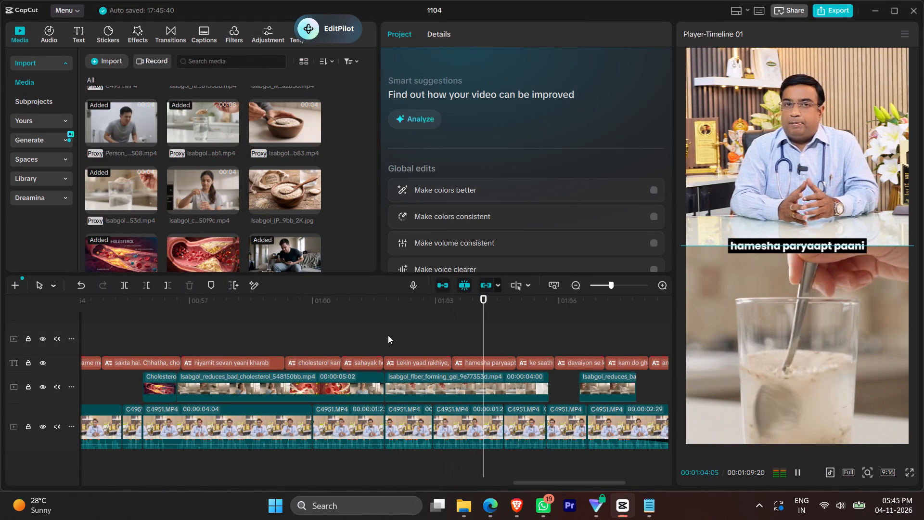
pyautogui.press('space')
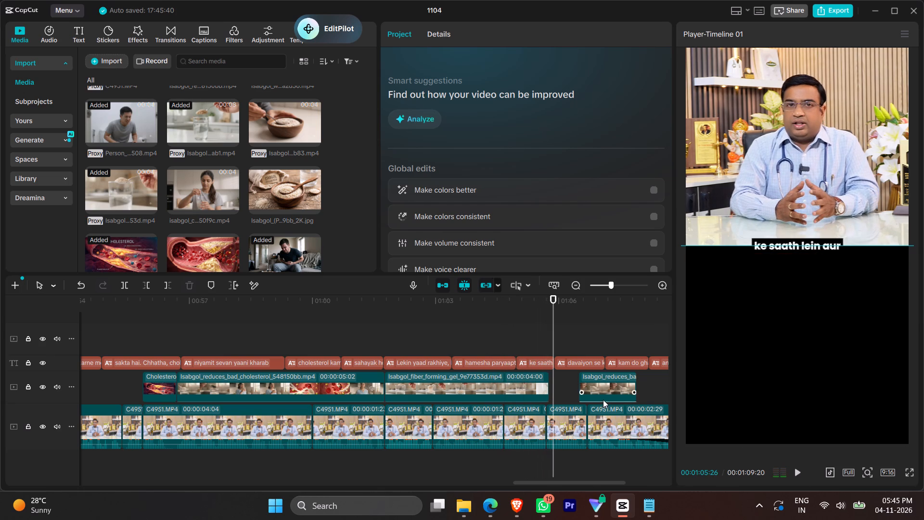
# Place the spoon clip on the overlay track directly against the end of the gel video, under the "davaiyon se kam se" caption, and play it.
pyautogui.moveTo(601, 391); pyautogui.dragTo(570, 395)
pyautogui.press('space')
pyautogui.moveTo(575, 380); pyautogui.dragTo(578, 413)
pyautogui.scroll(-6, 540, 351)
pyautogui.click(490, 367)
pyautogui.moveTo(570, 353); pyautogui.dragTo(574, 383)
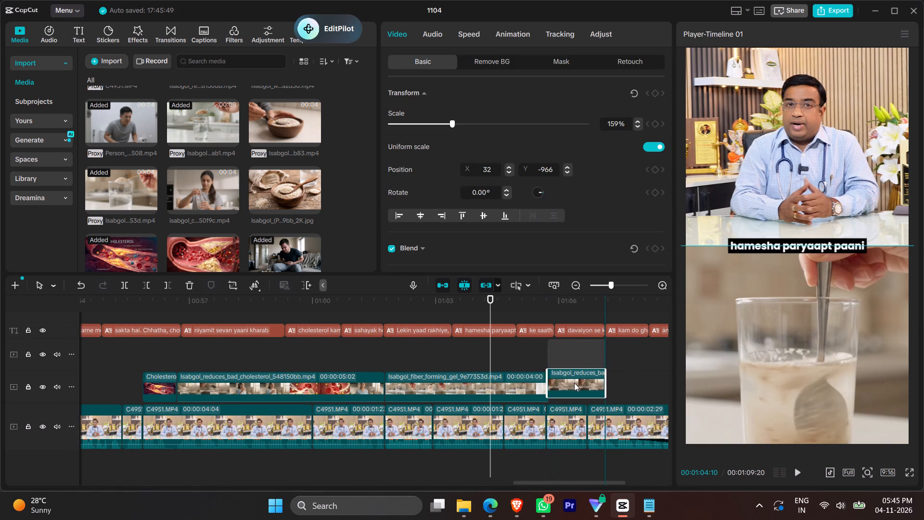
pyautogui.moveTo(574, 383); pyautogui.dragTo(573, 383)
pyautogui.moveTo(568, 347); pyautogui.dragTo(567, 382)
pyautogui.keyDown('ctrl'); pyautogui.scroll(7, 555, 393); pyautogui.keyUp('ctrl')
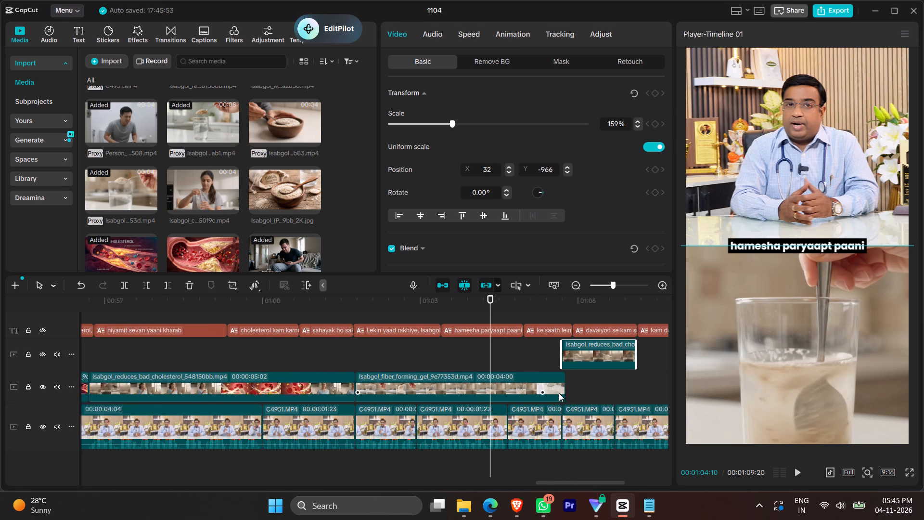
pyautogui.keyDown('ctrl'); pyautogui.scroll(4, 559, 393); pyautogui.keyUp('ctrl')
pyautogui.moveTo(592, 353); pyautogui.dragTo(599, 375)
pyautogui.keyDown('ctrl'); pyautogui.scroll(-20, 590, 372); pyautogui.keyUp('ctrl')
pyautogui.keyDown('ctrl'); pyautogui.scroll(-1, 590, 372); pyautogui.keyUp('ctrl')
pyautogui.press('space')
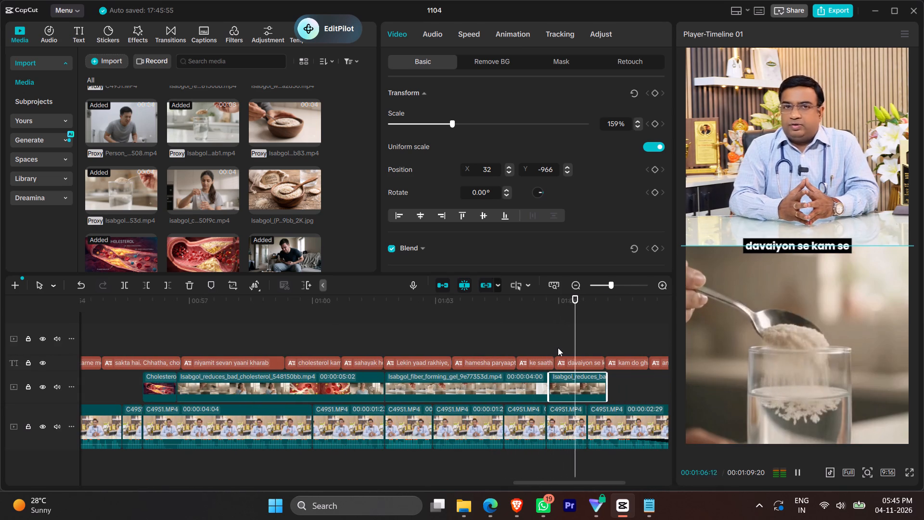
# Play the join between the gel video and the spoon clip, then delete the spoon clip under the "davaiyon se kam se" caption.
pyautogui.press('space')
pyautogui.click(532, 331)
pyautogui.press('space')
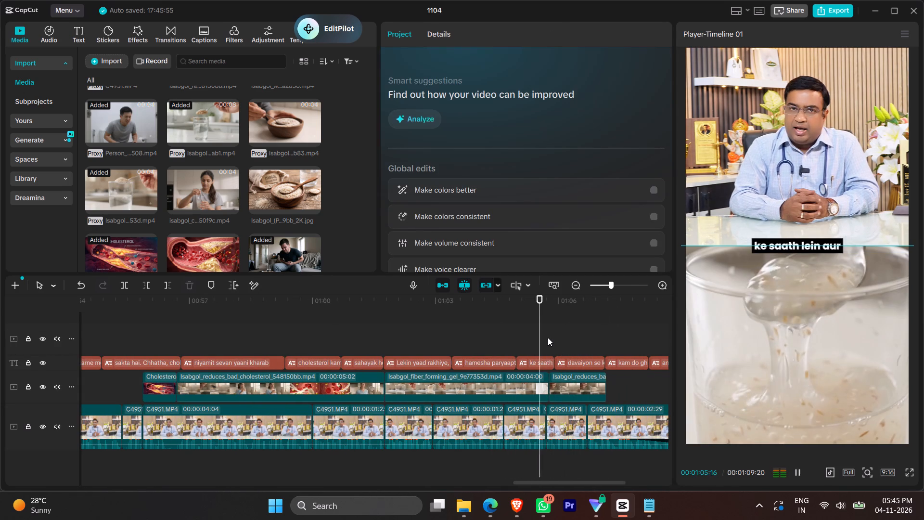
pyautogui.press('space')
pyautogui.press('space')
pyautogui.press('space')
pyautogui.click(584, 386)
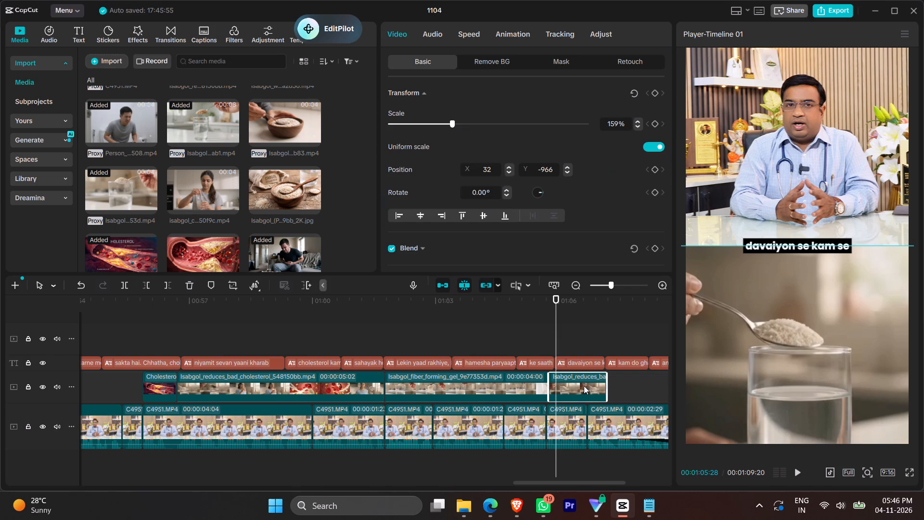
pyautogui.press('1')
# Trim the end of the Isabgol_fiber_forming_gel video to 00:00:03:28, flush with the cut in the doctor's footage, and play on to the end.
pyautogui.click(539, 386)
pyautogui.click(548, 389)
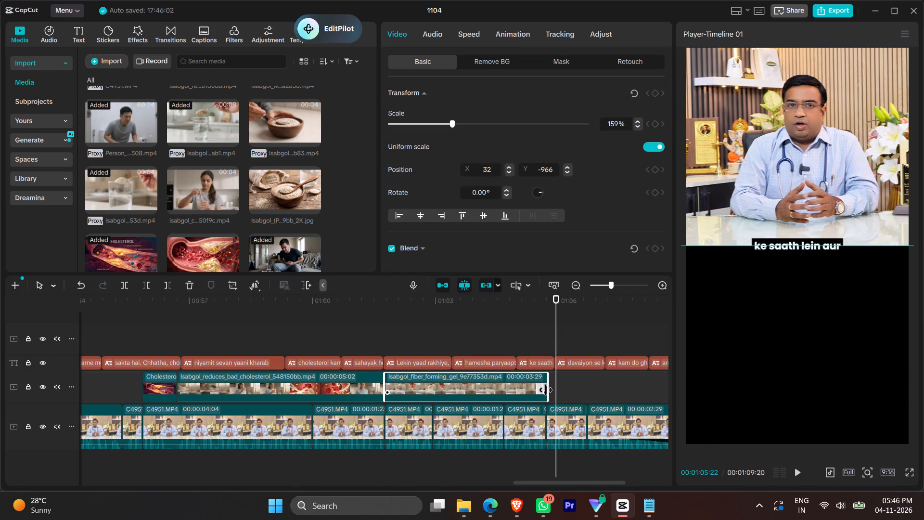
pyautogui.keyDown('ctrl'); pyautogui.scroll(12, 557, 395); pyautogui.keyUp('ctrl')
pyautogui.click(504, 318)
pyautogui.click(533, 326)
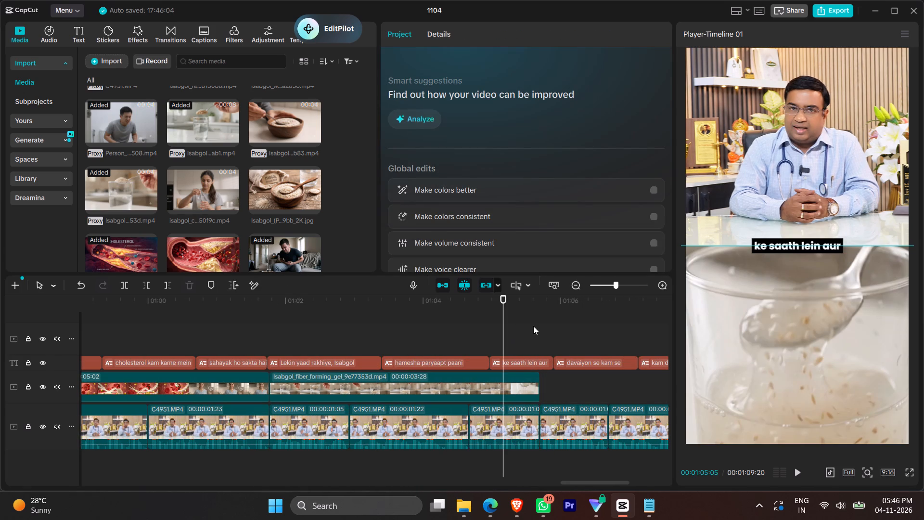
pyautogui.click(534, 326)
pyautogui.click(539, 327)
pyautogui.click(503, 325)
pyautogui.press('space')
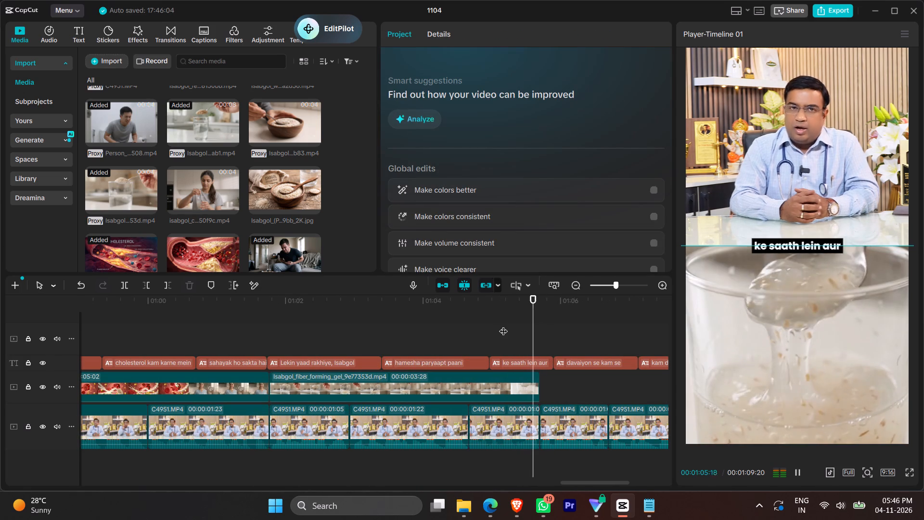
pyautogui.keyDown('ctrl'); pyautogui.scroll(-20, 529, 368); pyautogui.keyUp('ctrl')
pyautogui.keyDown('ctrl'); pyautogui.scroll(-3, 529, 368); pyautogui.keyUp('ctrl')
pyautogui.hscroll(-1, 568, 409)
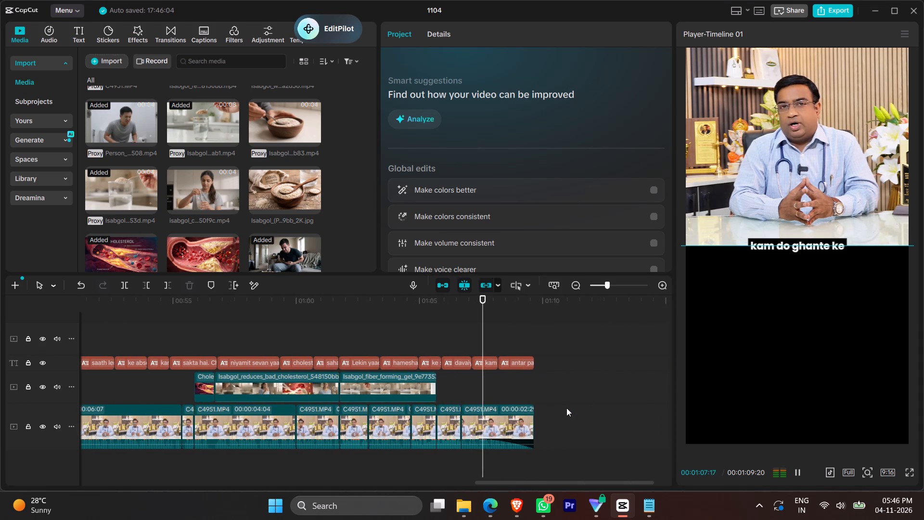
pyautogui.hscroll(-1, 566, 408)
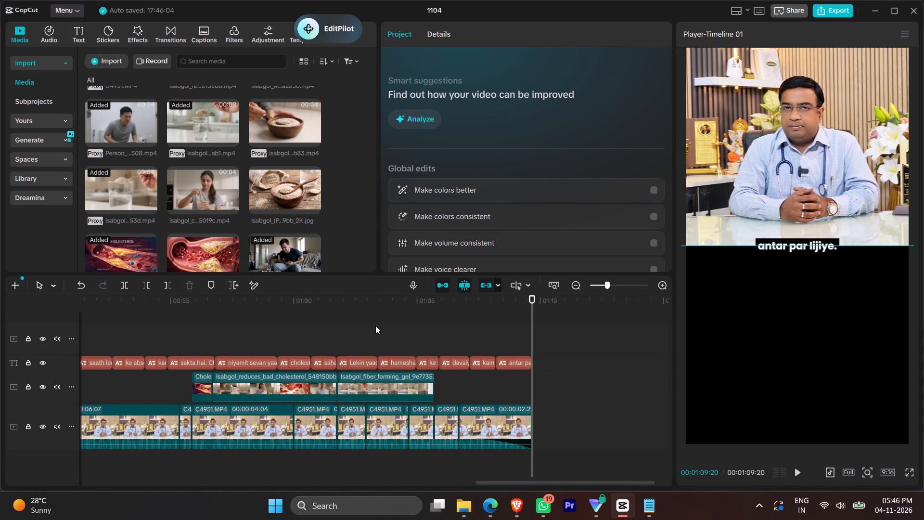
# Play the video from the beginning and check which narration lines have no overlay below the doctor's footage.
pyautogui.press('0')
pyautogui.hscroll(5, 372, 323)
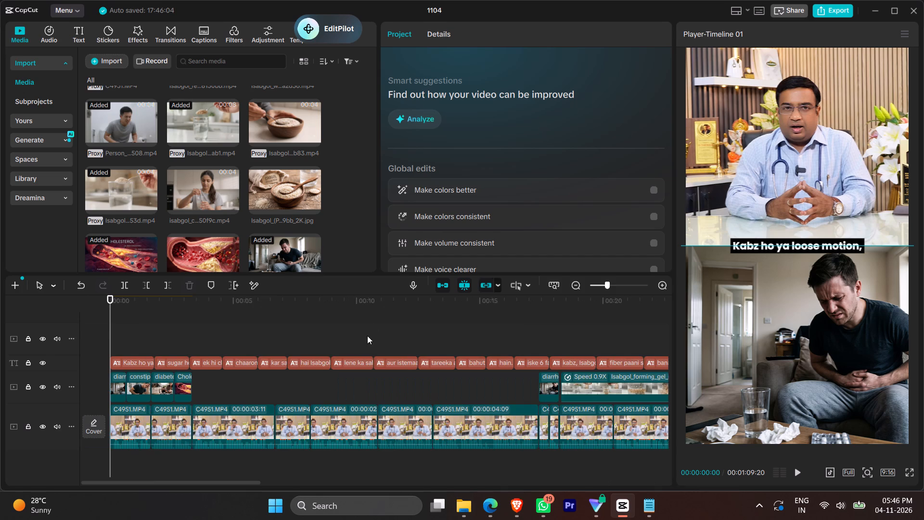
pyautogui.keyDown('ctrl'); pyautogui.scroll(-13, 370, 336); pyautogui.keyUp('ctrl')
pyautogui.press('space')
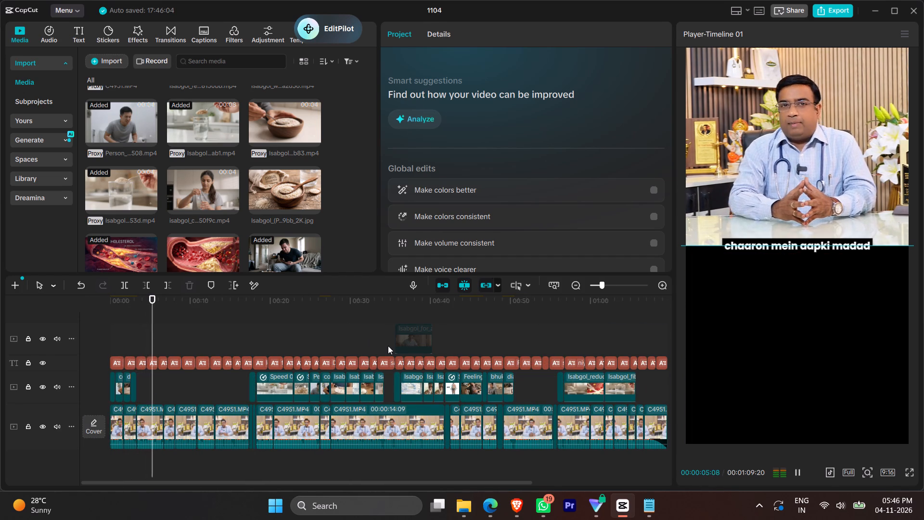
pyautogui.press('space')
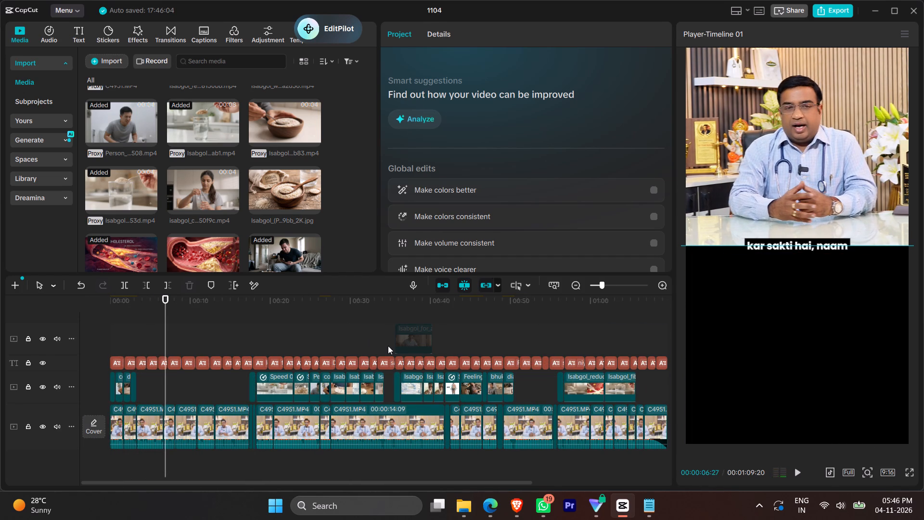
pyautogui.press('space')
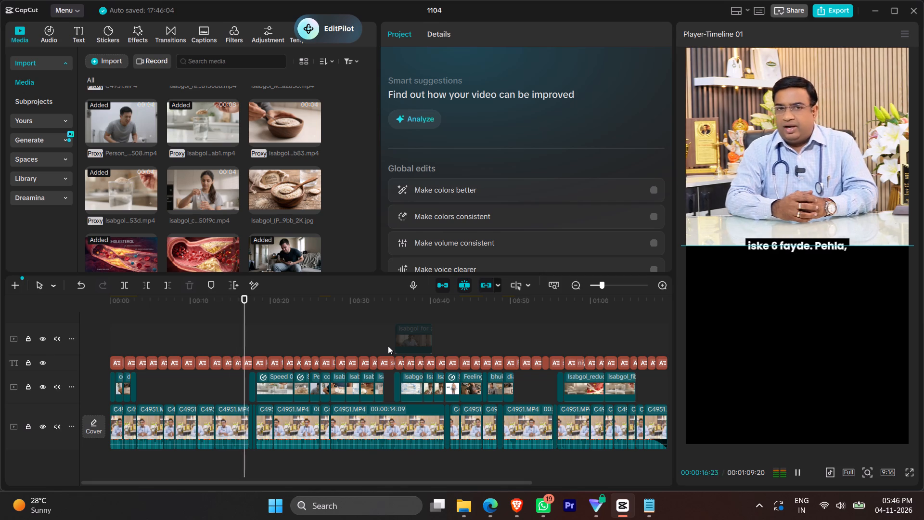
pyautogui.press('space')
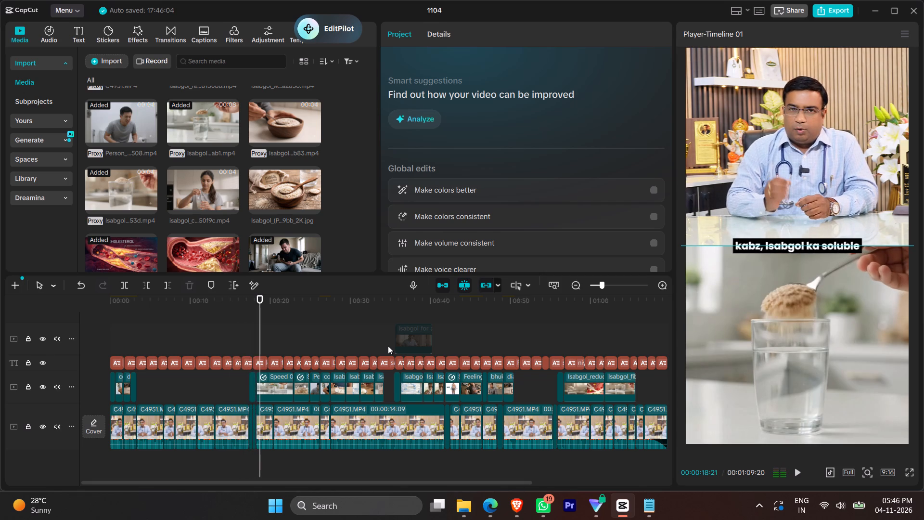
# Play the uncovered stretch after the opening cholesterol clip, from "chaaron mein aapki madad" to "aur istemaal karne ka", checking captions against footage cuts.
pyautogui.click(145, 338)
pyautogui.keyDown('ctrl'); pyautogui.scroll(5, 159, 354); pyautogui.keyUp('ctrl')
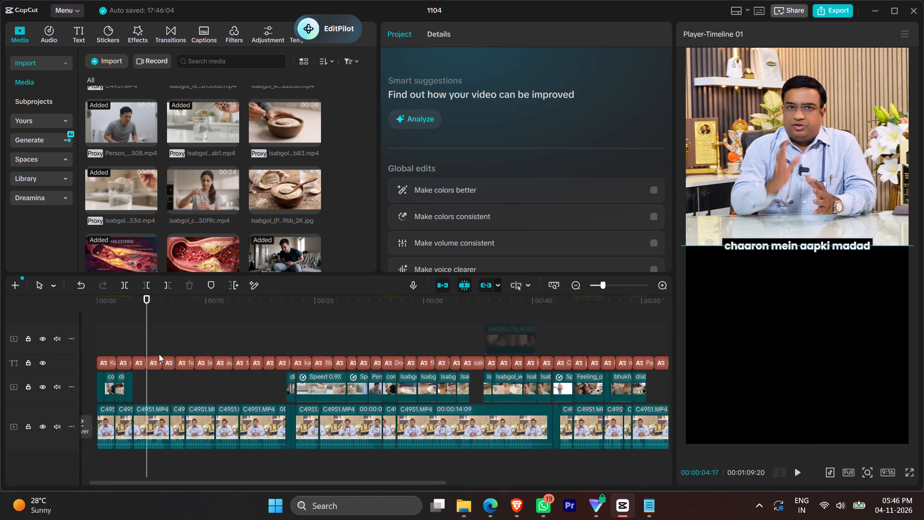
pyautogui.keyDown('ctrl'); pyautogui.scroll(11, 159, 354); pyautogui.keyUp('ctrl')
pyautogui.press('space')
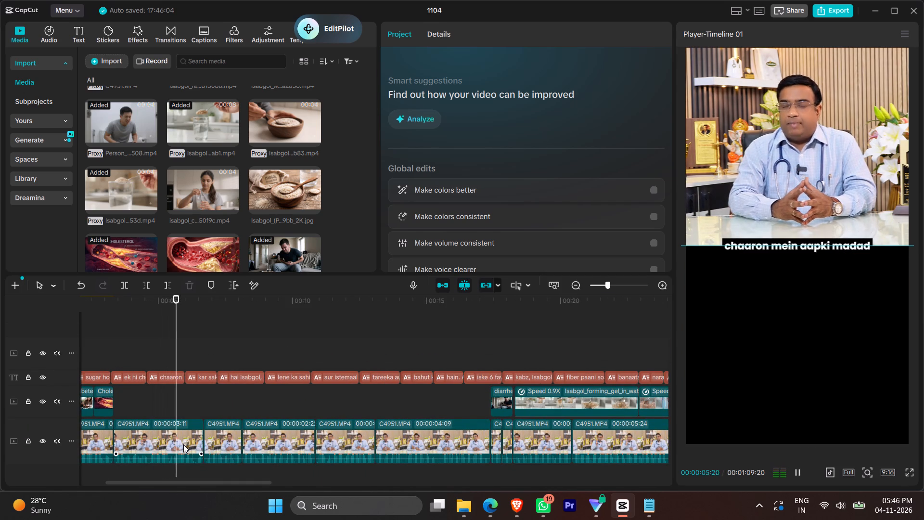
pyautogui.press('space')
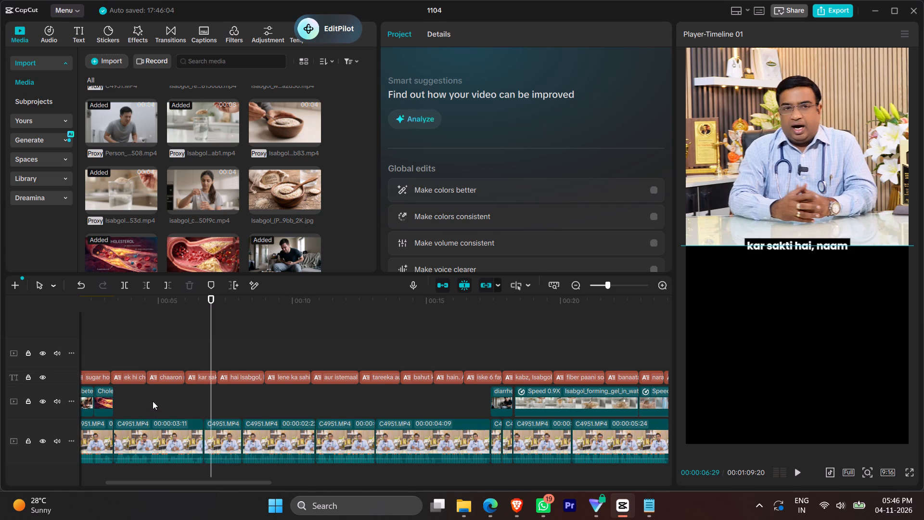
pyautogui.press('space')
pyautogui.press('space')
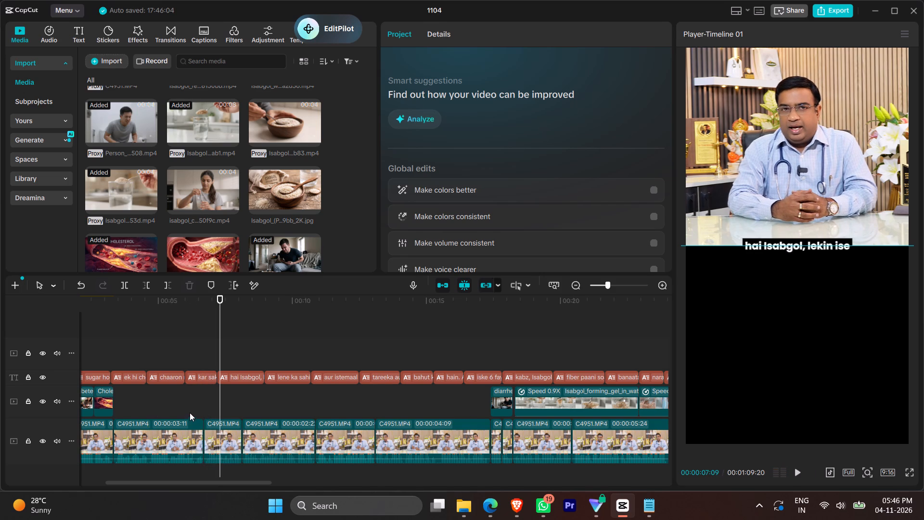
pyautogui.press('space')
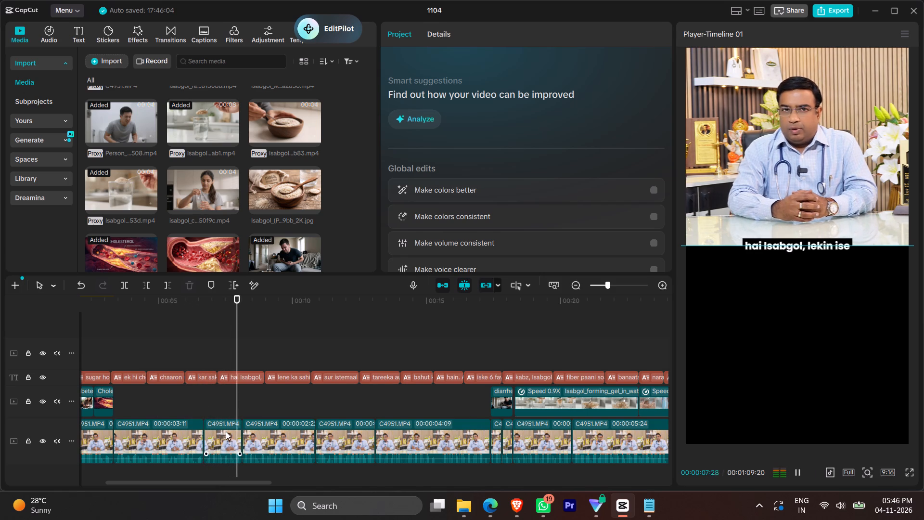
pyautogui.press('space')
pyautogui.click(122, 399)
pyautogui.press('space')
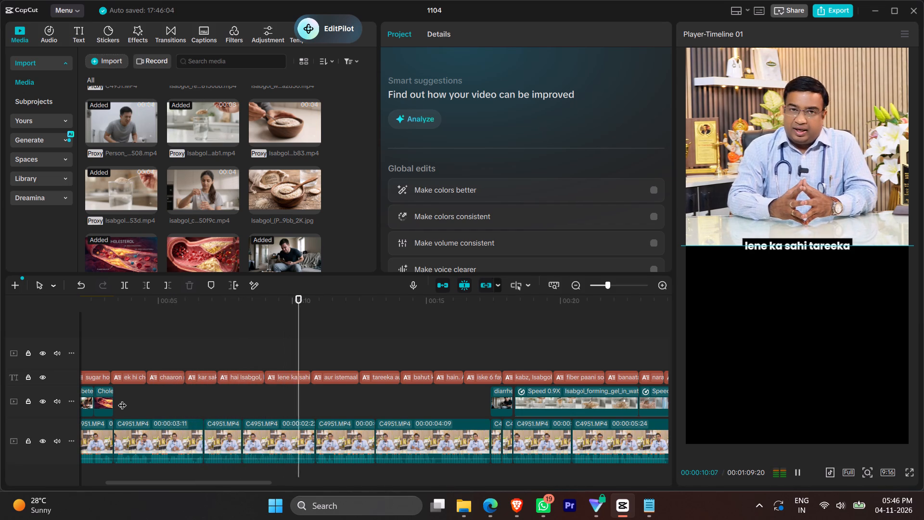
pyautogui.press('space')
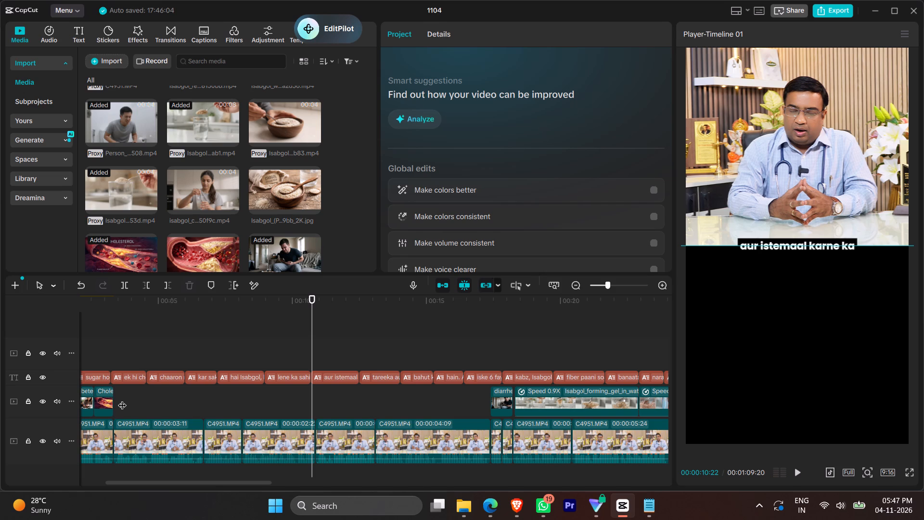
pyautogui.hscroll(3, 201, 398)
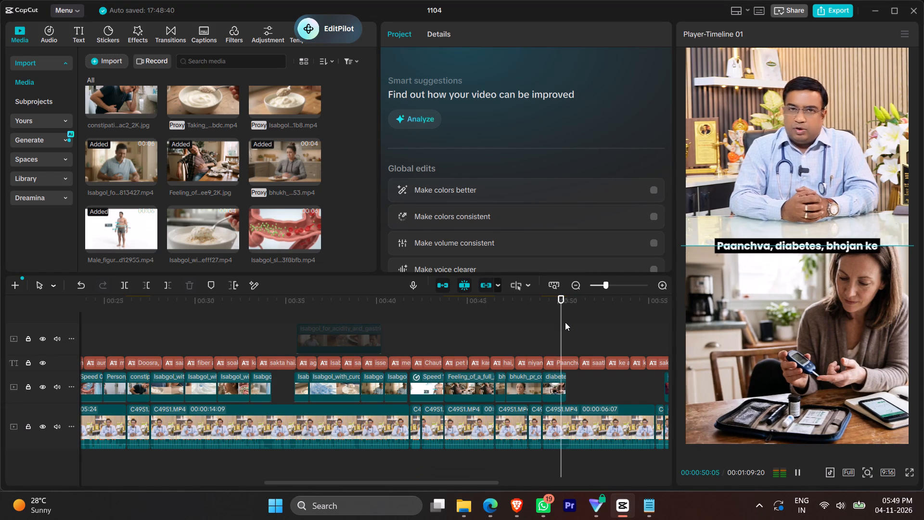
pyautogui.click(553, 323)
pyautogui.click(545, 324)
pyautogui.press('space')
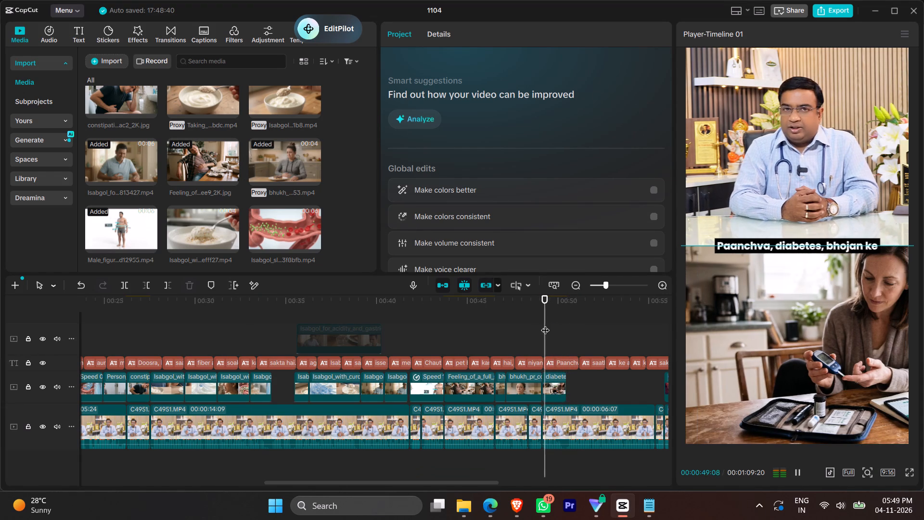
pyautogui.press('space')
pyautogui.scroll(9, 567, 415)
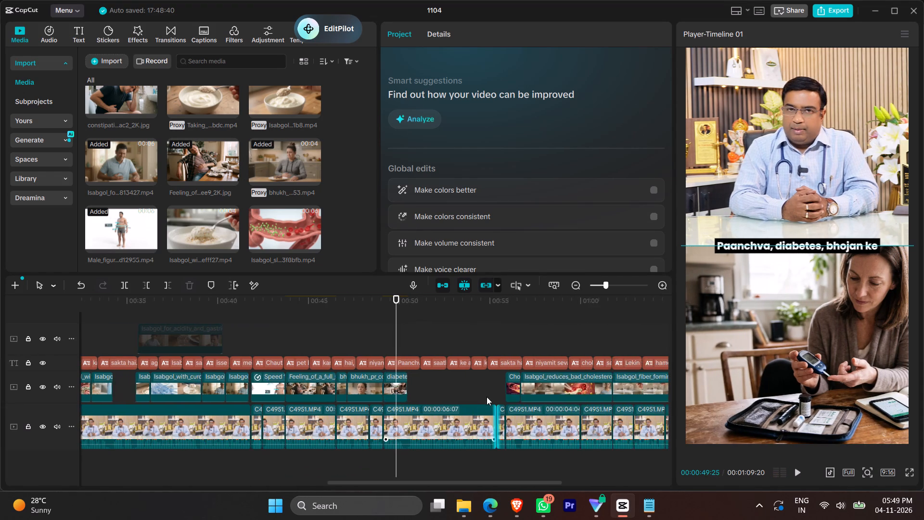
pyautogui.scroll(7, 487, 397)
pyautogui.click(399, 388)
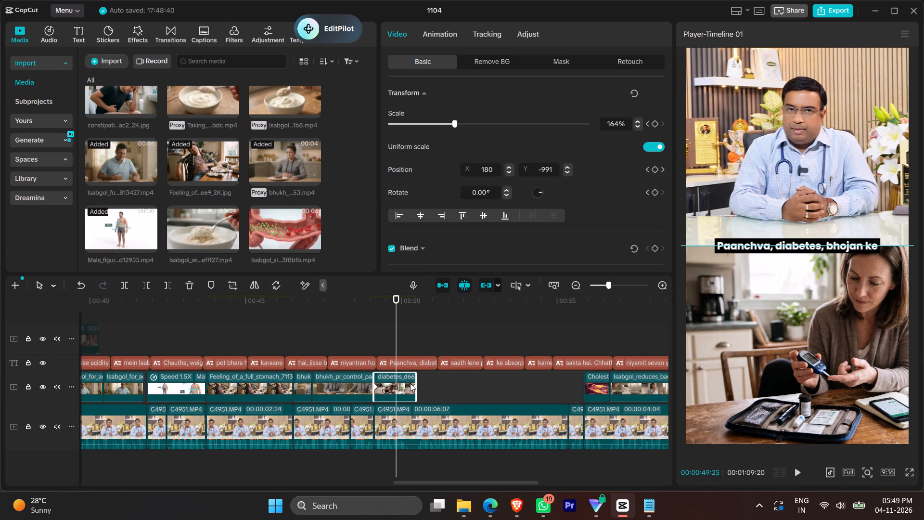
pyautogui.click(412, 385)
pyautogui.click(412, 385)
pyautogui.moveTo(876, 355); pyautogui.dragTo(862, 361)
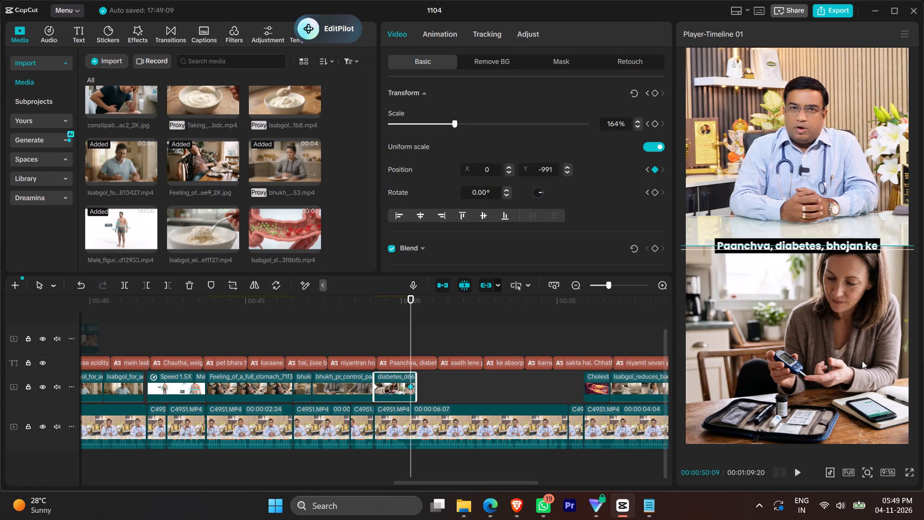
pyautogui.moveTo(862, 361); pyautogui.dragTo(845, 357)
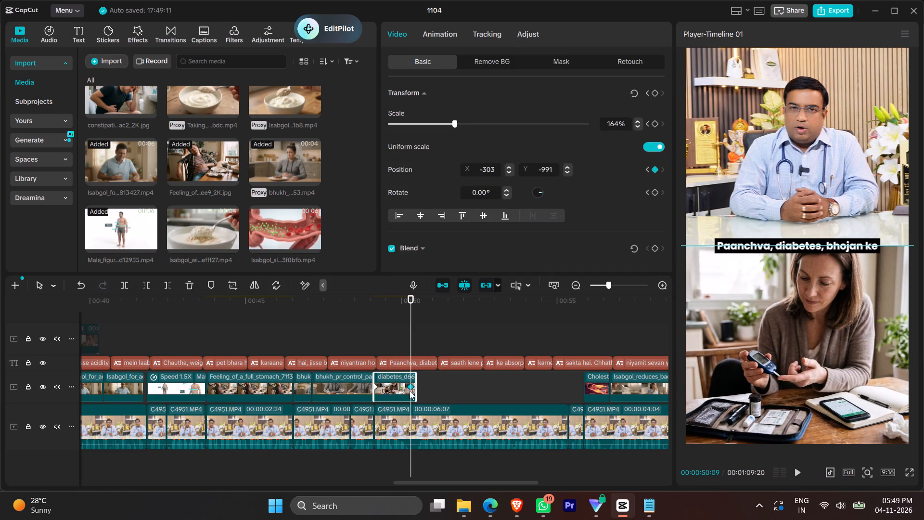
# Shift the new position keyframe toward the end of the diabetes overlay and replay the clip from its start.
pyautogui.moveTo(409, 390); pyautogui.dragTo(430, 384)
pyautogui.click(355, 327)
pyautogui.press('space')
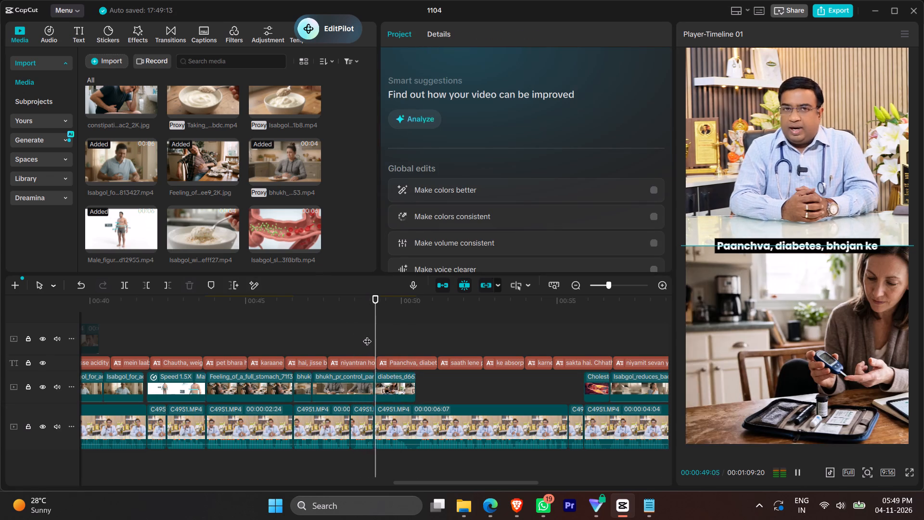
pyautogui.press('space')
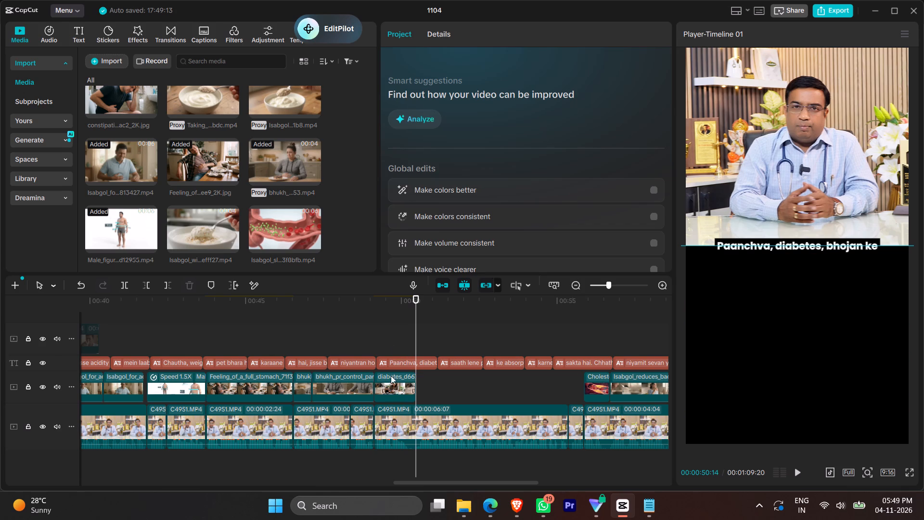
# Reposition the diabetes overlay near its end to X -186 and Y -991.
pyautogui.click(389, 392)
pyautogui.click(414, 387)
pyautogui.click(411, 387)
pyautogui.moveTo(778, 366); pyautogui.dragTo(787, 367)
pyautogui.moveTo(414, 387); pyautogui.dragTo(447, 384)
pyautogui.click(366, 338)
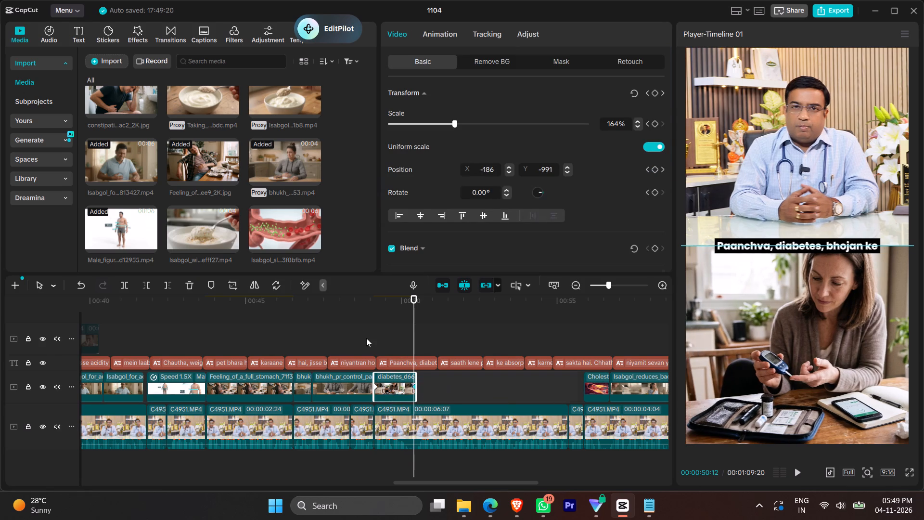
# Replay the diabetes overlay and the uncovered section through "saath lene par glucose" and "ke absorption ko dheema" to check movement and coverage.
pyautogui.press('space')
pyautogui.press('space')
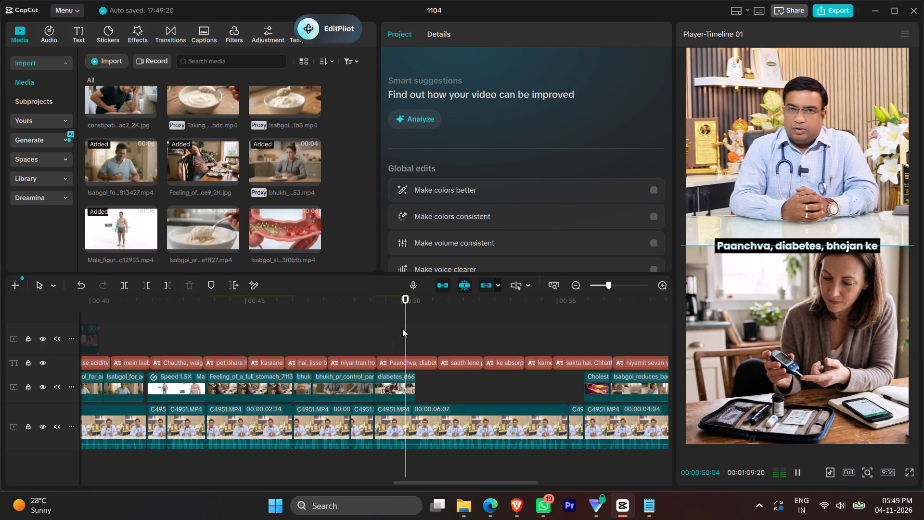
pyautogui.click(392, 321)
pyautogui.click(385, 322)
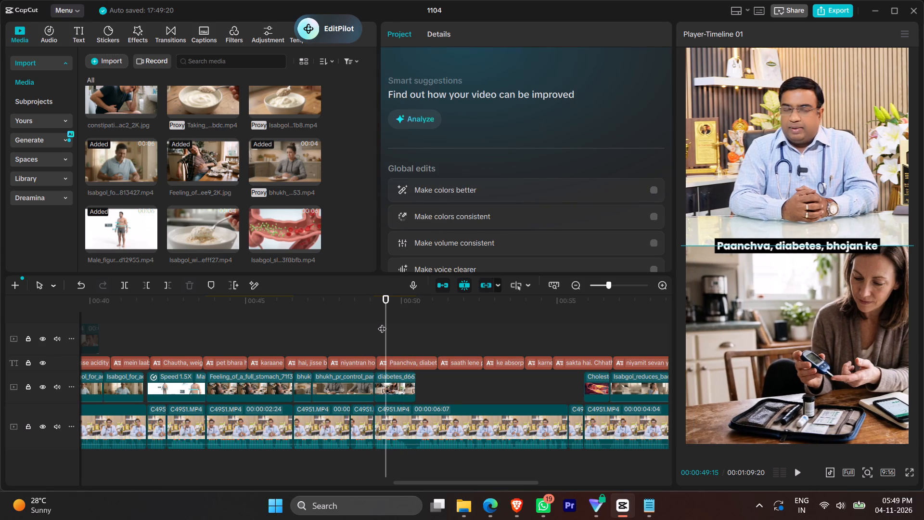
pyautogui.press('space')
pyautogui.click(382, 323)
pyautogui.press('space')
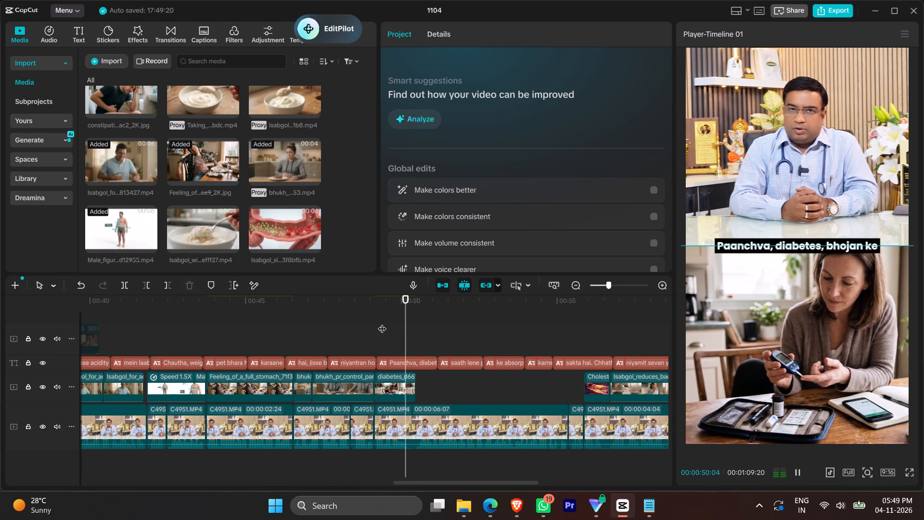
pyautogui.press('space')
pyautogui.press('space')
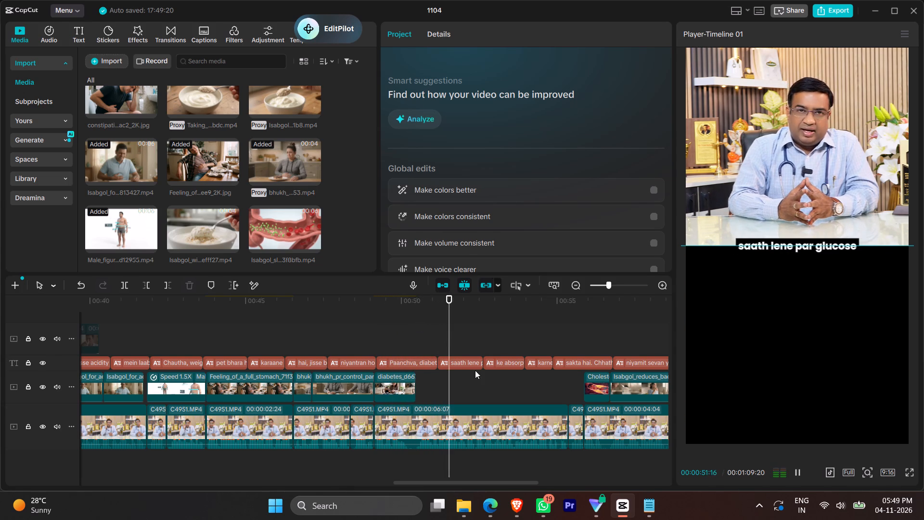
pyautogui.press('space')
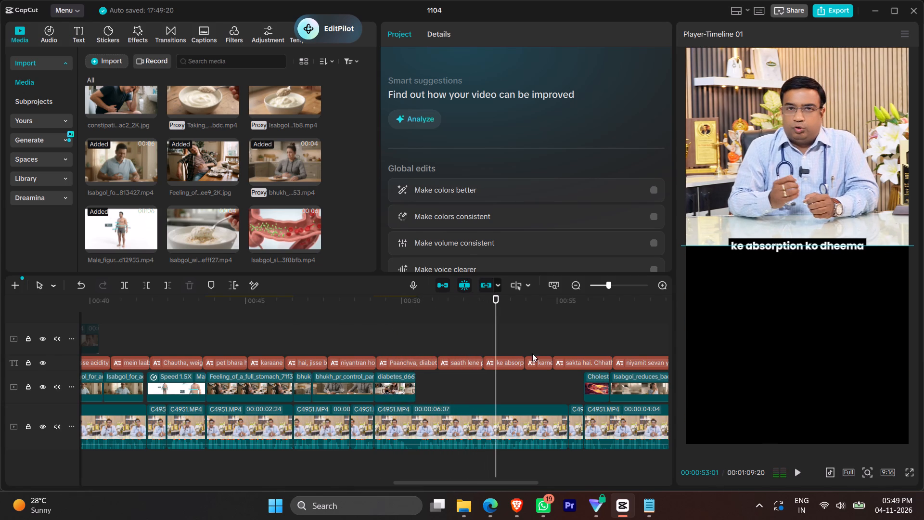
# Import the Isabgol_slows_glucose_absorption video from Downloads and place it above the captions, starting at the end of the diabetes overlay.
pyautogui.click(120, 65)
pyautogui.click(130, 83)
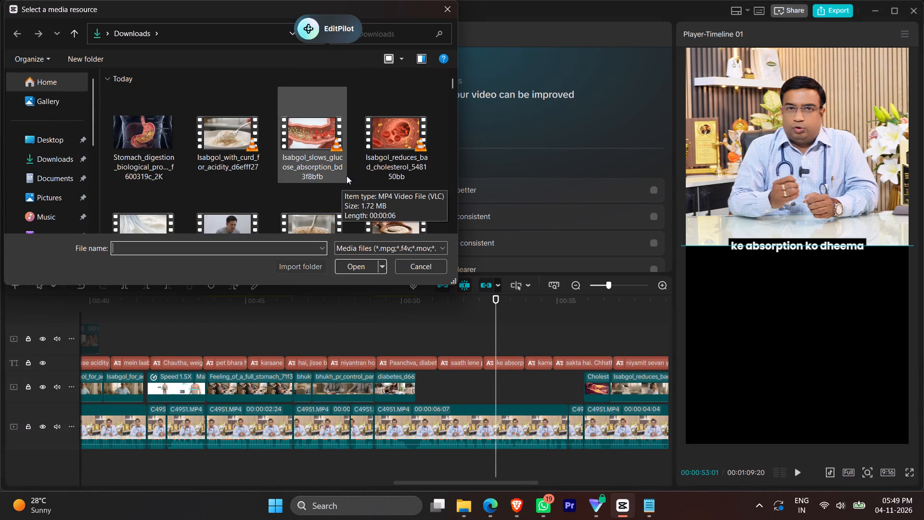
pyautogui.doubleClick(281, 158)
pyautogui.moveTo(282, 226); pyautogui.dragTo(332, 277)
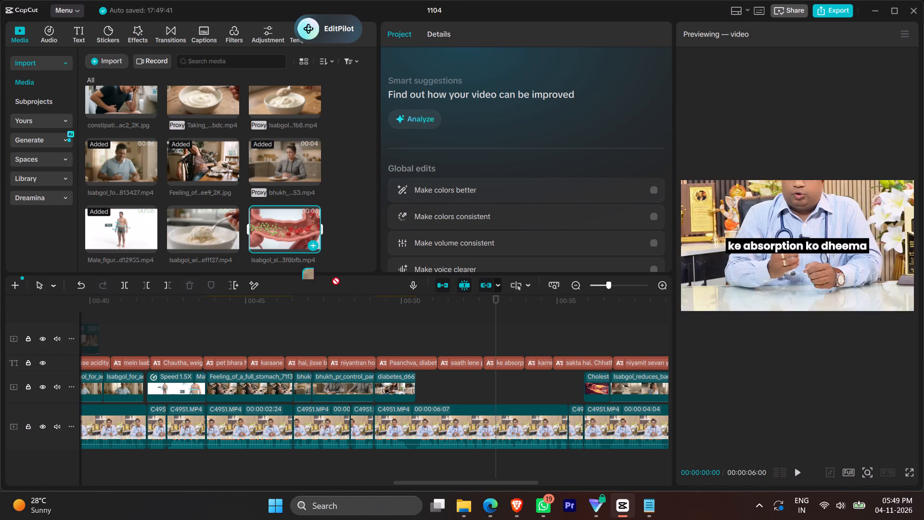
pyautogui.moveTo(332, 277); pyautogui.dragTo(418, 340)
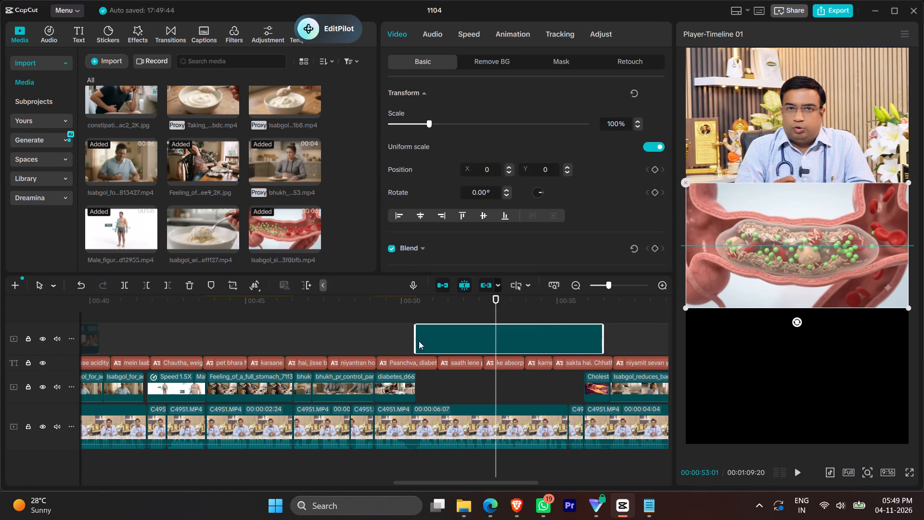
# Copy the attributes of the bhukh_pr_control overlay and paste them onto the new glucose absorption clip.
pyautogui.click(372, 336)
pyautogui.click(321, 340)
pyautogui.click(334, 380)
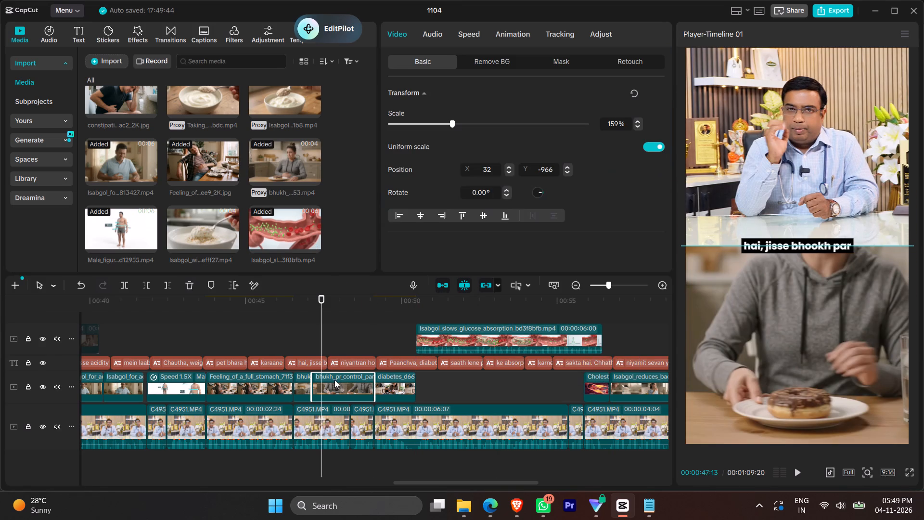
pyautogui.rightClick(334, 380)
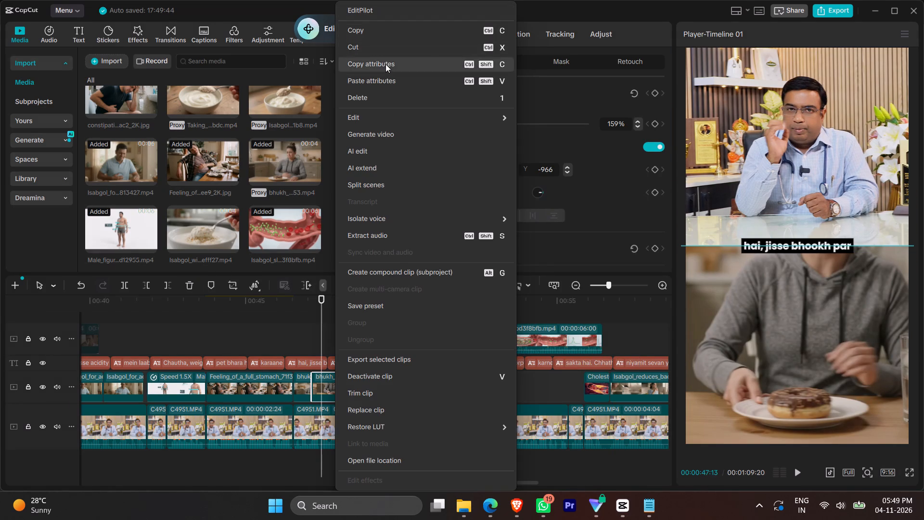
pyautogui.click(385, 64)
pyautogui.rightClick(464, 330)
pyautogui.click(464, 330)
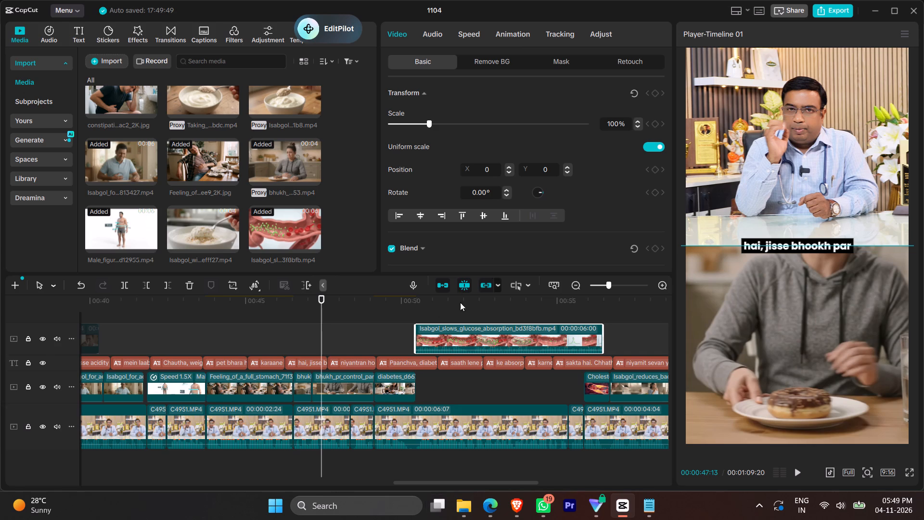
pyautogui.rightClick(474, 332)
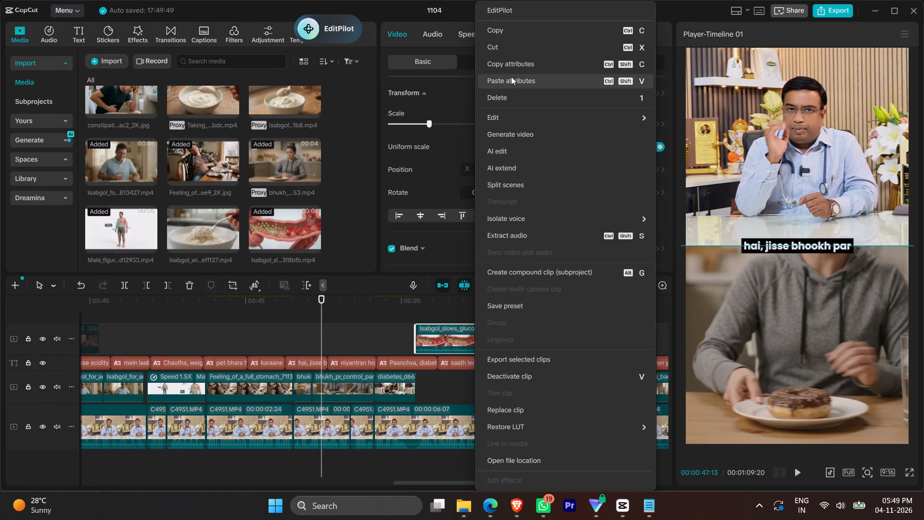
pyautogui.click(512, 77)
pyautogui.click(607, 339)
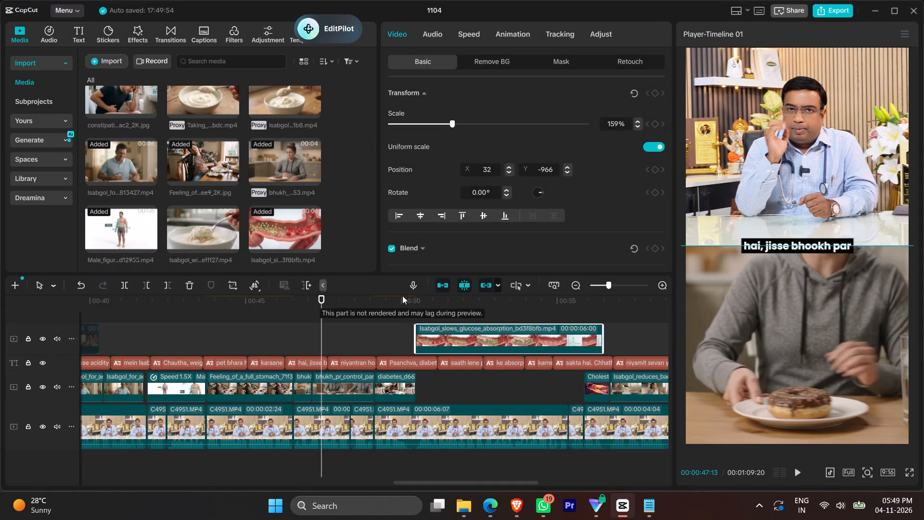
# Play through the glucose absorption clip and shift it earlier so it ends where the Cholesterol overlay starts.
pyautogui.click(402, 296)
pyautogui.press('space')
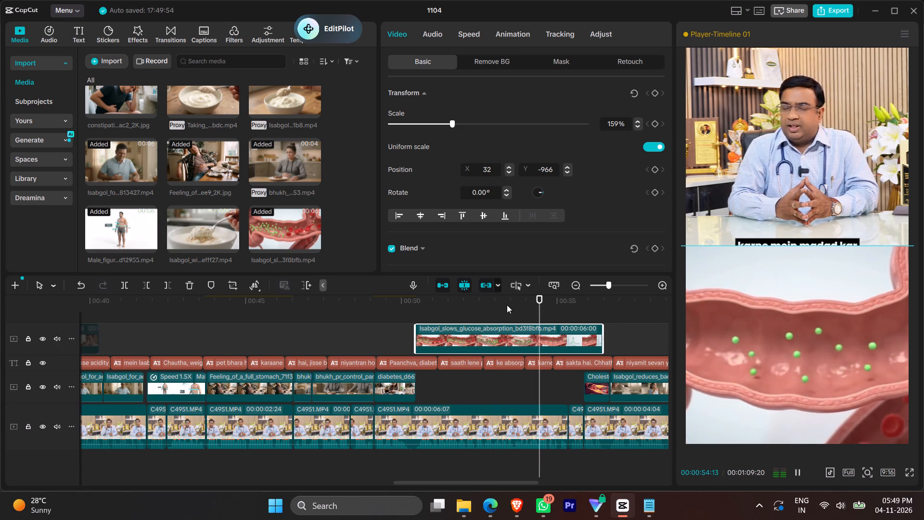
pyautogui.press('space')
pyautogui.press('space')
pyautogui.press('space')
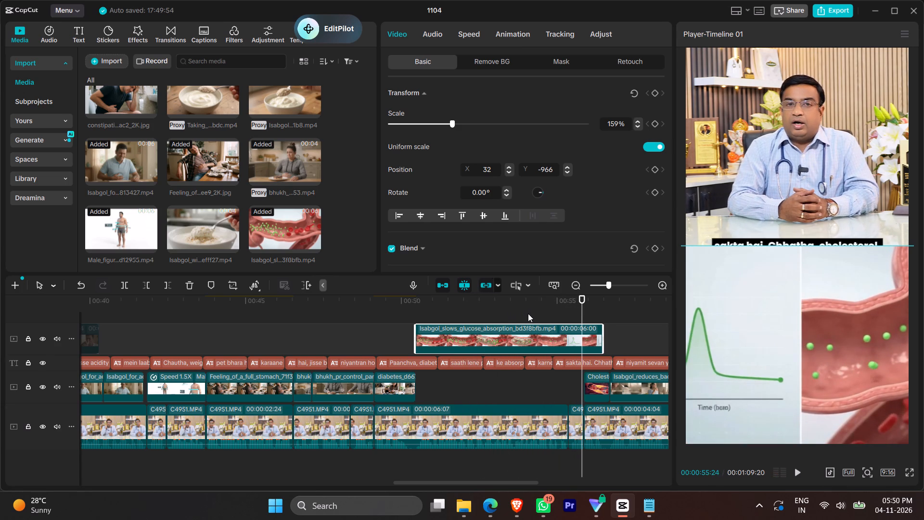
pyautogui.press('space')
pyautogui.press('space')
pyautogui.moveTo(535, 332); pyautogui.dragTo(518, 338)
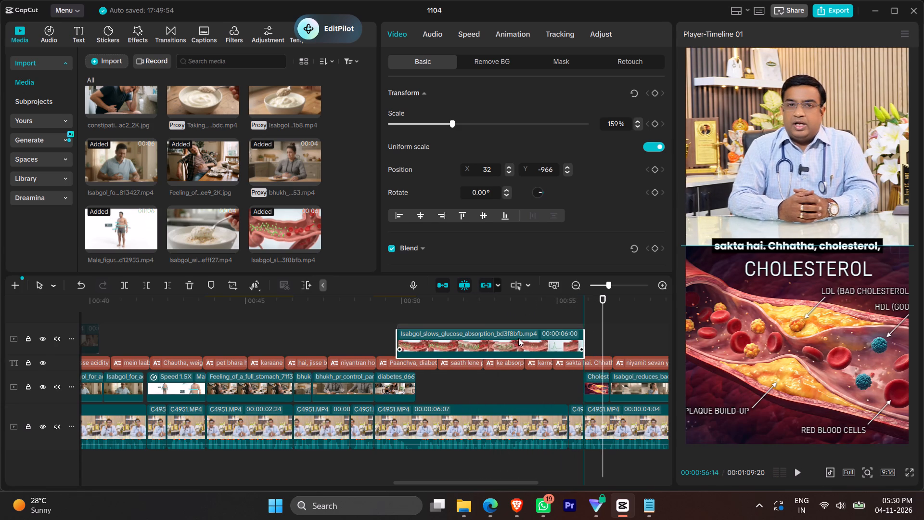
pyautogui.moveTo(518, 338); pyautogui.dragTo(518, 338)
# Trim the glucose clip's start to the diabetes overlay's end, fit it into the overlay-track gap before Cholesterol, and replay the section.
pyautogui.click(397, 316)
pyautogui.press('space')
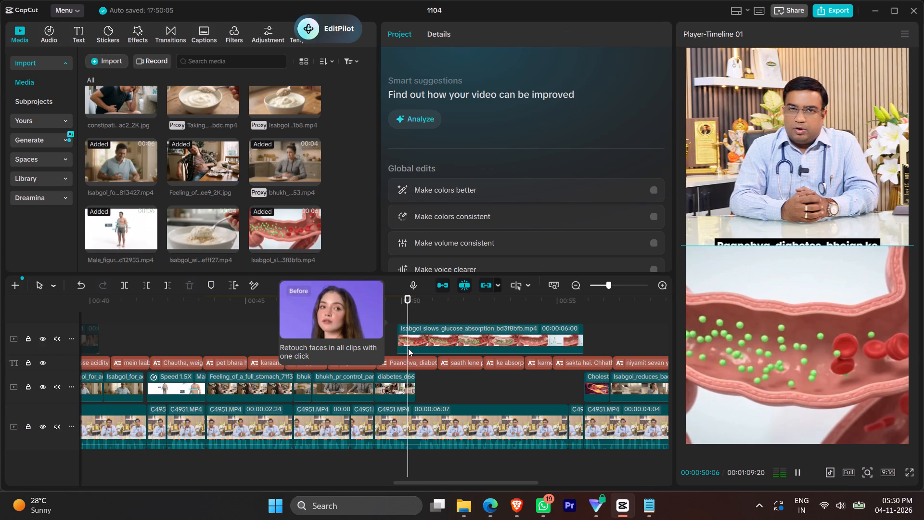
pyautogui.press('space')
pyautogui.click(416, 339)
pyautogui.moveTo(398, 336); pyautogui.dragTo(414, 337)
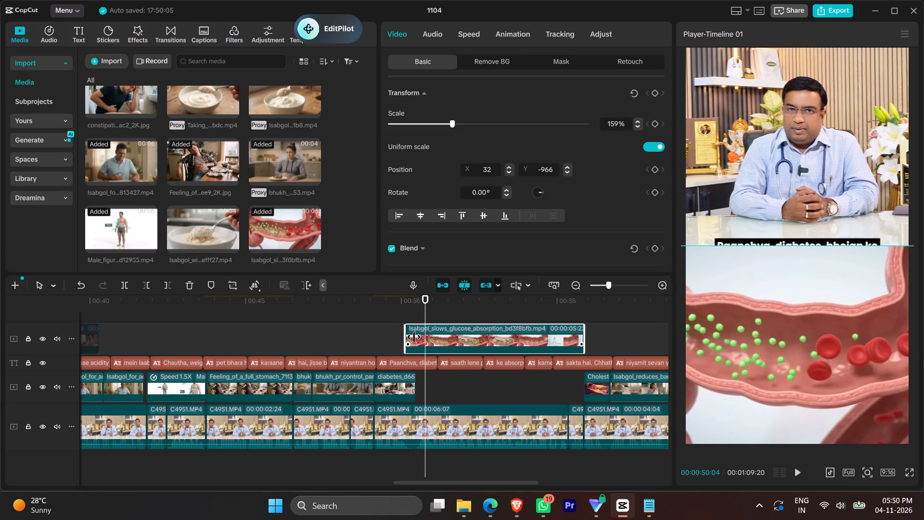
pyautogui.moveTo(414, 337); pyautogui.dragTo(418, 339)
pyautogui.moveTo(452, 338); pyautogui.dragTo(452, 384)
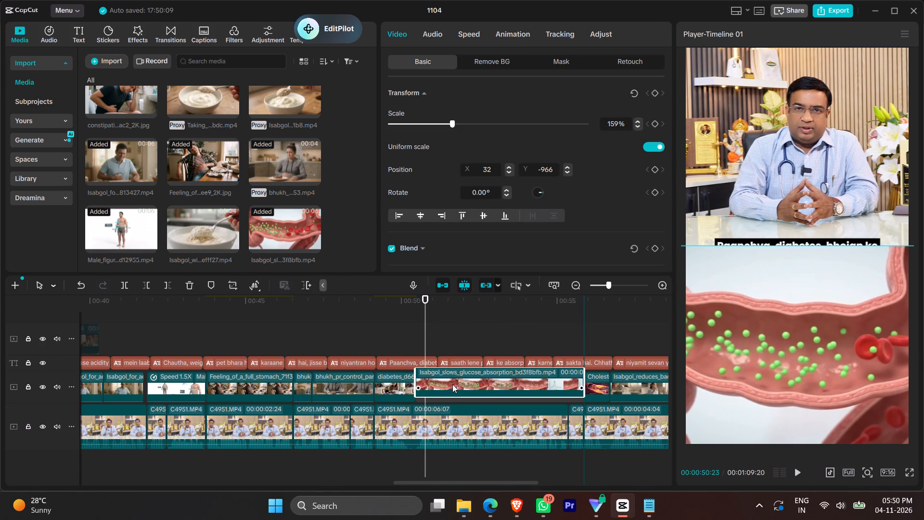
pyautogui.moveTo(452, 384); pyautogui.dragTo(452, 385)
pyautogui.click(393, 319)
pyautogui.press('space')
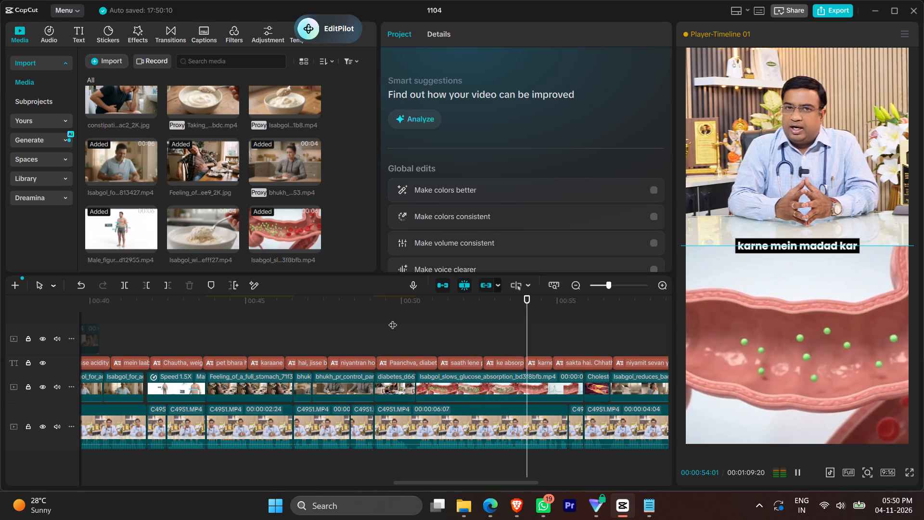
pyautogui.press('space')
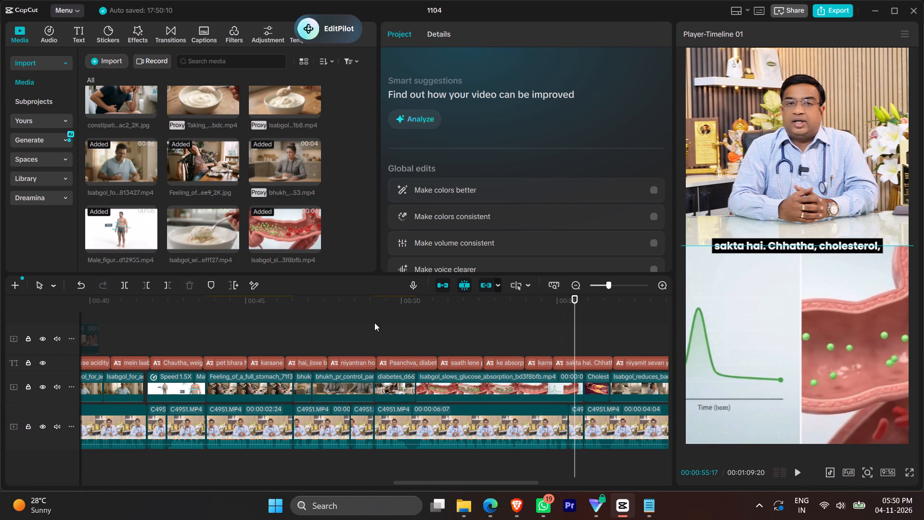
pyautogui.click(372, 322)
pyautogui.press('space')
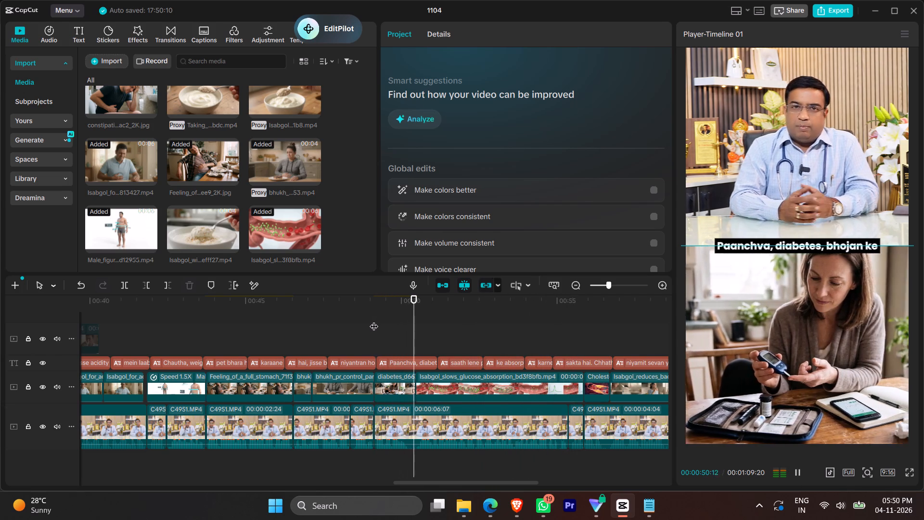
pyautogui.press('space')
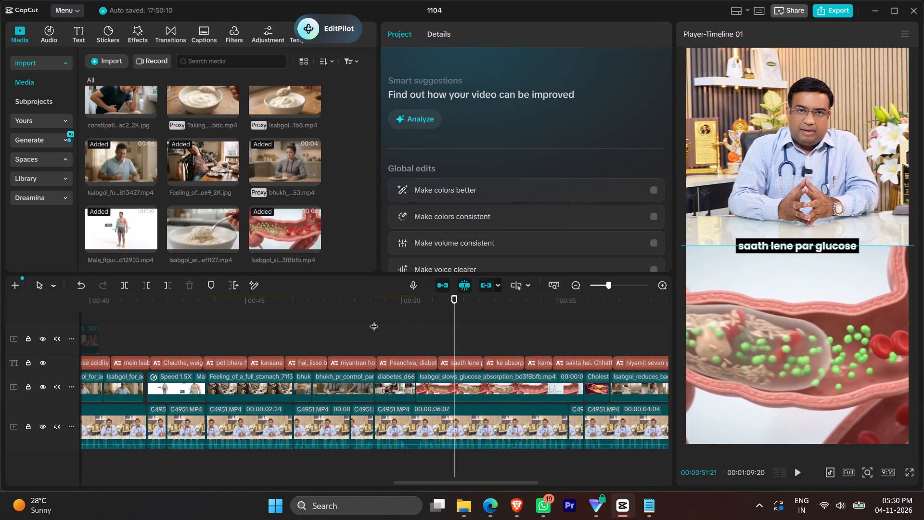
pyautogui.click(518, 519)
pyautogui.scroll(6, 354, 236)
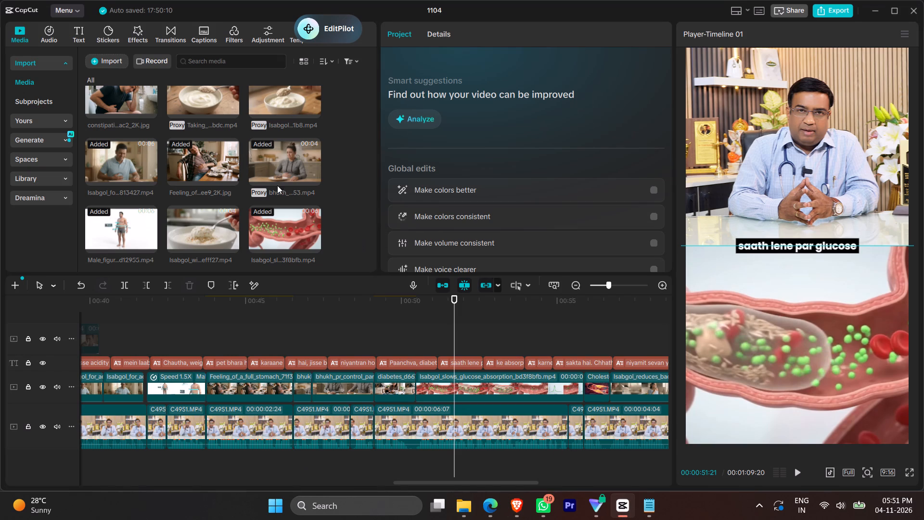
pyautogui.click(111, 64)
pyautogui.click(136, 87)
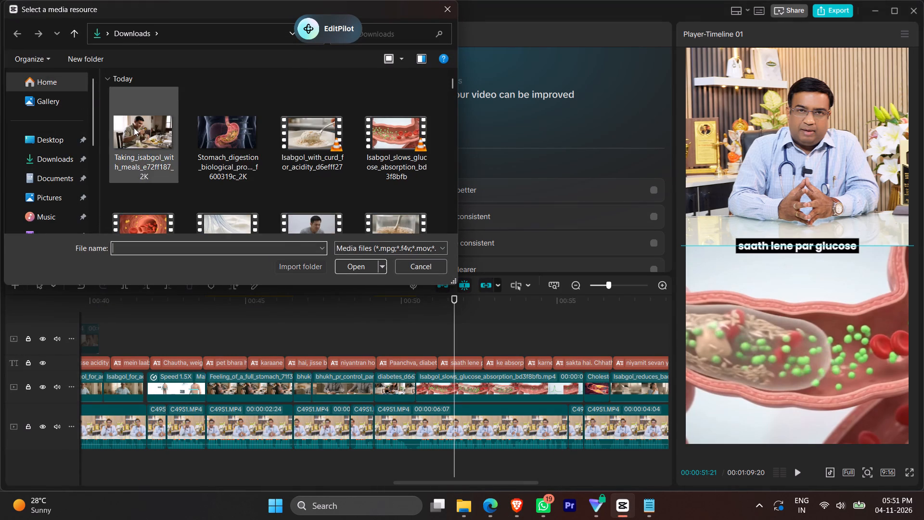
pyautogui.moveTo(108, 141); pyautogui.dragTo(233, 155)
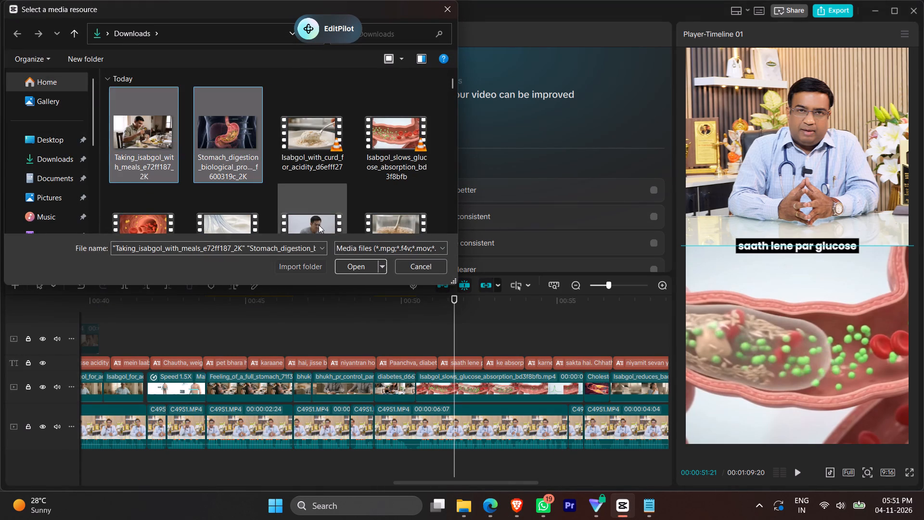
pyautogui.click(356, 263)
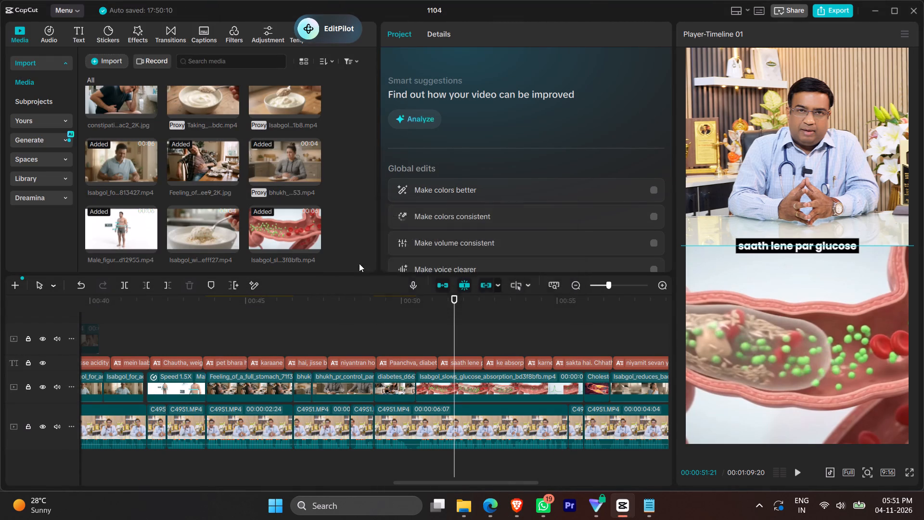
pyautogui.scroll(-6, 293, 221)
pyautogui.scroll(-18, 293, 221)
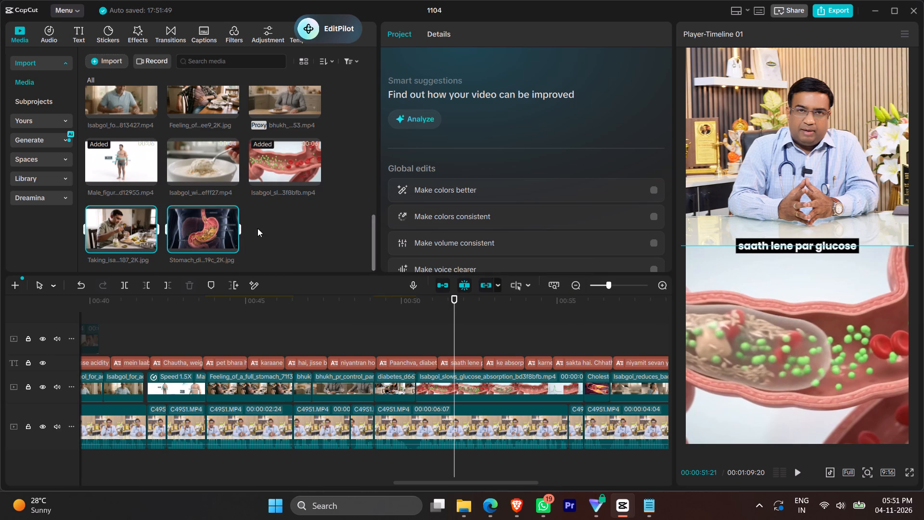
pyautogui.click(275, 226)
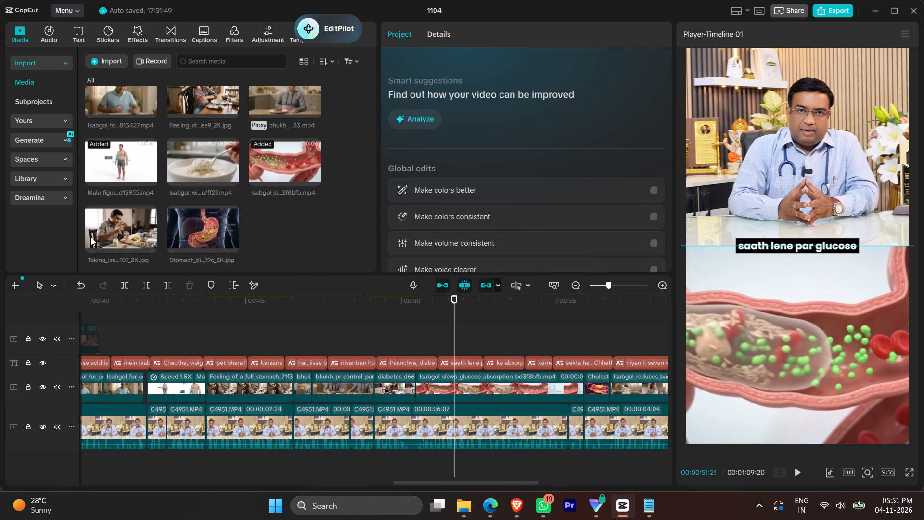
# Place the isabgol-with-meals image above the start of the glucose absorption clip and paste the diabetes overlay's attributes onto it.
pyautogui.moveTo(128, 233); pyautogui.dragTo(410, 347)
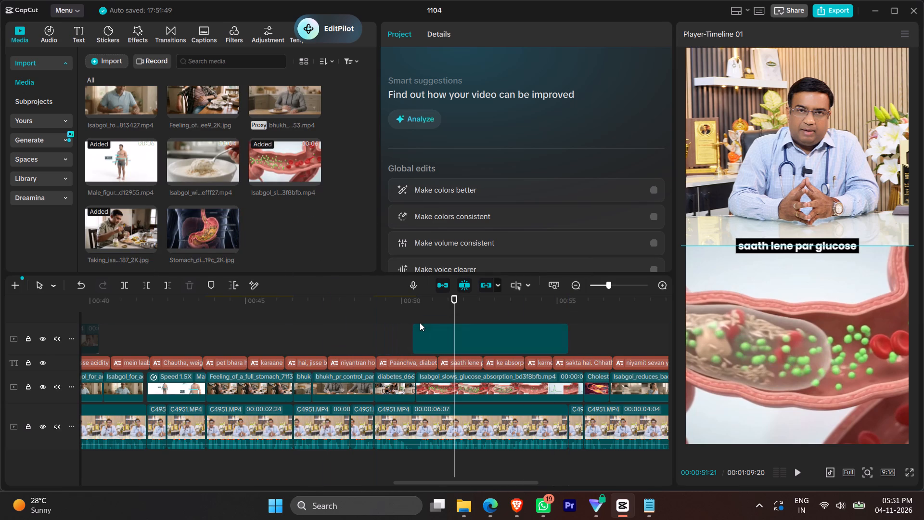
pyautogui.click(397, 384)
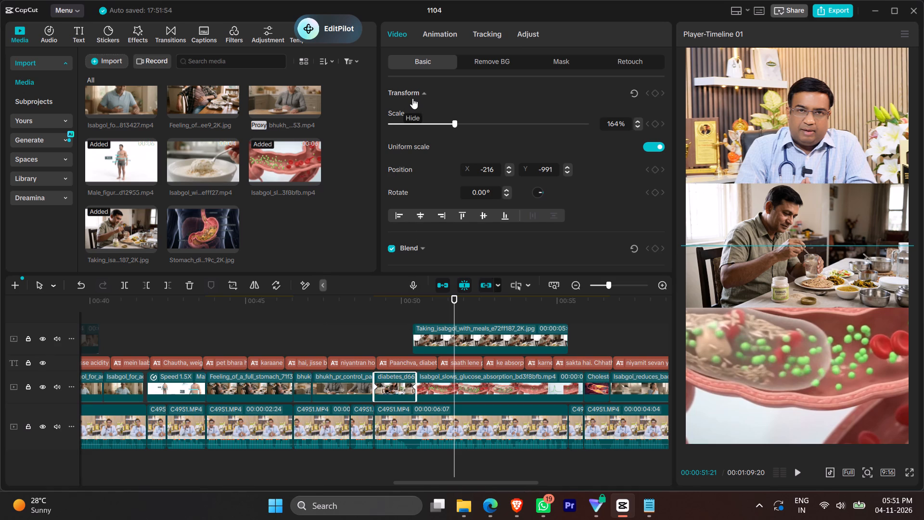
pyautogui.rightClick(407, 386)
pyautogui.click(390, 327)
pyautogui.click(389, 390)
pyautogui.rightClick(389, 390)
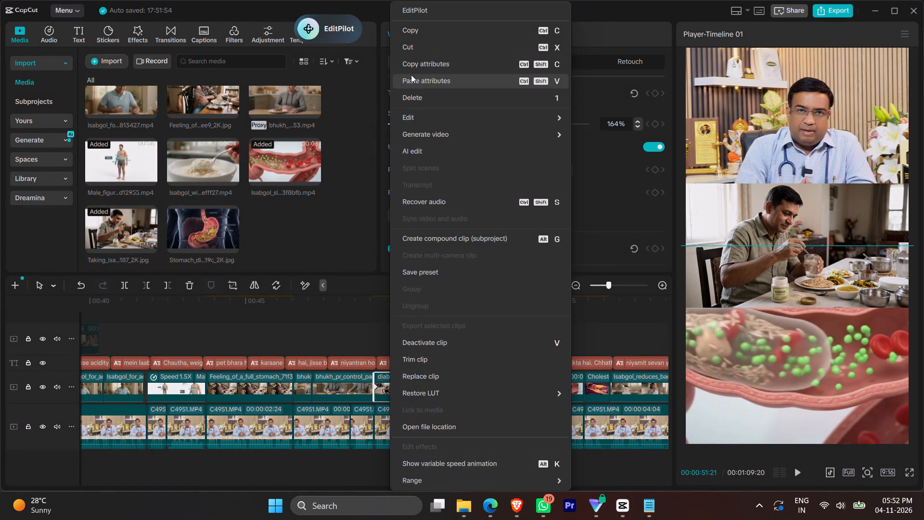
pyautogui.click(415, 68)
pyautogui.click(454, 333)
pyautogui.rightClick(454, 333)
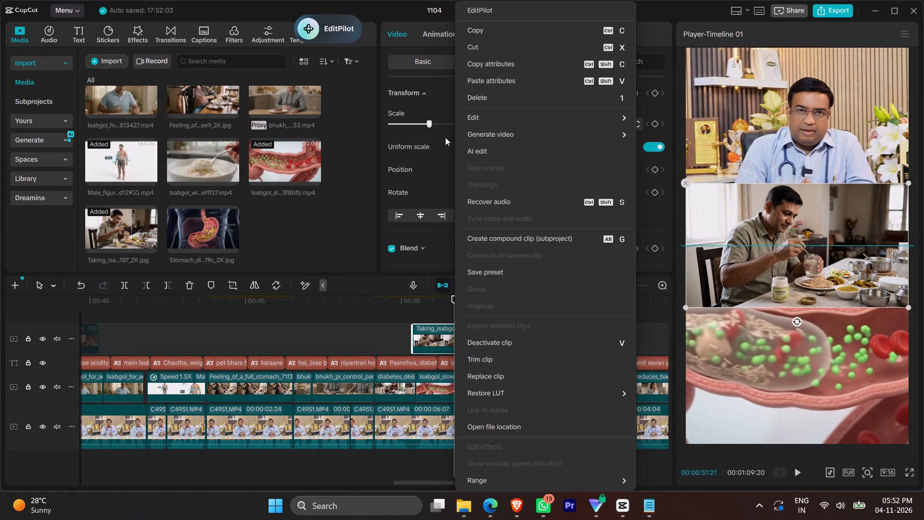
pyautogui.click(475, 83)
pyautogui.click(601, 299)
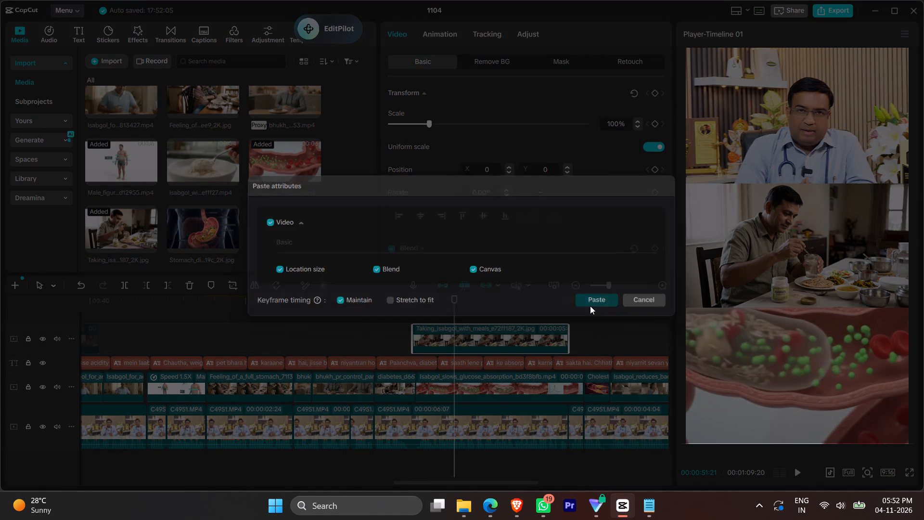
# Shift the isabgol-with-meals image along the upper track so it starts where the diabetes overlay ends.
pyautogui.moveTo(423, 339); pyautogui.dragTo(430, 343)
pyautogui.moveTo(428, 335); pyautogui.dragTo(423, 335)
pyautogui.click(411, 310)
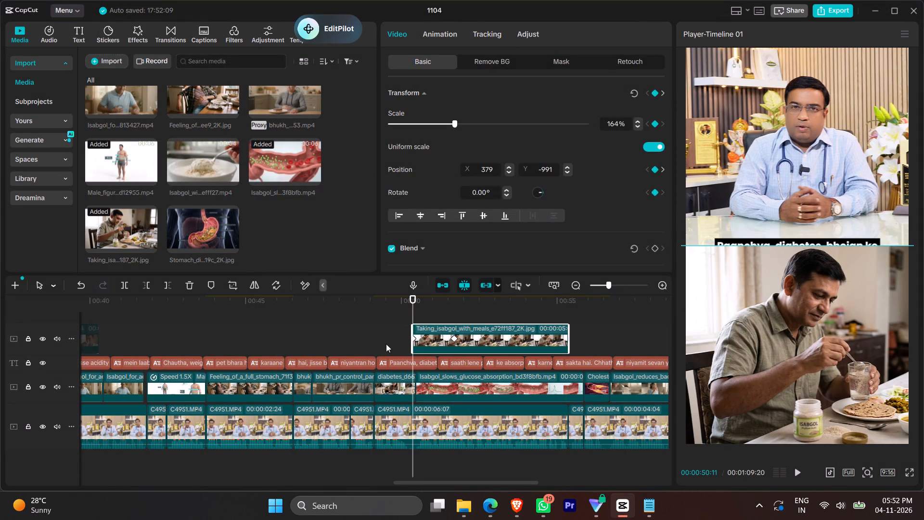
pyautogui.click(380, 345)
pyautogui.keyDown('ctrl'); pyautogui.scroll(17, 424, 380); pyautogui.keyUp('ctrl')
pyautogui.click(437, 303)
pyautogui.moveTo(446, 336); pyautogui.dragTo(450, 337)
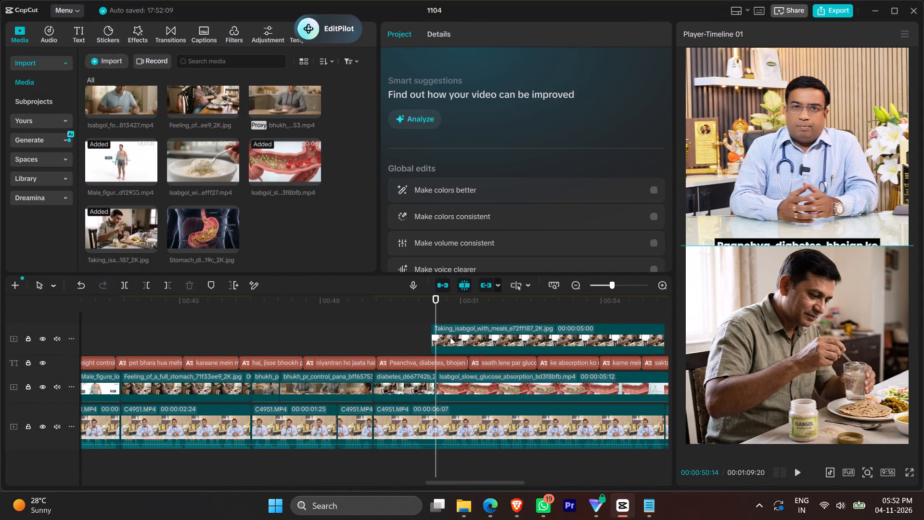
pyautogui.moveTo(450, 337); pyautogui.dragTo(453, 337)
# Play the section and trim the isabgol-with-meals image's end back to its second keyframe, at about 00:00:51:24.
pyautogui.press('space')
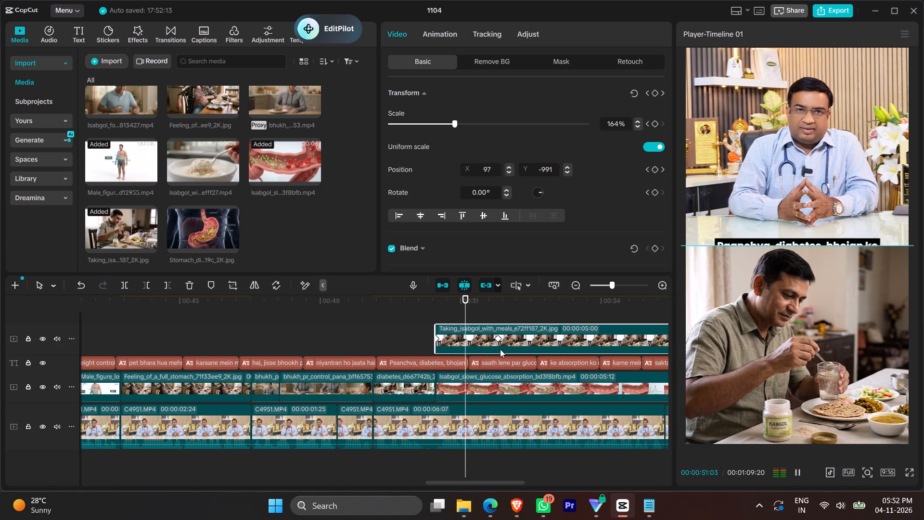
pyautogui.press('space')
pyautogui.press('space')
pyautogui.press('space')
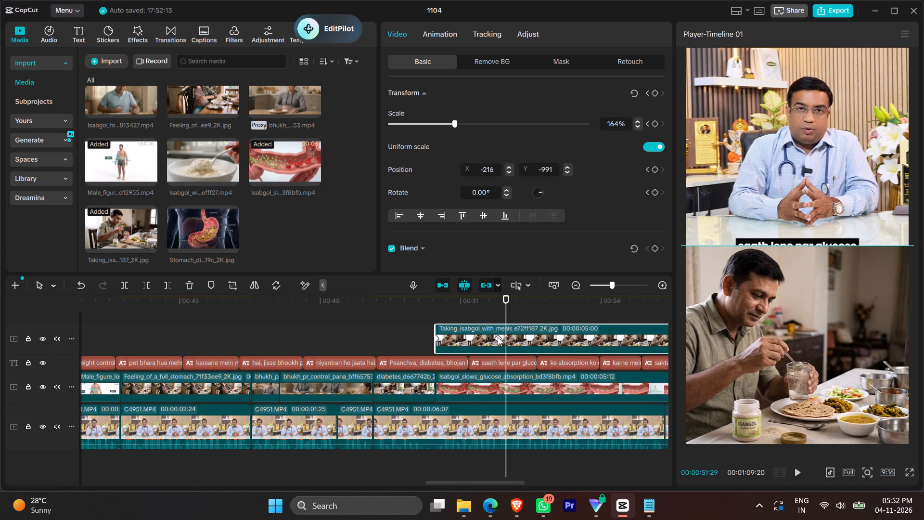
pyautogui.click(498, 338)
pyautogui.keyDown('ctrl'); pyautogui.scroll(-12, 521, 365); pyautogui.keyUp('ctrl')
pyautogui.moveTo(604, 337); pyautogui.dragTo(594, 340)
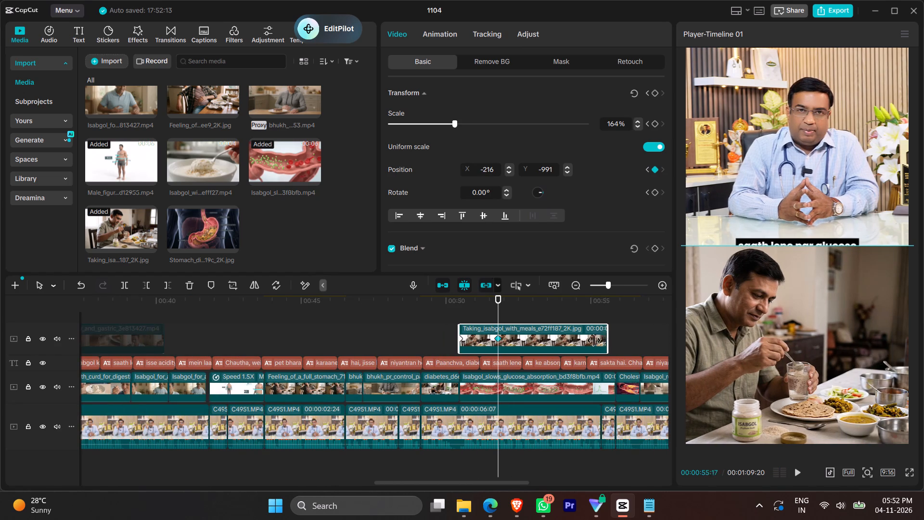
pyautogui.moveTo(594, 340); pyautogui.dragTo(496, 346)
# Set the glucose absorption clip's speed to 1.35x and move it between the meal image's end and the Cholesterol overlay.
pyautogui.click(469, 390)
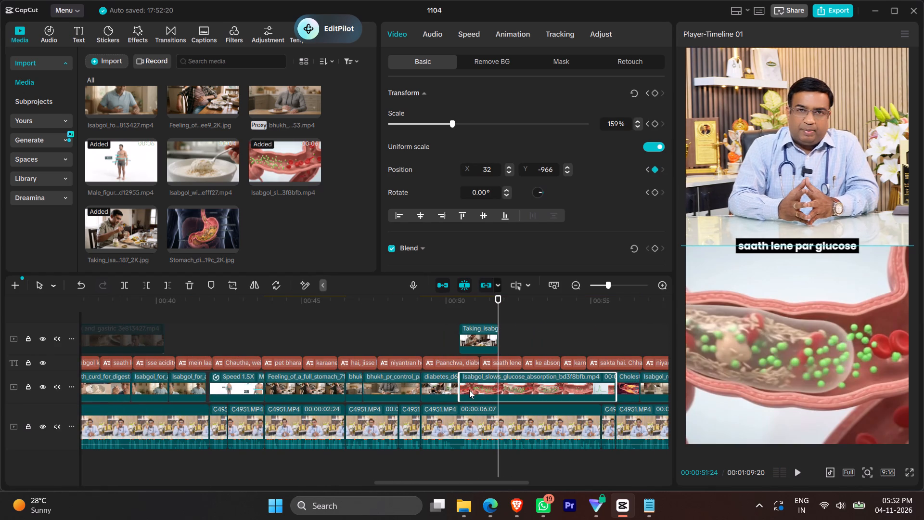
pyautogui.moveTo(459, 383); pyautogui.dragTo(460, 389)
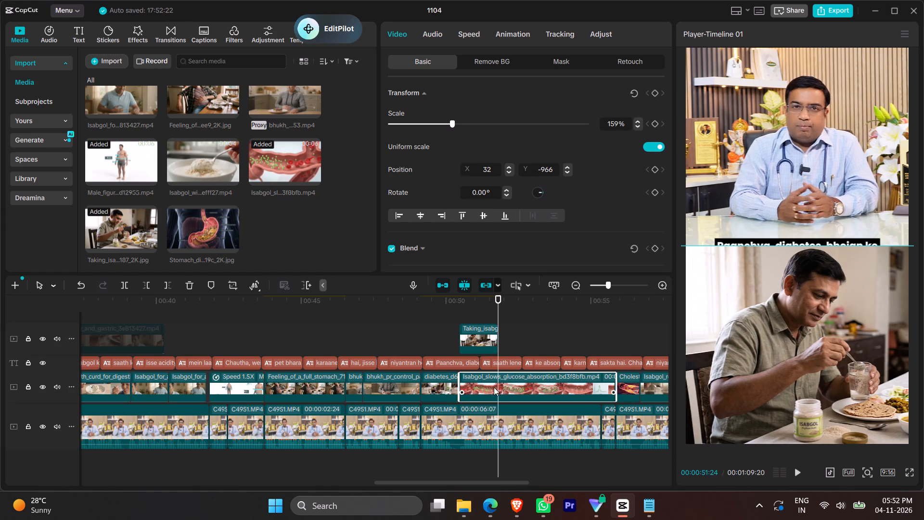
pyautogui.click(466, 30)
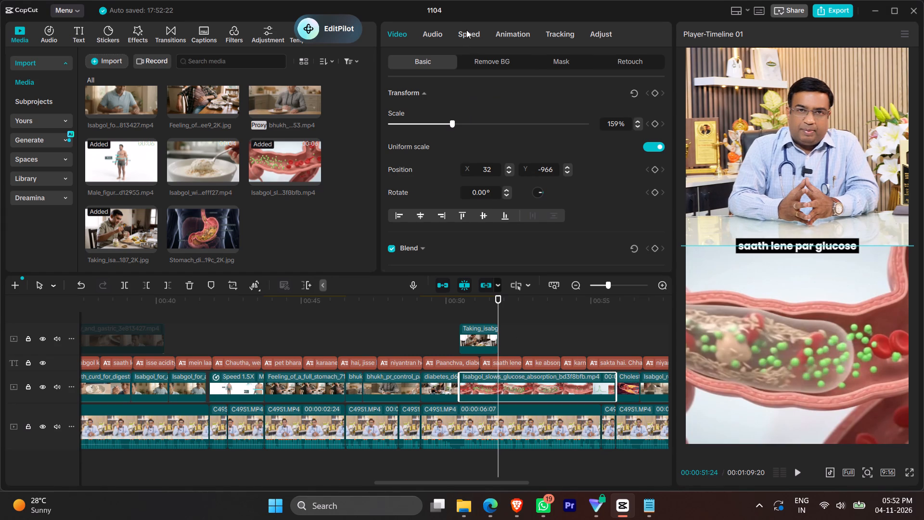
pyautogui.click(448, 112)
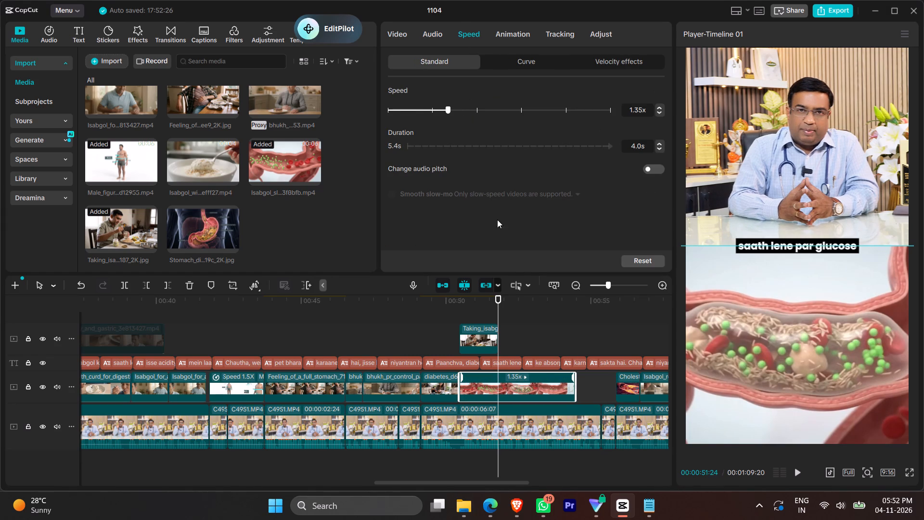
pyautogui.moveTo(512, 392); pyautogui.dragTo(553, 394)
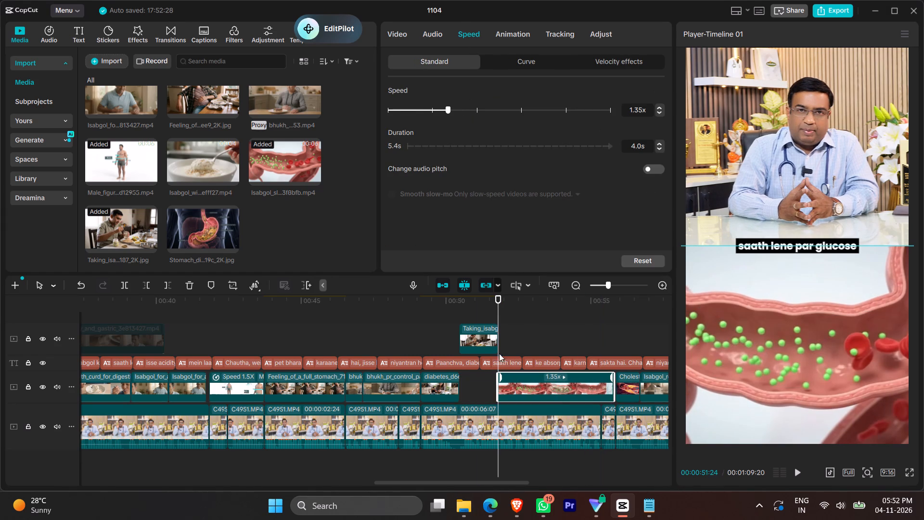
# Move the isabgol-with-meals image down into the overlay-track gap between the diabetes and glucose clips and replay the section.
pyautogui.moveTo(480, 337); pyautogui.dragTo(479, 385)
pyautogui.click(441, 321)
pyautogui.press('space')
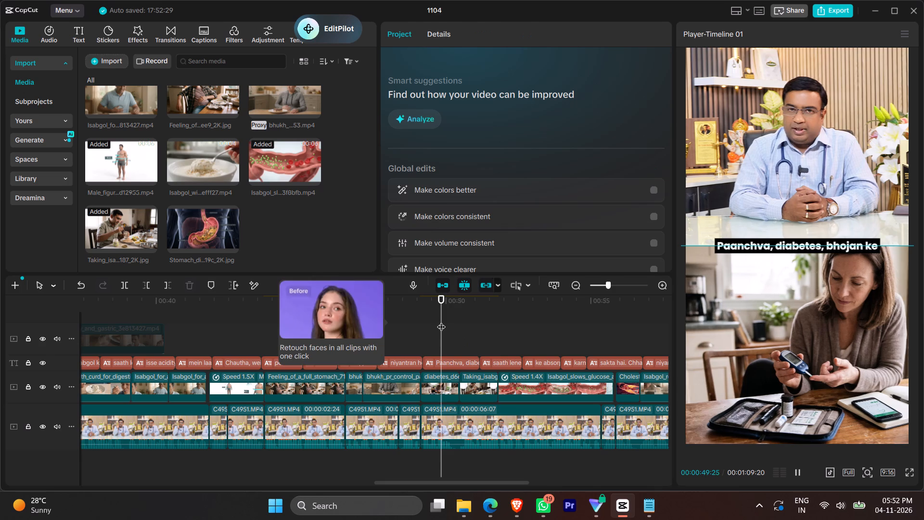
pyautogui.press('space')
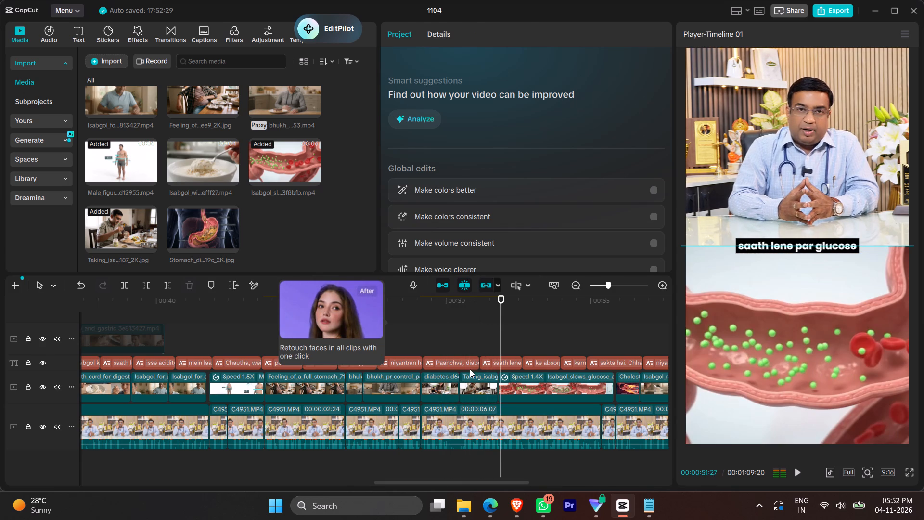
# Move the isabgol-with-meals image's last keyframe slightly earlier, to about 00:00:51:15.
pyautogui.click(474, 375)
pyautogui.moveTo(494, 390); pyautogui.dragTo(490, 387)
pyautogui.click(492, 387)
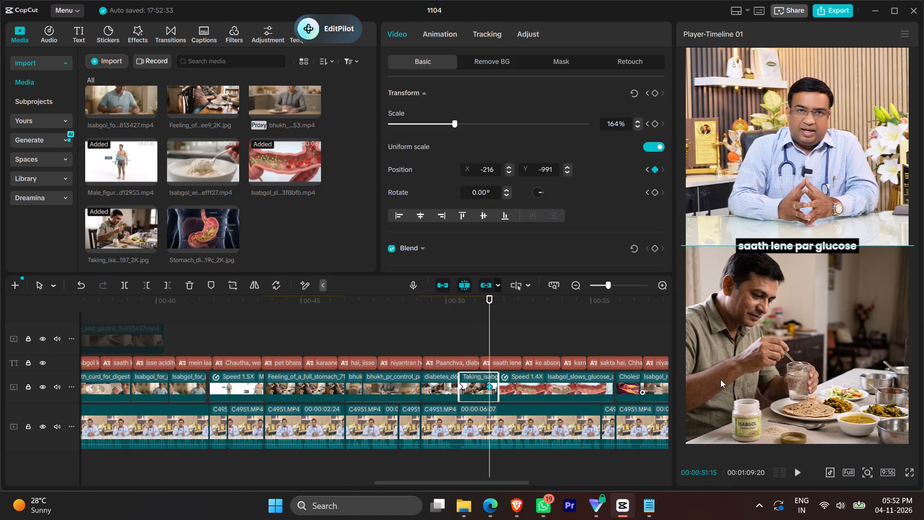
# Shift the isabgol-with-meals image to X position 0 at its last keyframe, and move that keyframe to the clip's end.
pyautogui.moveTo(723, 380); pyautogui.dragTo(748, 383)
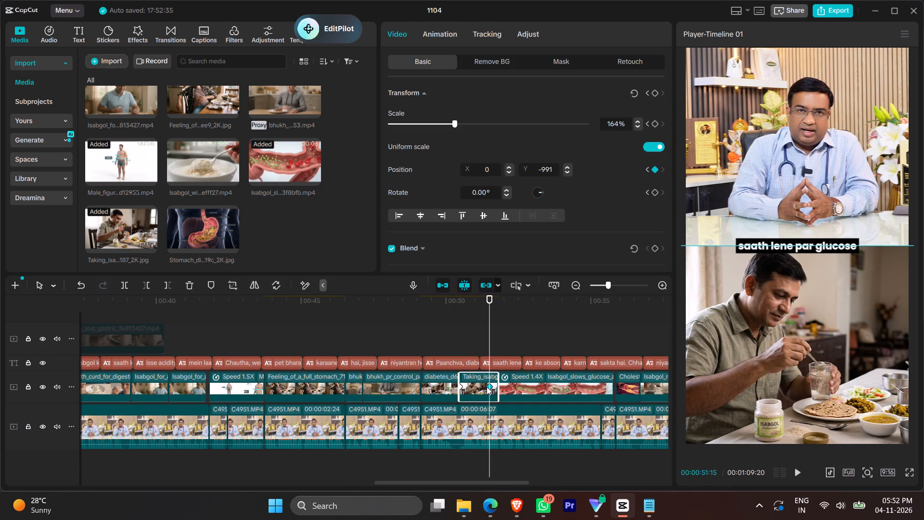
pyautogui.moveTo(486, 387); pyautogui.dragTo(535, 380)
# Play the section from the isabgol-with-meals image through the glucose absorption clip to the Cholesterol overlay and check the overlay timing.
pyautogui.click(441, 335)
pyautogui.press('space')
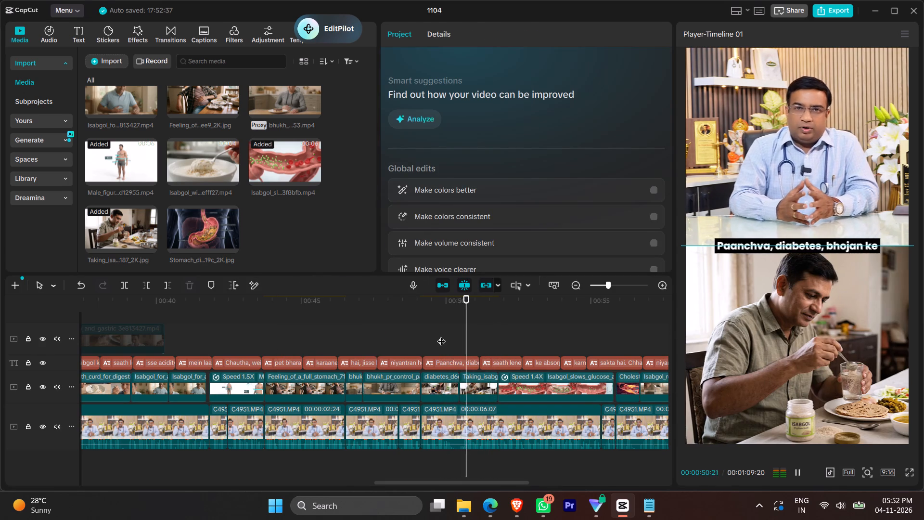
pyautogui.press('space')
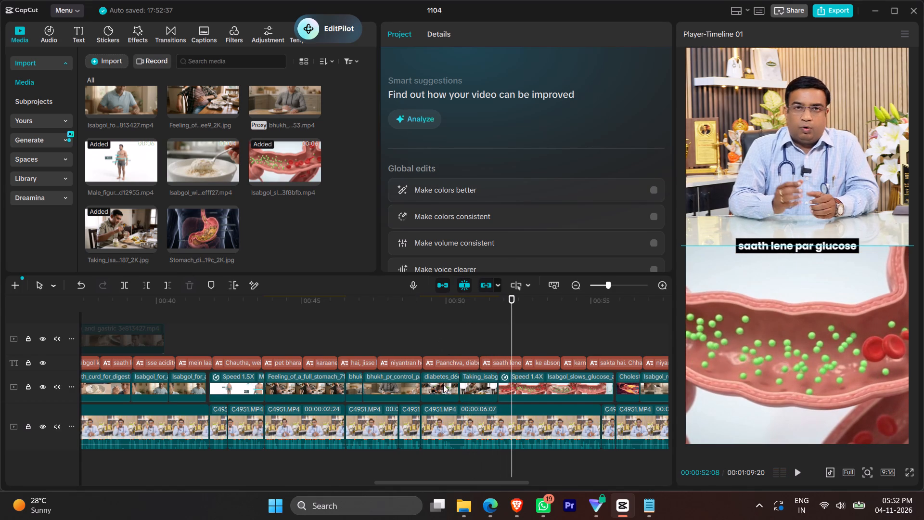
pyautogui.click(458, 305)
pyautogui.press('space')
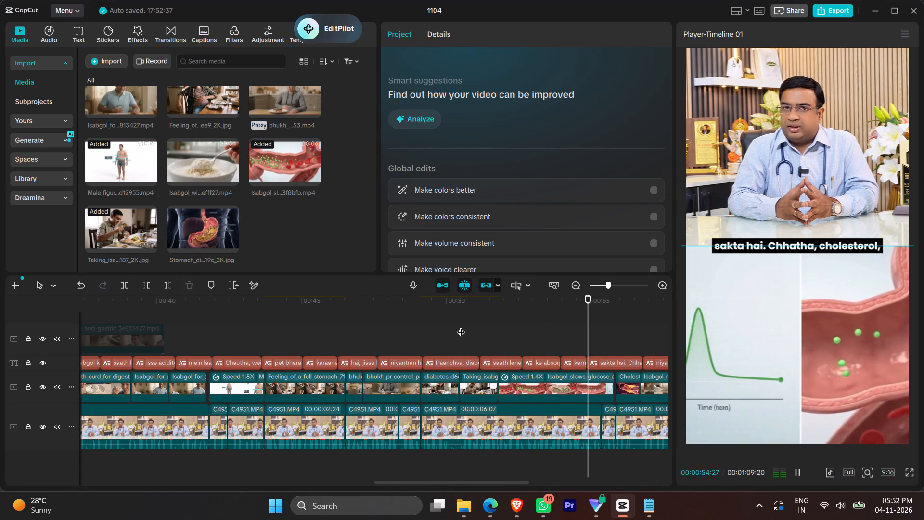
pyautogui.press('space')
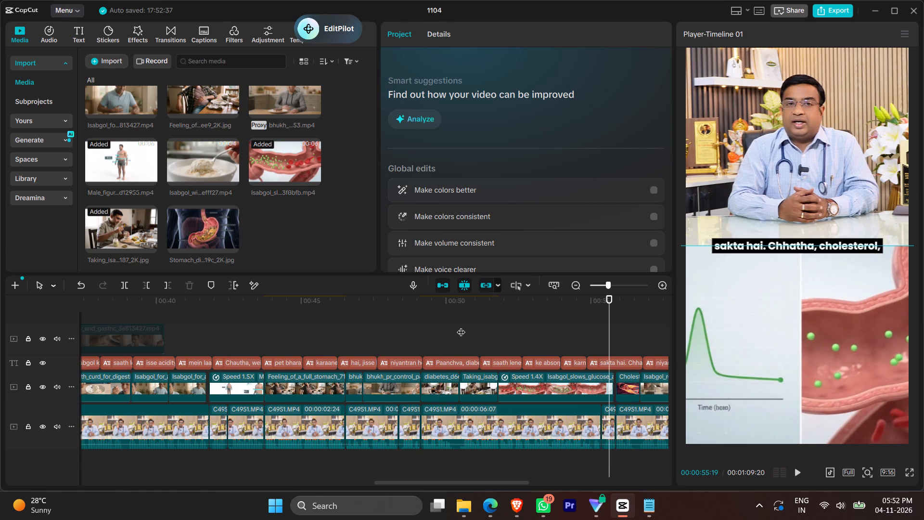
pyautogui.click(461, 326)
pyautogui.press('space')
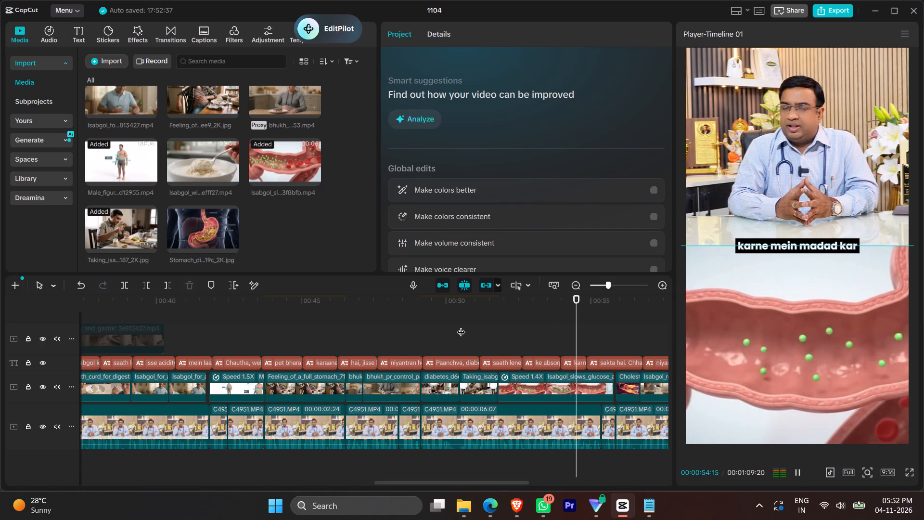
pyautogui.press('space')
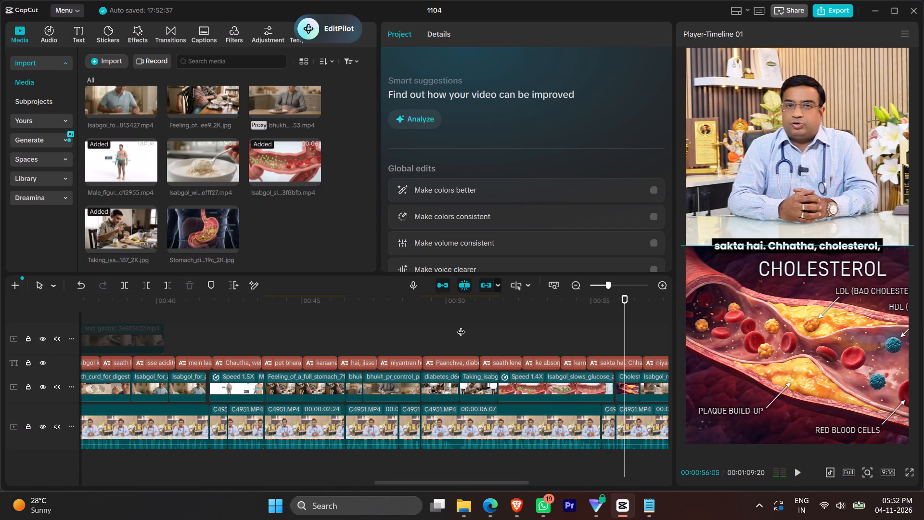
pyautogui.press('space')
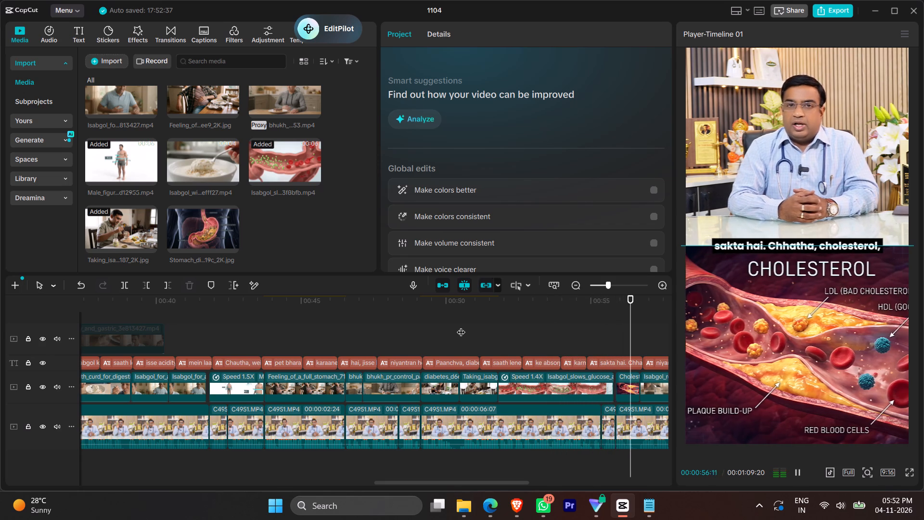
pyautogui.press('space')
# Extend the Cholesterol overlay's start back to the end of the glucose absorption clip.
pyautogui.hscroll(-1, 565, 373)
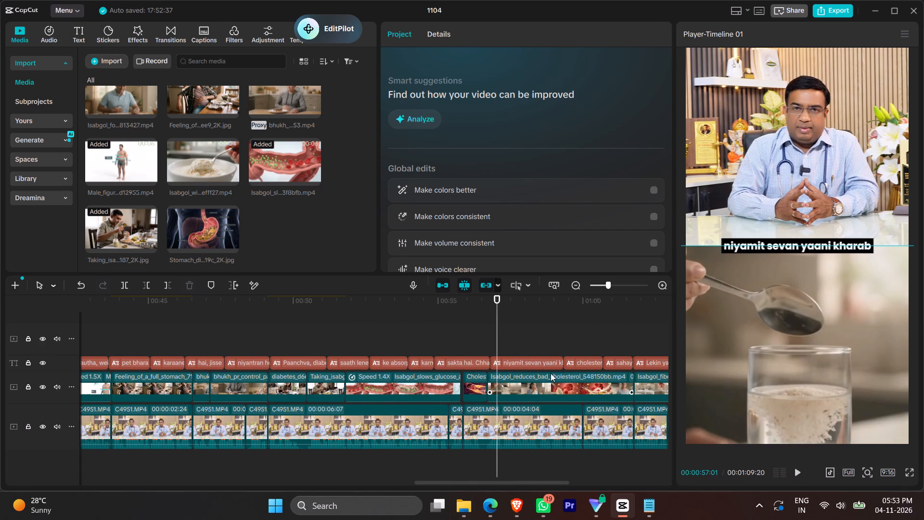
pyautogui.click(460, 348)
pyautogui.keyDown('ctrl'); pyautogui.scroll(20, 480, 364); pyautogui.keyUp('ctrl')
pyautogui.click(479, 379)
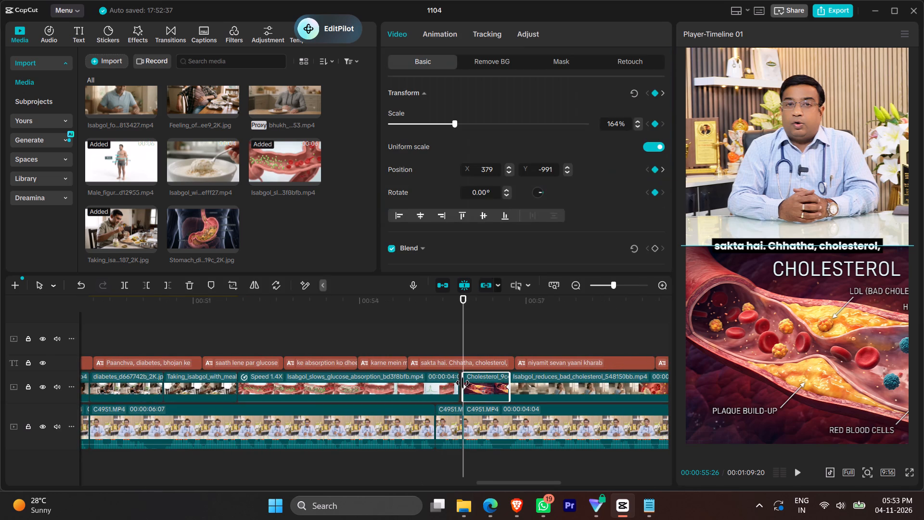
pyautogui.moveTo(462, 383); pyautogui.dragTo(452, 382)
pyautogui.click(461, 384)
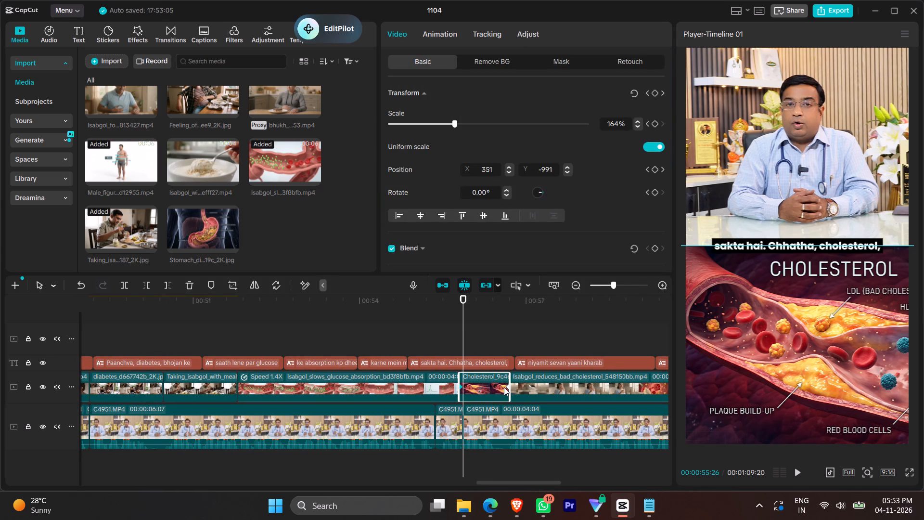
# Shift the Cholesterol image to X position 140 at its last keyframe, move that keyframe to the clip's end, and replay it.
pyautogui.click(504, 387)
pyautogui.doubleClick(505, 387)
pyautogui.moveTo(718, 373); pyautogui.dragTo(729, 372)
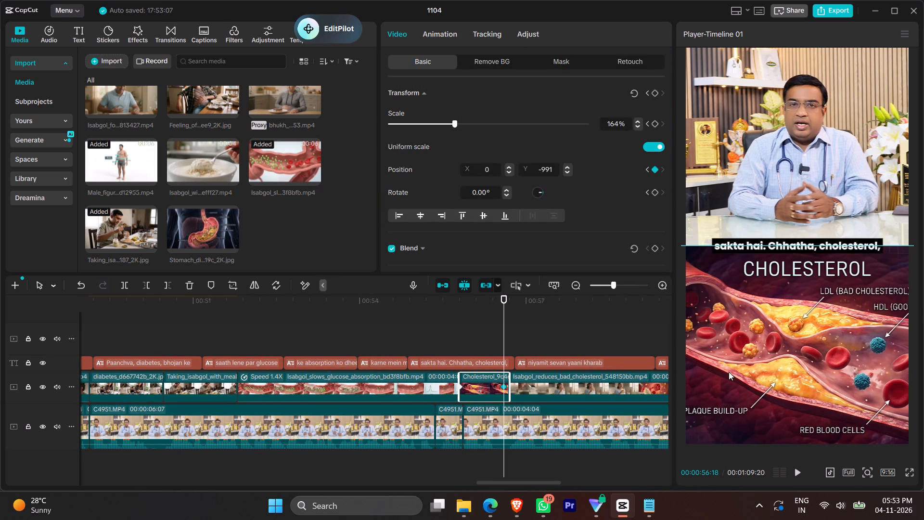
pyautogui.moveTo(729, 372); pyautogui.dragTo(729, 372)
pyautogui.click(729, 372)
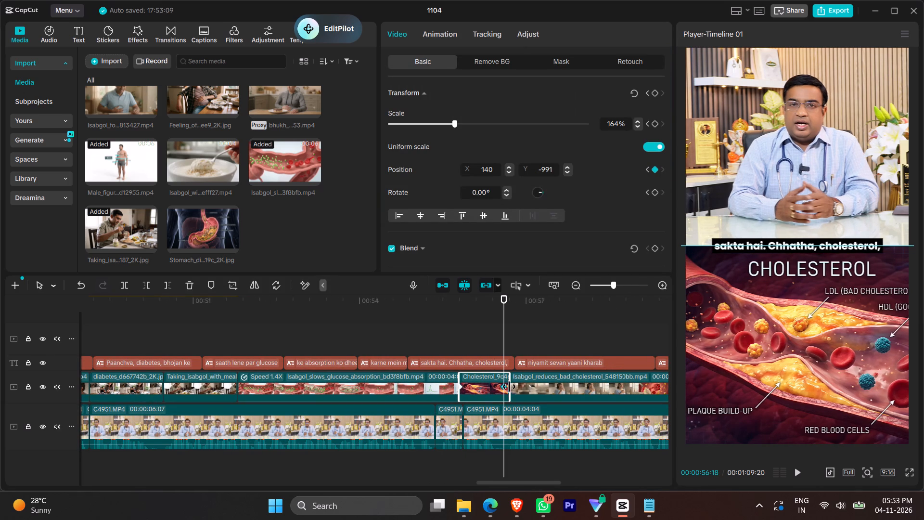
pyautogui.moveTo(506, 386); pyautogui.dragTo(524, 383)
pyautogui.click(469, 344)
pyautogui.click(457, 339)
pyautogui.press('space')
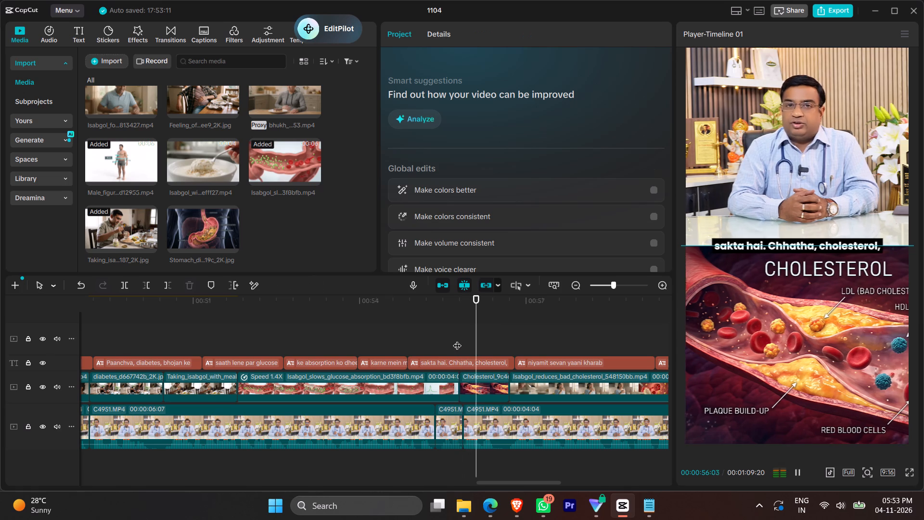
pyautogui.press('space')
# Play the bad-cholesterol reduction clip into the following fibre clip and check its framing and match with the narration.
pyautogui.keyDown('ctrl'); pyautogui.scroll(-11, 556, 353); pyautogui.keyUp('ctrl')
pyautogui.press('space')
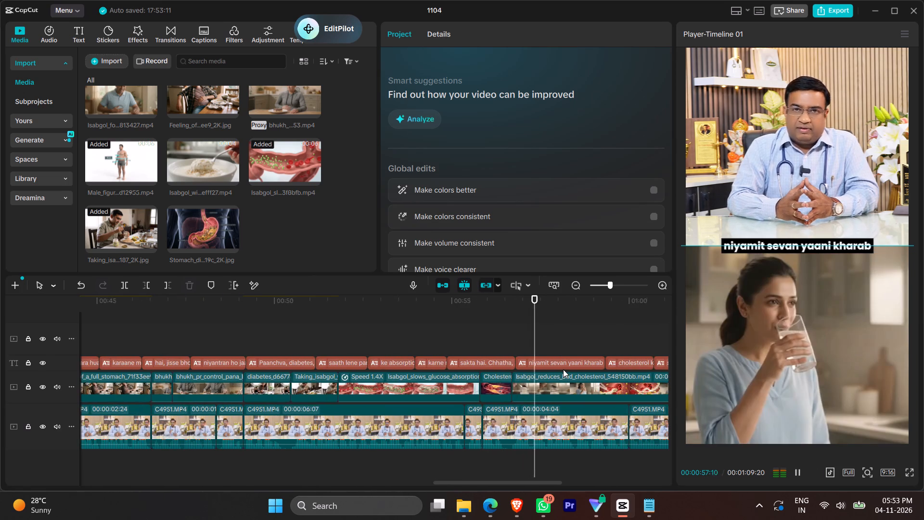
pyautogui.keyDown('ctrl'); pyautogui.scroll(-17, 567, 377); pyautogui.keyUp('ctrl')
pyautogui.hscroll(-1, 584, 408)
pyautogui.keyDown('ctrl'); pyautogui.scroll(-6, 549, 400); pyautogui.keyUp('ctrl')
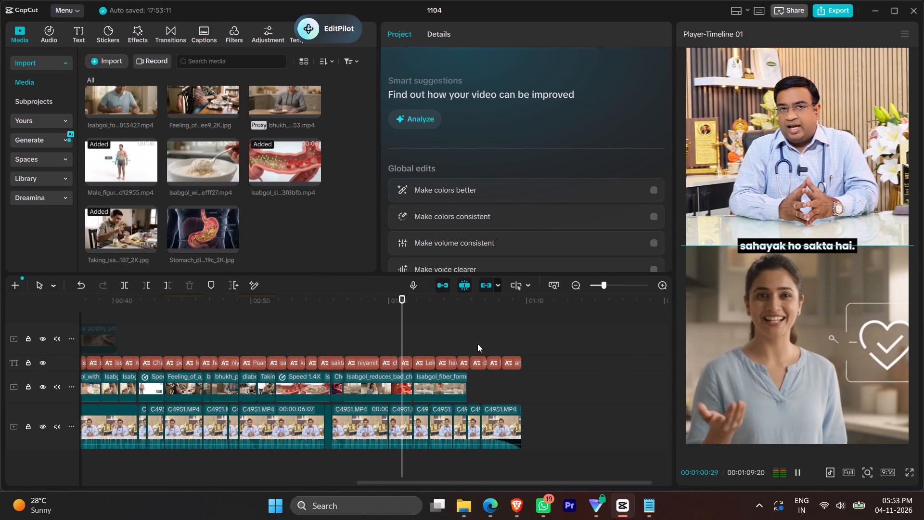
pyautogui.press('space')
pyautogui.press('space')
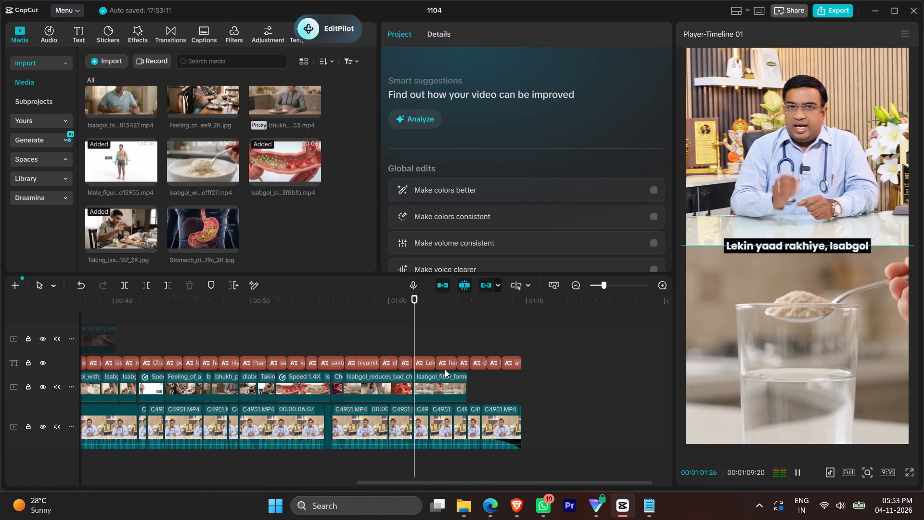
pyautogui.click(372, 328)
pyautogui.press('space')
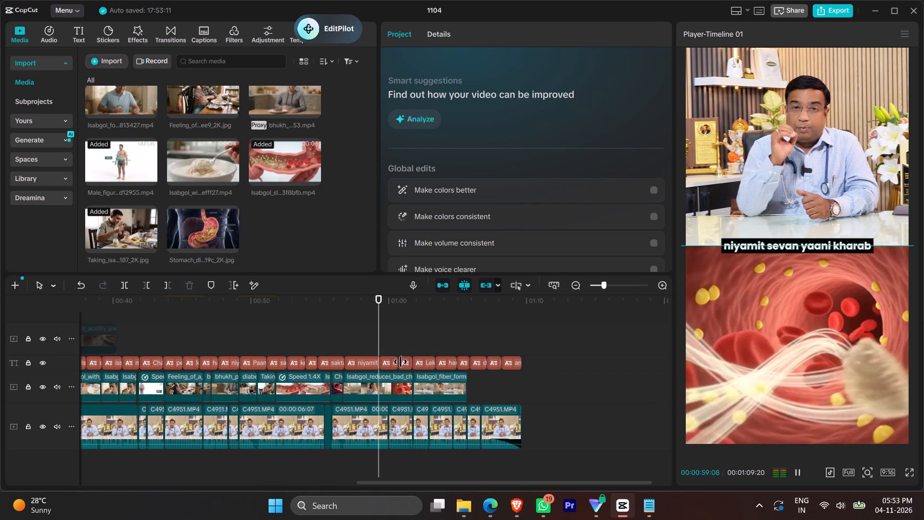
pyautogui.press('space')
pyautogui.press('space')
pyautogui.press('space')
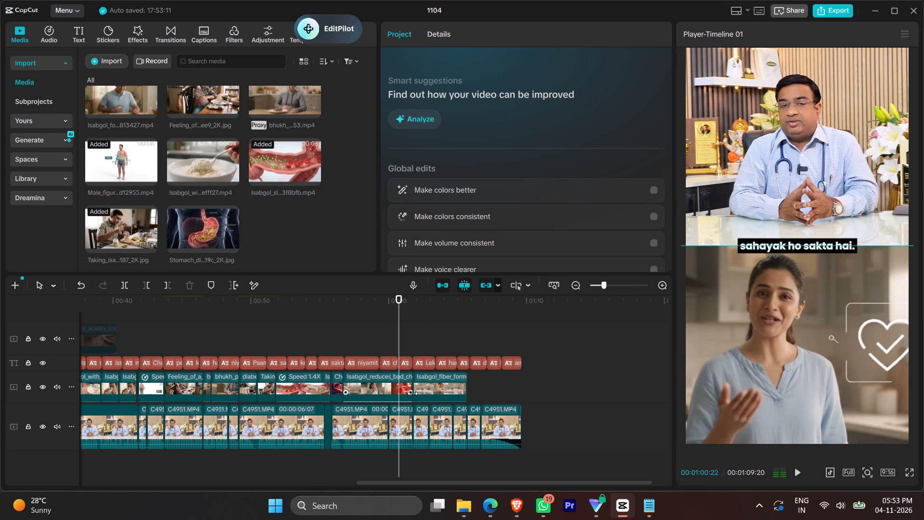
# Reposition the bad-cholesterol reduction clip sideways to X position -181 and play it briefly.
pyautogui.click(402, 393)
pyautogui.moveTo(802, 382); pyautogui.dragTo(780, 386)
pyautogui.press('space')
pyautogui.press('space')
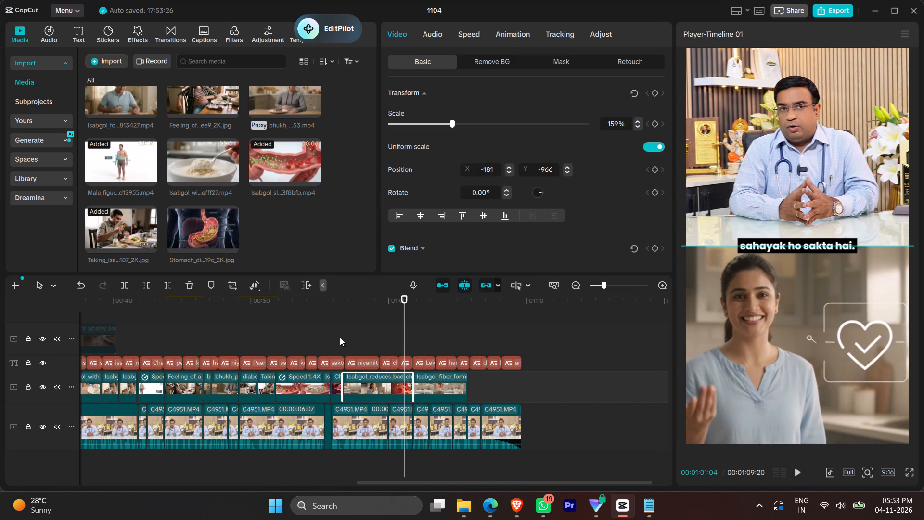
# Play from the bad-cholesterol reduction clip to the end of the timeline and check which narration still lacks an overlay.
pyautogui.click(340, 338)
pyautogui.press('space')
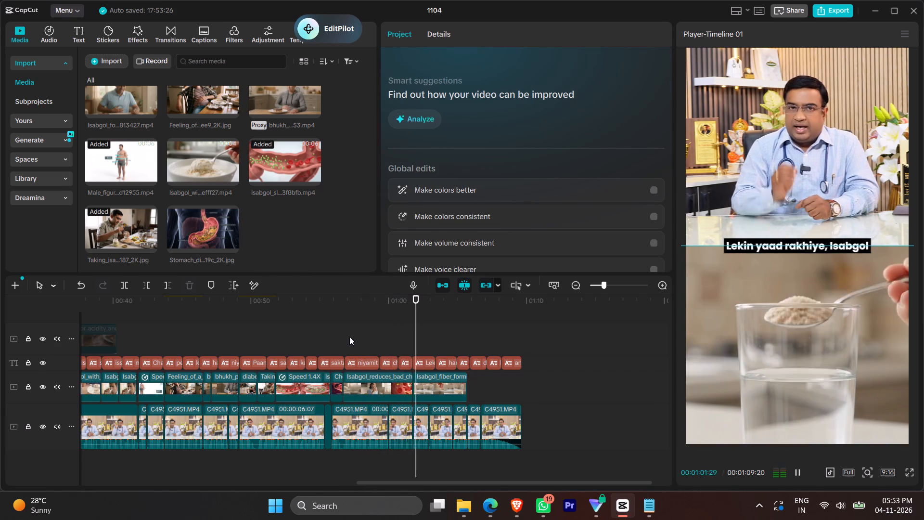
pyautogui.click(378, 339)
pyautogui.press('space')
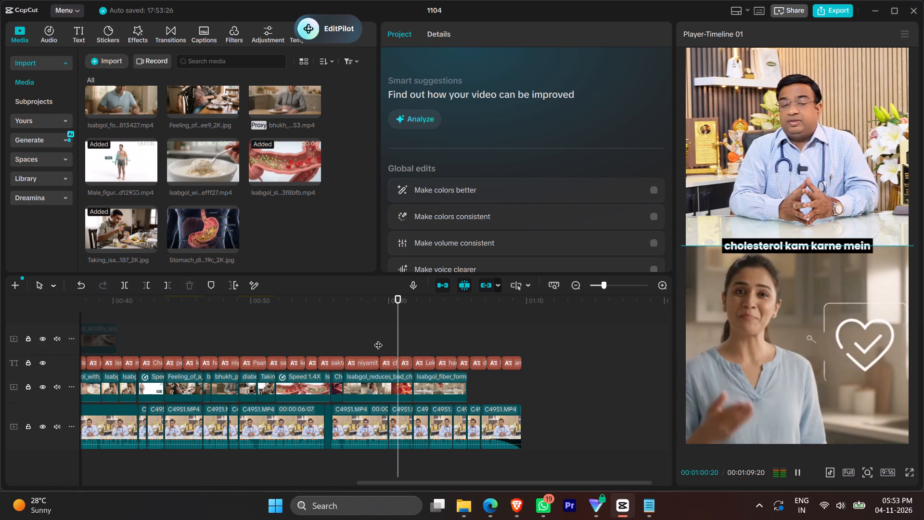
pyautogui.press('space')
pyautogui.click(378, 339)
pyautogui.press('space')
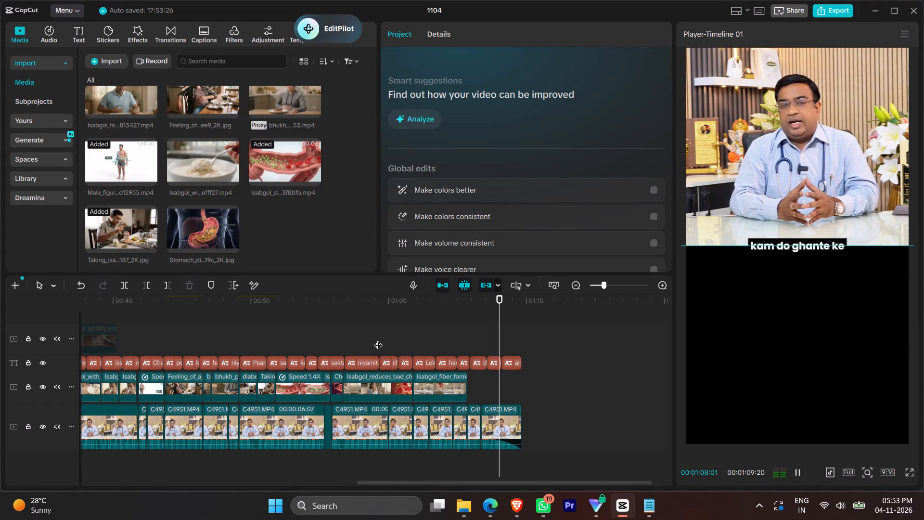
pyautogui.press('space')
pyautogui.press('space')
pyautogui.press('space')
# Play across the overlay gap at about 00:00:34 and add the Stomach digestion image above it on the timeline.
pyautogui.hscroll(2, 428, 356)
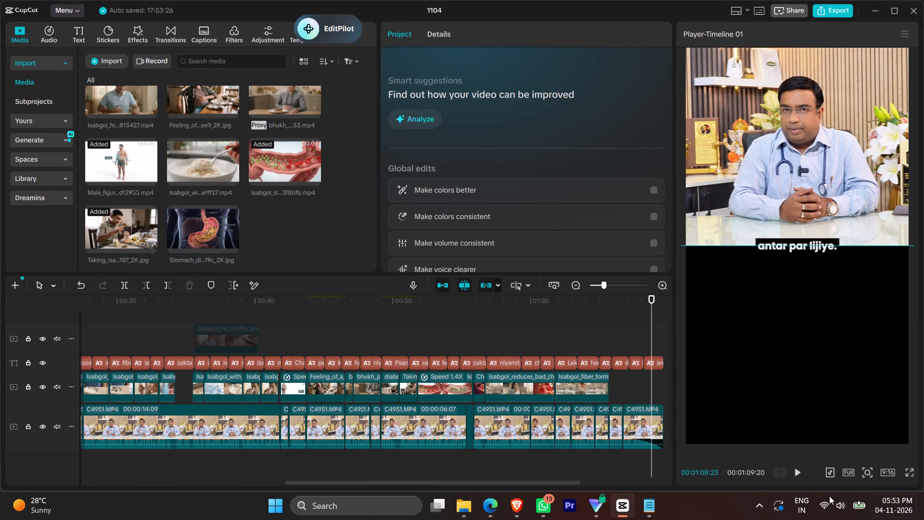
pyautogui.click(168, 328)
pyautogui.press('space')
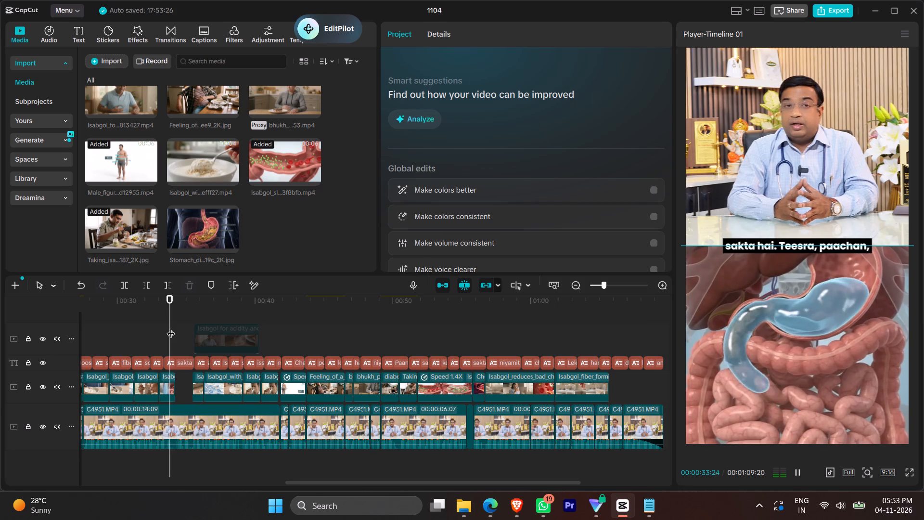
pyautogui.press('space')
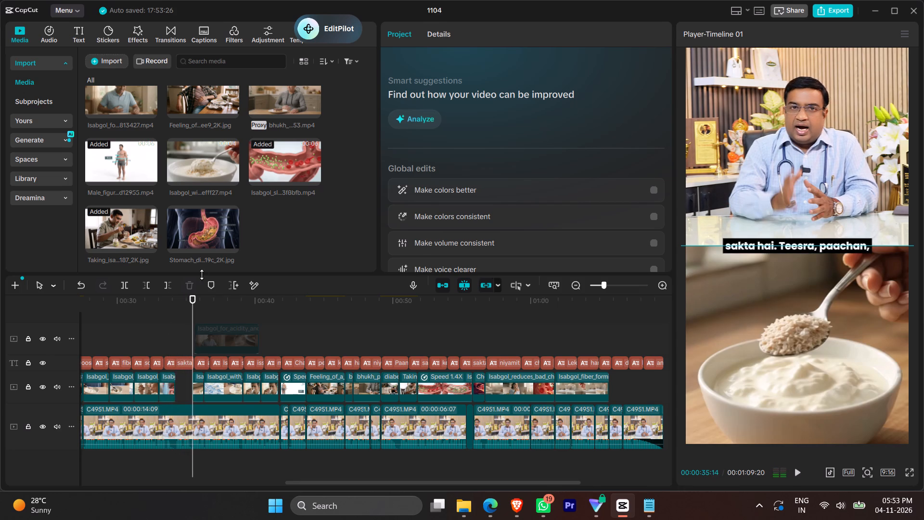
pyautogui.hscroll(1, 204, 227)
pyautogui.moveTo(204, 221); pyautogui.dragTo(179, 380)
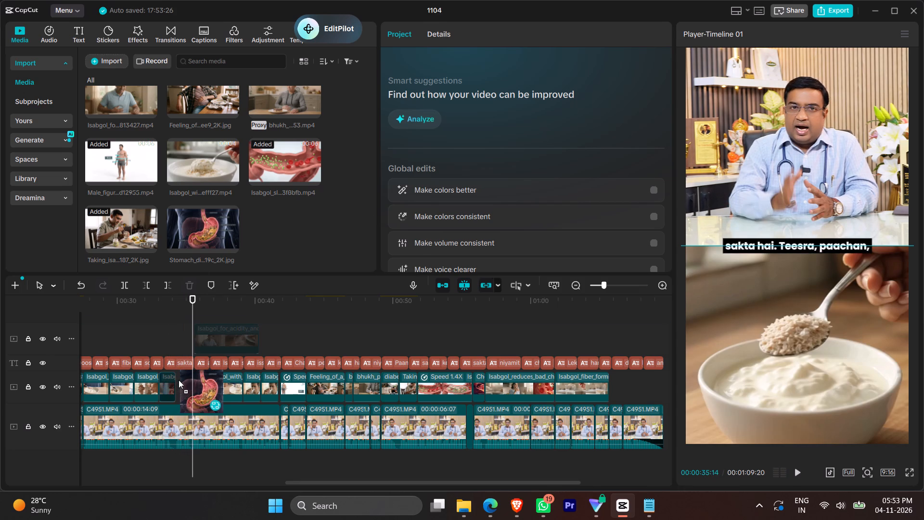
pyautogui.moveTo(179, 380); pyautogui.dragTo(174, 366)
pyautogui.hscroll(1, 257, 370)
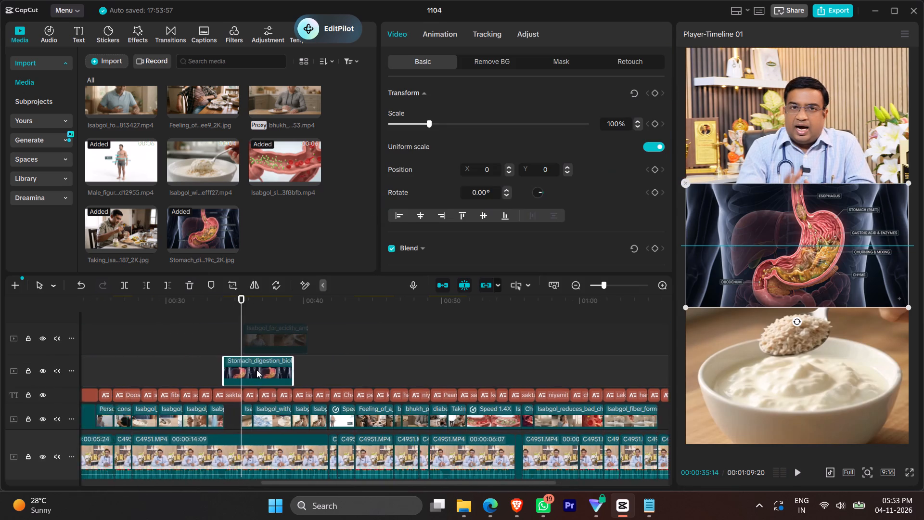
pyautogui.hscroll(1, 257, 370)
pyautogui.moveTo(420, 380); pyautogui.dragTo(415, 415)
# Align the Stomach digestion image's start with the preceding overlay clip's end, at about 00:00:34:07.
pyautogui.click(363, 343)
pyautogui.keyDown('ctrl'); pyautogui.scroll(19, 377, 355); pyautogui.keyUp('ctrl')
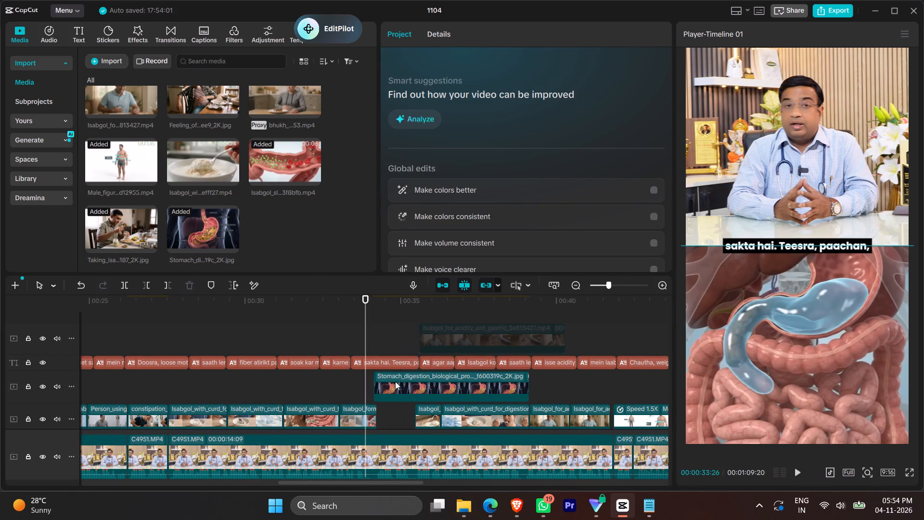
pyautogui.moveTo(395, 383); pyautogui.dragTo(402, 387)
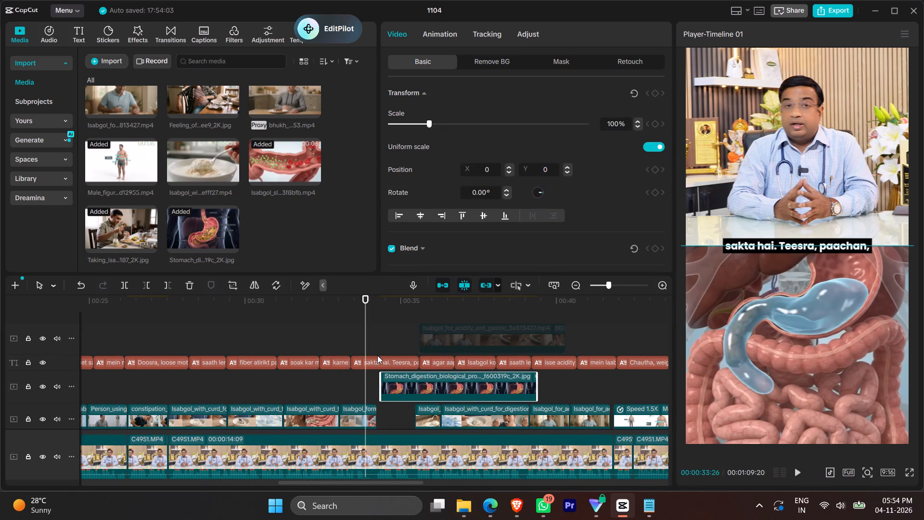
pyautogui.click(381, 349)
pyautogui.click(378, 347)
pyautogui.moveTo(397, 384); pyautogui.dragTo(394, 385)
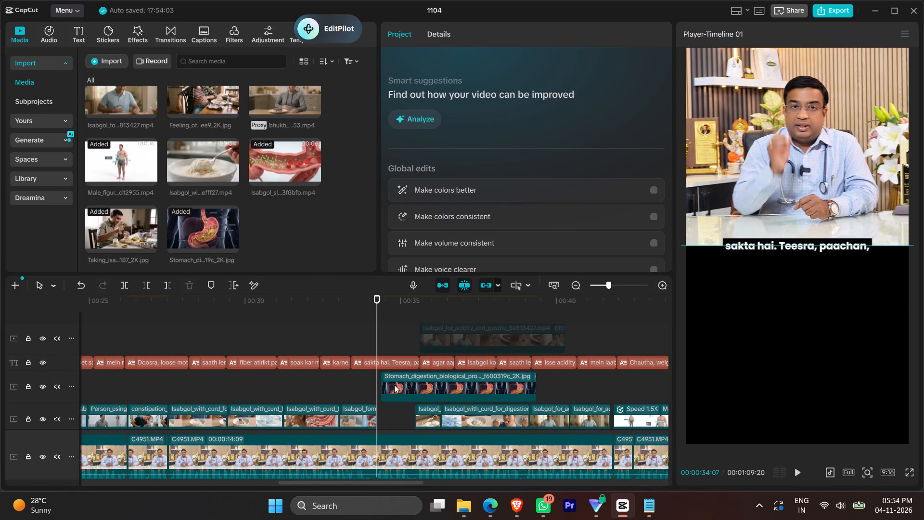
pyautogui.moveTo(394, 385); pyautogui.dragTo(392, 385)
# Trim the Stomach digestion image's end to the length of the overlay gap and move the image down into that gap.
pyautogui.moveTo(533, 383); pyautogui.dragTo(492, 384)
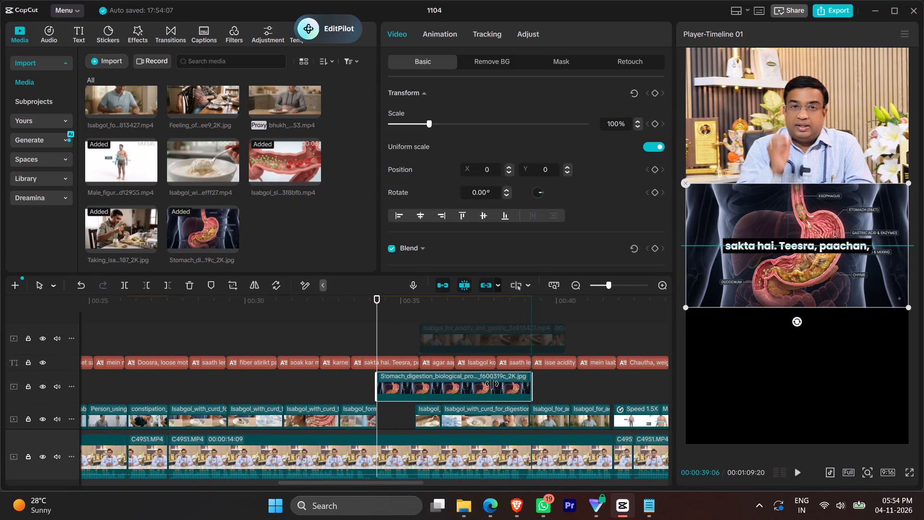
pyautogui.moveTo(492, 384); pyautogui.dragTo(412, 388)
pyautogui.moveTo(409, 385); pyautogui.dragTo(412, 419)
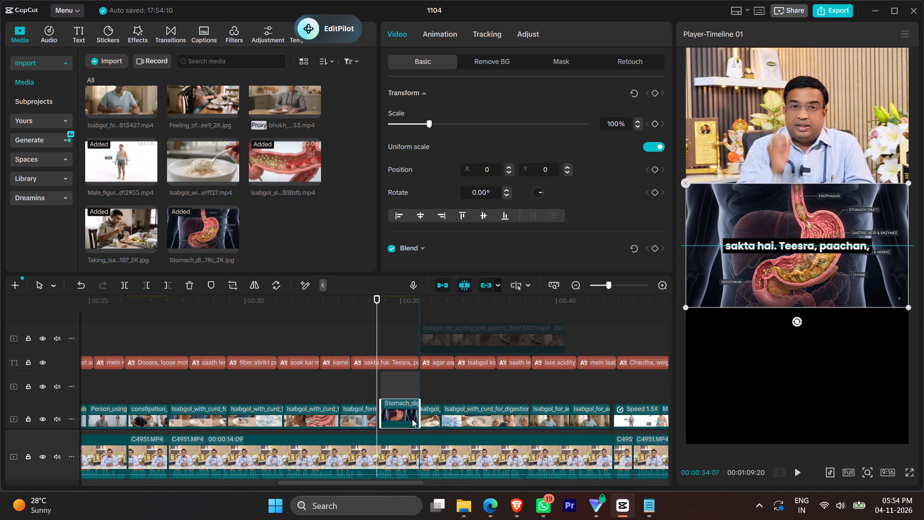
pyautogui.moveTo(412, 419); pyautogui.dragTo(411, 420)
pyautogui.click(339, 343)
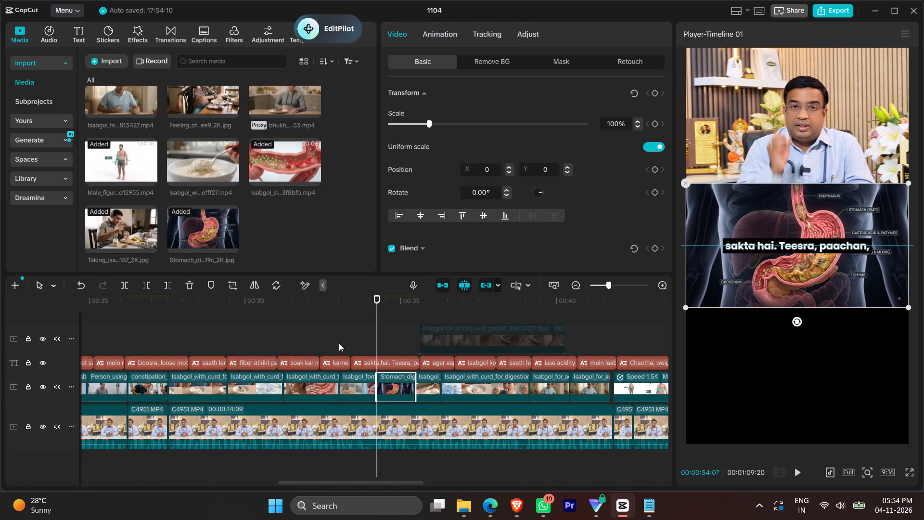
# Copy the attributes of the constipation image near the start of the overlay track.
pyautogui.click(350, 382)
pyautogui.hscroll(6, 430, 428)
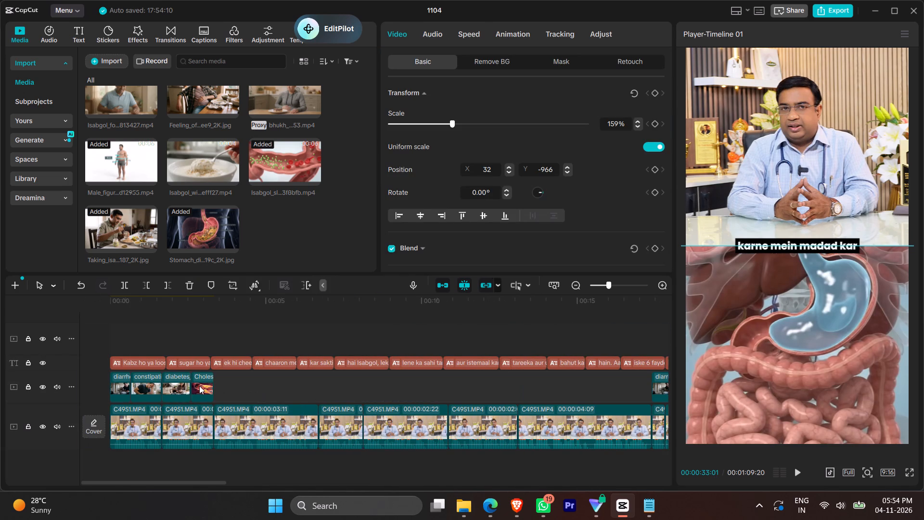
pyautogui.click(151, 383)
pyautogui.rightClick(151, 383)
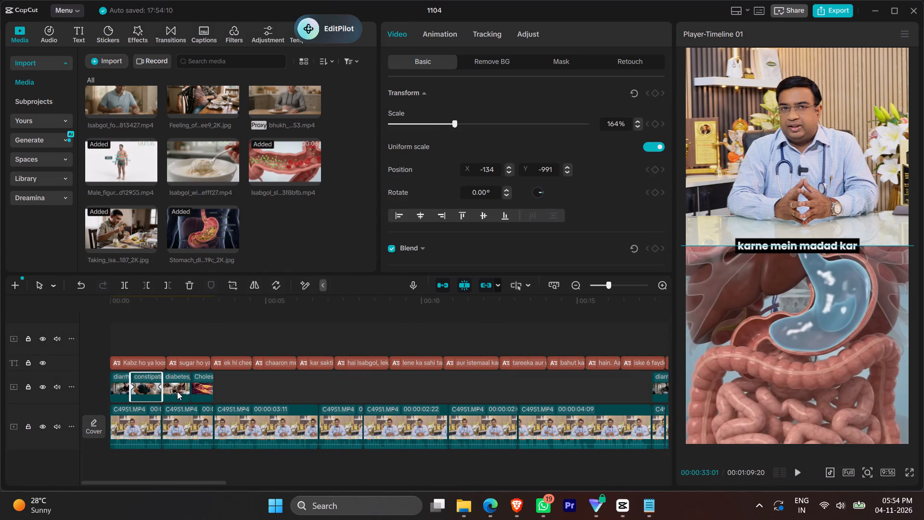
pyautogui.click(199, 64)
# Lift the Stomach digestion image out of the gap onto the track above and extend its end to the disabled Isabgol acidity clip.
pyautogui.hscroll(-2, 461, 397)
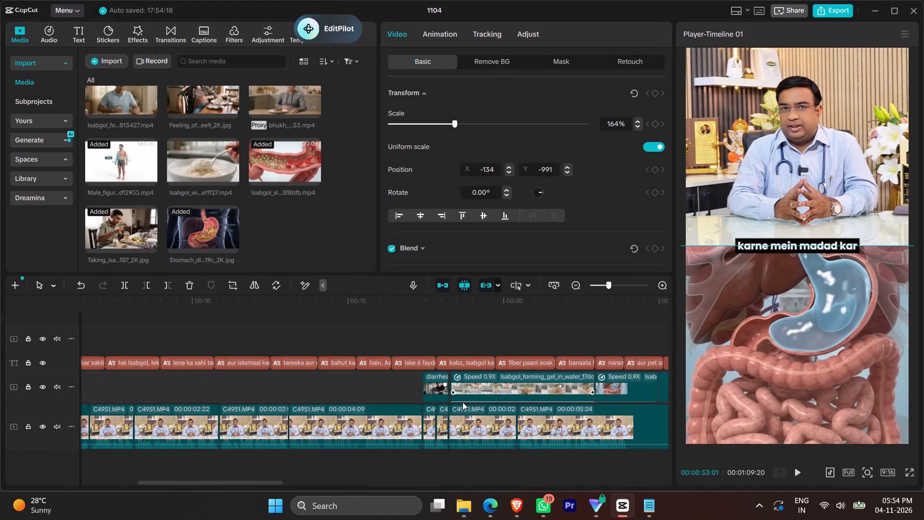
pyautogui.hscroll(-1, 462, 402)
pyautogui.hscroll(-1, 423, 401)
pyautogui.hscroll(1, 348, 398)
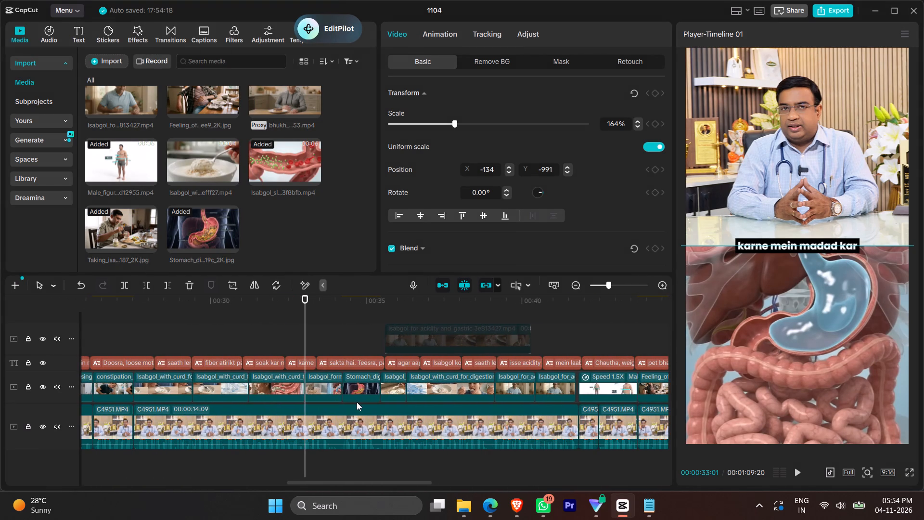
pyautogui.moveTo(359, 392); pyautogui.dragTo(304, 334)
pyautogui.moveTo(325, 336); pyautogui.dragTo(386, 341)
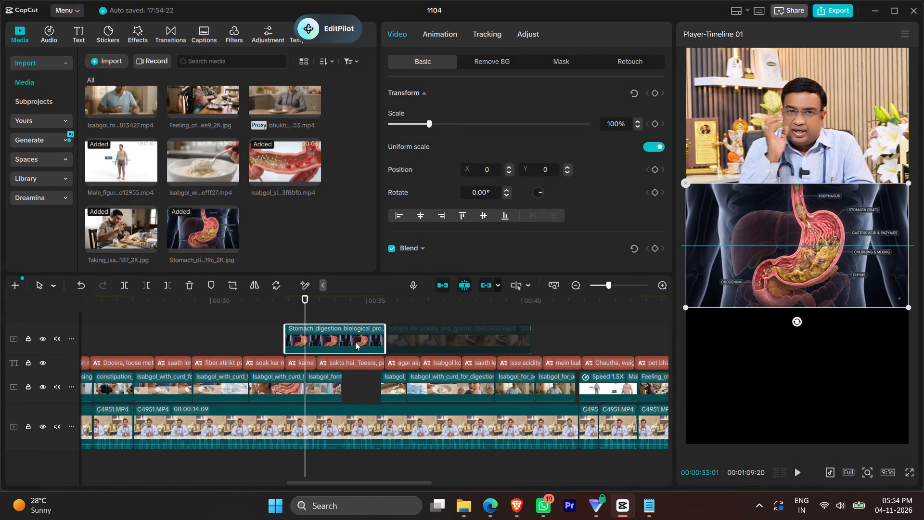
# Paste the copied scale and keyframed position attributes onto the Stomach digestion image.
pyautogui.click(355, 342)
pyautogui.rightClick(355, 342)
pyautogui.click(388, 82)
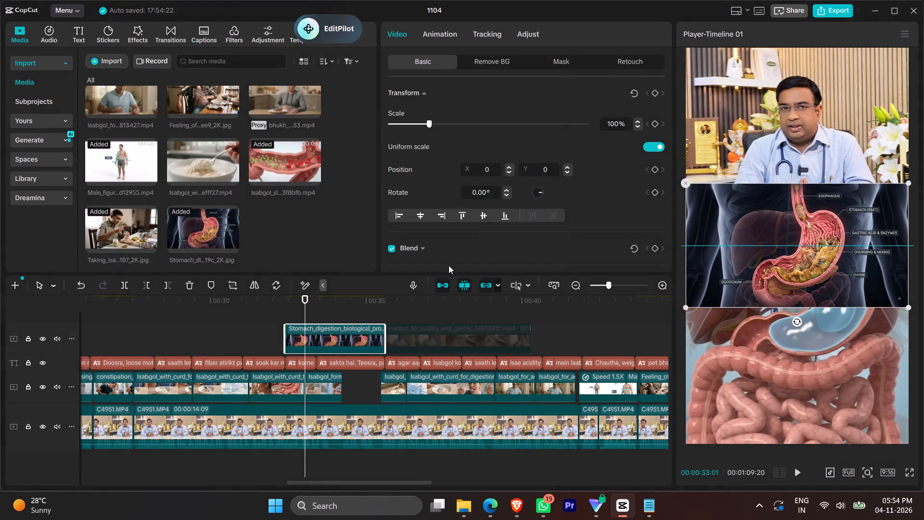
pyautogui.click(584, 303)
# Align the Stomach digestion image's start with the overlay gap's start and shift its later position keyframe to the gap's end.
pyautogui.moveTo(345, 338); pyautogui.dragTo(412, 332)
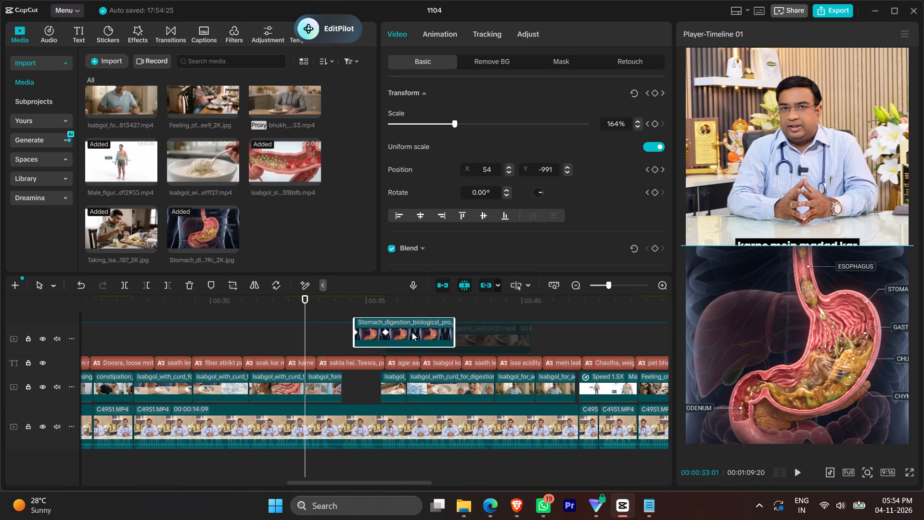
pyautogui.moveTo(412, 332); pyautogui.dragTo(401, 337)
pyautogui.moveTo(372, 337); pyautogui.dragTo(380, 338)
pyautogui.click(380, 338)
# Trim the Stomach digestion image's end back to the gap's end and move the image down into the gap.
pyautogui.moveTo(444, 335); pyautogui.dragTo(421, 336)
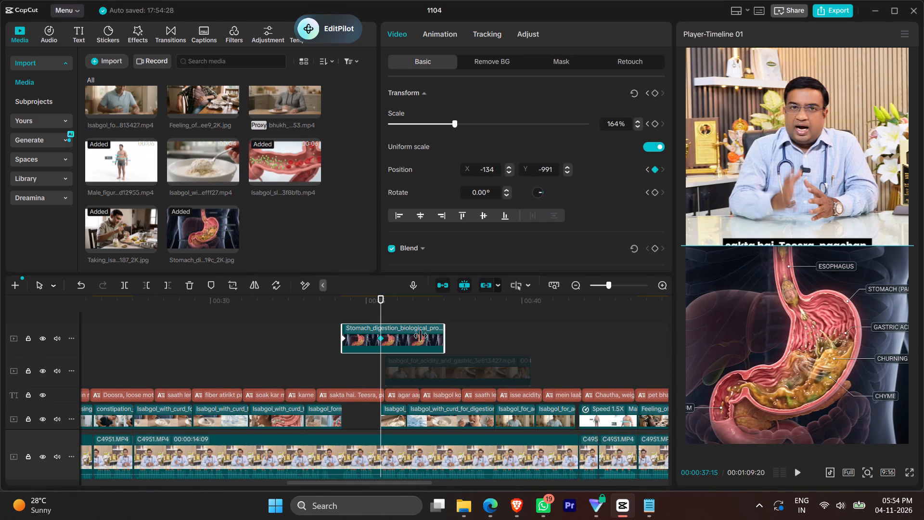
pyautogui.moveTo(421, 336); pyautogui.dragTo(380, 347)
pyautogui.moveTo(361, 336); pyautogui.dragTo(365, 413)
# Play across the Stomach digestion image into the following overlays and re-enable the disabled Isabgol acidity clip on the track above.
pyautogui.click(336, 320)
pyautogui.press('space')
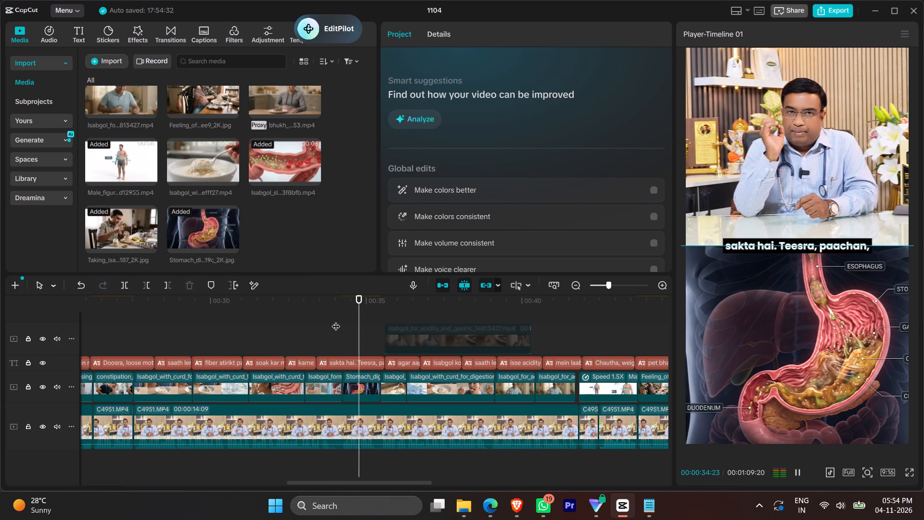
pyautogui.click(336, 320)
pyautogui.press('space')
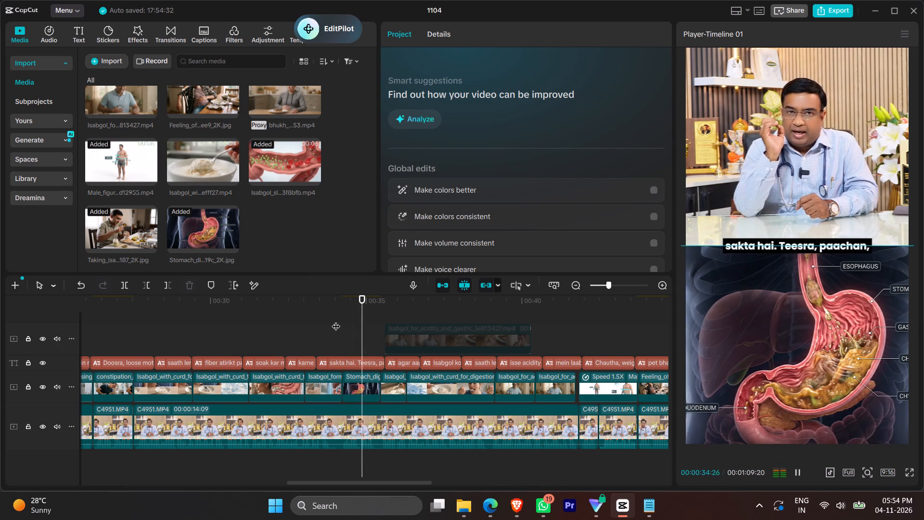
pyautogui.press('space')
pyautogui.press('space')
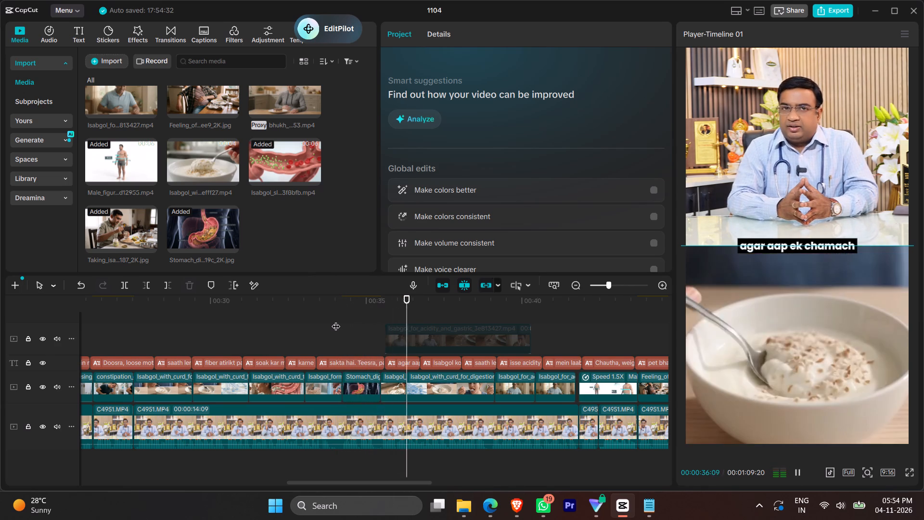
pyautogui.keyDown('ctrl'); pyautogui.scroll(-5, 421, 387); pyautogui.keyUp('ctrl')
pyautogui.click(415, 337)
pyautogui.press('v')
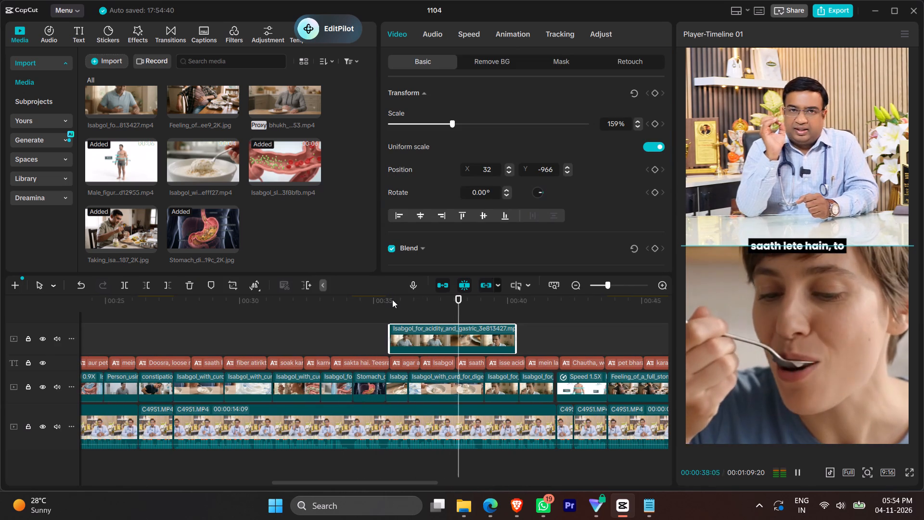
# Split the Isabgol acidity clip at 00:00:36:24, where the shot of the man holding his stomach ends, and disable the remainder.
pyautogui.click(392, 299)
pyautogui.press('space')
pyautogui.press('space')
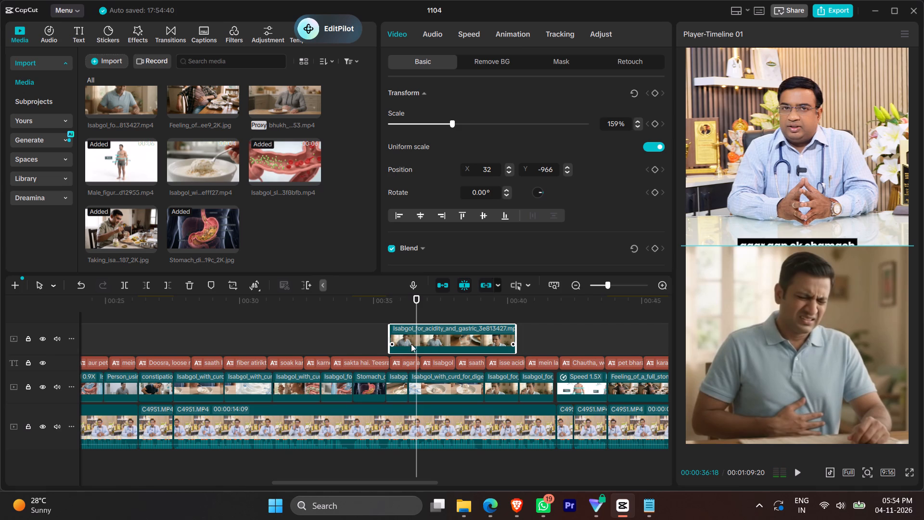
pyautogui.press('space')
pyautogui.press('space')
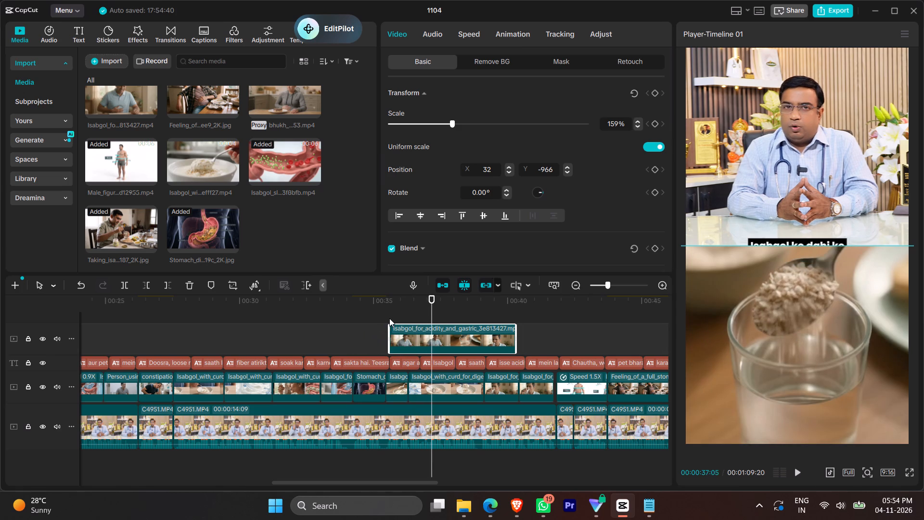
pyautogui.click(389, 318)
pyautogui.press('space')
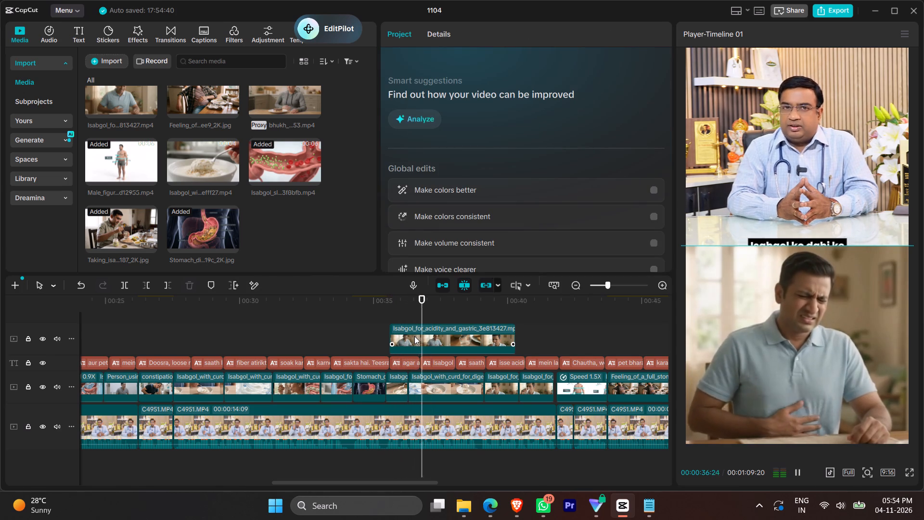
pyautogui.press('space')
pyautogui.press('space')
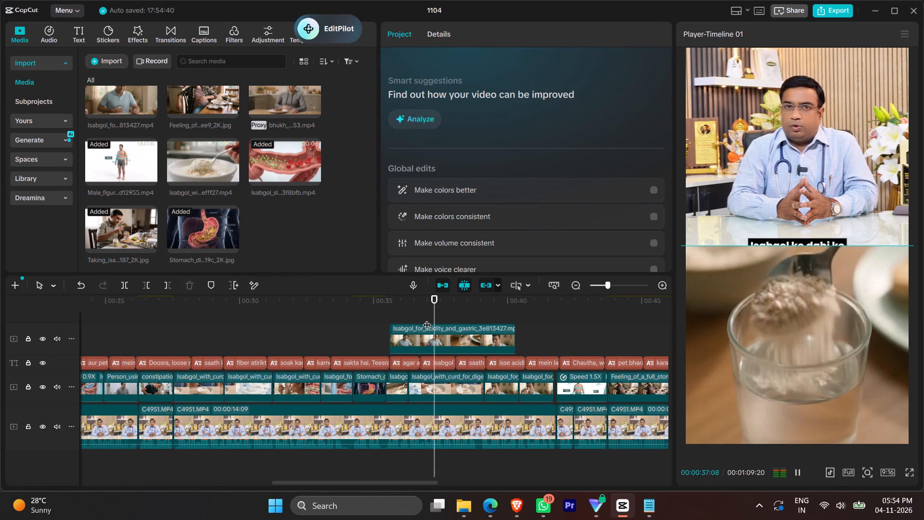
pyautogui.press('space')
pyautogui.click(425, 312)
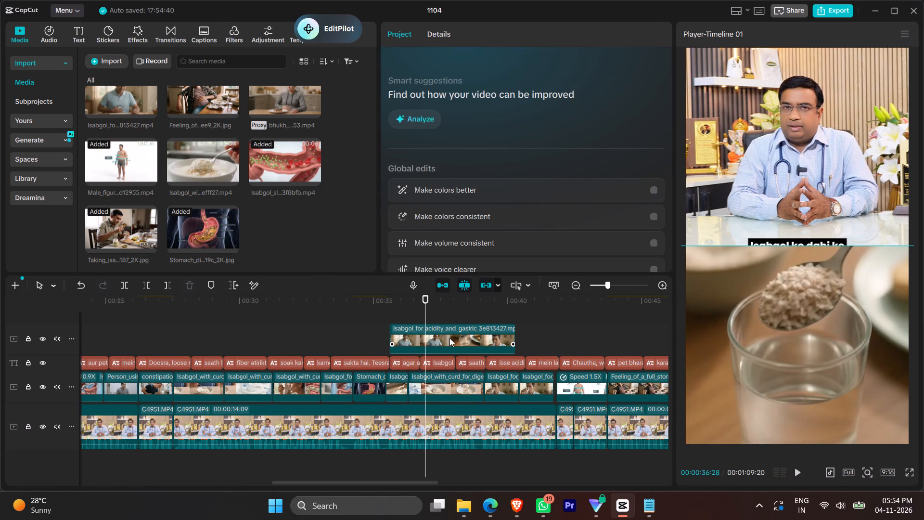
pyautogui.press('Left')
pyautogui.press('Left')
pyautogui.press('Left')
pyautogui.press('Left')
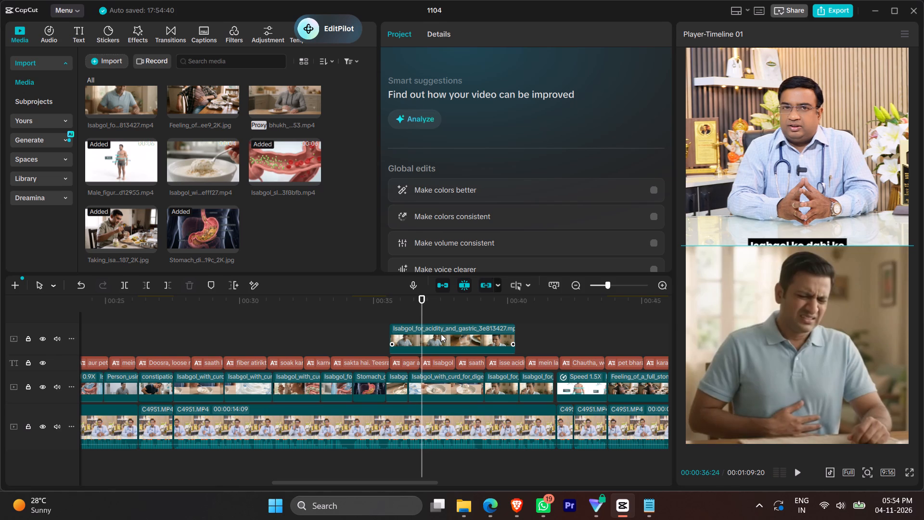
pyautogui.click(441, 334)
pyautogui.hotkey('ctrl', 'b')
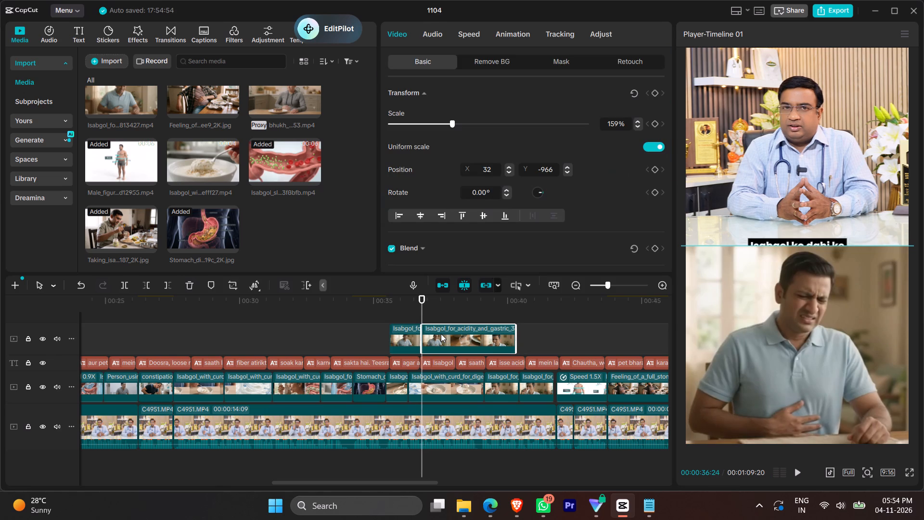
pyautogui.press('v')
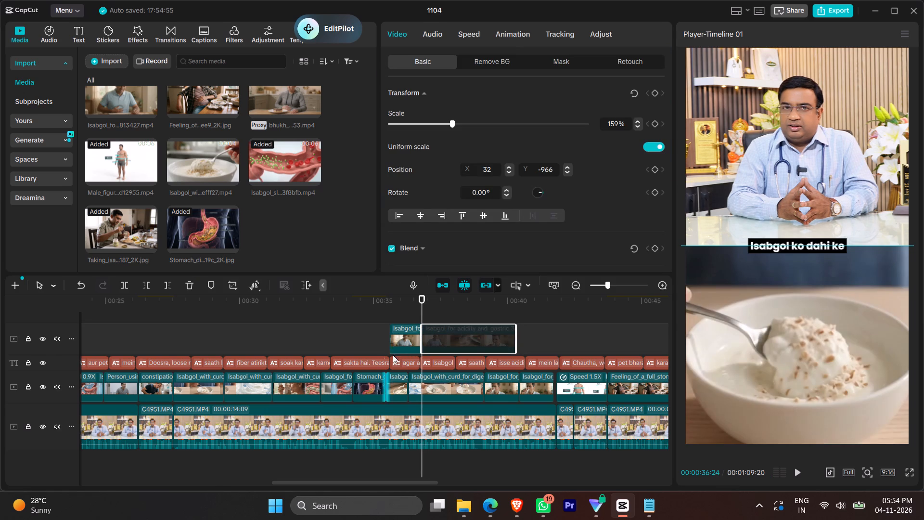
# Replace the Stomach digestion image in the overlay gap with the split-off stomach-pain segment, moving the image to a higher track.
pyautogui.moveTo(408, 340); pyautogui.dragTo(372, 344)
pyautogui.moveTo(369, 386); pyautogui.dragTo(298, 325)
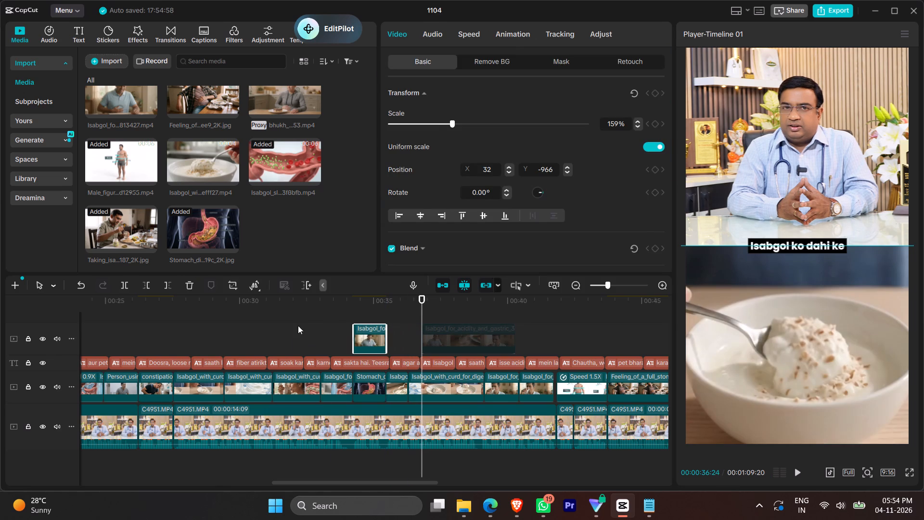
pyautogui.moveTo(298, 325); pyautogui.dragTo(297, 324)
pyautogui.moveTo(368, 366); pyautogui.dragTo(365, 421)
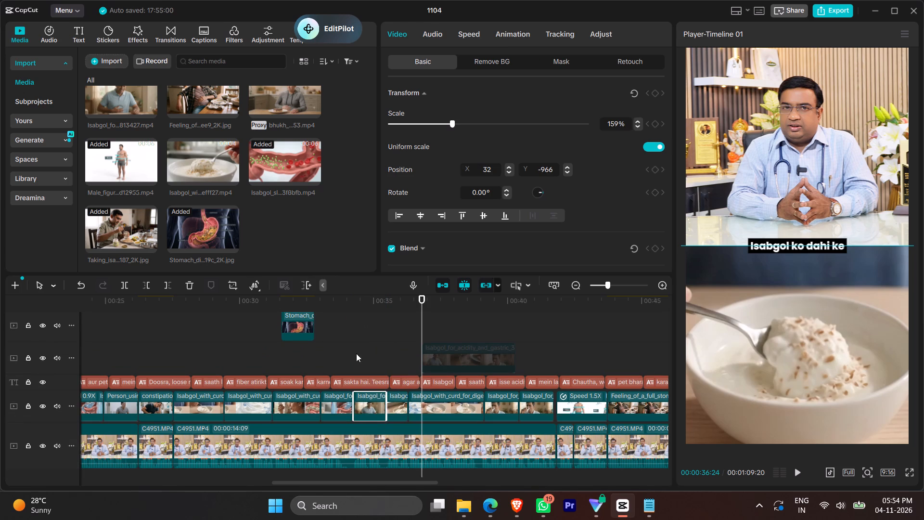
# Lift the stomach-pain segment back out of the gap and set its speed to 0.97x.
pyautogui.click(341, 353)
pyautogui.click(369, 403)
pyautogui.moveTo(369, 403); pyautogui.dragTo(364, 379)
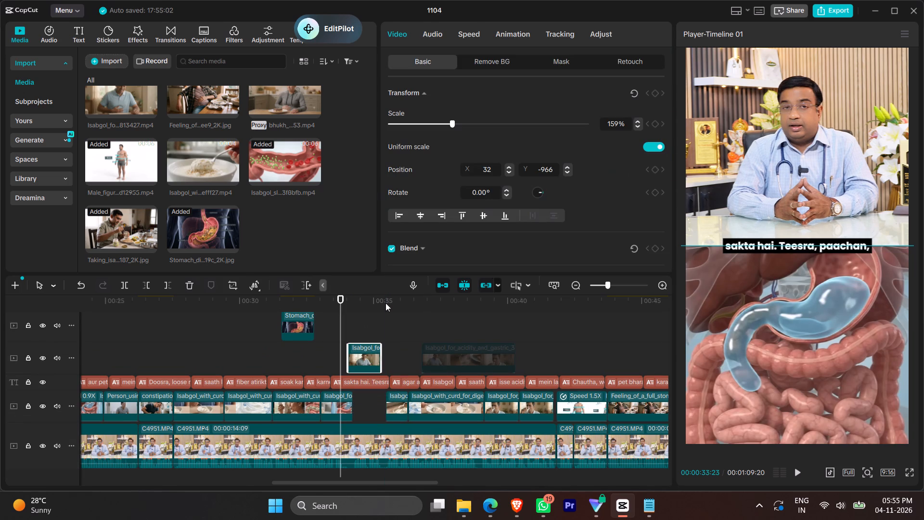
pyautogui.click(469, 43)
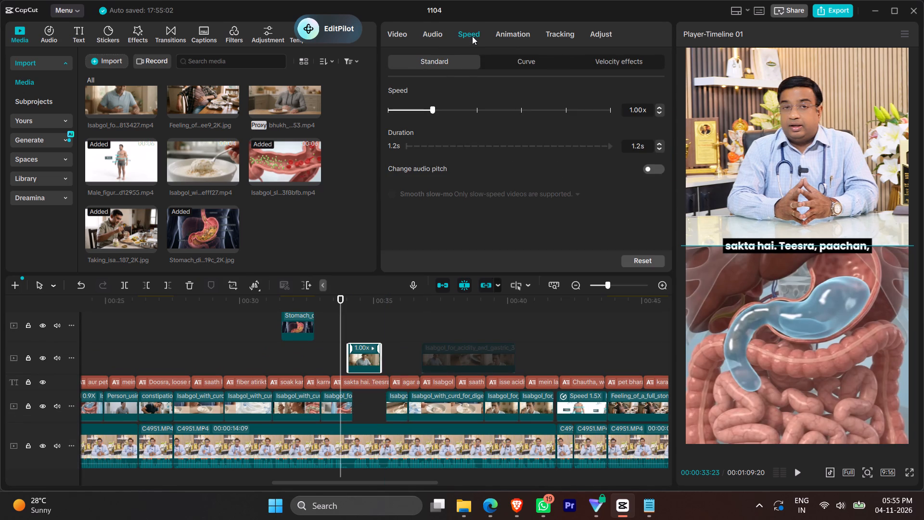
pyautogui.click(638, 114)
pyautogui.click(642, 114)
pyautogui.scroll(-3, 642, 114)
pyautogui.scroll(3, 642, 114)
pyautogui.scroll(-2, 642, 112)
pyautogui.scroll(1, 642, 113)
pyautogui.press('BackSpace')
pyautogui.press('7')
pyautogui.press('Return')
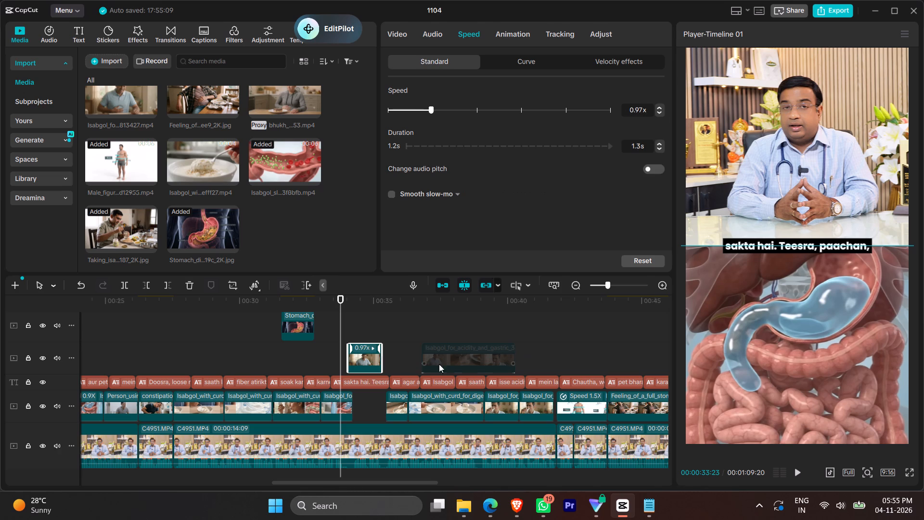
# Fit the slowed stomach-pain segment into the overlay gap and play across it to check the fit.
pyautogui.moveTo(377, 358); pyautogui.dragTo(382, 409)
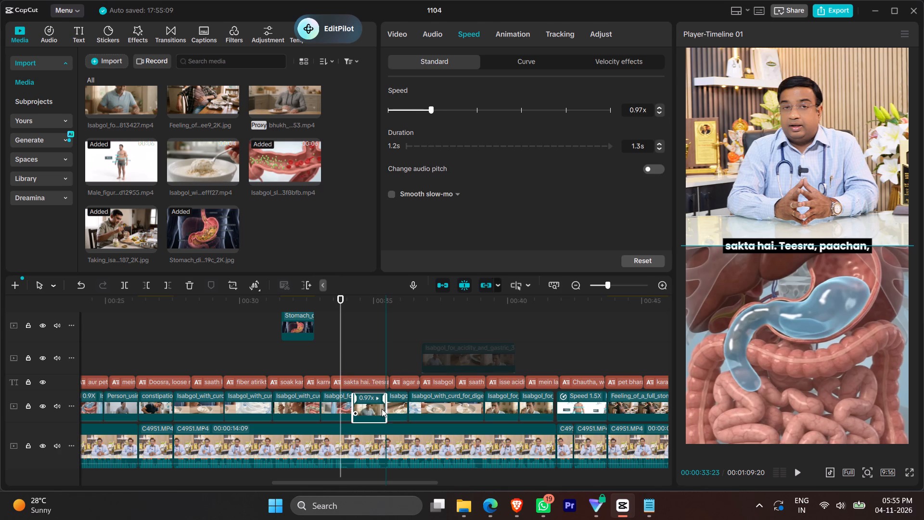
pyautogui.moveTo(382, 409); pyautogui.dragTo(381, 408)
pyautogui.click(343, 347)
pyautogui.click(337, 362)
pyautogui.click(359, 358)
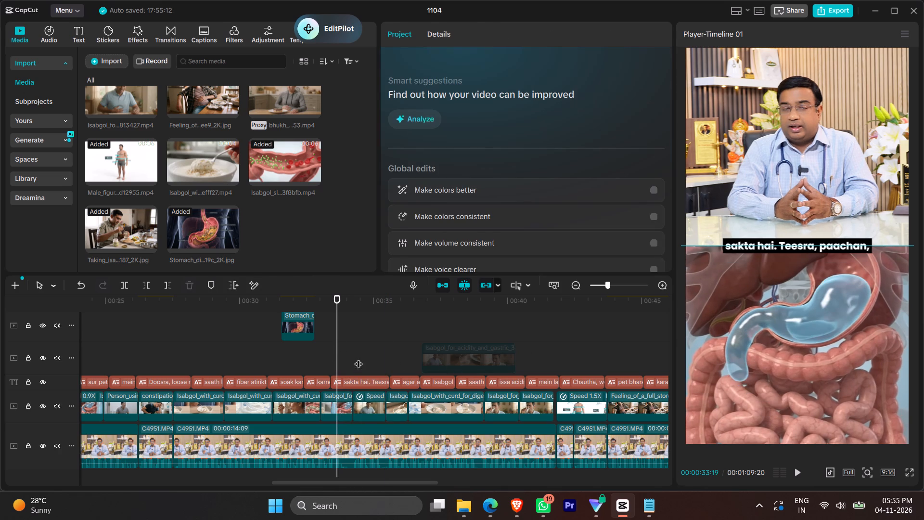
pyautogui.click(341, 360)
pyautogui.press('space')
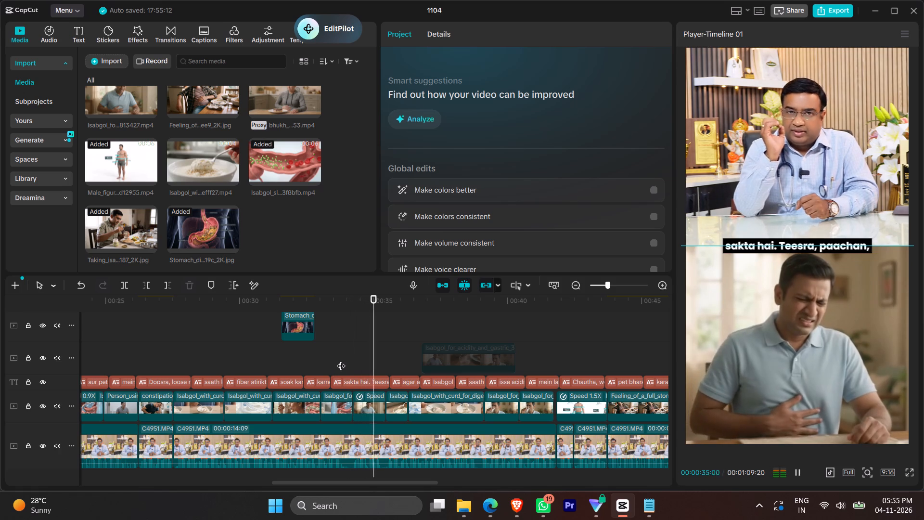
pyautogui.press('space')
# Disable the unused Stomach digestion image on the upper track.
pyautogui.click(289, 323)
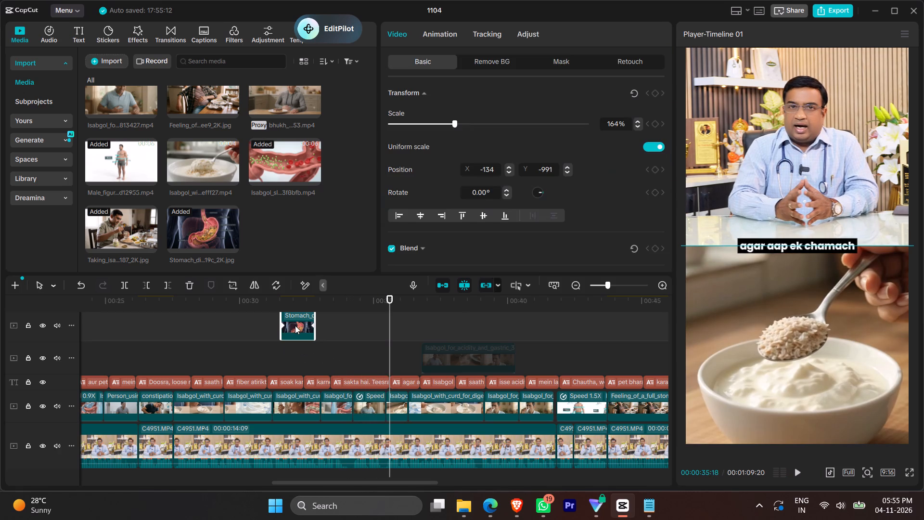
pyautogui.press('v')
# Play from about 00:00:35:18 to the weight-control narration and check the overlays, returning to the acidity narration at 00:00:39:06.
pyautogui.press('space')
pyautogui.keyDown('ctrl'); pyautogui.scroll(-13, 467, 389); pyautogui.keyUp('ctrl')
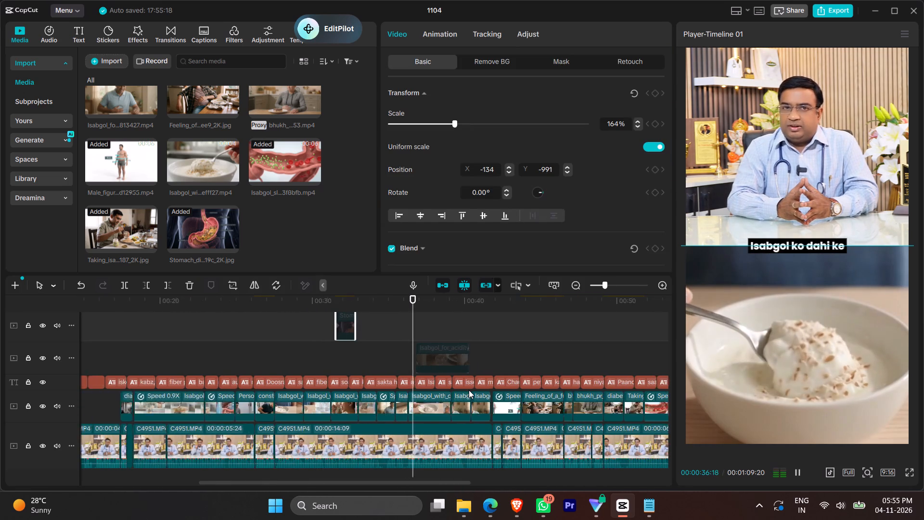
pyautogui.keyDown('ctrl'); pyautogui.scroll(-6, 470, 390); pyautogui.keyUp('ctrl')
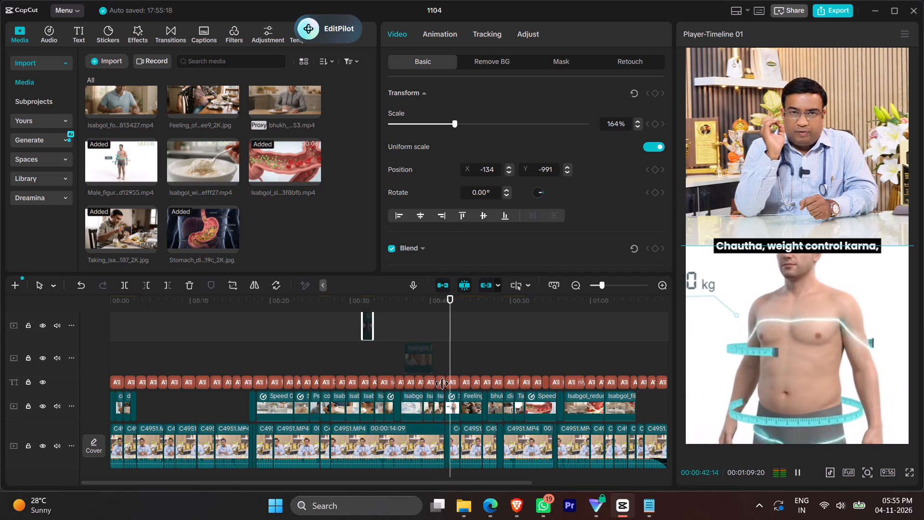
pyautogui.press('space')
pyautogui.keyDown('ctrl'); pyautogui.scroll(20, 456, 410); pyautogui.keyUp('ctrl')
pyautogui.keyDown('ctrl'); pyautogui.scroll(7, 456, 410); pyautogui.keyUp('ctrl')
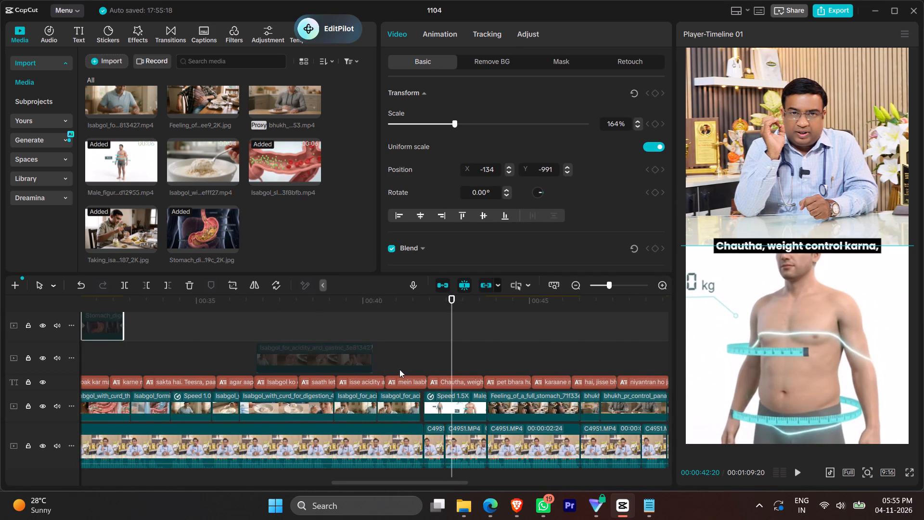
pyautogui.keyDown('ctrl'); pyautogui.scroll(5, 400, 369); pyautogui.keyUp('ctrl')
pyautogui.click(330, 315)
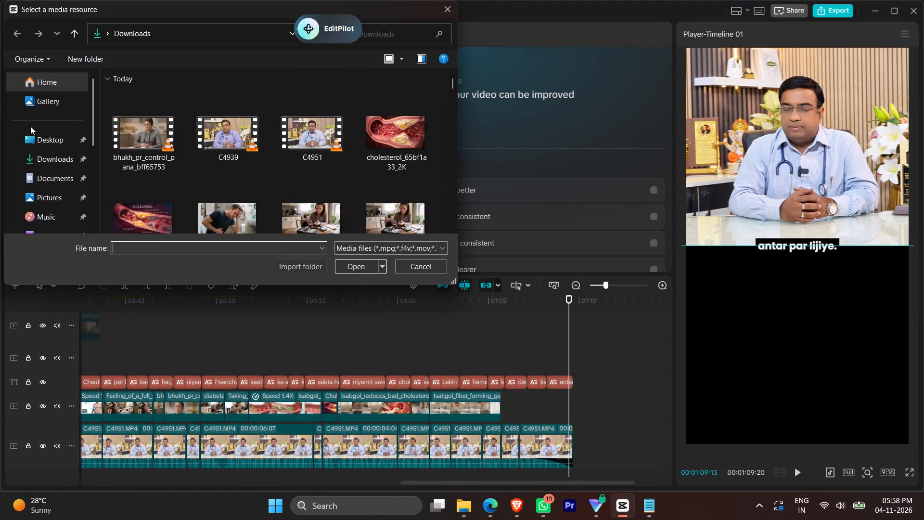
pyautogui.click(32, 156)
pyautogui.moveTo(100, 131); pyautogui.dragTo(203, 125)
pyautogui.moveTo(152, 125); pyautogui.dragTo(126, 127)
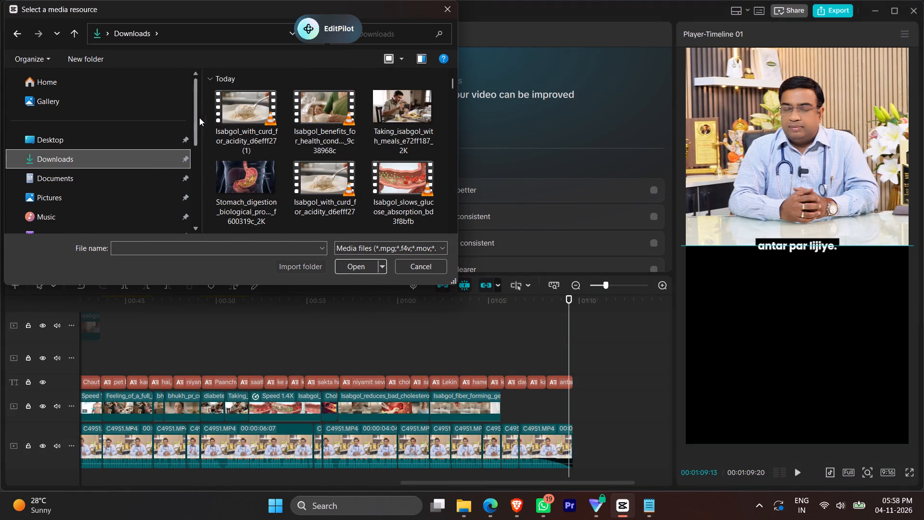
pyautogui.moveTo(201, 116); pyautogui.dragTo(114, 115)
pyautogui.click(122, 119)
pyautogui.moveTo(122, 119); pyautogui.dragTo(191, 114)
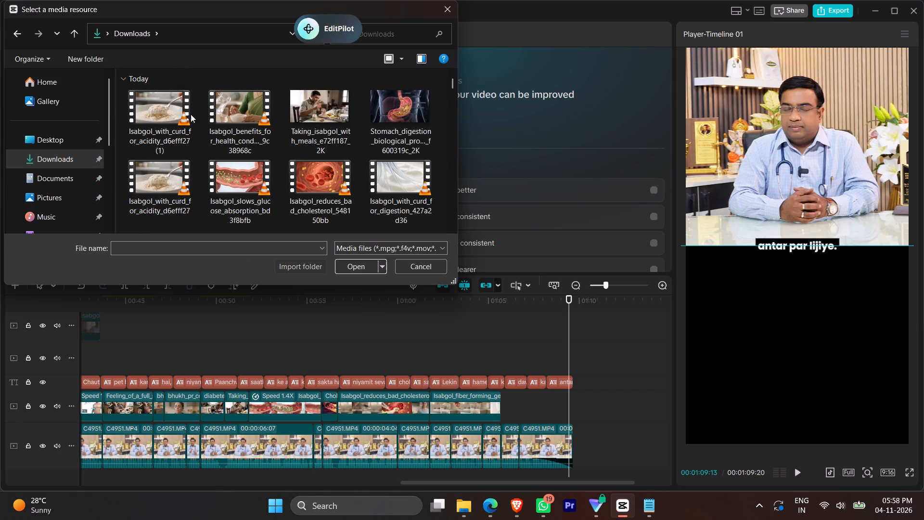
pyautogui.moveTo(191, 114); pyautogui.dragTo(200, 114)
pyautogui.moveTo(121, 104); pyautogui.dragTo(228, 112)
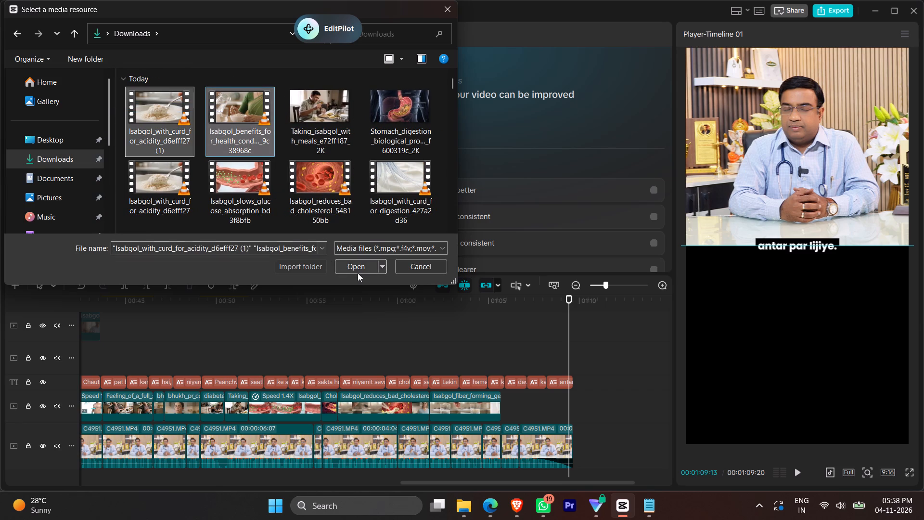
pyautogui.click(358, 273)
pyautogui.scroll(-10, 316, 238)
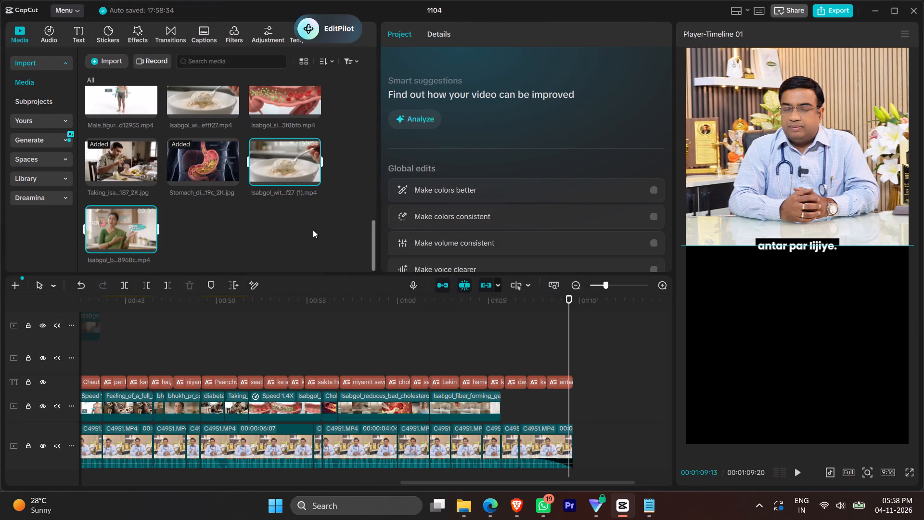
# Preview the imported curd clip and replay the acidity and gas narration around 00:00:39 to 00:00:41 to find where it fits.
pyautogui.click(289, 212)
pyautogui.click(284, 171)
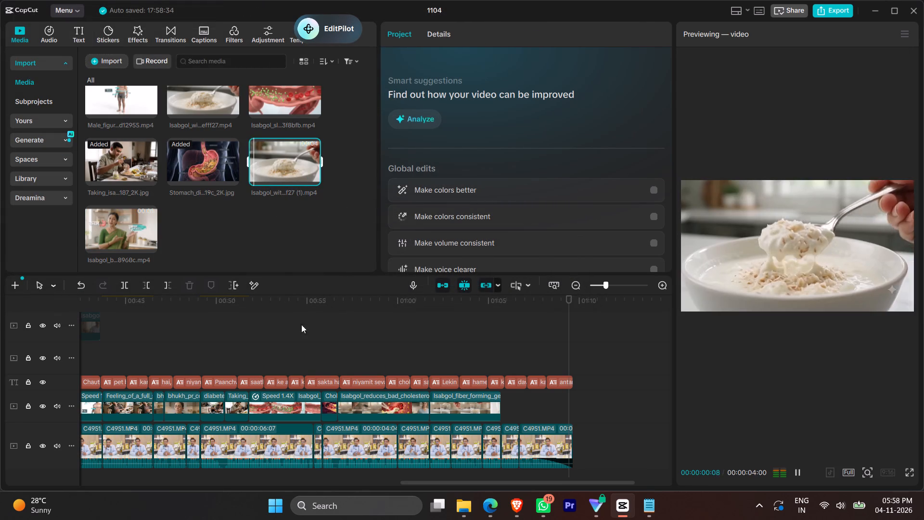
pyautogui.click(284, 326)
pyautogui.click(305, 334)
pyautogui.click(323, 340)
pyautogui.click(239, 325)
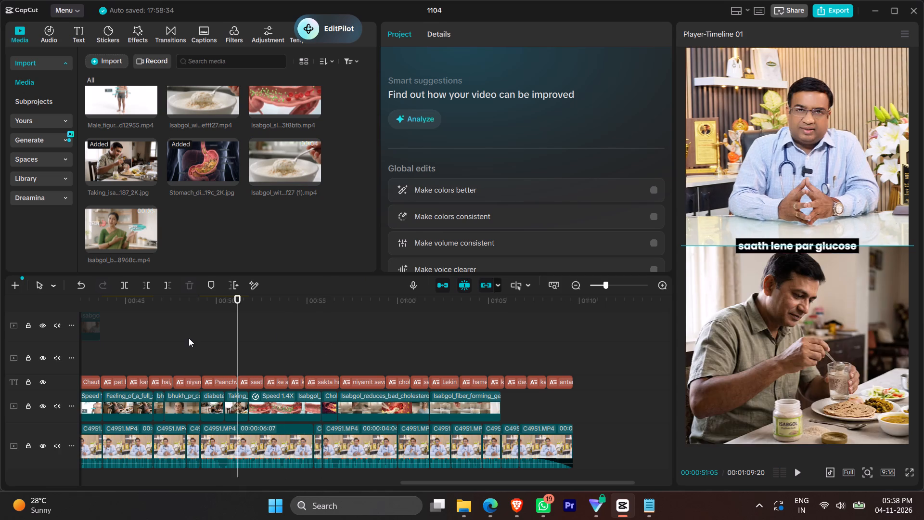
pyautogui.click(189, 338)
pyautogui.press('space')
pyautogui.press('space')
pyautogui.hscroll(1, 193, 341)
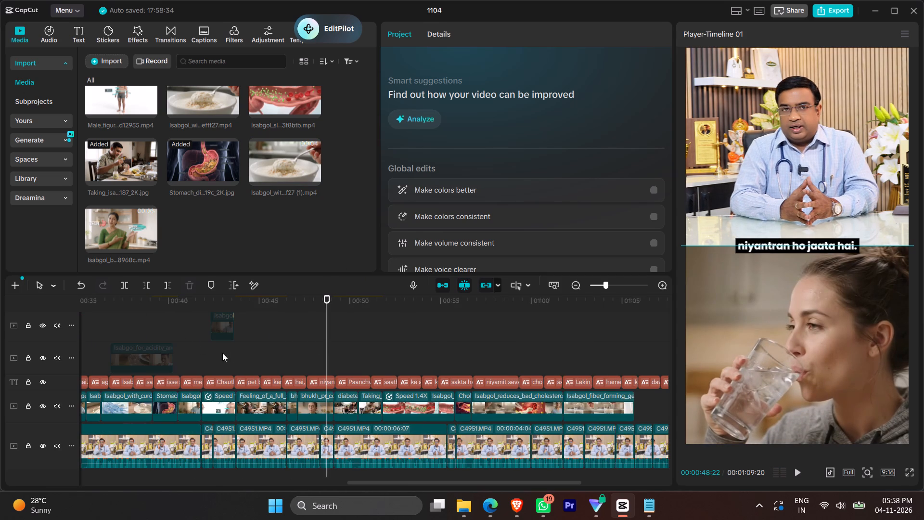
pyautogui.click(175, 353)
pyautogui.click(149, 318)
pyautogui.press('space')
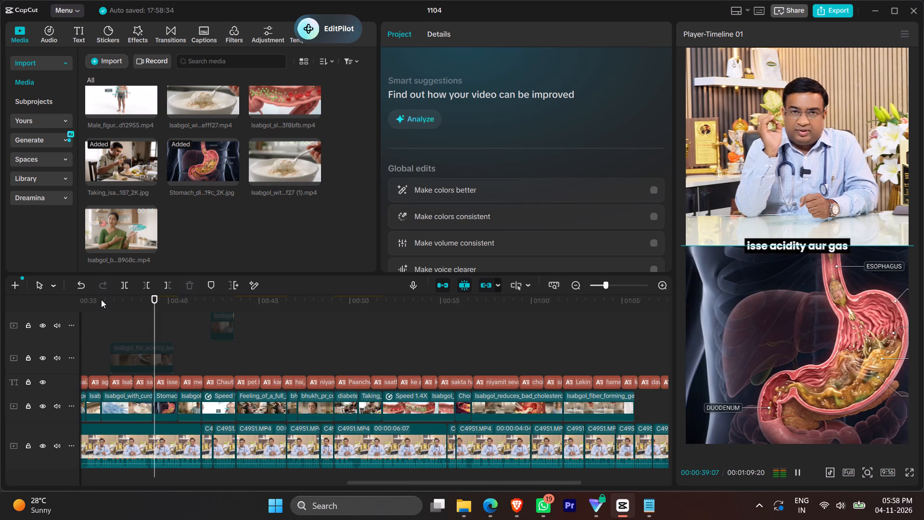
pyautogui.press('space')
pyautogui.click(262, 153)
pyautogui.press('space')
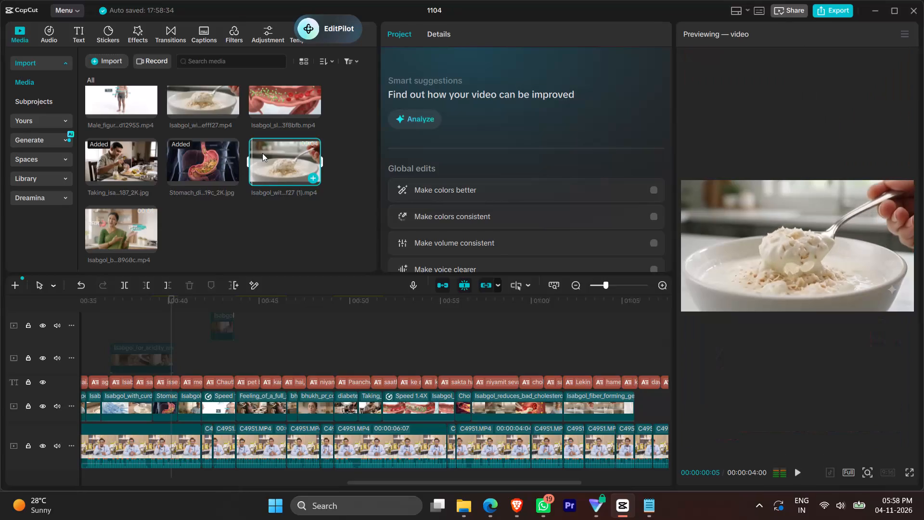
pyautogui.click(187, 351)
pyautogui.press('space')
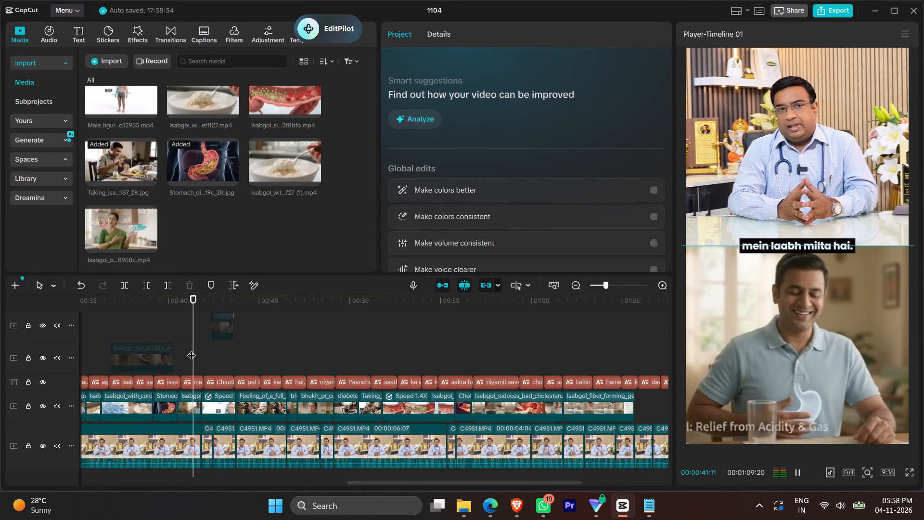
pyautogui.press('space')
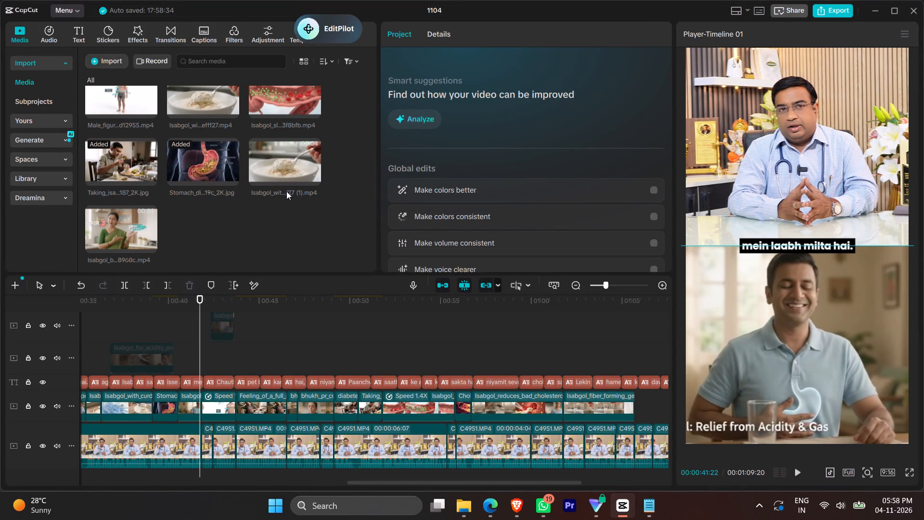
# Place the new curd-for-acidity clip on an overlay track near 00:00:45 and paste the acidity overlay's attributes onto it.
pyautogui.moveTo(276, 161); pyautogui.dragTo(212, 351)
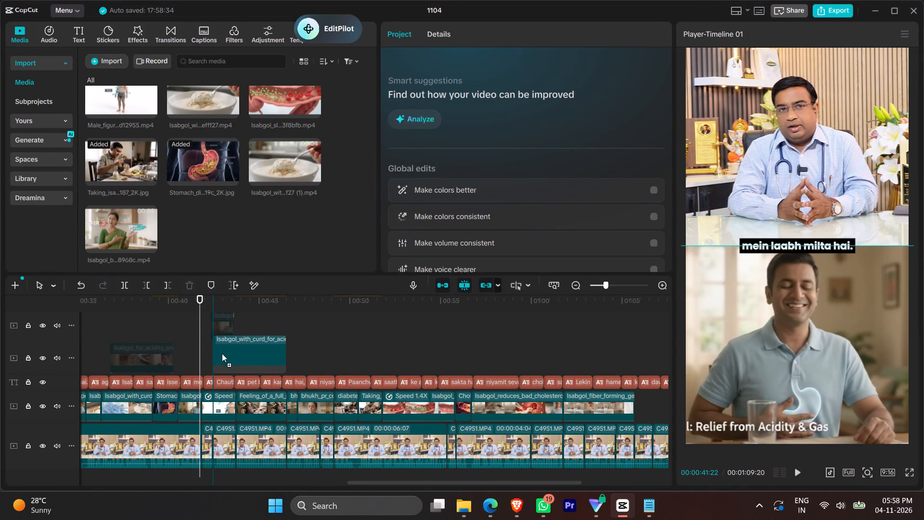
pyautogui.moveTo(252, 363); pyautogui.dragTo(298, 364)
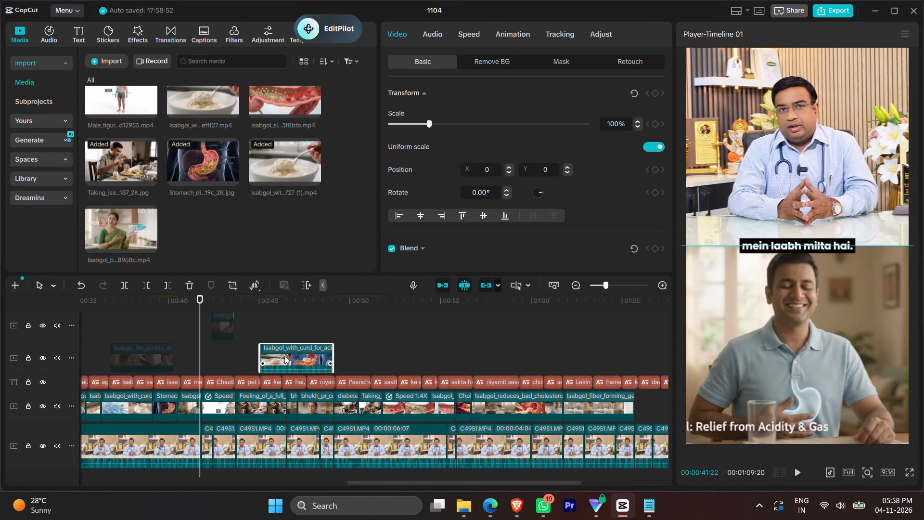
pyautogui.click(185, 403)
pyautogui.rightClick(185, 403)
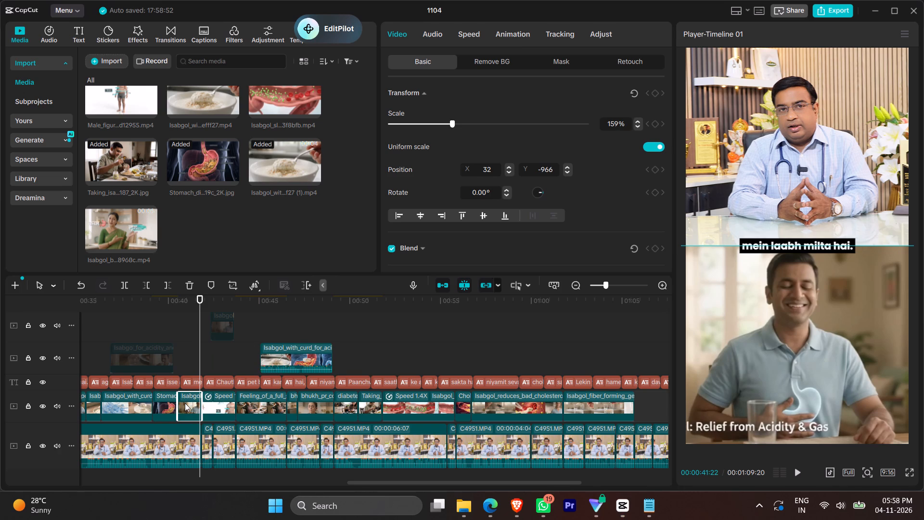
pyautogui.click(218, 65)
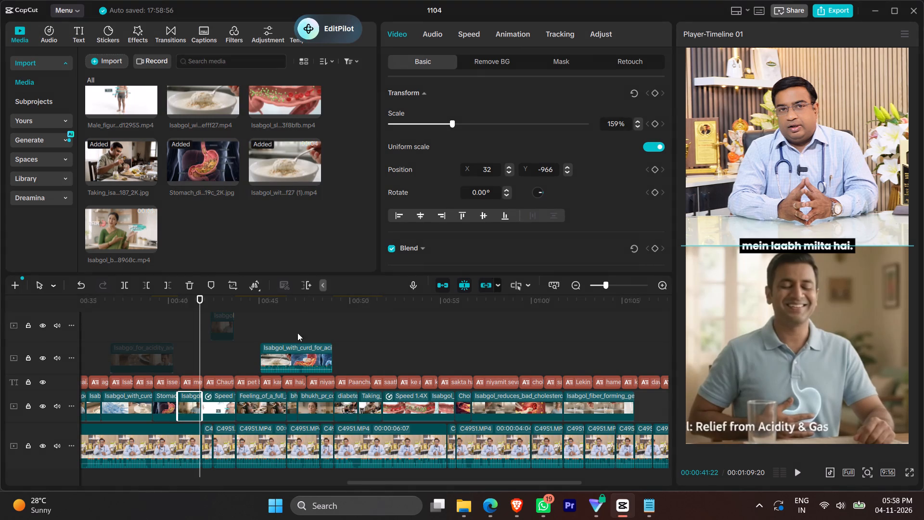
pyautogui.rightClick(297, 352)
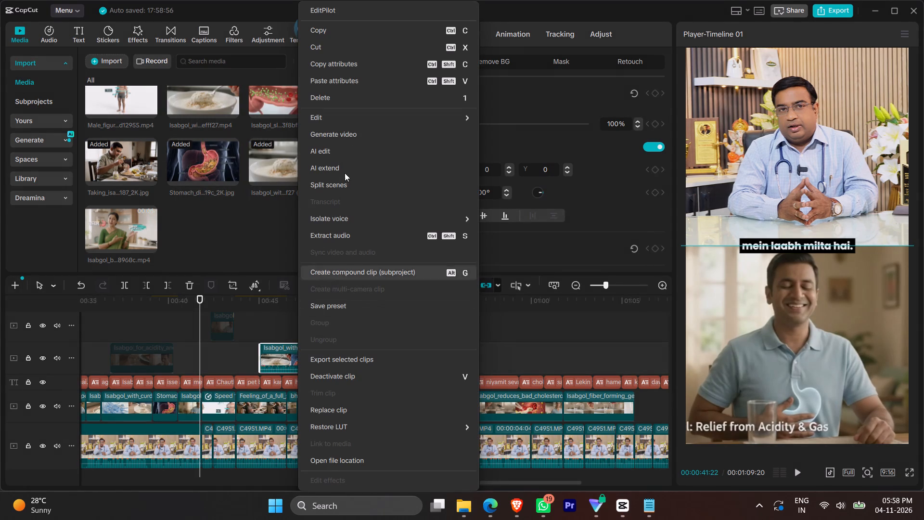
pyautogui.click(353, 81)
pyautogui.click(591, 343)
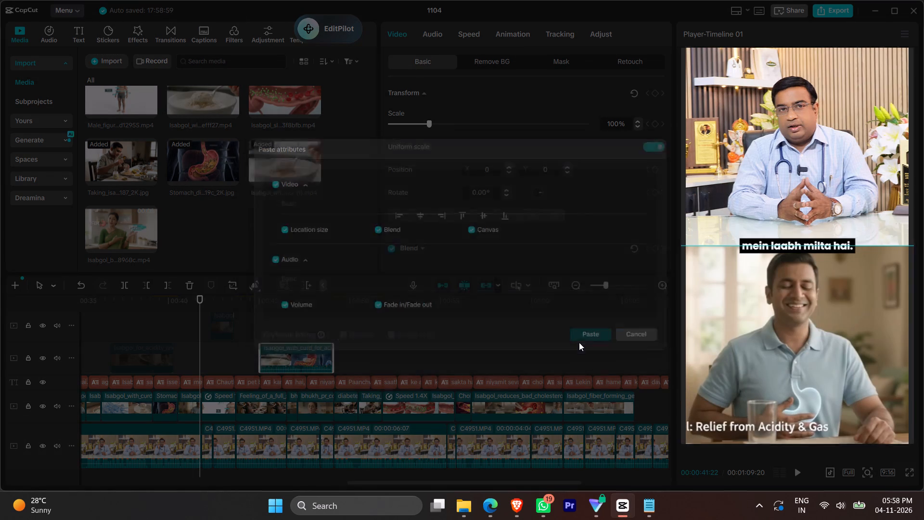
# Play the curd clip and trim its start to the stomach animation at about 00:00:46:21.
pyautogui.click(265, 326)
pyautogui.press('space')
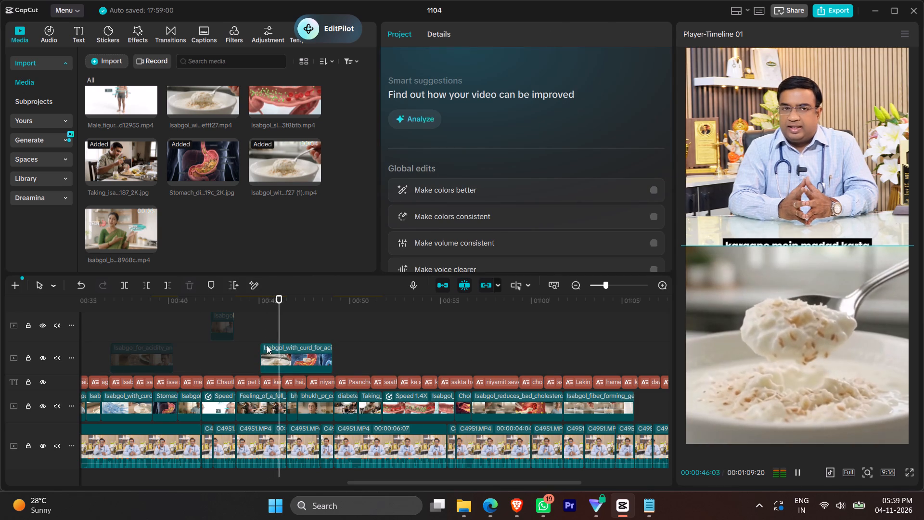
pyautogui.press('space')
pyautogui.click(280, 359)
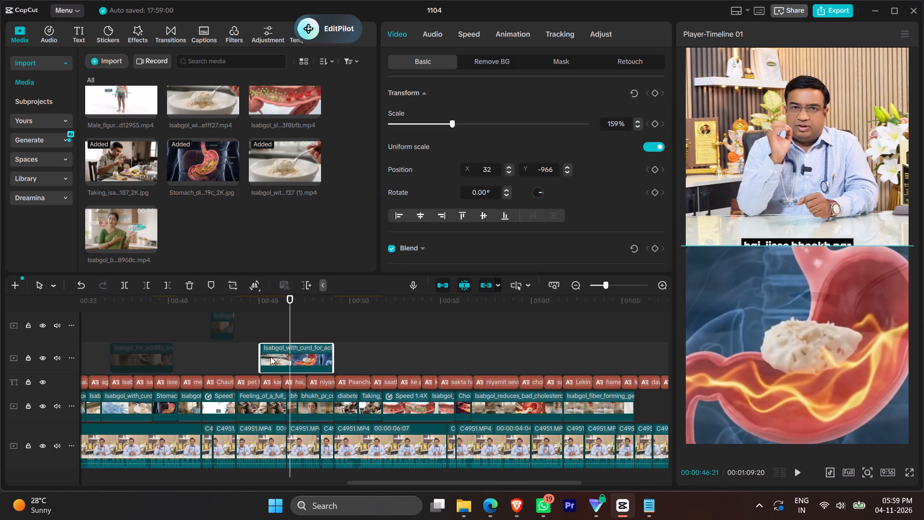
pyautogui.click(264, 356)
pyautogui.moveTo(264, 356); pyautogui.dragTo(295, 355)
pyautogui.moveTo(257, 352); pyautogui.dragTo(290, 358)
# Move the trimmed curd clip above the "isse acidity aur gas" caption, starting at about 00:00:39:06.
pyautogui.moveTo(302, 358); pyautogui.dragTo(153, 333)
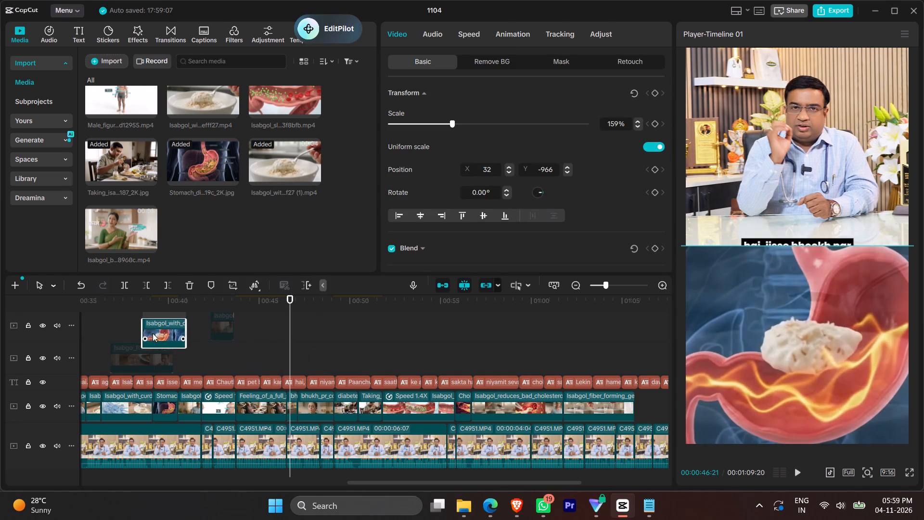
pyautogui.moveTo(153, 333); pyautogui.dragTo(152, 333)
pyautogui.keyDown('ctrl'); pyautogui.scroll(17, 180, 381); pyautogui.keyUp('ctrl')
pyautogui.hscroll(1, 215, 399)
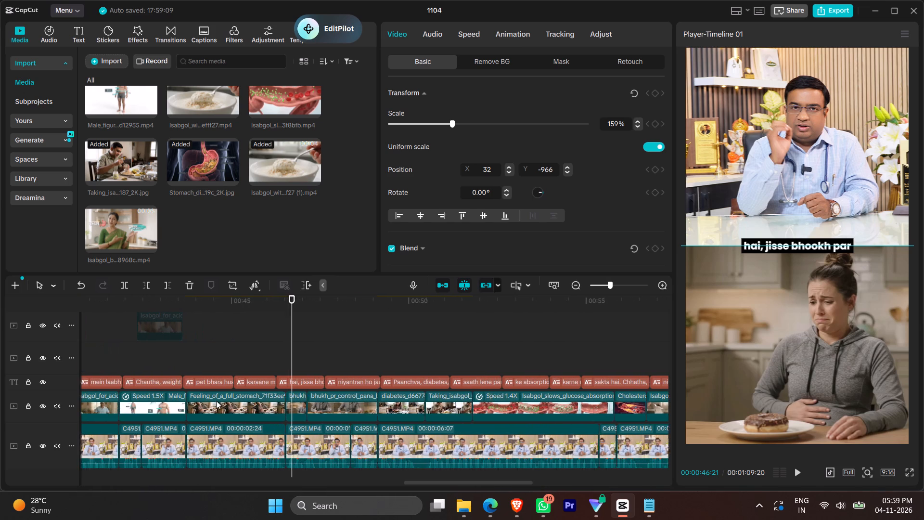
pyautogui.hscroll(1, 216, 401)
pyautogui.click(187, 308)
pyautogui.press('space')
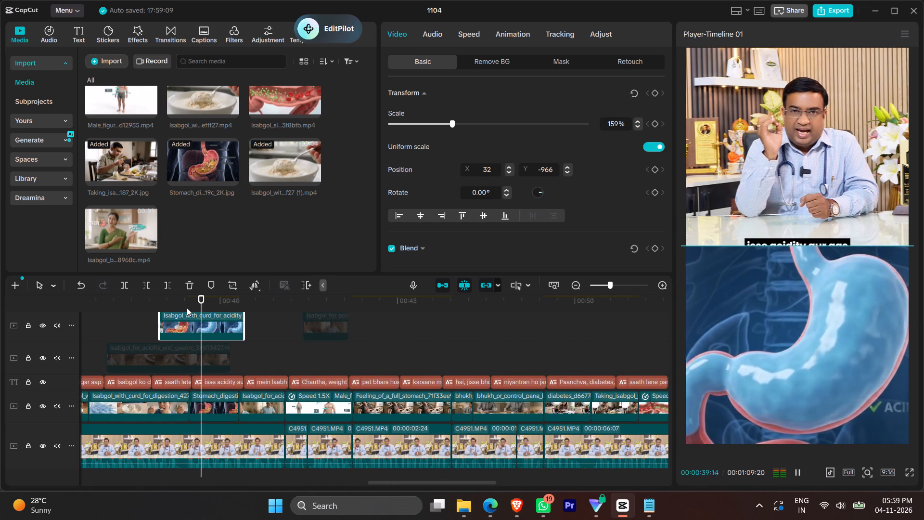
pyautogui.press('space')
pyautogui.moveTo(218, 326); pyautogui.dragTo(236, 332)
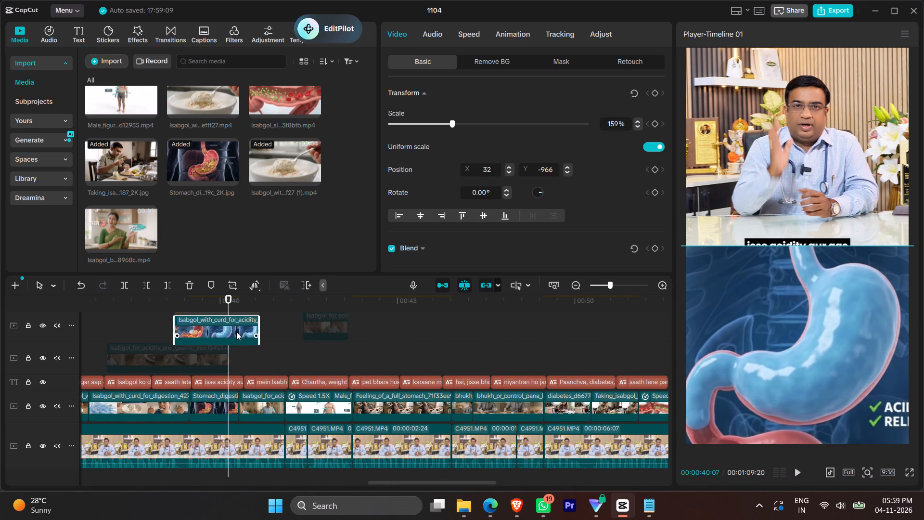
pyautogui.moveTo(236, 332); pyautogui.dragTo(248, 333)
# Replay the acidity narration and trim the curd clip's end to match the end of the stomach digestion image.
pyautogui.click(190, 304)
pyautogui.press('space')
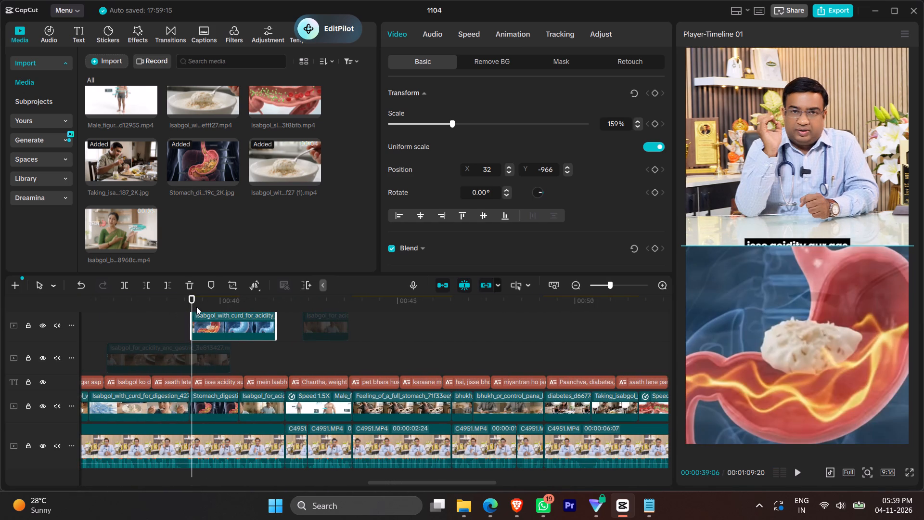
pyautogui.press('space')
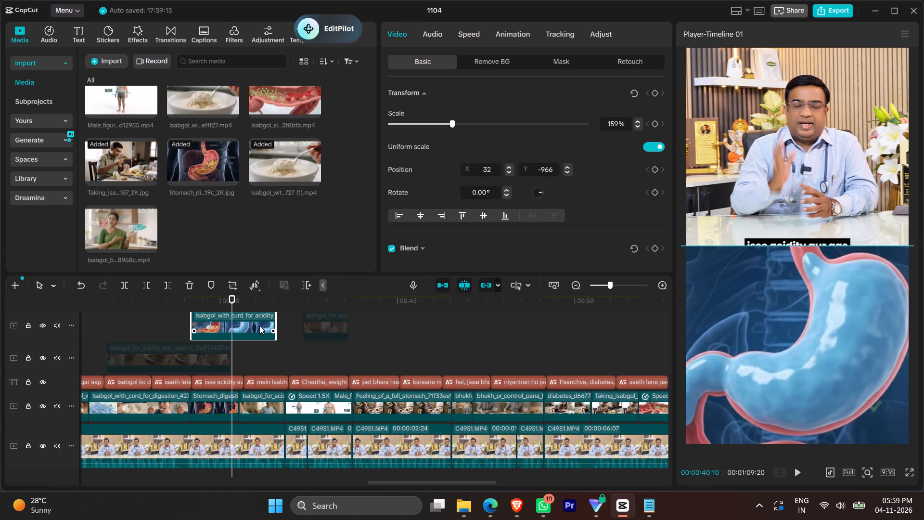
pyautogui.moveTo(277, 321); pyautogui.dragTo(235, 322)
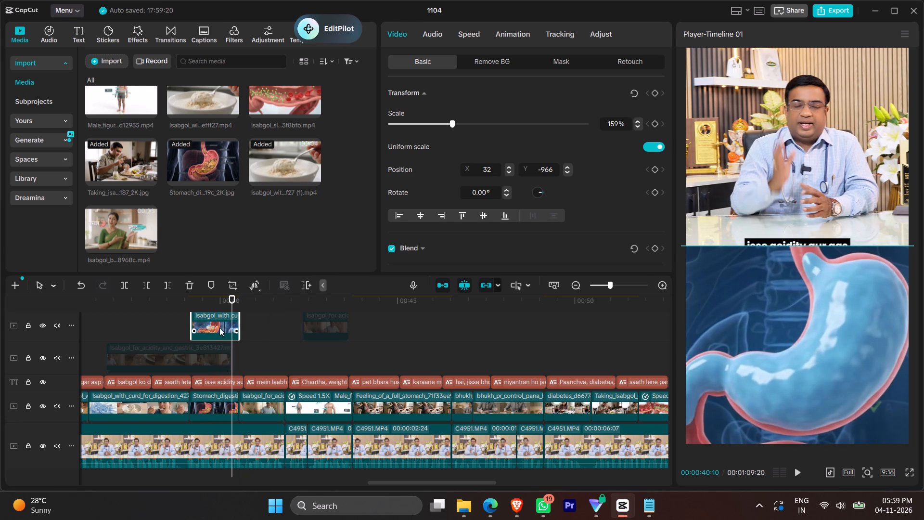
# Put the curd clip on a track directly above the stomach digestion image, extend its start to 00:00:39:04 and play the result.
pyautogui.moveTo(219, 327); pyautogui.dragTo(219, 397)
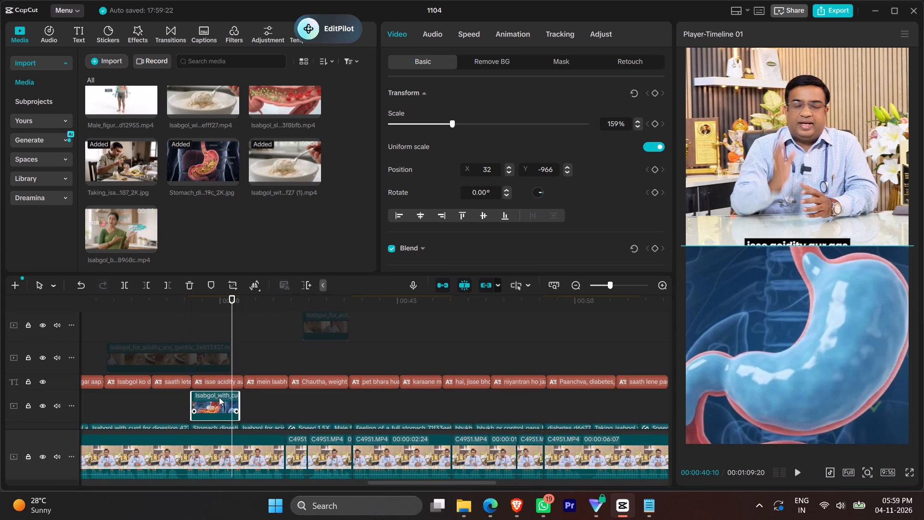
pyautogui.click(252, 335)
pyautogui.scroll(-6, 250, 359)
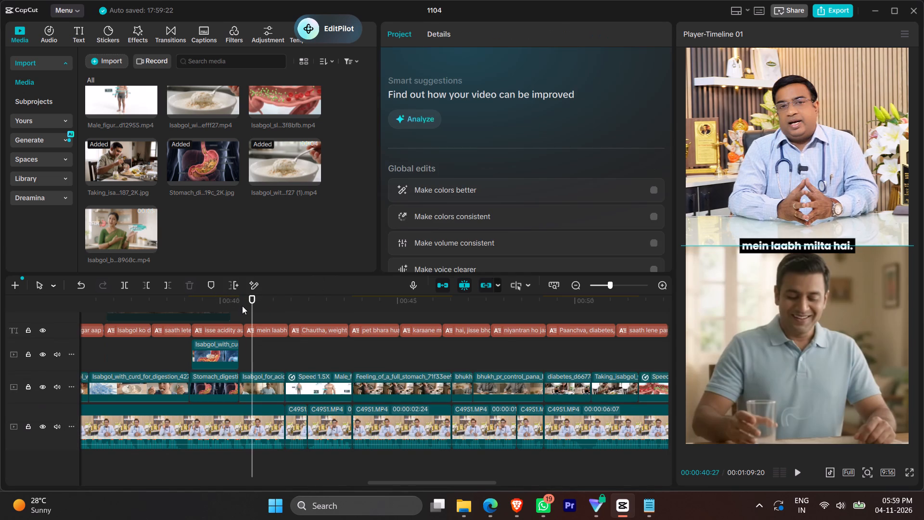
pyautogui.click(242, 306)
pyautogui.click(237, 304)
pyautogui.click(190, 303)
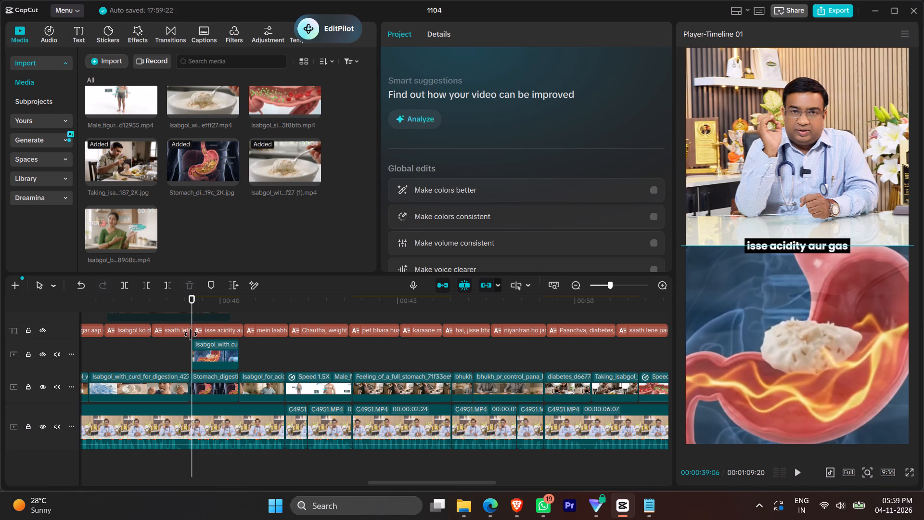
pyautogui.click(190, 356)
pyautogui.click(188, 356)
pyautogui.keyDown('ctrl'); pyautogui.scroll(12, 195, 376); pyautogui.keyUp('ctrl')
pyautogui.click(177, 360)
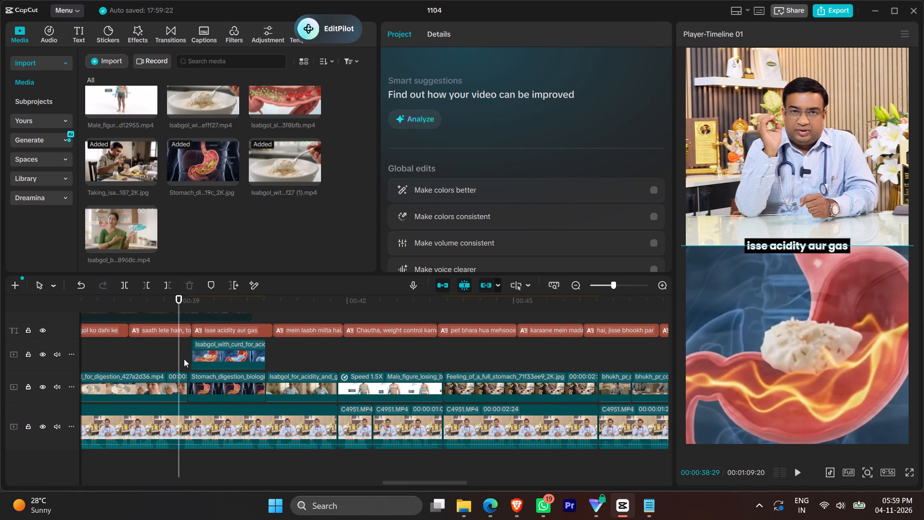
pyautogui.click(188, 359)
pyautogui.click(201, 358)
pyautogui.moveTo(193, 352); pyautogui.dragTo(188, 351)
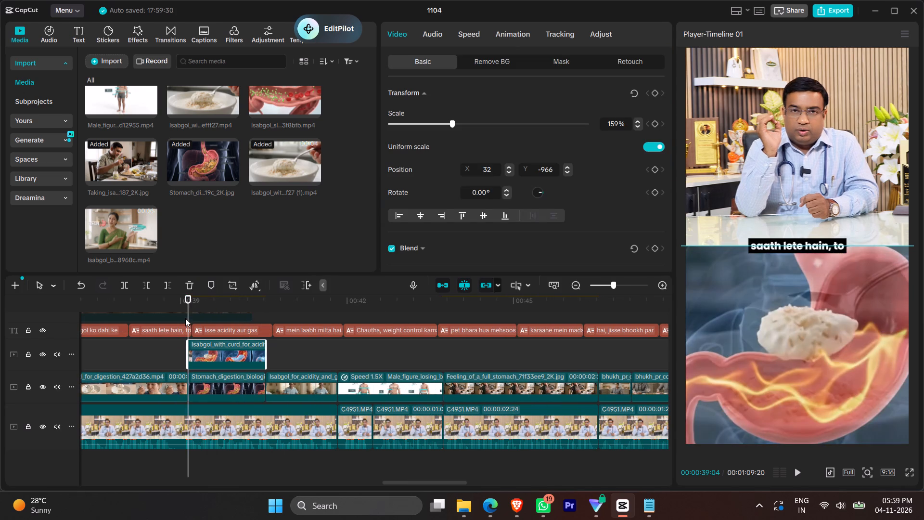
pyautogui.press('space')
pyautogui.press('space')
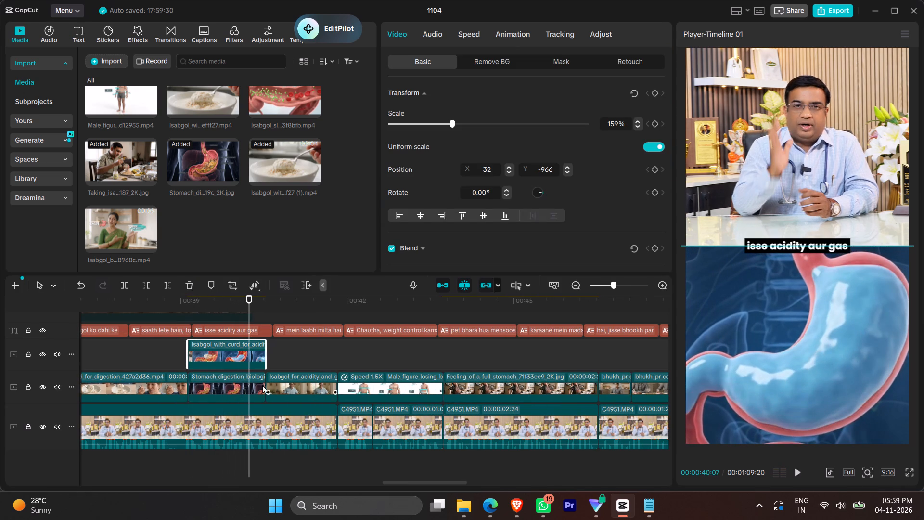
# Move the stomach digestion image from the main overlay track to a spare upper track and deactivate it.
pyautogui.click(230, 378)
pyautogui.scroll(-7, 235, 398)
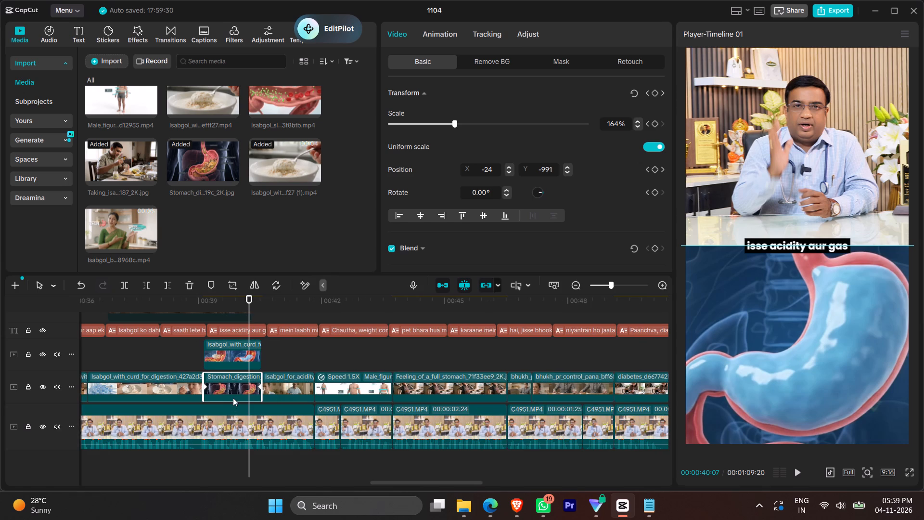
pyautogui.scroll(-9, 232, 399)
pyautogui.scroll(6, 231, 400)
pyautogui.scroll(-3, 236, 434)
pyautogui.moveTo(235, 426); pyautogui.dragTo(172, 336)
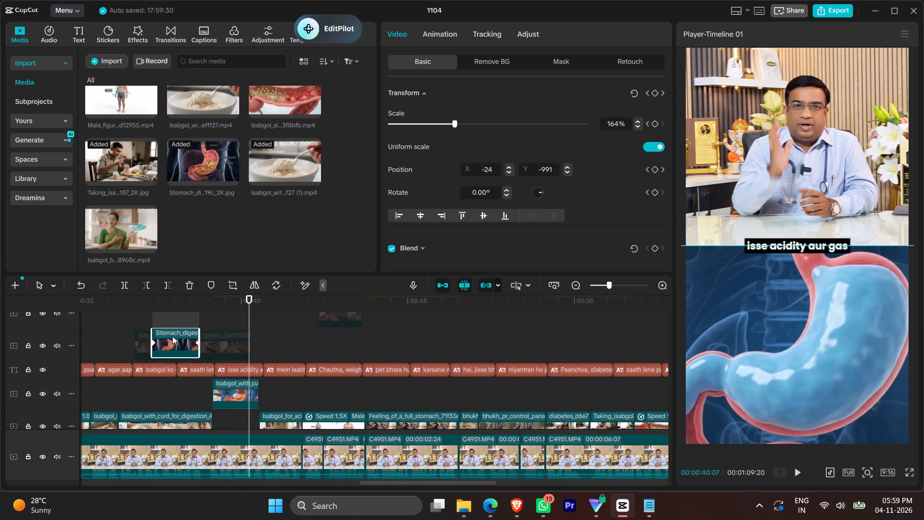
pyautogui.moveTo(172, 336); pyautogui.dragTo(164, 315)
pyautogui.press('v')
# Drop the trimmed curd clip into the gap on the main overlay track, between the curd digestion and acidity overlays.
pyautogui.scroll(-4, 215, 356)
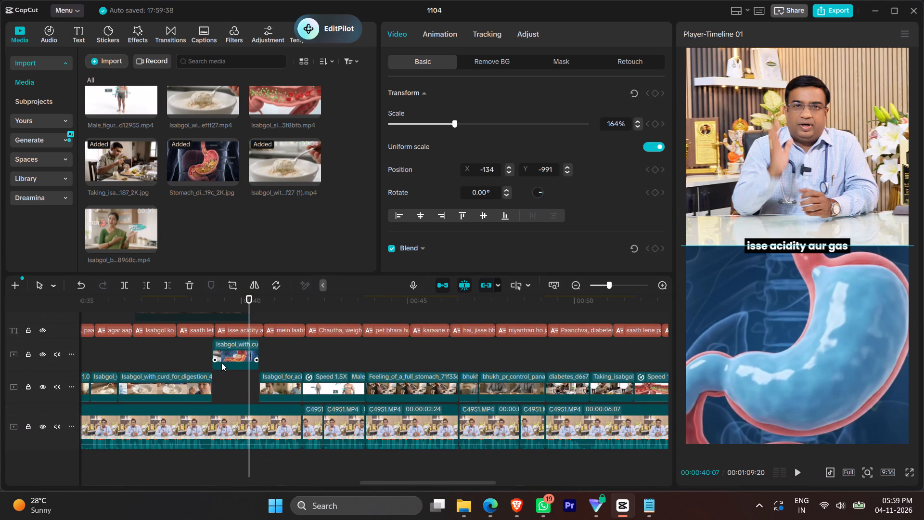
pyautogui.moveTo(228, 356); pyautogui.dragTo(228, 386)
pyautogui.moveTo(226, 354); pyautogui.dragTo(221, 384)
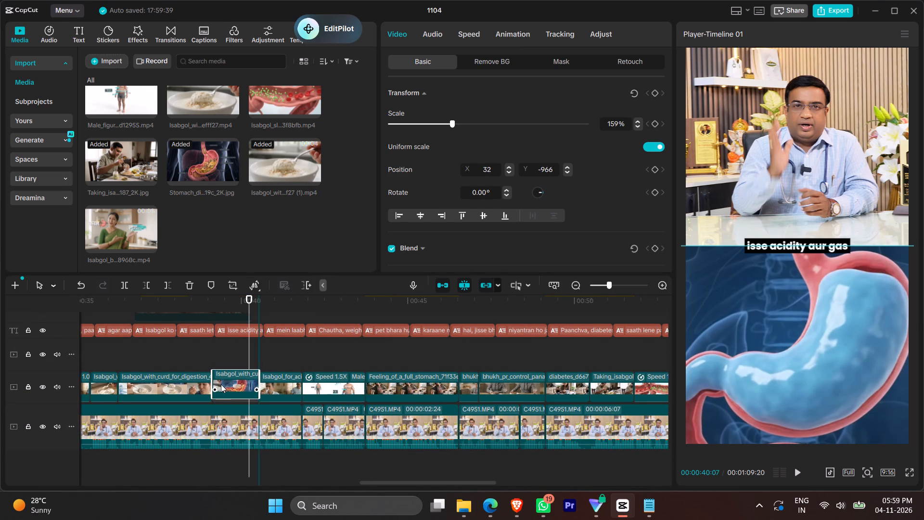
pyautogui.moveTo(221, 384); pyautogui.dragTo(221, 385)
# Play back the overlays from about 00:00:38 to 00:00:44 to check the curd clip against the acidity narration.
pyautogui.click(173, 312)
pyautogui.press('space')
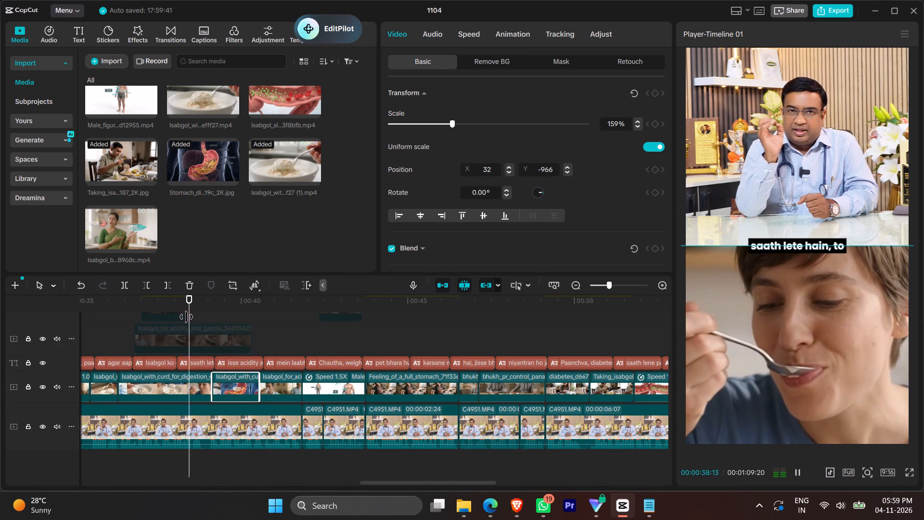
pyautogui.click(186, 317)
pyautogui.click(190, 308)
pyautogui.click(198, 319)
pyautogui.press('space')
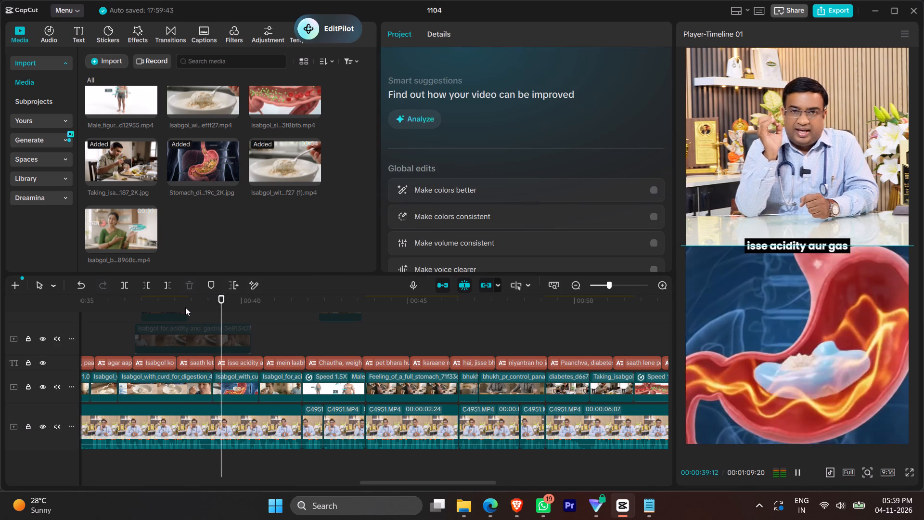
pyautogui.click(175, 311)
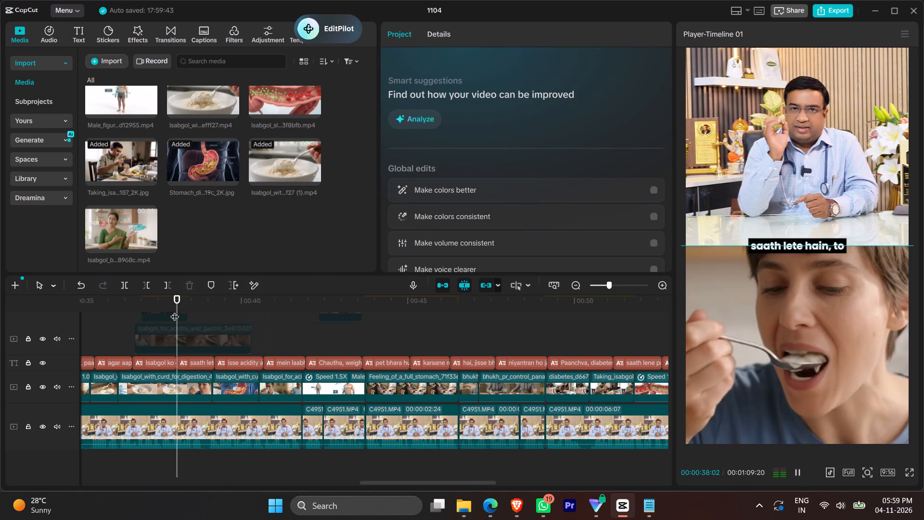
pyautogui.press('space')
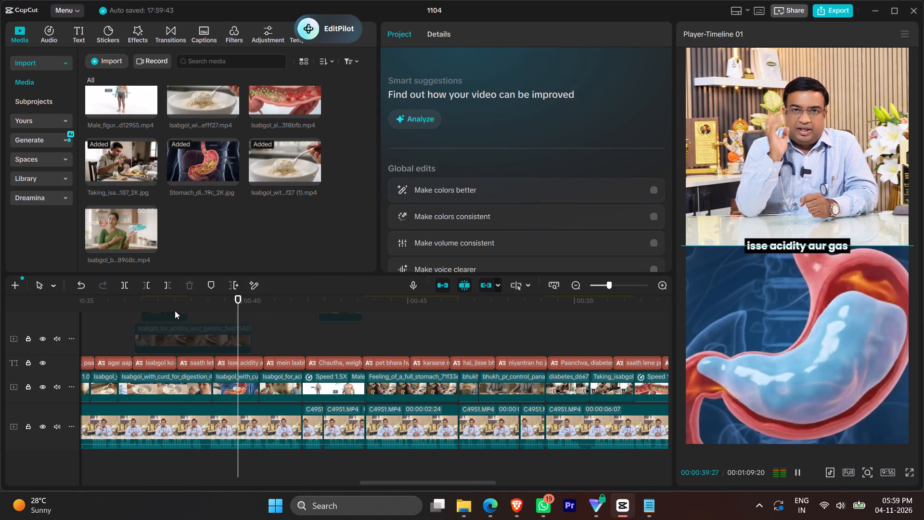
pyautogui.press('space')
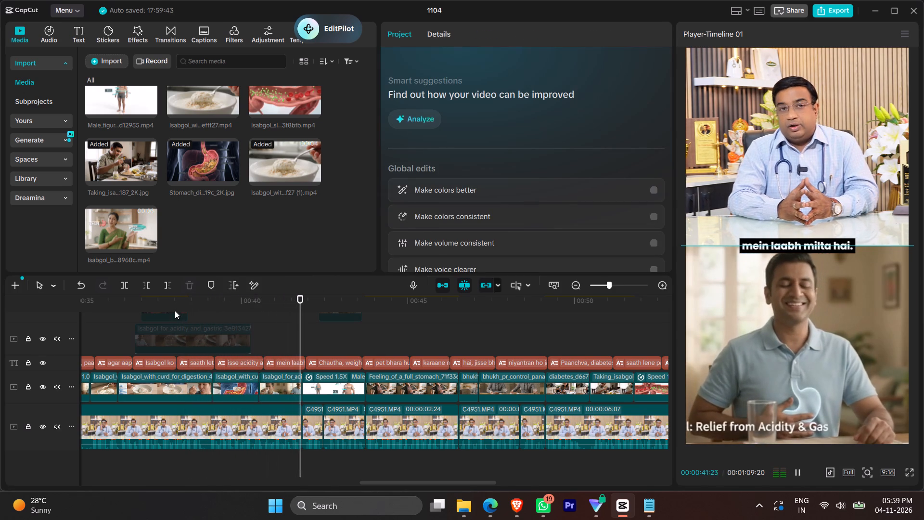
pyautogui.press('space')
pyautogui.press('space')
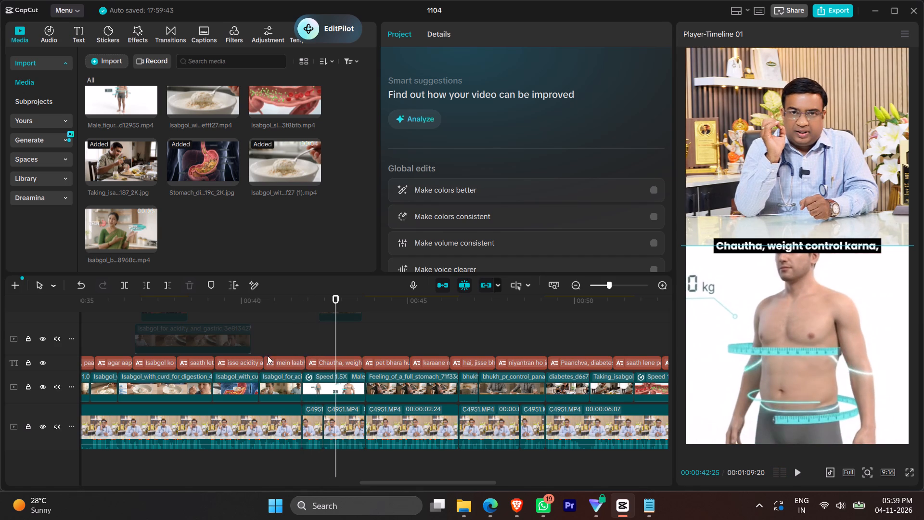
pyautogui.press('space')
pyautogui.keyDown('ctrl'); pyautogui.scroll(-20, 351, 372); pyautogui.keyUp('ctrl')
pyautogui.keyDown('ctrl'); pyautogui.scroll(-10, 351, 372); pyautogui.keyUp('ctrl')
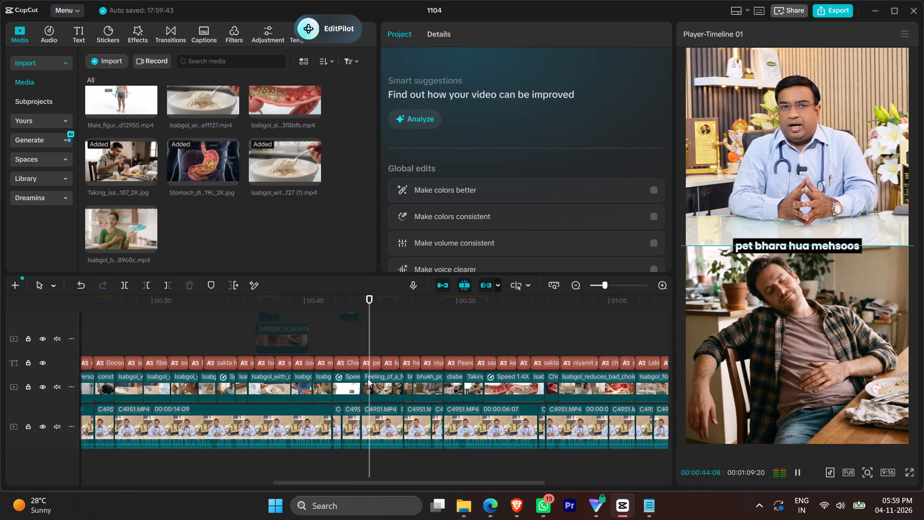
pyautogui.press('space')
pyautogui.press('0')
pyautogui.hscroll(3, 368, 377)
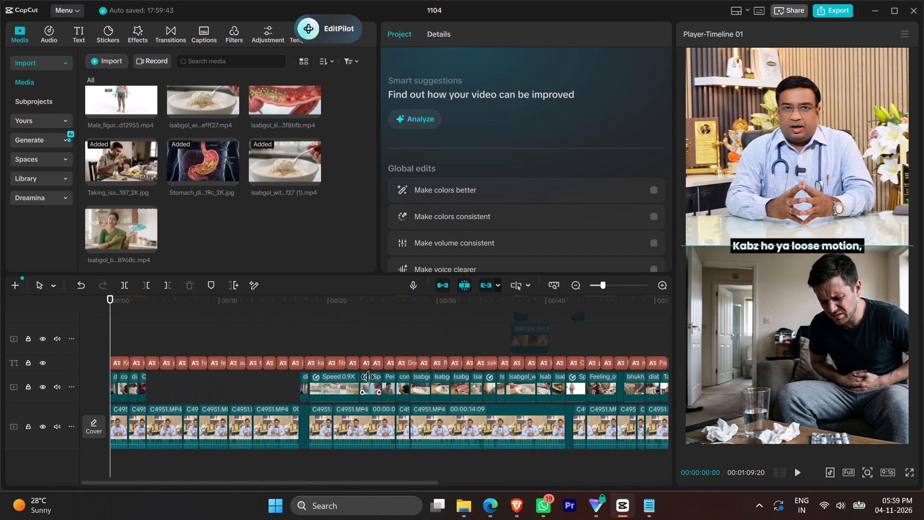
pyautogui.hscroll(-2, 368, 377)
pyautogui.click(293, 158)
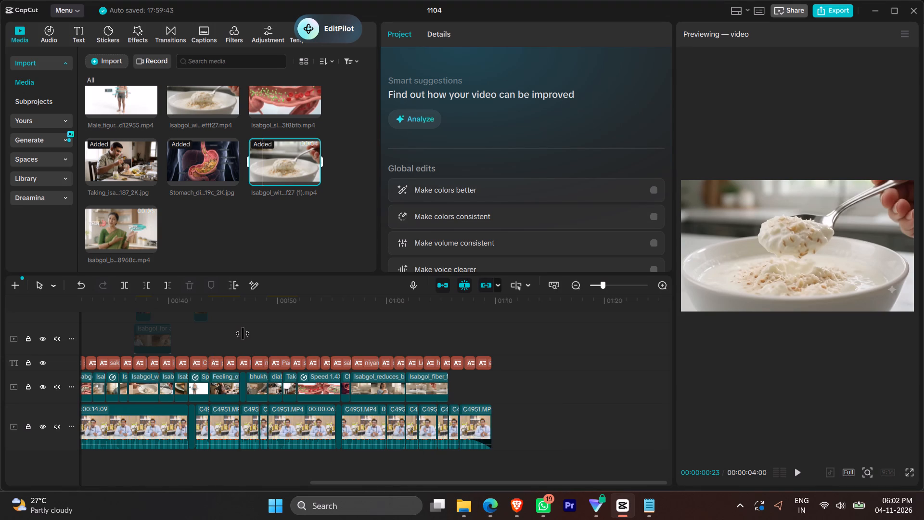
pyautogui.hscroll(20, 246, 342)
pyautogui.hscroll(20, 246, 342)
pyautogui.hscroll(4, 246, 342)
pyautogui.click(155, 327)
pyautogui.press('space')
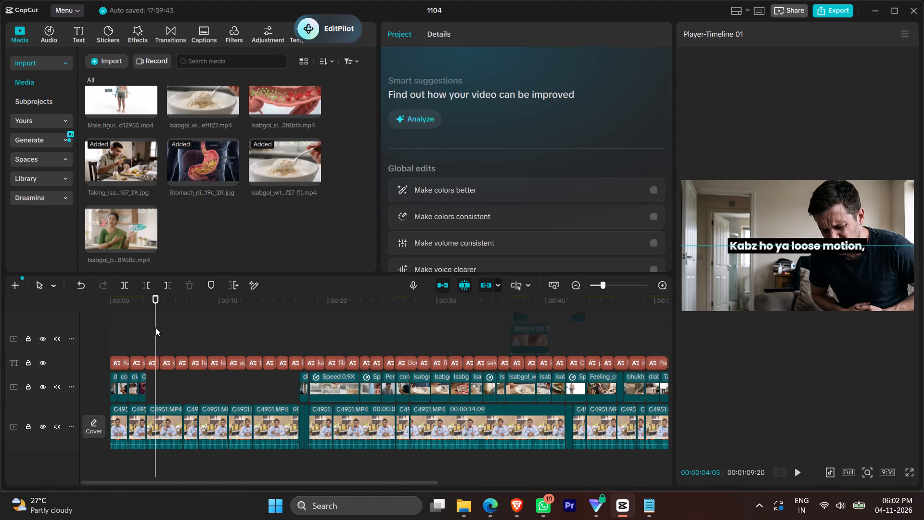
pyautogui.press('space')
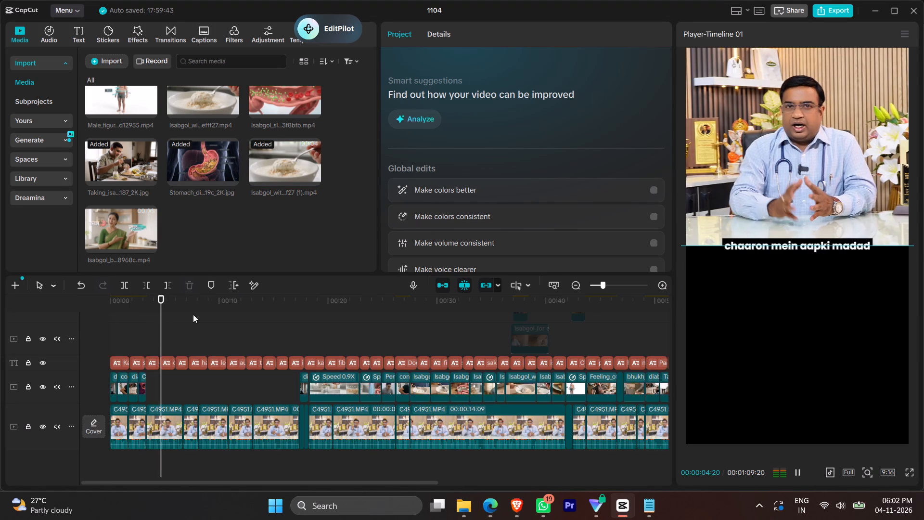
pyautogui.press('space')
pyautogui.press('space')
pyautogui.moveTo(121, 233); pyautogui.dragTo(116, 338)
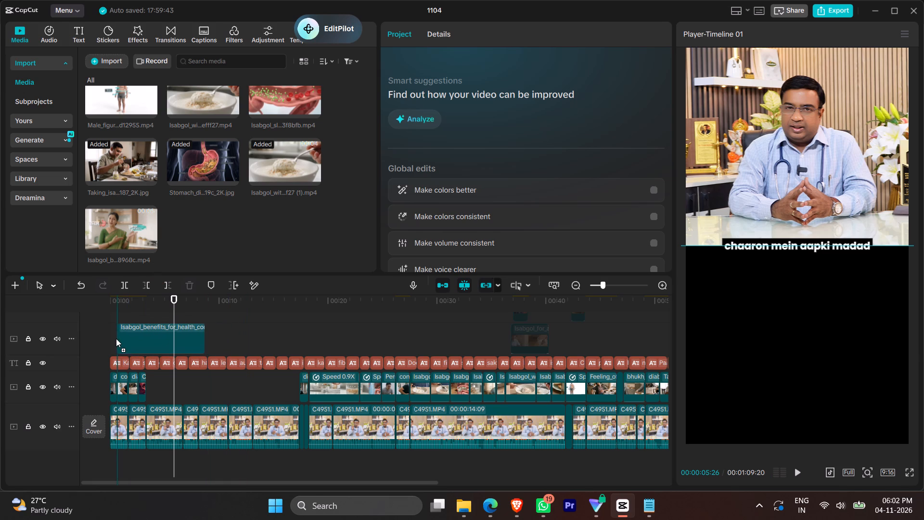
pyautogui.hscroll(1, 130, 346)
pyautogui.hscroll(1, 177, 345)
pyautogui.click(178, 344)
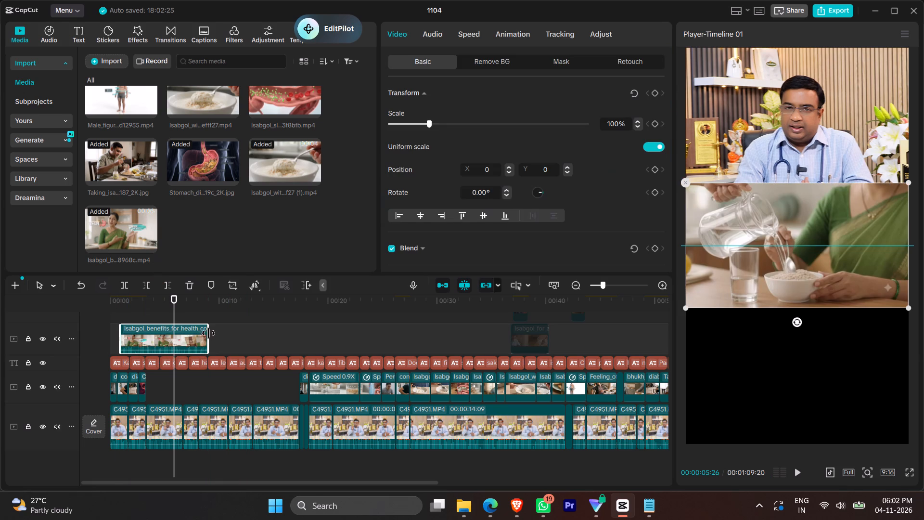
pyautogui.moveTo(186, 336); pyautogui.dragTo(173, 338)
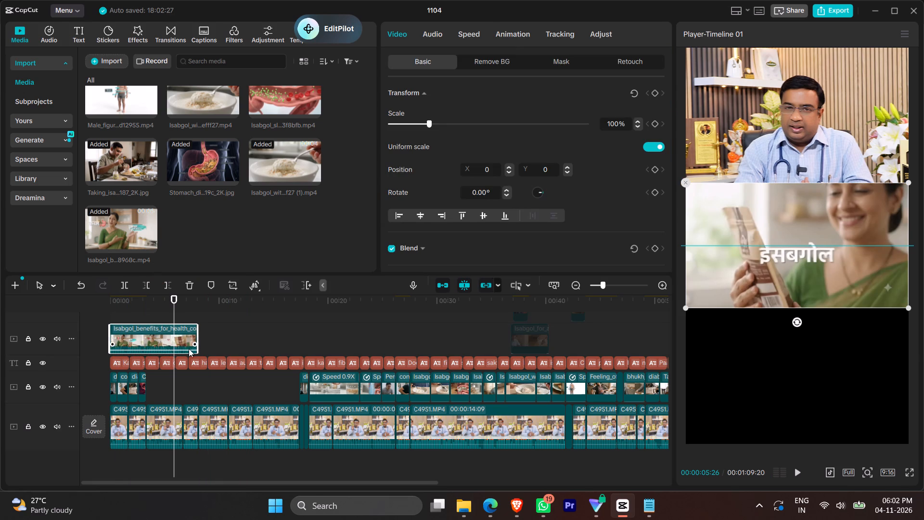
# Copy the attributes of an existing isabgol overlay and paste them all onto the Isabgol benefits clip.
pyautogui.click(165, 417)
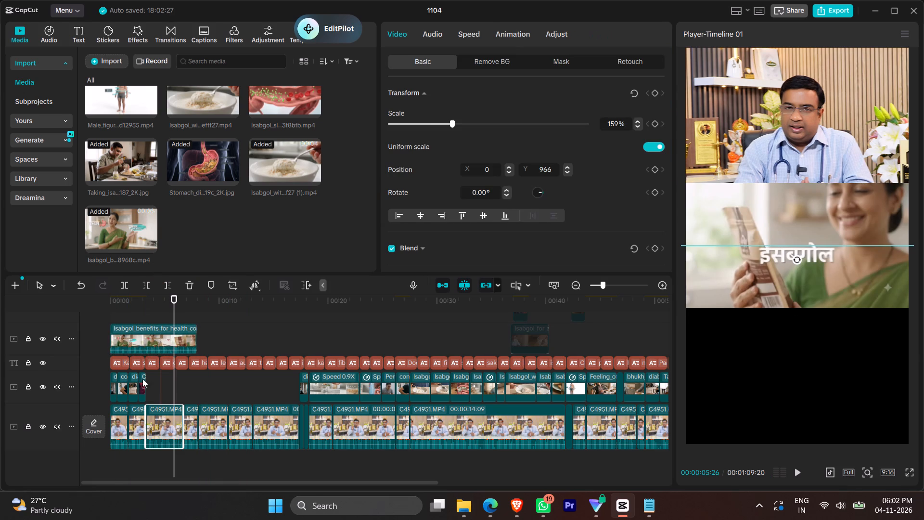
pyautogui.click(342, 384)
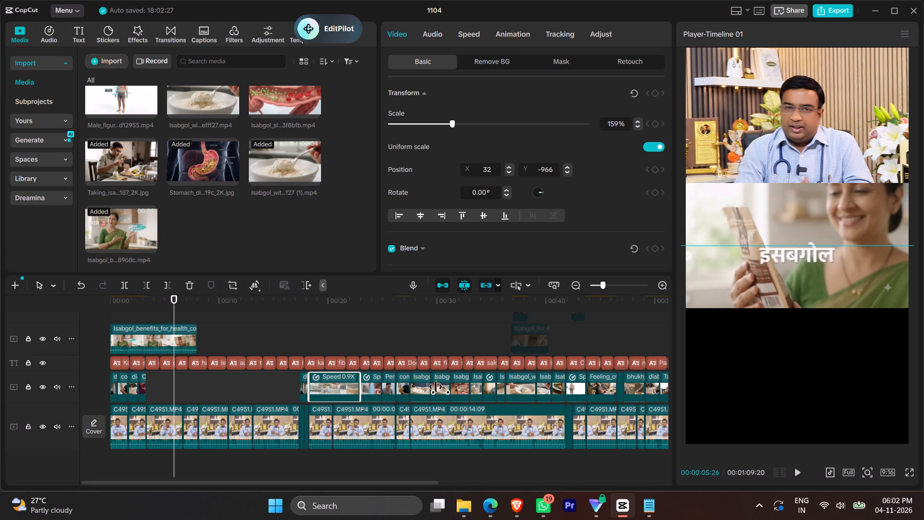
pyautogui.click(445, 385)
pyautogui.rightClick(445, 385)
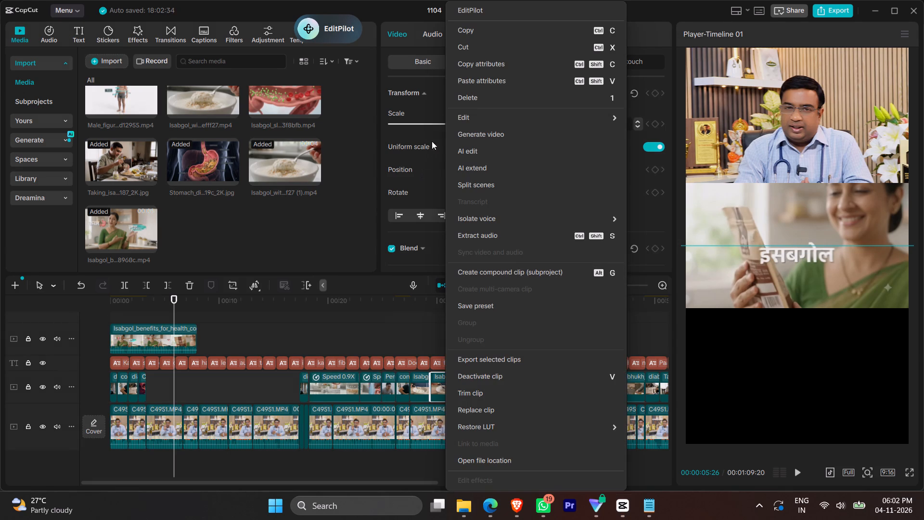
pyautogui.click(474, 68)
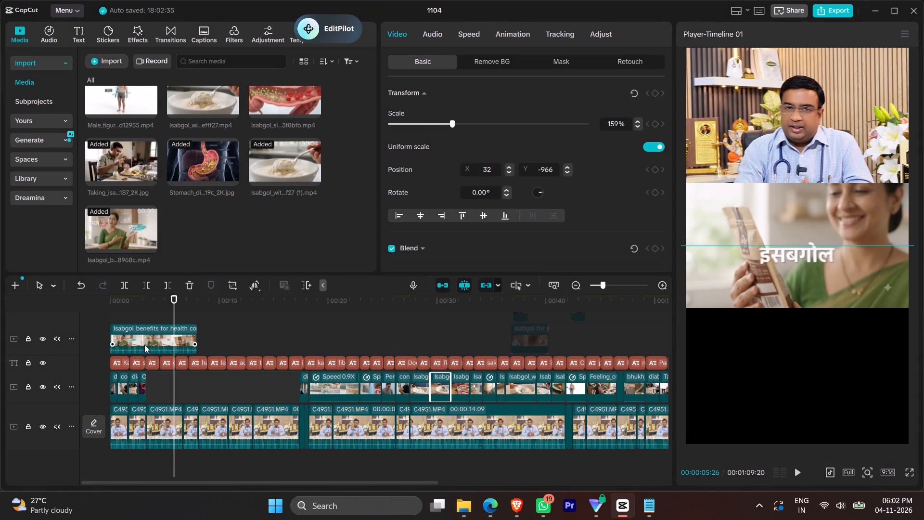
pyautogui.click(161, 340)
pyautogui.rightClick(161, 340)
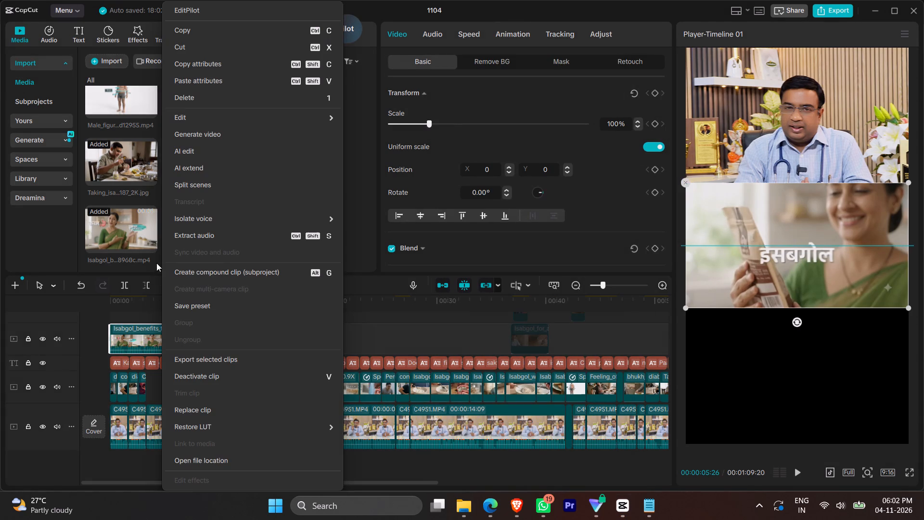
pyautogui.click(202, 82)
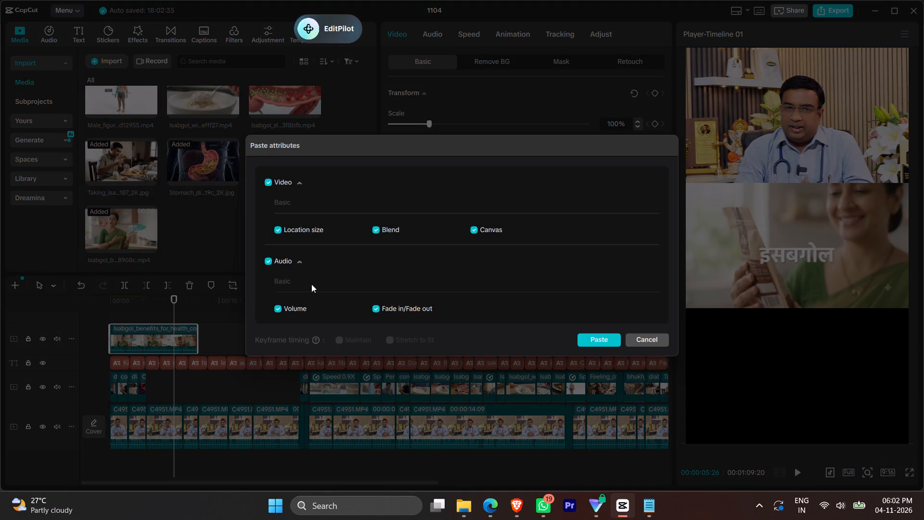
pyautogui.click(587, 339)
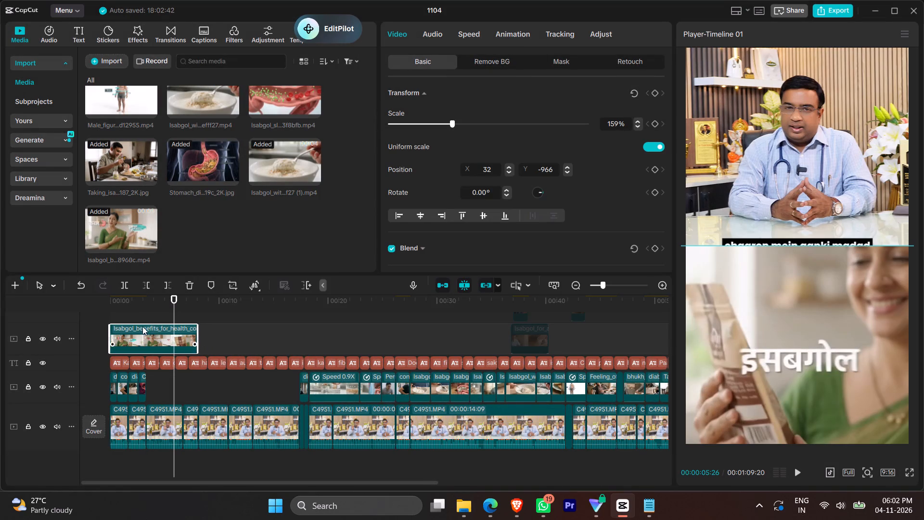
# Trim the start of the Isabgol benefits clip to about 00:00:03:12, where the caption "ek hi cheez in" begins.
pyautogui.click(138, 314)
pyautogui.press('space')
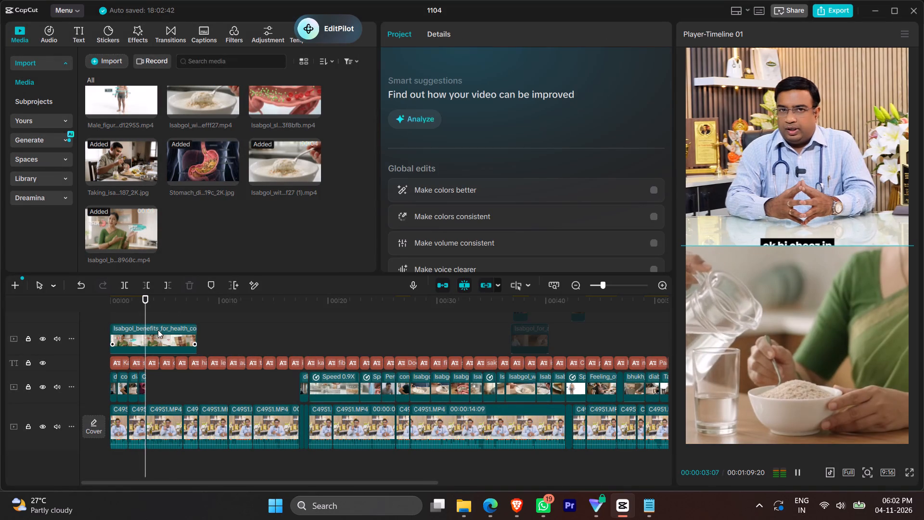
pyautogui.press('space')
pyautogui.click(158, 334)
pyautogui.moveTo(109, 329); pyautogui.dragTo(139, 333)
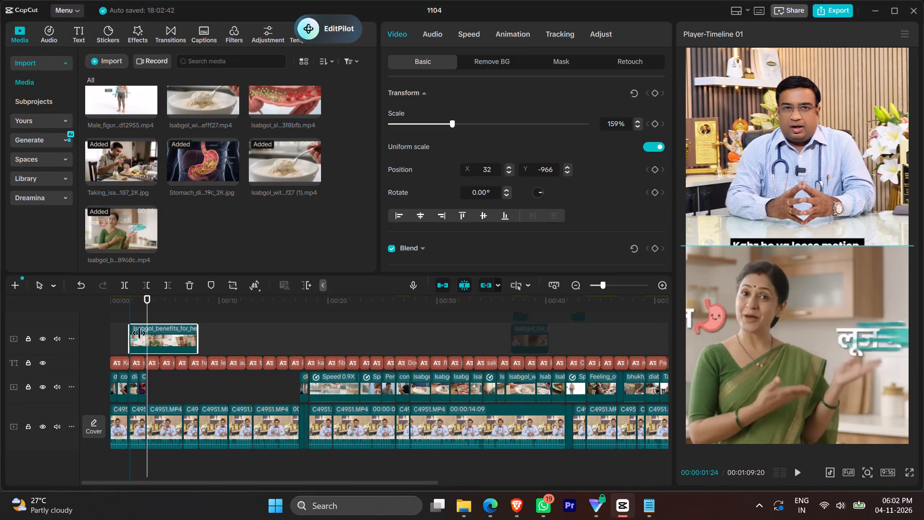
pyautogui.moveTo(139, 333); pyautogui.dragTo(149, 336)
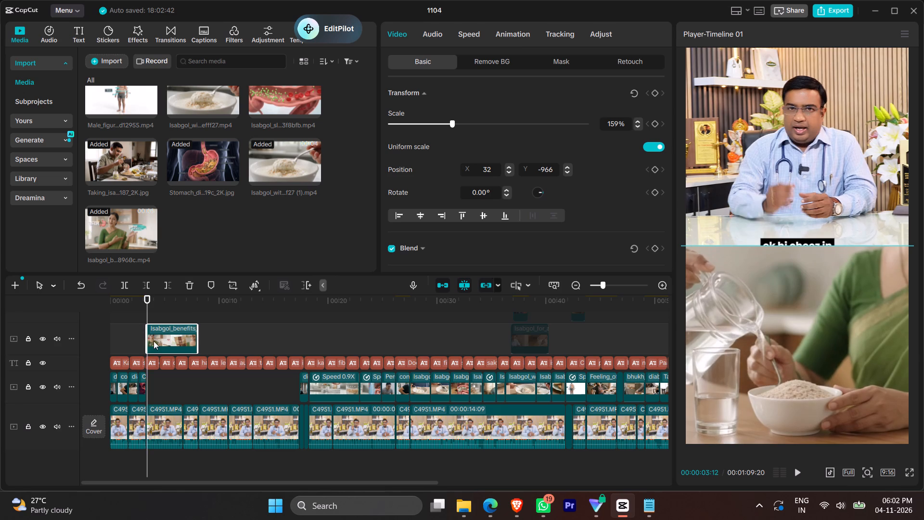
# Move the trimmed Isabgol benefits clip onto the overlay track directly after the Cholesterol clip and play it through.
pyautogui.keyDown('ctrl'); pyautogui.scroll(20, 201, 374); pyautogui.keyUp('ctrl')
pyautogui.keyDown('ctrl'); pyautogui.scroll(17, 201, 374); pyautogui.keyUp('ctrl')
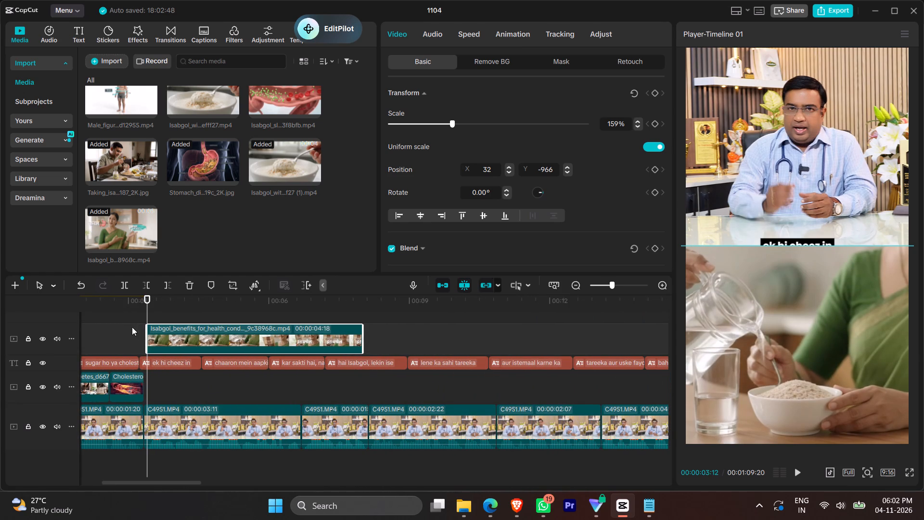
pyautogui.click(144, 312)
pyautogui.moveTo(169, 338); pyautogui.dragTo(164, 390)
pyautogui.click(114, 332)
pyautogui.press('space')
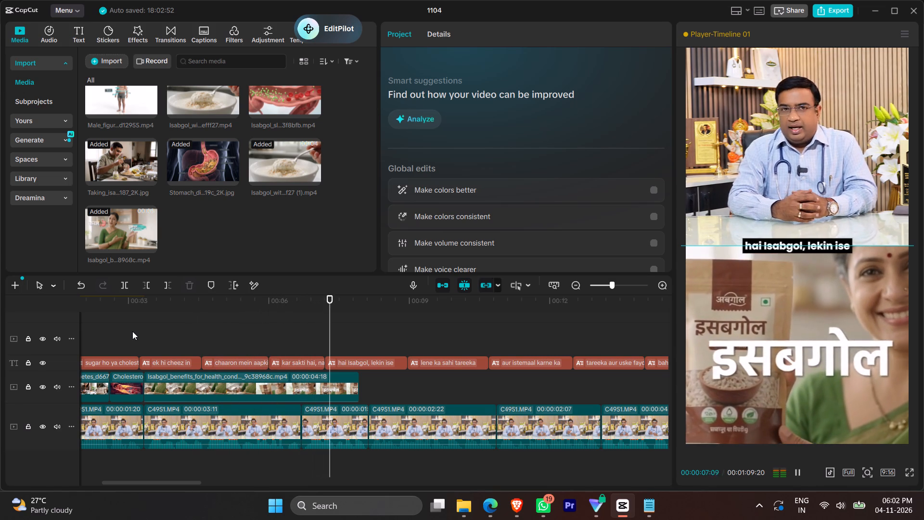
pyautogui.press('space')
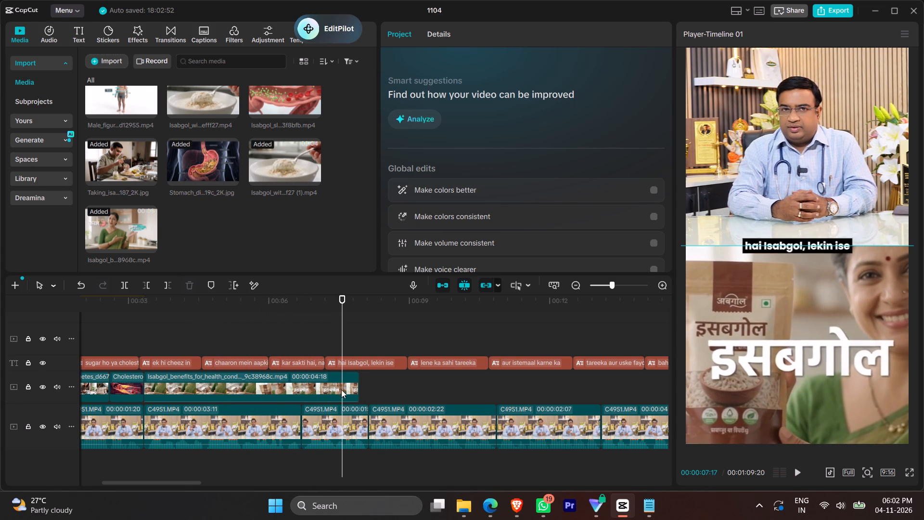
# Shift the Isabgol benefits clip slightly later, extend its start back to the Cholesterol clip for a 00:00:04:24 duration, and play it.
pyautogui.moveTo(344, 388); pyautogui.dragTo(351, 388)
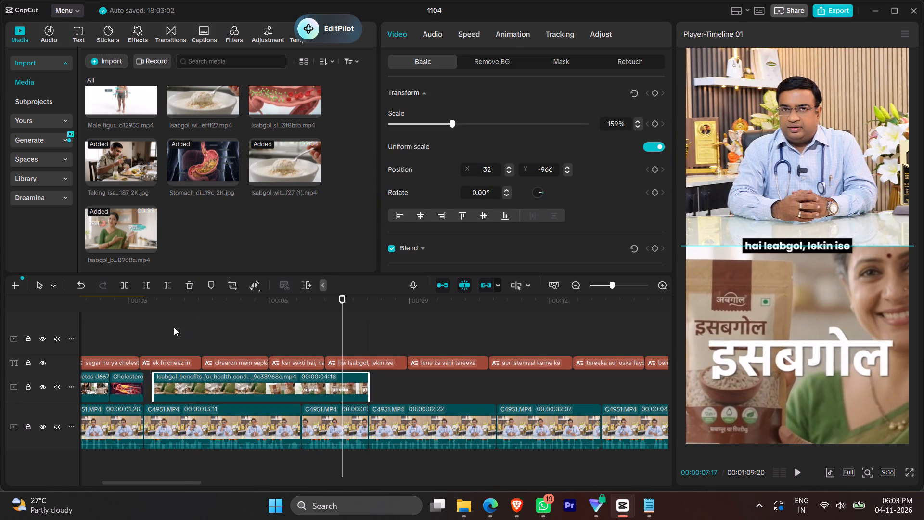
pyautogui.moveTo(151, 377); pyautogui.dragTo(137, 373)
pyautogui.click(142, 319)
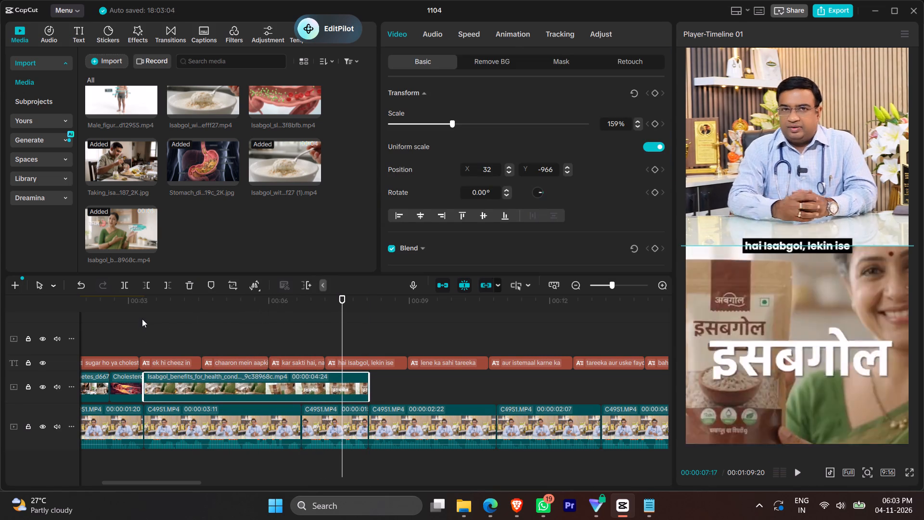
pyautogui.press('space')
pyautogui.click(142, 319)
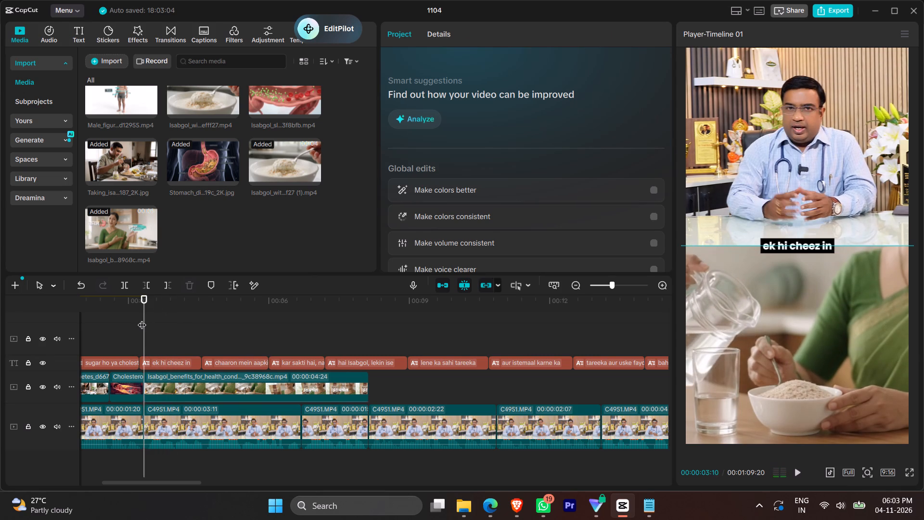
pyautogui.press('space')
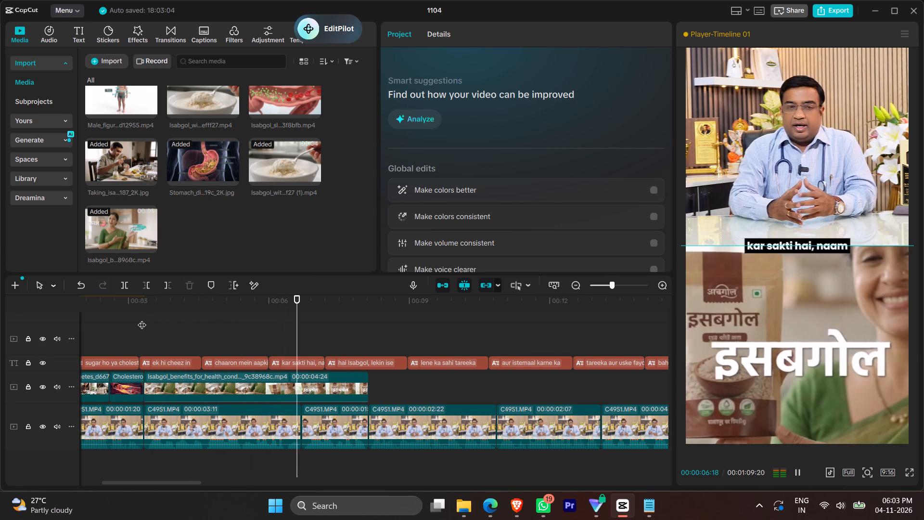
pyautogui.press('space')
# Slide the Isabgol benefits clip later to start at about 00:00:04:17, timing the isabgol packet shot to the caption "kar sakti hai, naam".
pyautogui.moveTo(192, 384); pyautogui.dragTo(214, 383)
pyautogui.press('space')
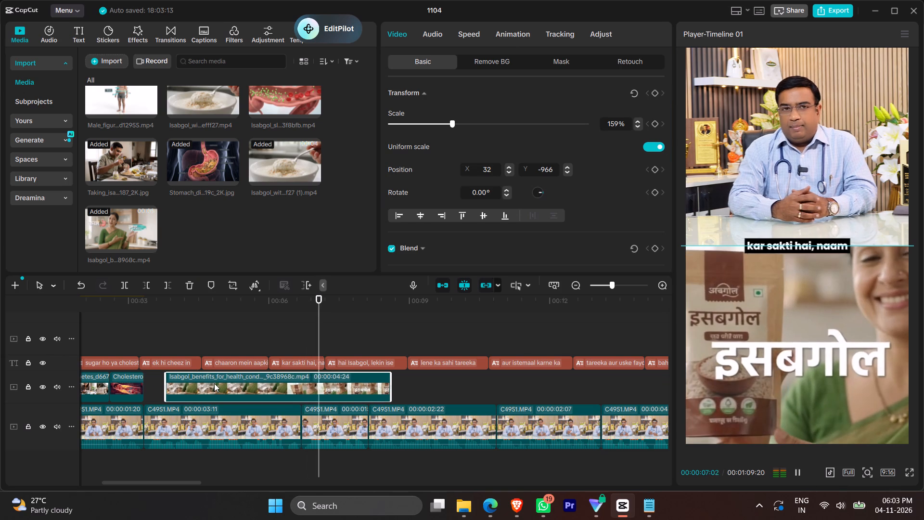
pyautogui.press('space')
pyautogui.moveTo(214, 383); pyautogui.dragTo(228, 384)
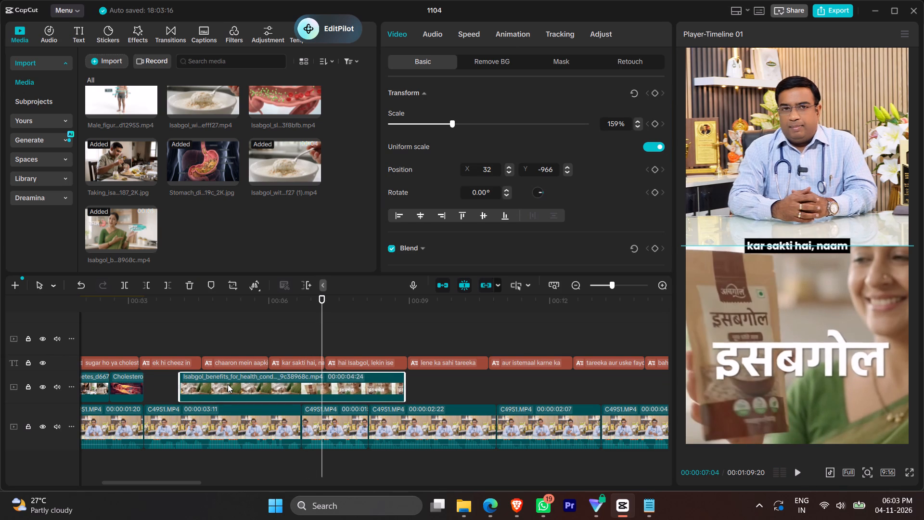
pyautogui.moveTo(228, 384); pyautogui.dragTo(243, 385)
pyautogui.moveTo(243, 385); pyautogui.dragTo(250, 386)
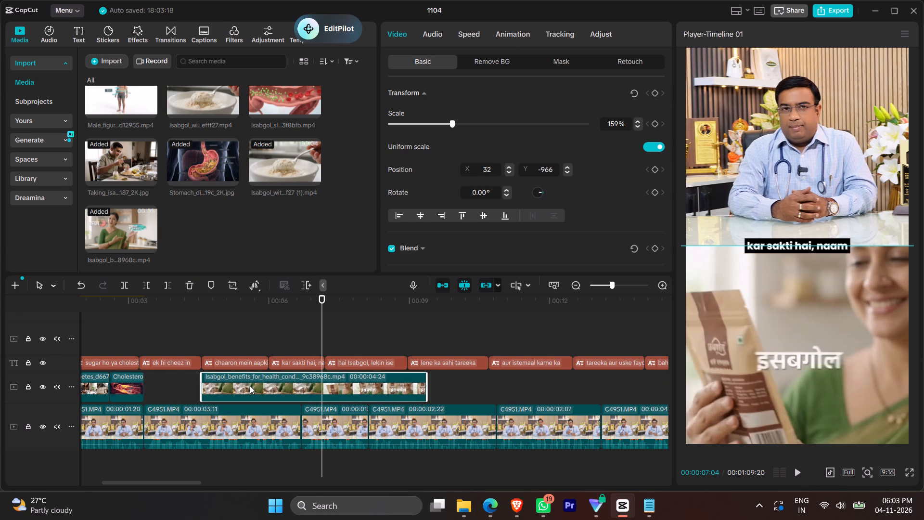
# Extend the start of the Isabgol benefits clip earlier, without the talking woman's shot, for a duration of 00:00:05:02.
pyautogui.moveTo(202, 381); pyautogui.dragTo(196, 382)
pyautogui.moveTo(196, 382); pyautogui.dragTo(181, 384)
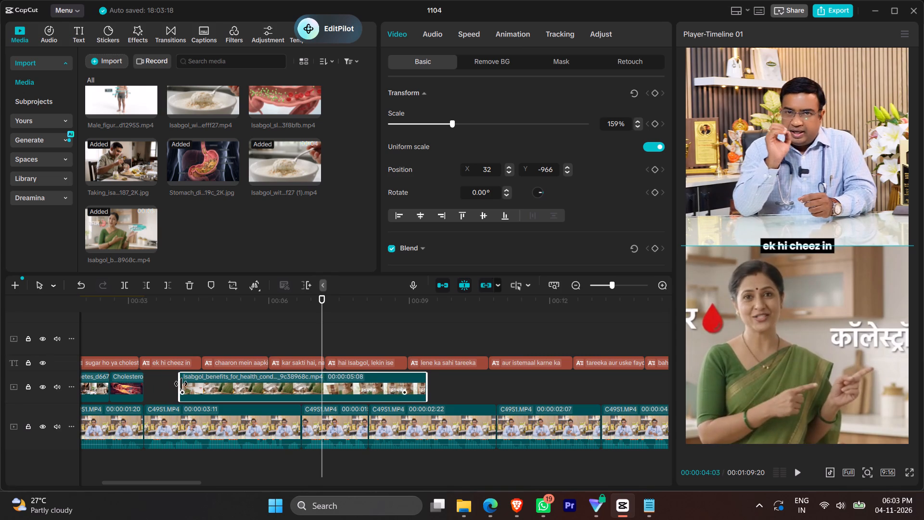
pyautogui.moveTo(181, 384); pyautogui.dragTo(190, 388)
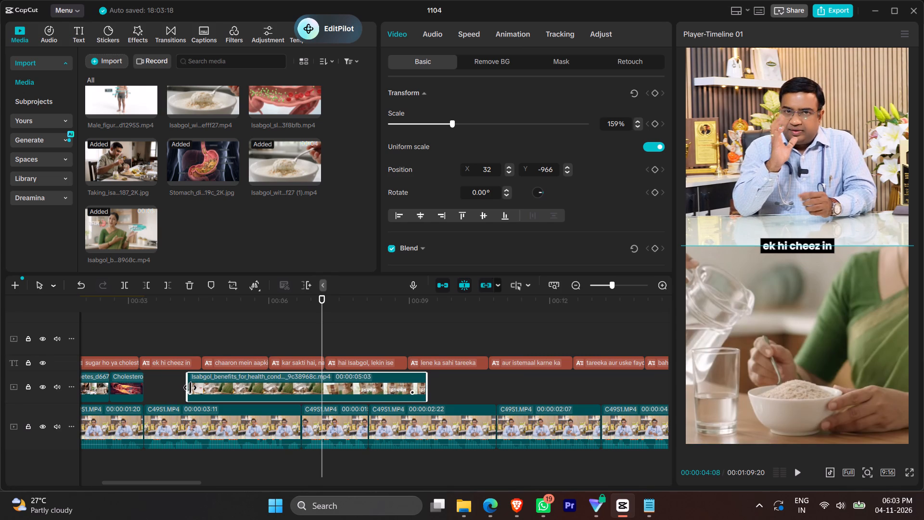
pyautogui.moveTo(190, 388); pyautogui.dragTo(192, 388)
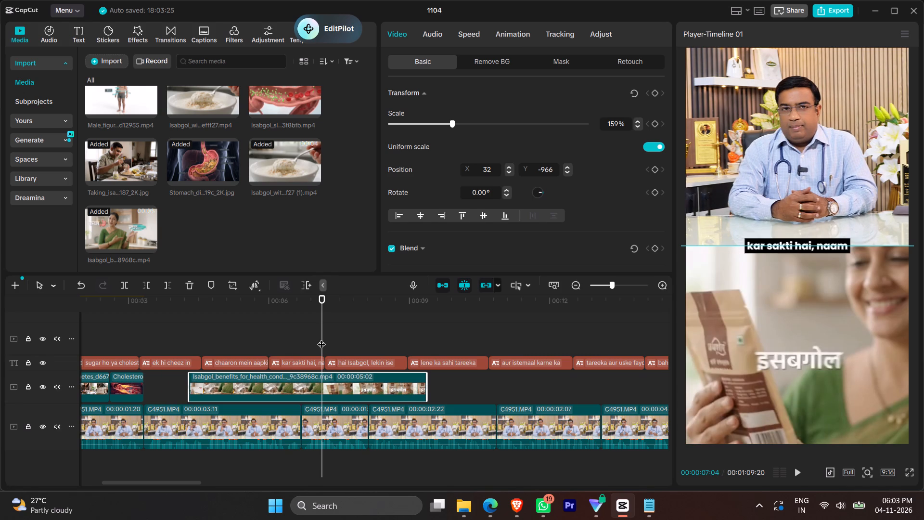
# Split the Isabgol benefits clip at 00:00:06:25, on the frame where the isabgol packet shot begins.
pyautogui.moveTo(321, 338); pyautogui.dragTo(312, 339)
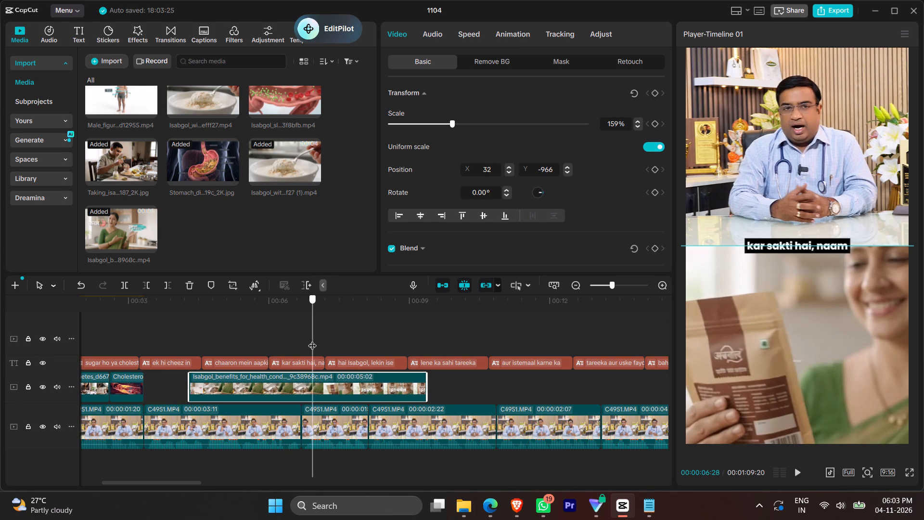
pyautogui.moveTo(312, 339); pyautogui.dragTo(306, 342)
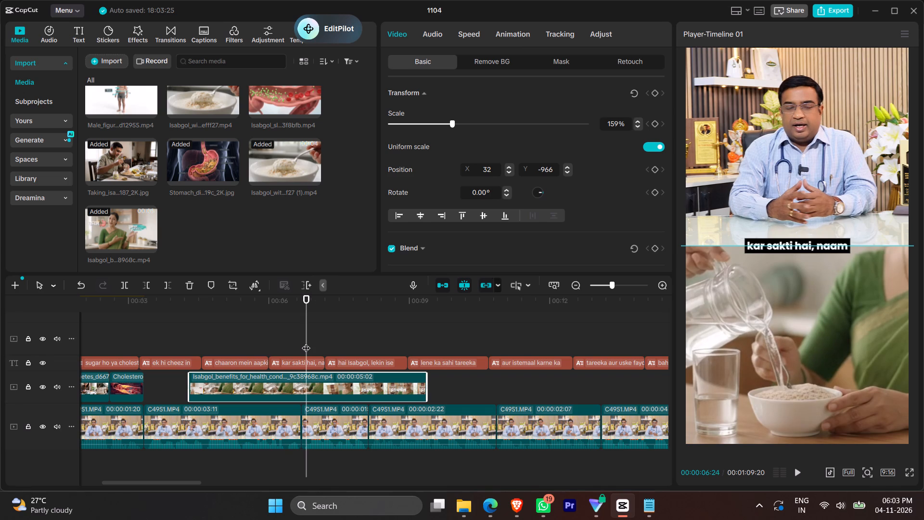
pyautogui.press('Right')
pyautogui.press('Left')
pyautogui.press('Right')
pyautogui.click(346, 386)
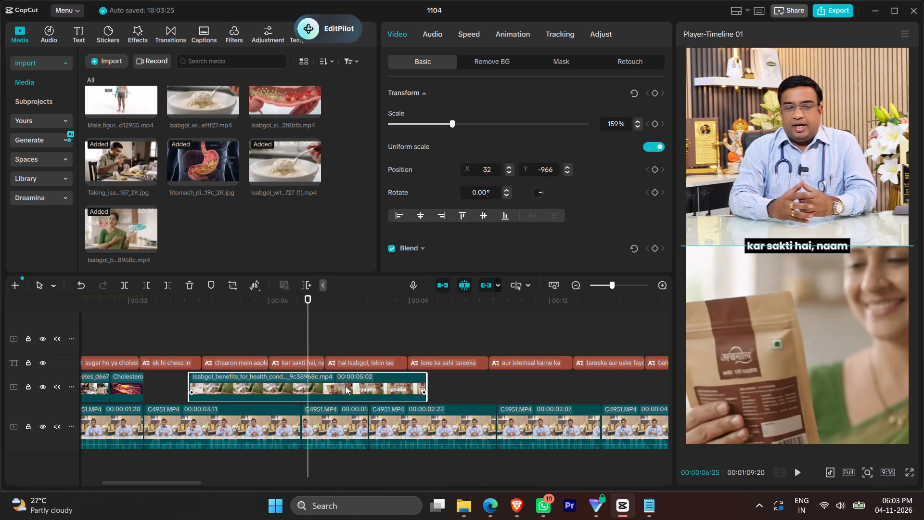
pyautogui.hotkey('ctrl', 'b')
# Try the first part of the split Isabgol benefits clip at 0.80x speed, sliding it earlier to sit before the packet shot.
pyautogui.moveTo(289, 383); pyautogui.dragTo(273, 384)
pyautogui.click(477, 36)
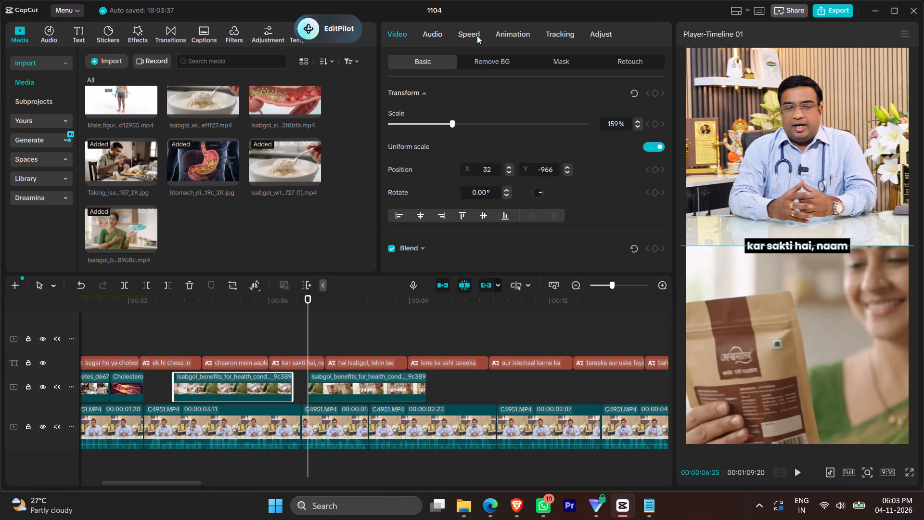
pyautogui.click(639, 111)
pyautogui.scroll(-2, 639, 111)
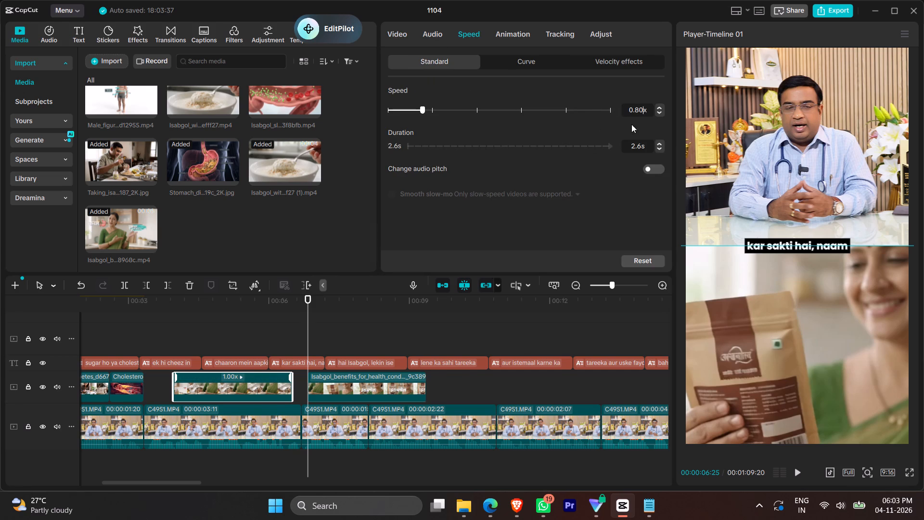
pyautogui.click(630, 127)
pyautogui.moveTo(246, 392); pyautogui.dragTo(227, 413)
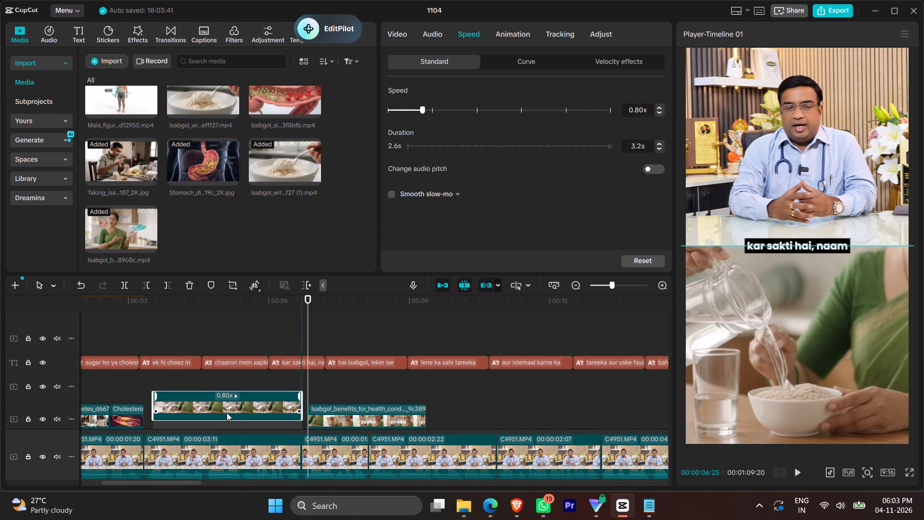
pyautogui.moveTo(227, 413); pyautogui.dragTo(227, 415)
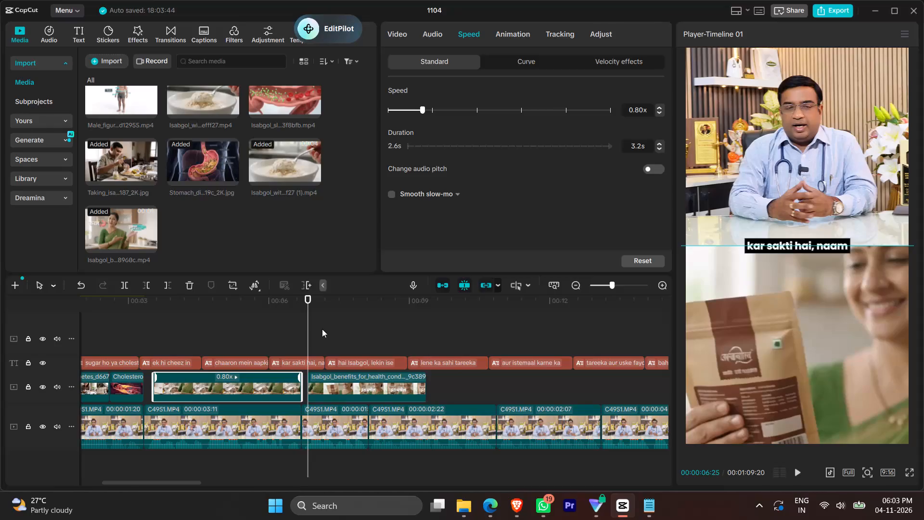
# Set the first Isabgol benefits part to 0.90x speed and move it directly after the Cholesterol clip.
pyautogui.click(643, 109)
pyautogui.scroll(1, 643, 109)
pyautogui.click(631, 98)
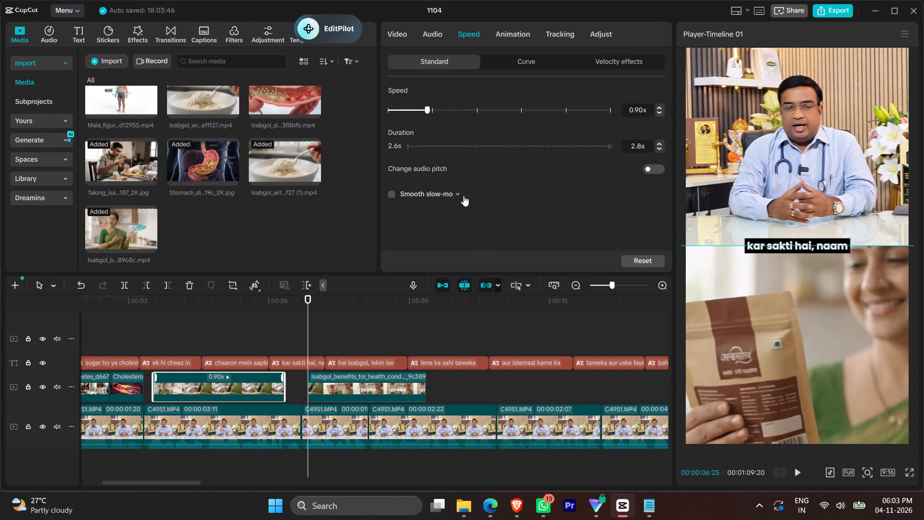
pyautogui.moveTo(222, 379); pyautogui.dragTo(209, 378)
pyautogui.moveTo(209, 378); pyautogui.dragTo(197, 379)
pyautogui.moveTo(216, 395); pyautogui.dragTo(205, 401)
# Slow the packet-shot part to 0.80x, move it directly after the first Isabgol benefits part, and play it.
pyautogui.click(349, 389)
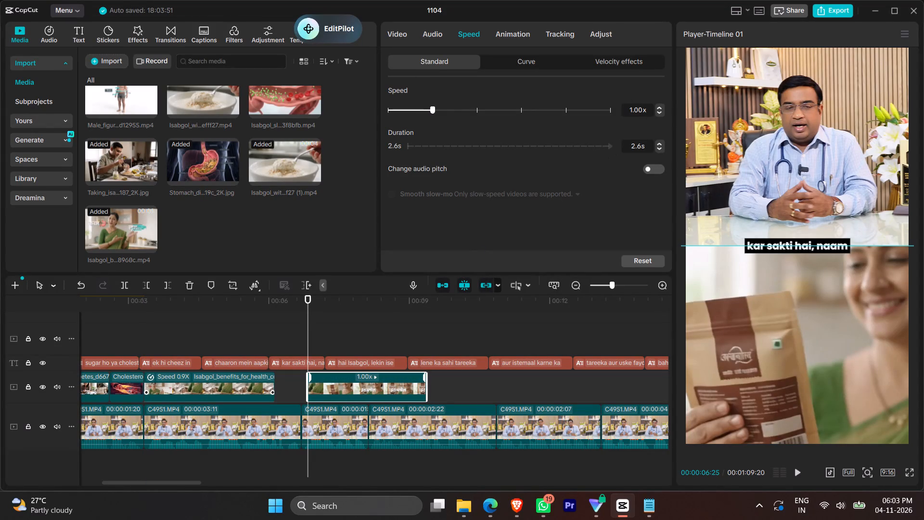
pyautogui.click(629, 116)
pyautogui.scroll(-2, 624, 114)
pyautogui.click(318, 336)
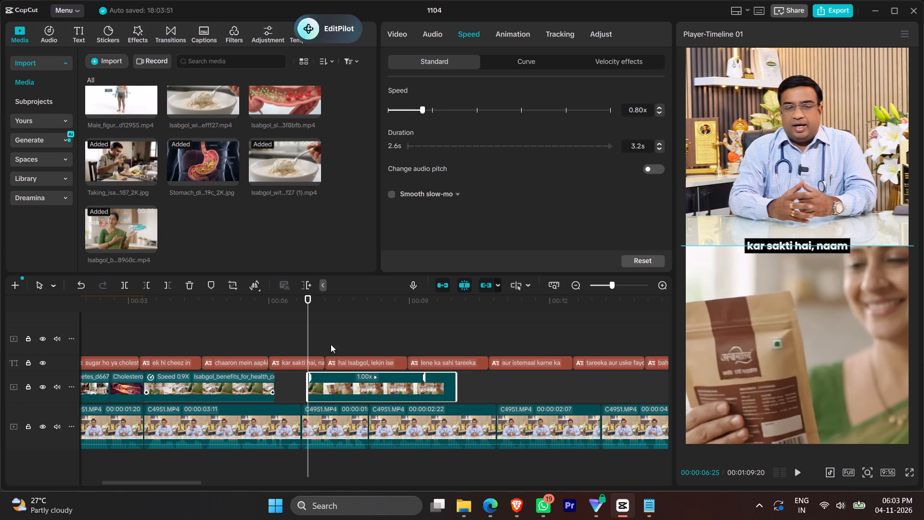
pyautogui.moveTo(363, 386); pyautogui.dragTo(334, 385)
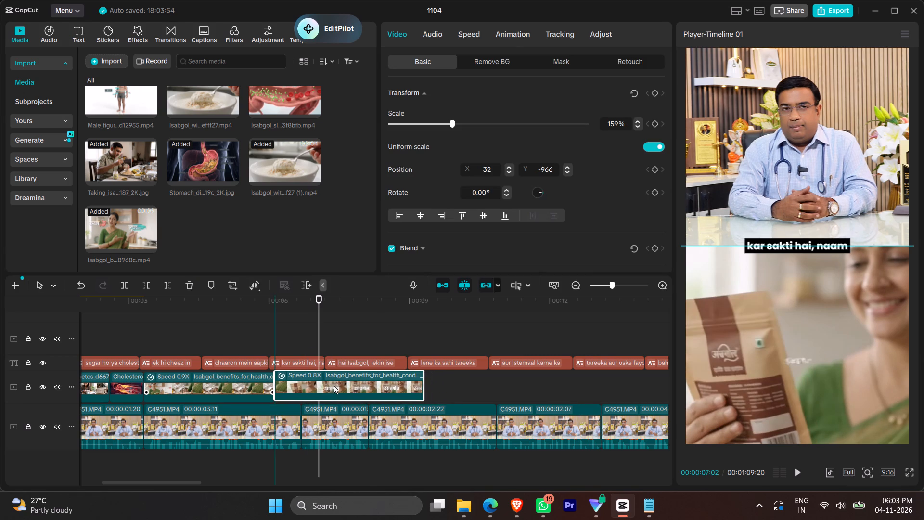
pyautogui.moveTo(334, 385); pyautogui.dragTo(332, 385)
pyautogui.click(269, 327)
pyautogui.press('space')
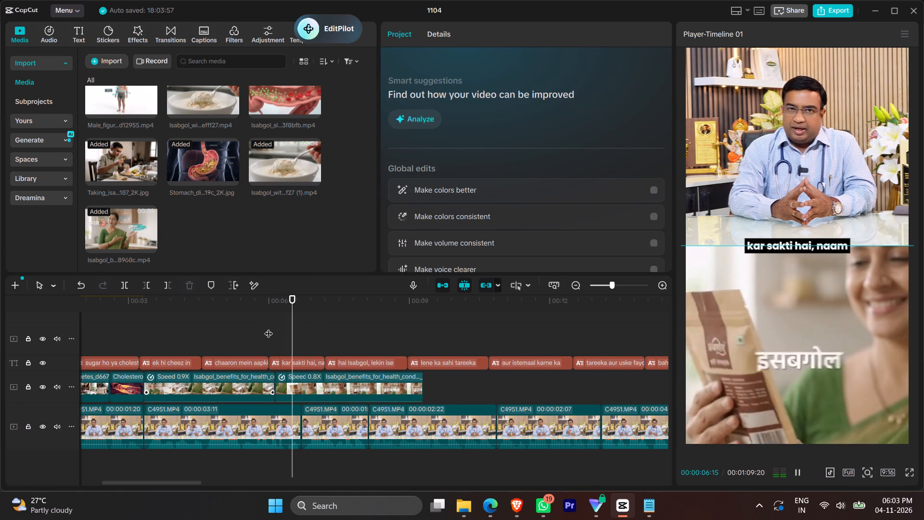
pyautogui.press('space')
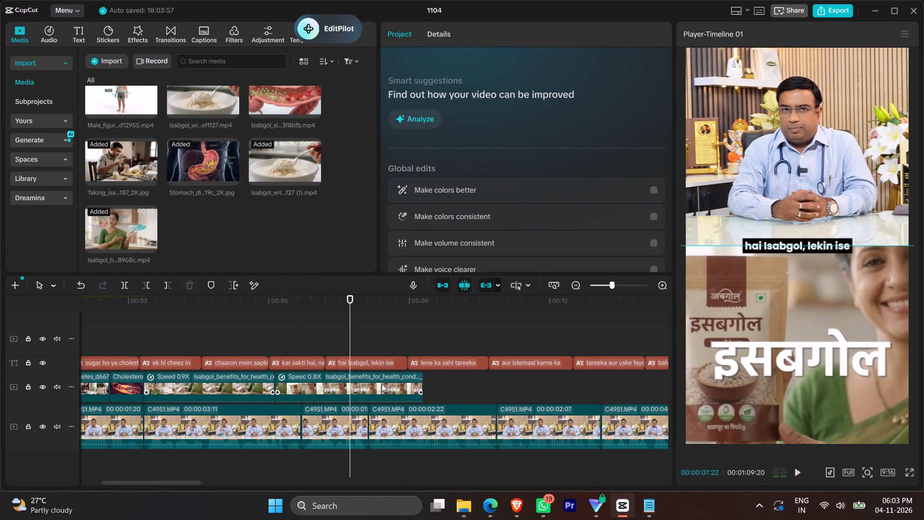
# Set the packet-shot part's speed to 0.90x and play it against the captions.
pyautogui.click(383, 385)
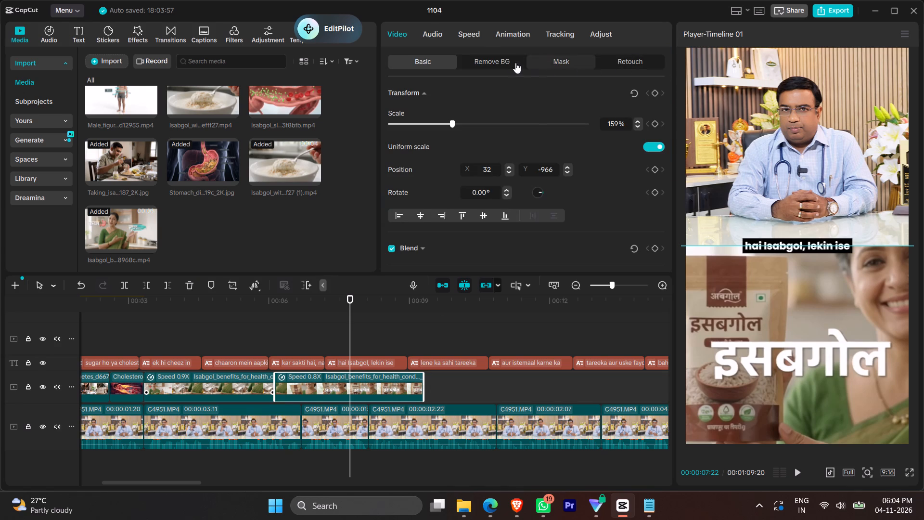
pyautogui.click(472, 37)
pyautogui.click(636, 107)
pyautogui.scroll(1, 636, 107)
pyautogui.click(611, 125)
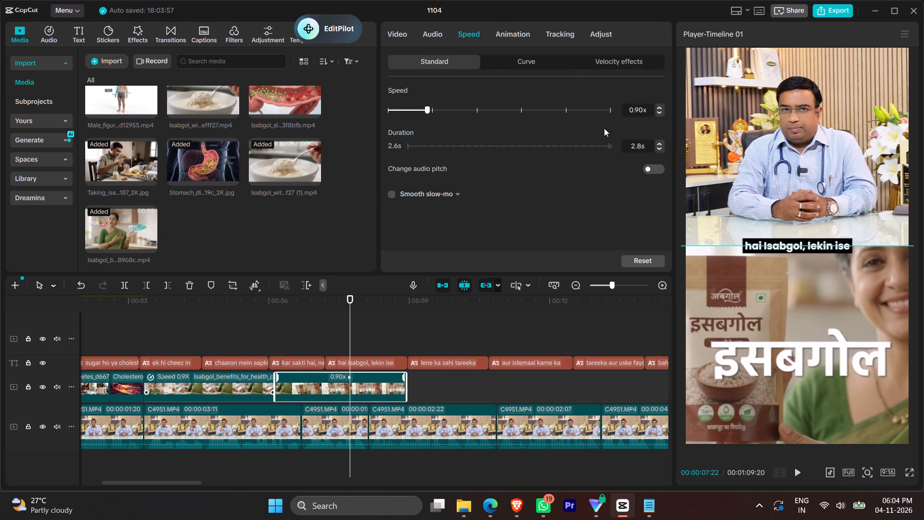
pyautogui.click(259, 329)
pyautogui.press('space')
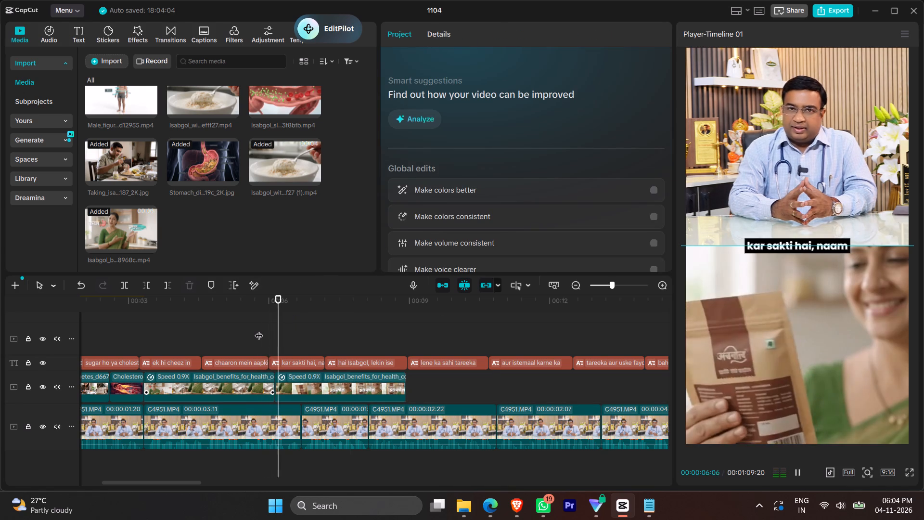
pyautogui.press('space')
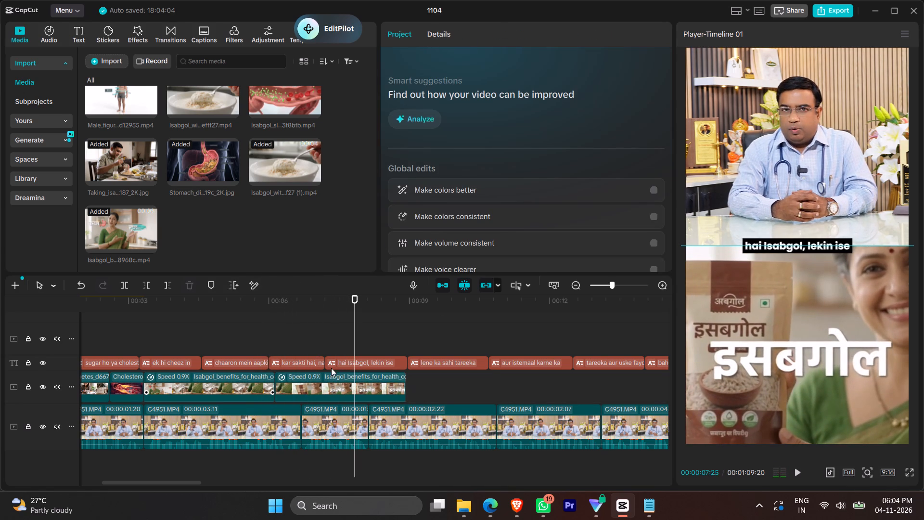
pyautogui.press('space')
pyautogui.press('space')
# Trim the packet-shot part's end back to the cut in the doctor's footage at about 00:00:08.
pyautogui.moveTo(404, 385); pyautogui.dragTo(381, 383)
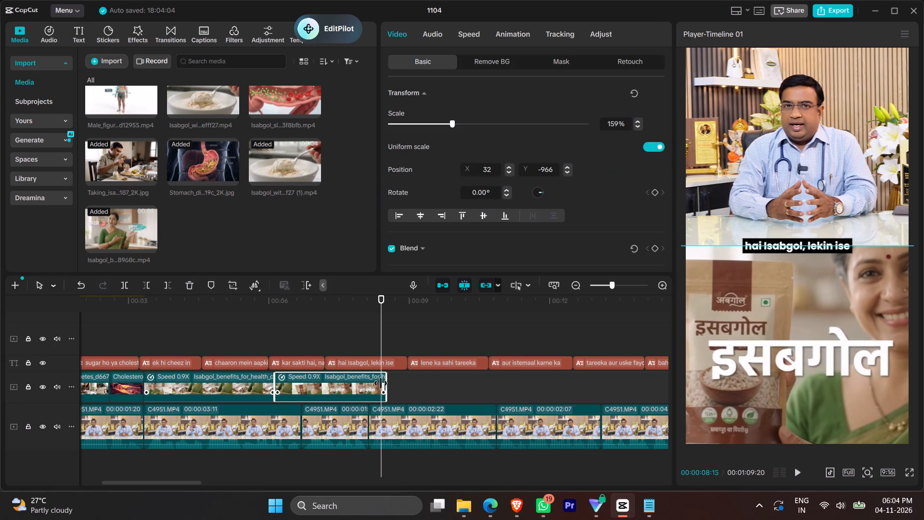
pyautogui.moveTo(381, 383); pyautogui.dragTo(370, 387)
# Play on from the trimmed packet-shot part through the uncovered narration up to the diarrhea clip.
pyautogui.click(352, 327)
pyautogui.press('space')
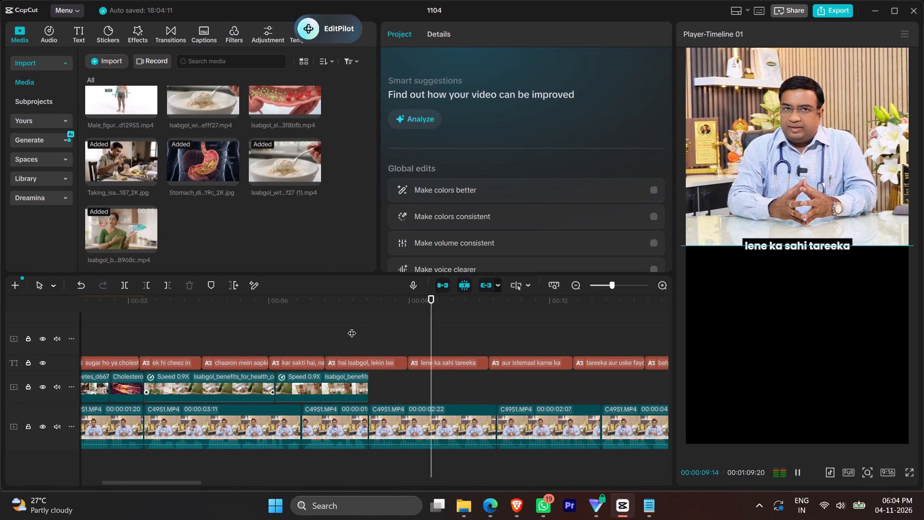
pyautogui.hscroll(-1, 352, 327)
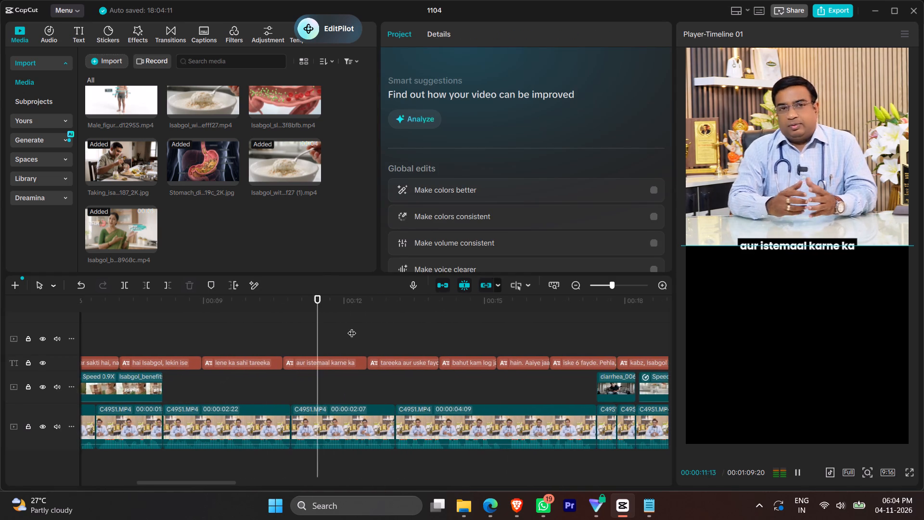
pyautogui.keyDown('ctrl'); pyautogui.scroll(-4, 352, 327); pyautogui.keyUp('ctrl')
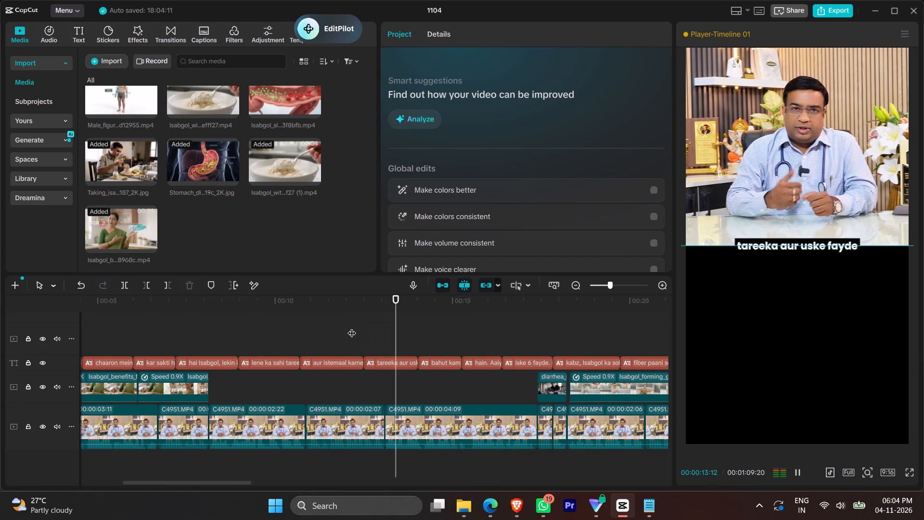
pyautogui.hscroll(2, 352, 327)
pyautogui.press('space')
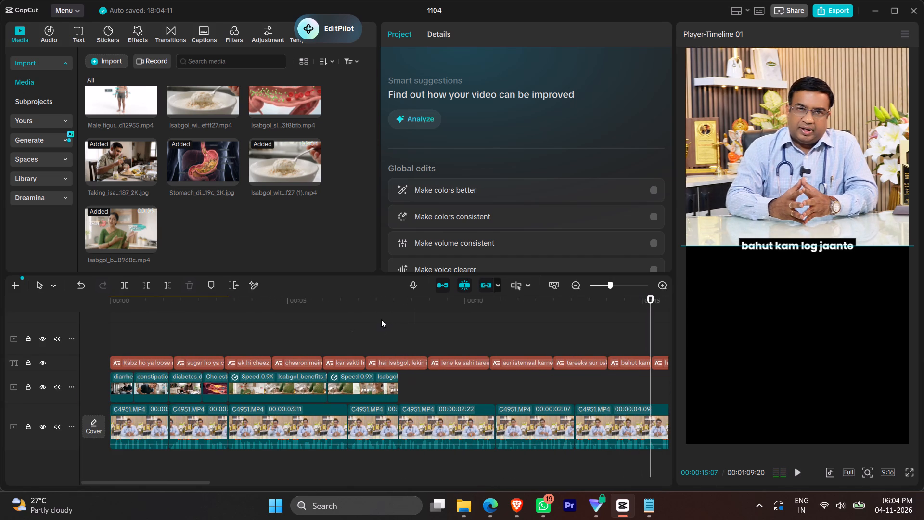
pyautogui.press('space')
pyautogui.press('space')
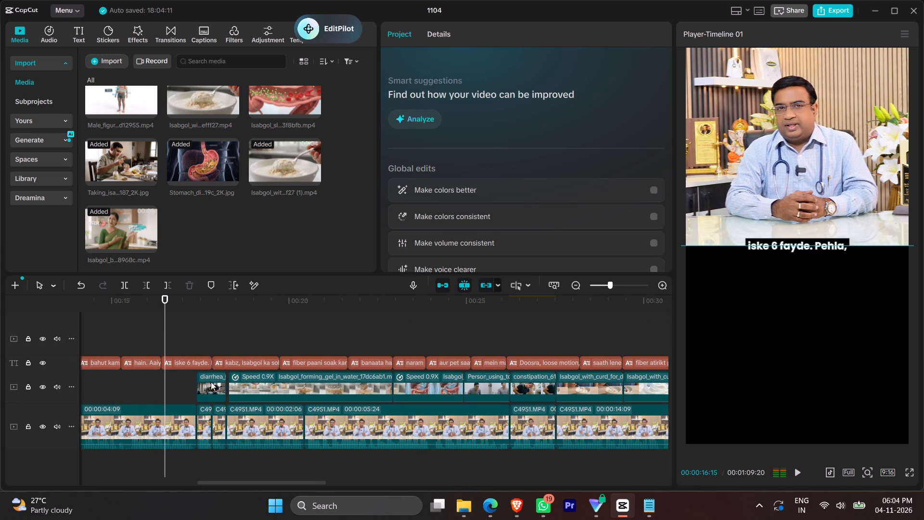
pyautogui.press('space')
pyautogui.press('space')
pyautogui.keyDown('ctrl'); pyautogui.scroll(12, 261, 402); pyautogui.keyUp('ctrl')
pyautogui.press('space')
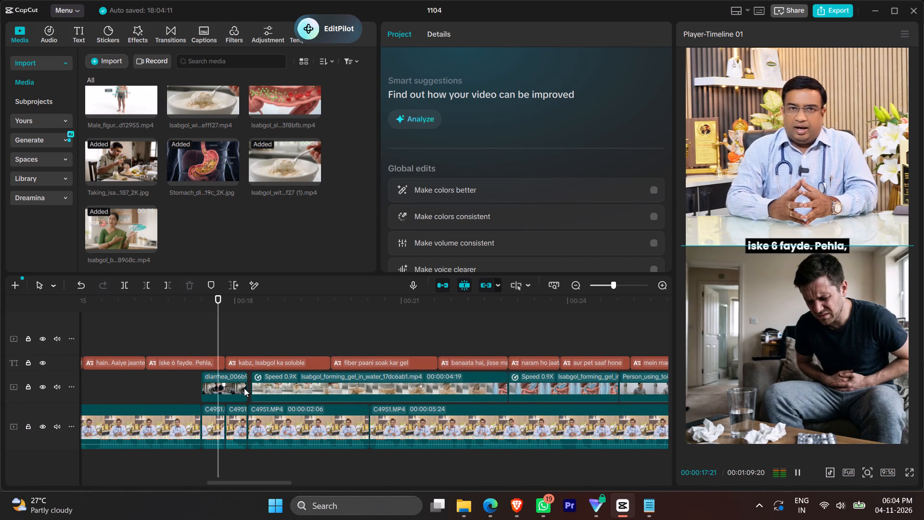
pyautogui.press('space')
# Extend the end of the diarrhea clip near 00:00:18 to meet the gel-forming clip, and play it.
pyautogui.click(244, 388)
pyautogui.moveTo(249, 382); pyautogui.dragTo(257, 380)
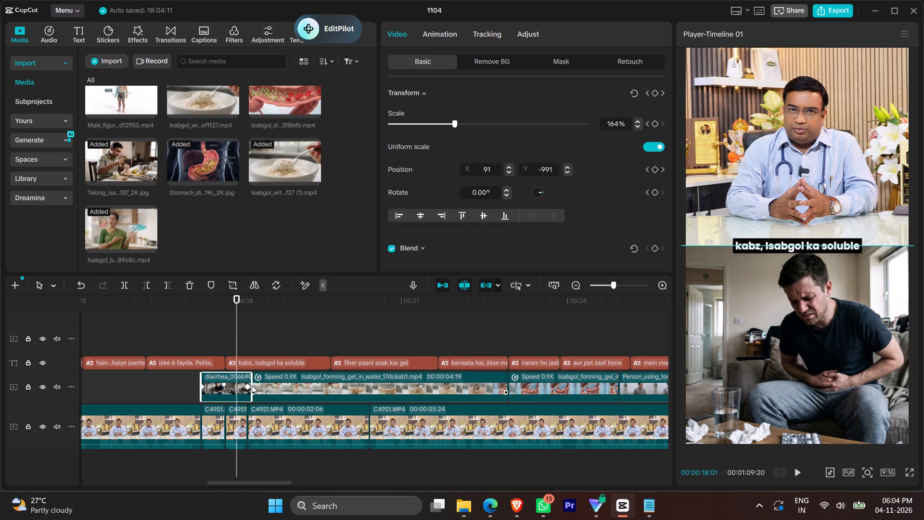
pyautogui.moveTo(247, 387); pyautogui.dragTo(266, 388)
pyautogui.click(210, 347)
pyautogui.press('space')
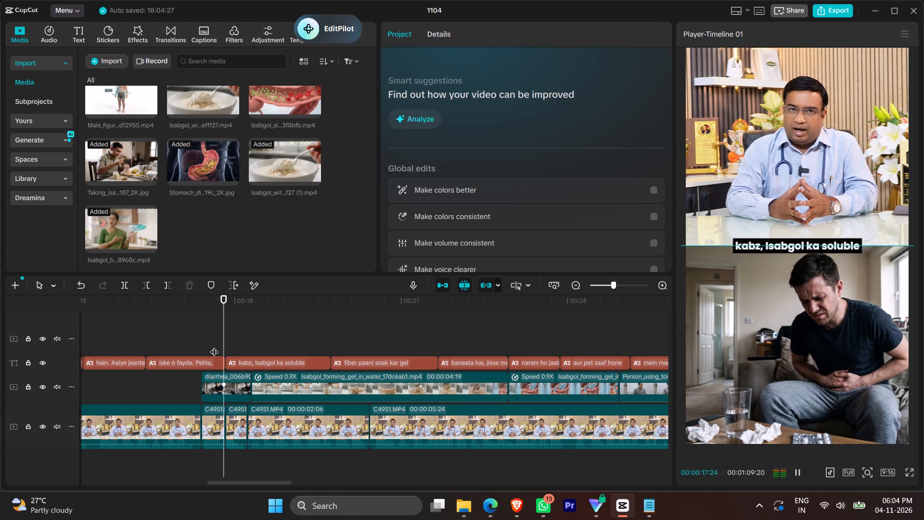
pyautogui.press('space')
# Survey the overlay track across the timeline for uncovered stretches, returning to the packet shot at 00:00:07:15.
pyautogui.keyDown('ctrl'); pyautogui.scroll(-20, 342, 370); pyautogui.keyUp('ctrl')
pyautogui.keyDown('ctrl'); pyautogui.scroll(-10, 342, 370); pyautogui.keyUp('ctrl')
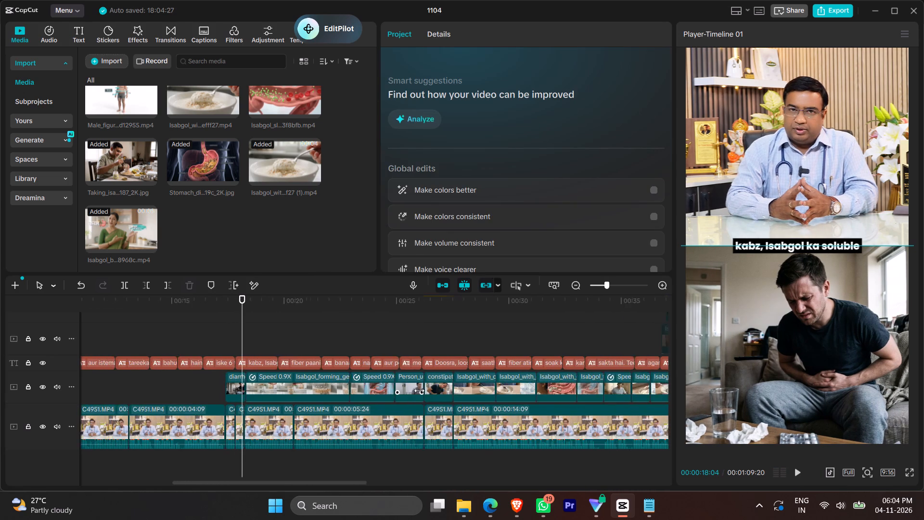
pyautogui.keyDown('ctrl'); pyautogui.scroll(-20, 419, 390); pyautogui.keyUp('ctrl')
pyautogui.keyDown('ctrl'); pyautogui.scroll(-4, 457, 397); pyautogui.keyUp('ctrl')
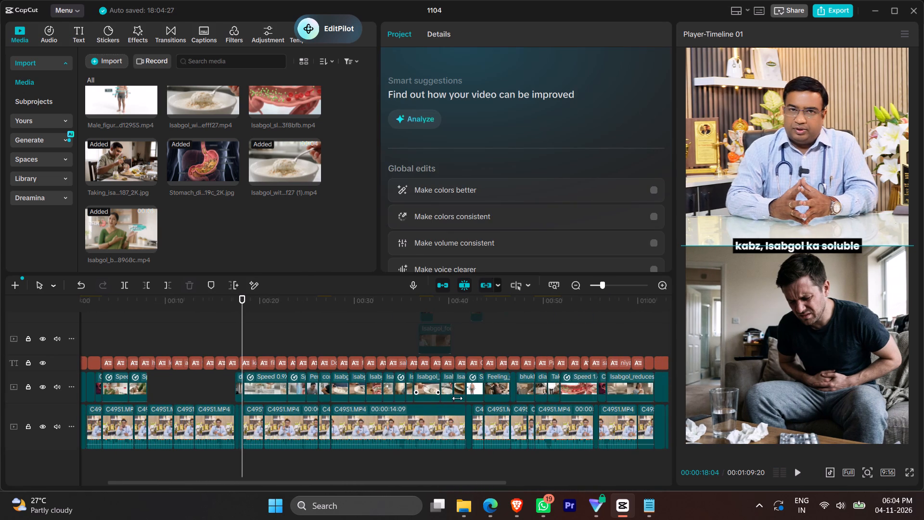
pyautogui.keyDown('ctrl'); pyautogui.scroll(-2, 457, 398); pyautogui.keyUp('ctrl')
pyautogui.keyDown('ctrl'); pyautogui.scroll(20, 456, 400); pyautogui.keyUp('ctrl')
pyautogui.keyDown('ctrl'); pyautogui.scroll(5, 456, 400); pyautogui.keyUp('ctrl')
pyautogui.hscroll(2, 462, 403)
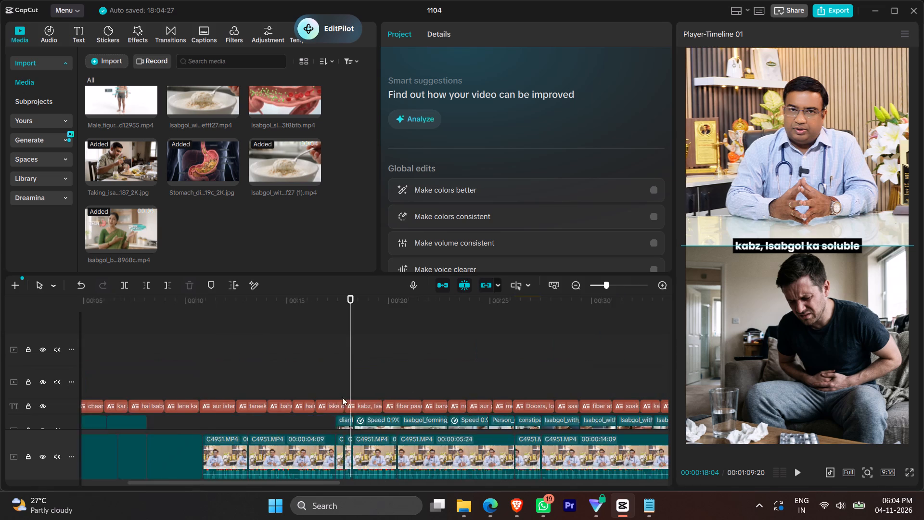
pyautogui.hscroll(3, 342, 397)
pyautogui.click(292, 380)
pyautogui.click(262, 368)
pyautogui.scroll(-6, 360, 405)
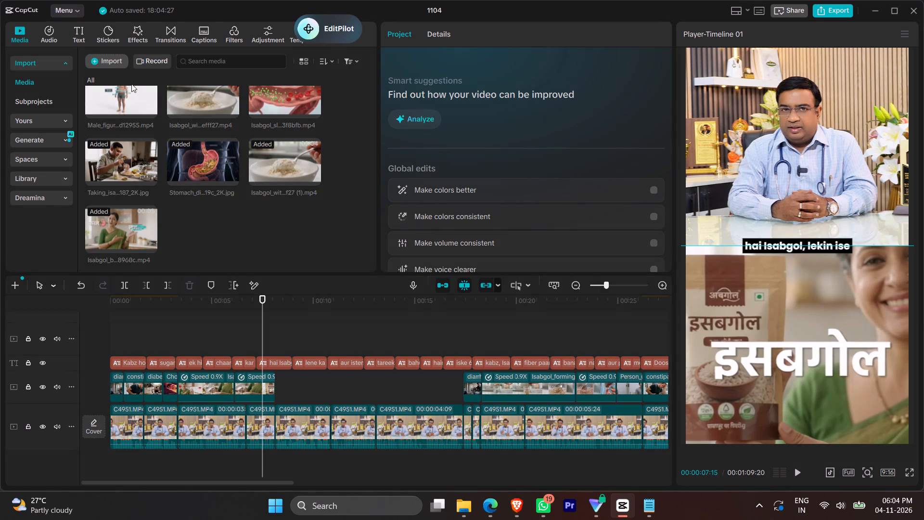
pyautogui.click(129, 82)
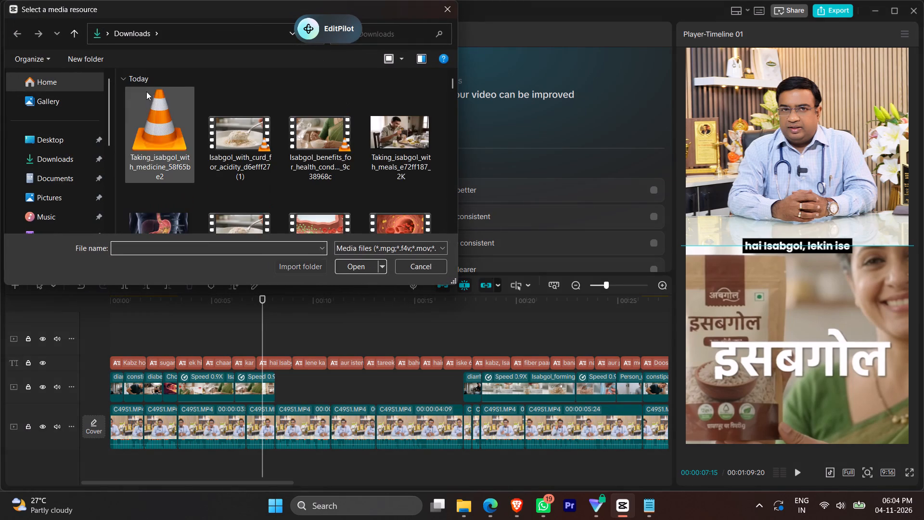
pyautogui.doubleClick(153, 114)
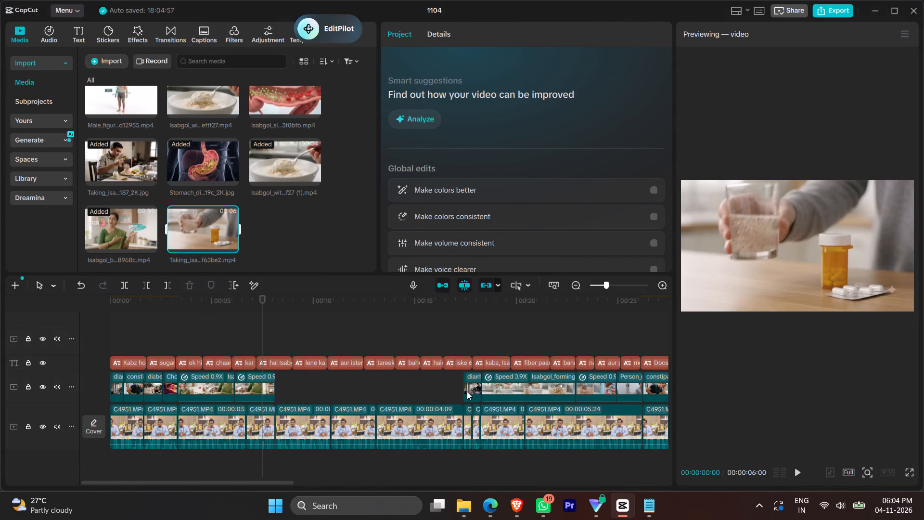
# Place the isabgol-with-medicine clip on the overlay track directly after the last fiber-gel clip, at about 00:01:05.
pyautogui.hscroll(-9, 509, 389)
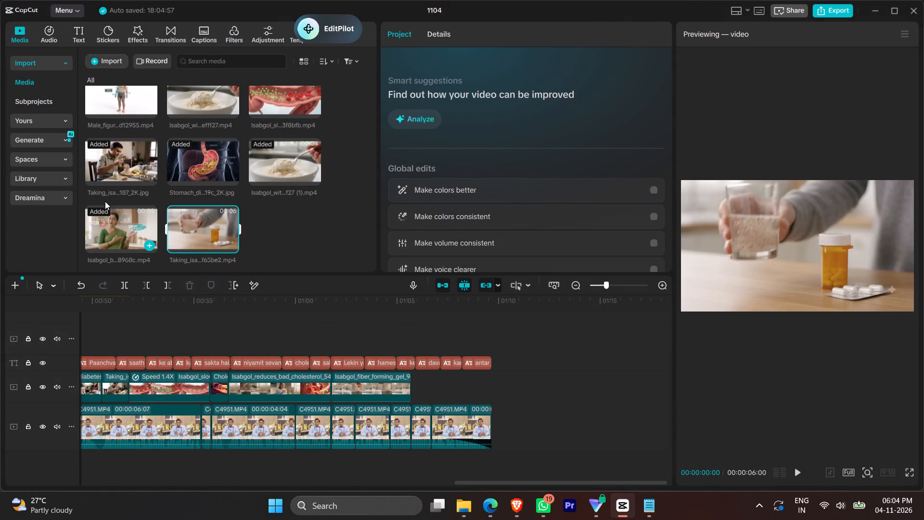
pyautogui.moveTo(185, 221); pyautogui.dragTo(386, 338)
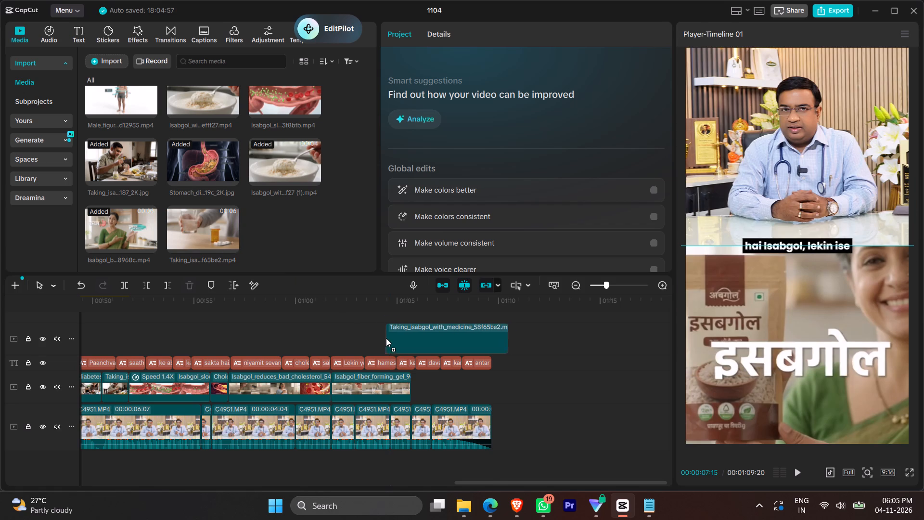
pyautogui.moveTo(386, 338); pyautogui.dragTo(372, 335)
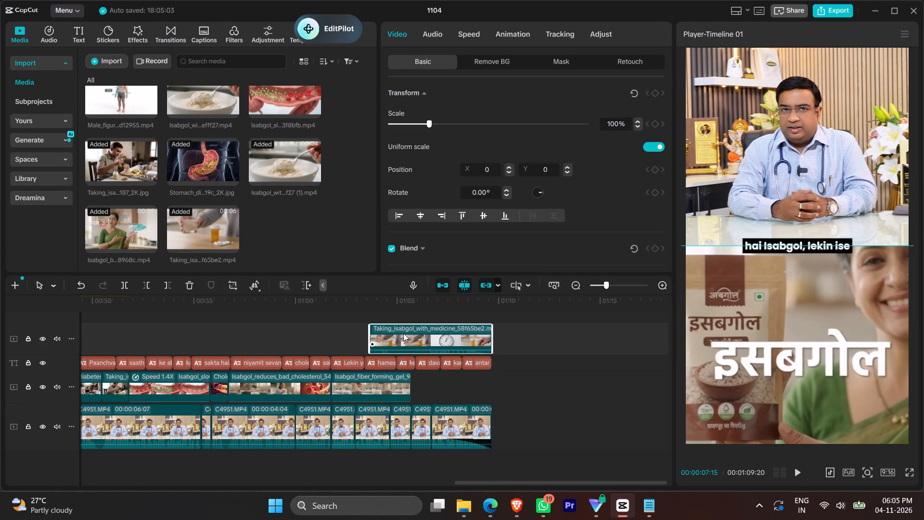
pyautogui.moveTo(400, 327); pyautogui.dragTo(449, 378)
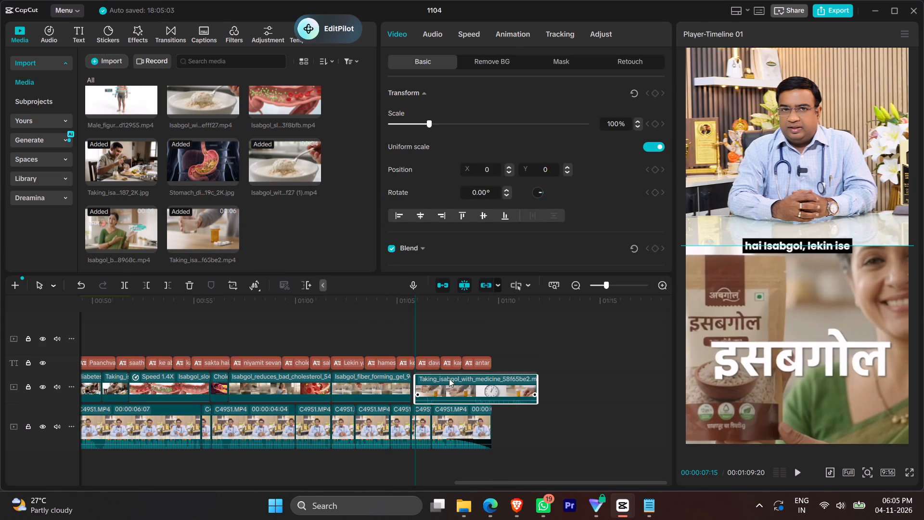
pyautogui.moveTo(449, 378); pyautogui.dragTo(442, 379)
# Paste the copied location, size, blend, canvas and audio attributes onto the isabgol-with-medicine clip, and play it against the narration.
pyautogui.click(409, 335)
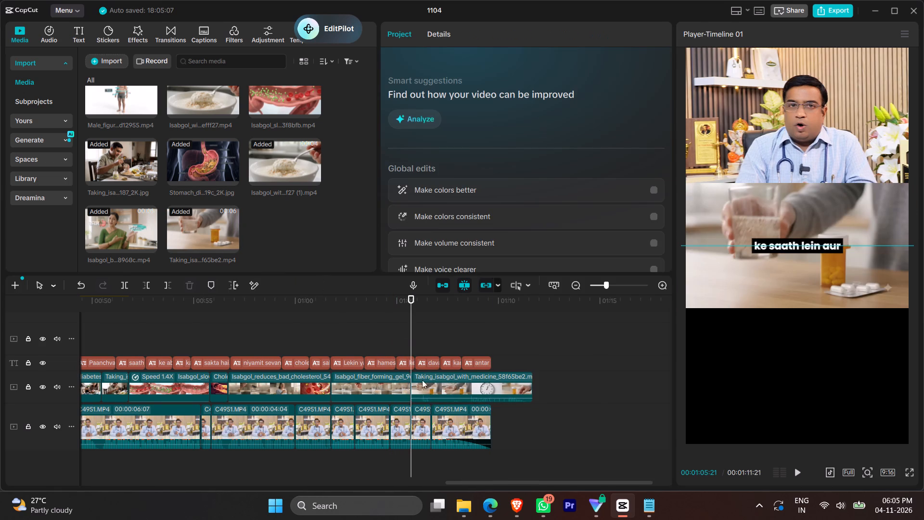
pyautogui.rightClick(429, 386)
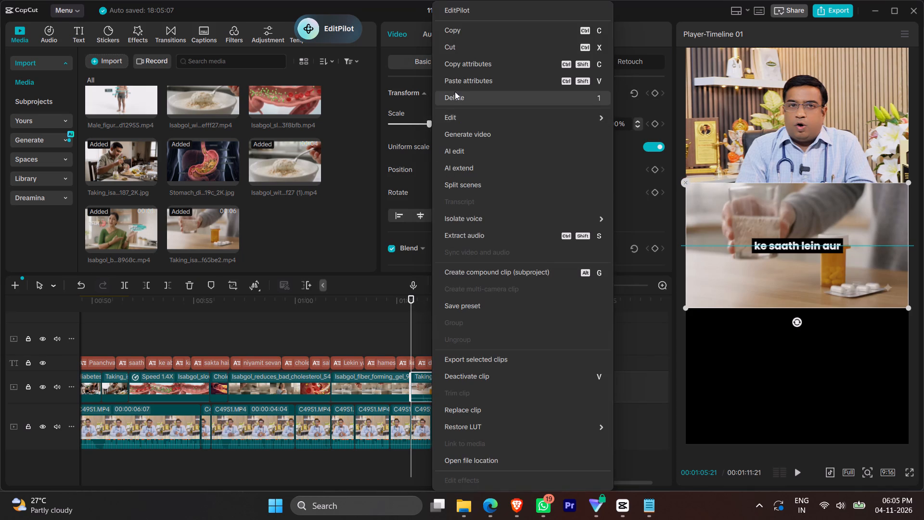
pyautogui.click(459, 78)
pyautogui.click(593, 340)
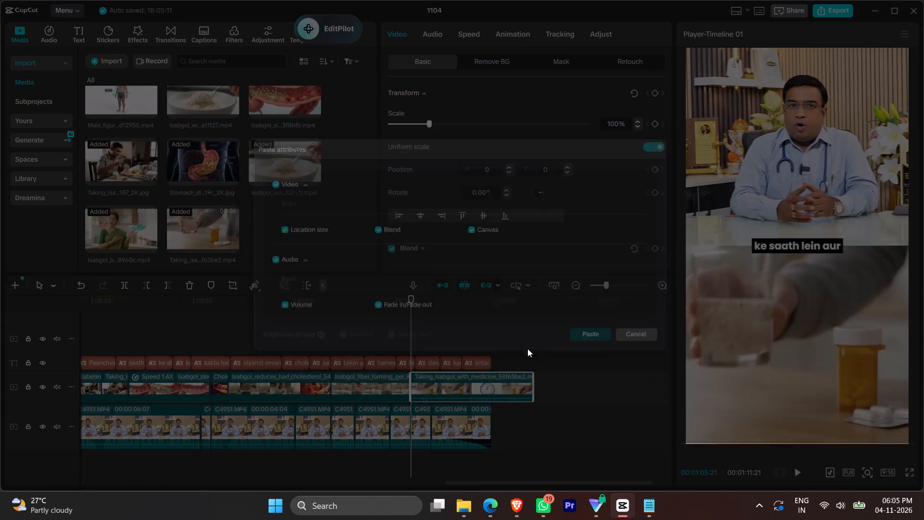
pyautogui.press('space')
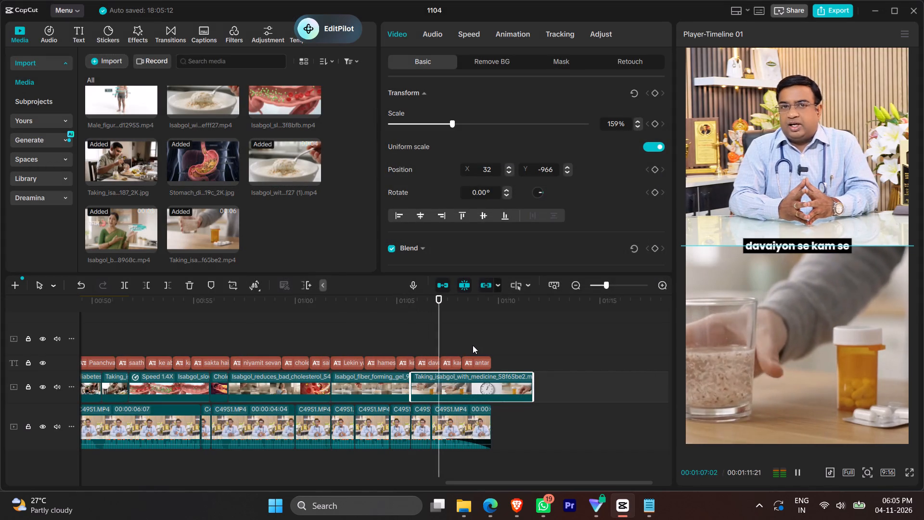
pyautogui.press('space')
pyautogui.press('space')
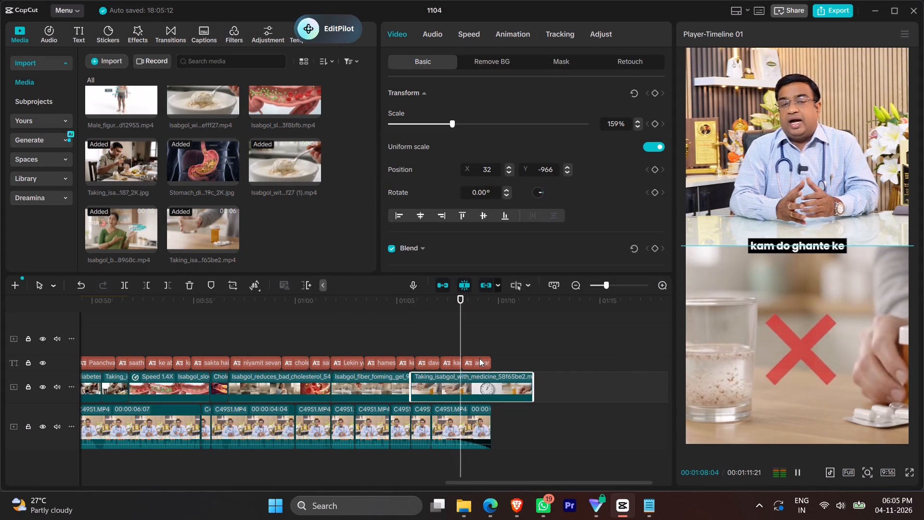
pyautogui.press('space')
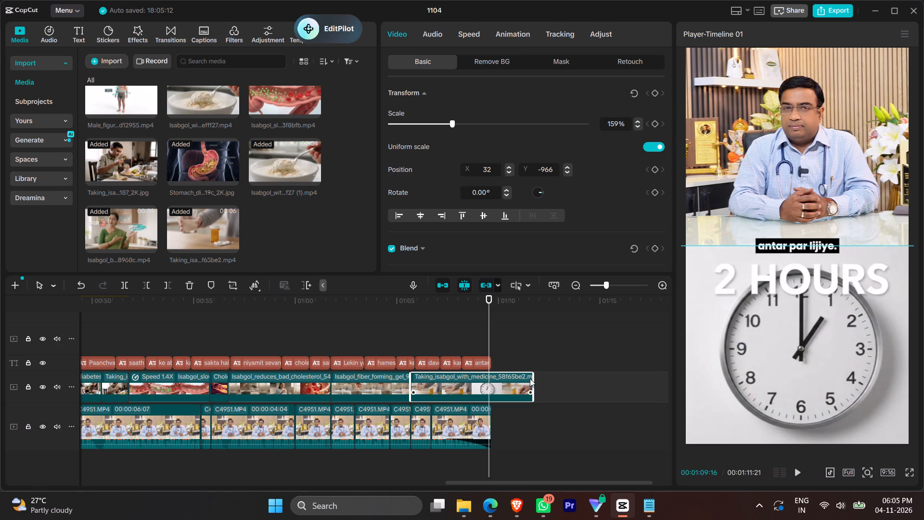
# Speed up the isabgol-with-medicine clip to about 1.42x and play its opening.
pyautogui.click(471, 37)
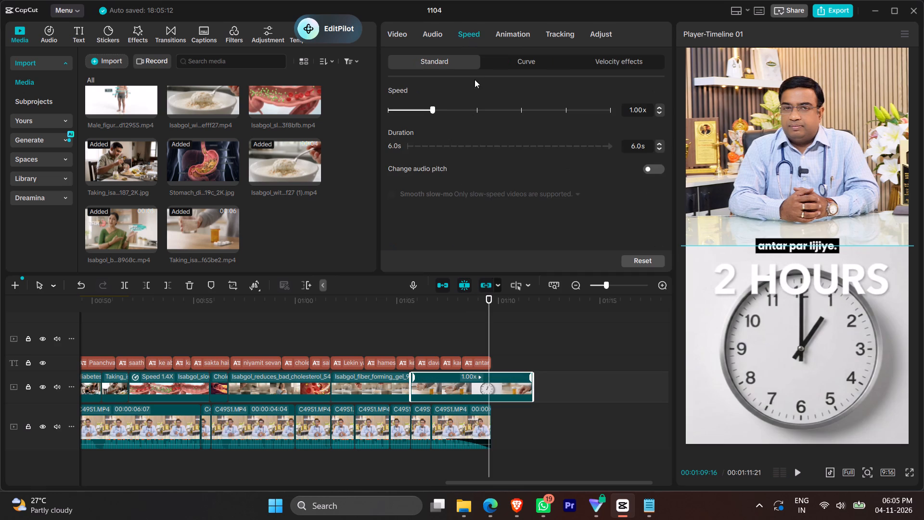
pyautogui.click(451, 110)
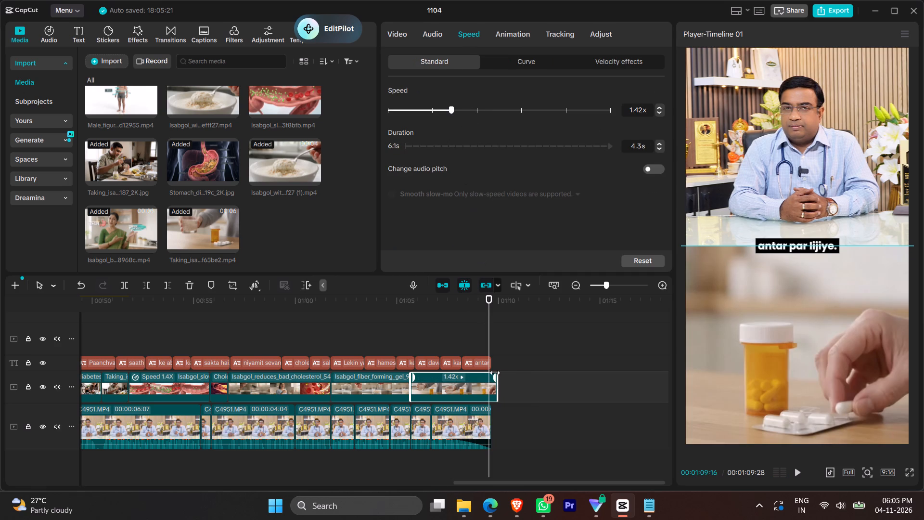
pyautogui.click(499, 383)
pyautogui.moveTo(498, 384); pyautogui.dragTo(490, 386)
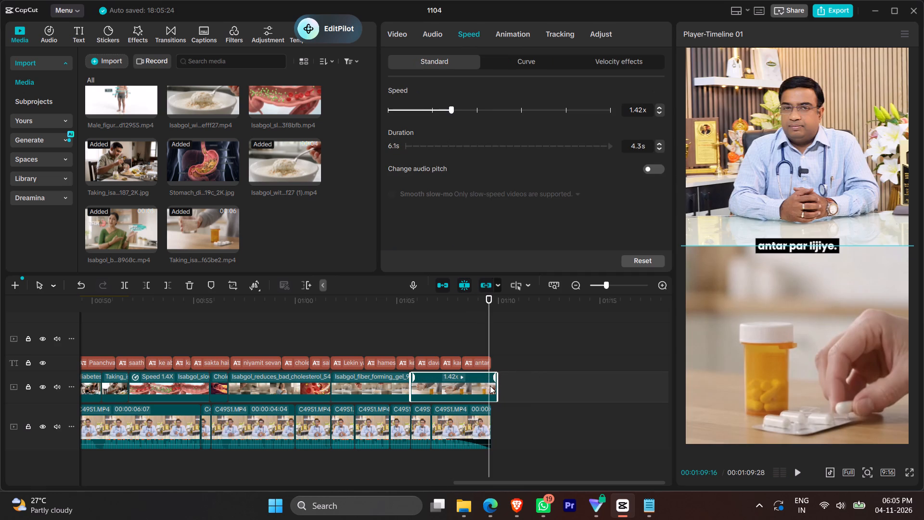
pyautogui.moveTo(490, 386); pyautogui.dragTo(489, 385)
pyautogui.click(497, 385)
pyautogui.click(416, 340)
pyautogui.click(411, 337)
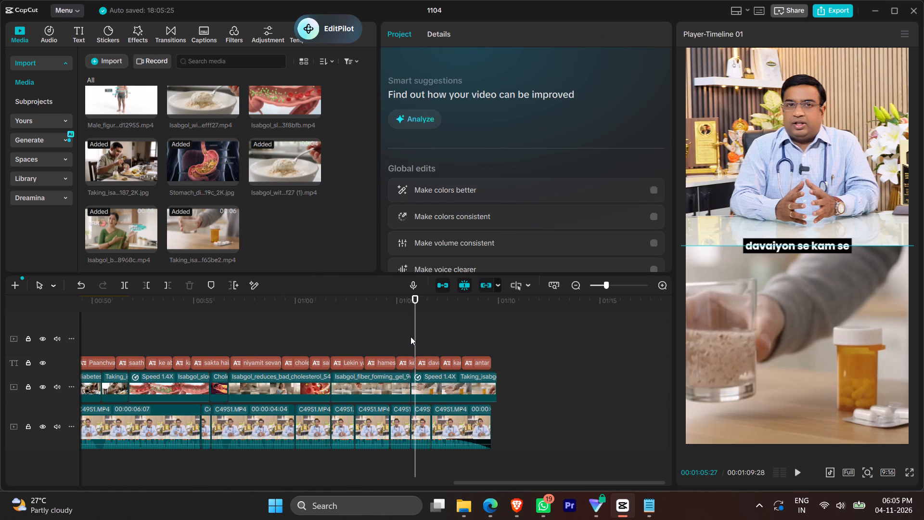
pyautogui.press('space')
pyautogui.press('space')
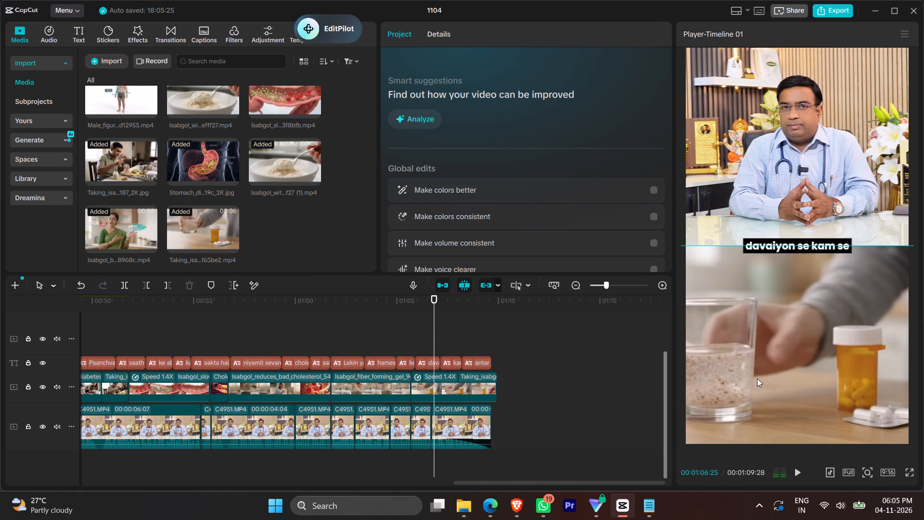
# Shift the isabgol-with-medicine overlay sideways in the frame to about X 187, keeping Y -966, and play through to its end.
pyautogui.moveTo(757, 378); pyautogui.dragTo(773, 378)
pyautogui.press('space')
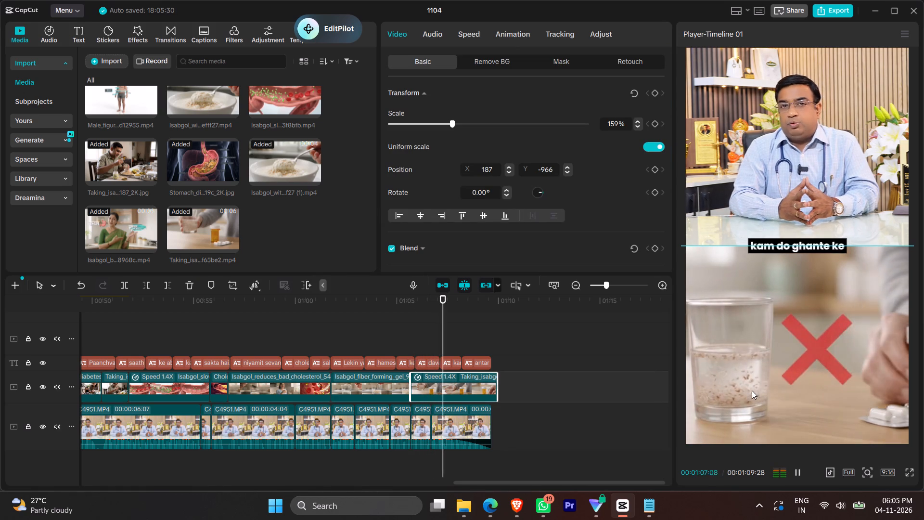
pyautogui.press('space')
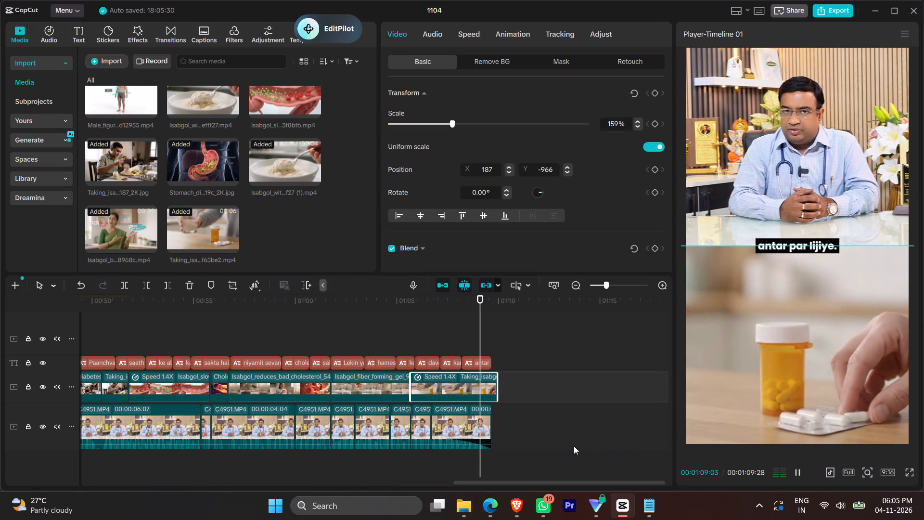
pyautogui.press('space')
pyautogui.press('space')
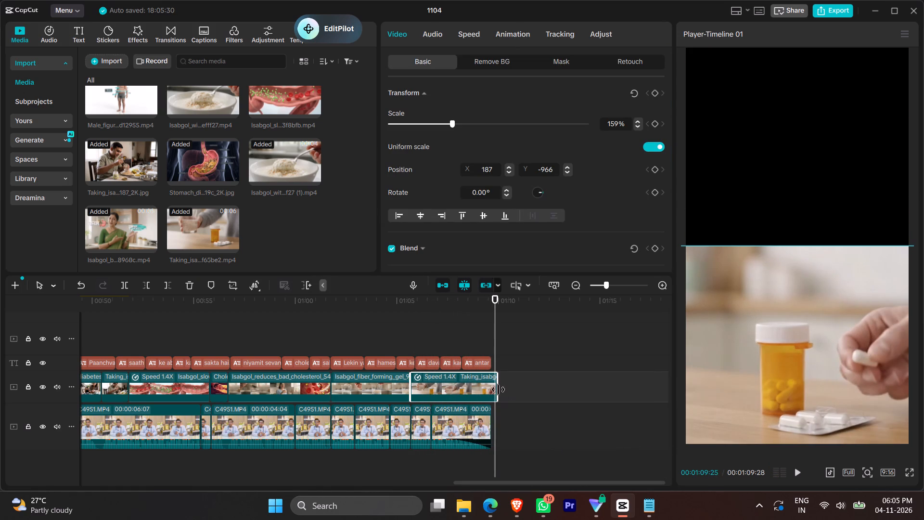
# Trim the isabgol-with-medicine clip's end to match the end of the doctor's footage at 00:01:09:20, and play the ending.
pyautogui.moveTo(498, 390); pyautogui.dragTo(488, 389)
pyautogui.click(484, 335)
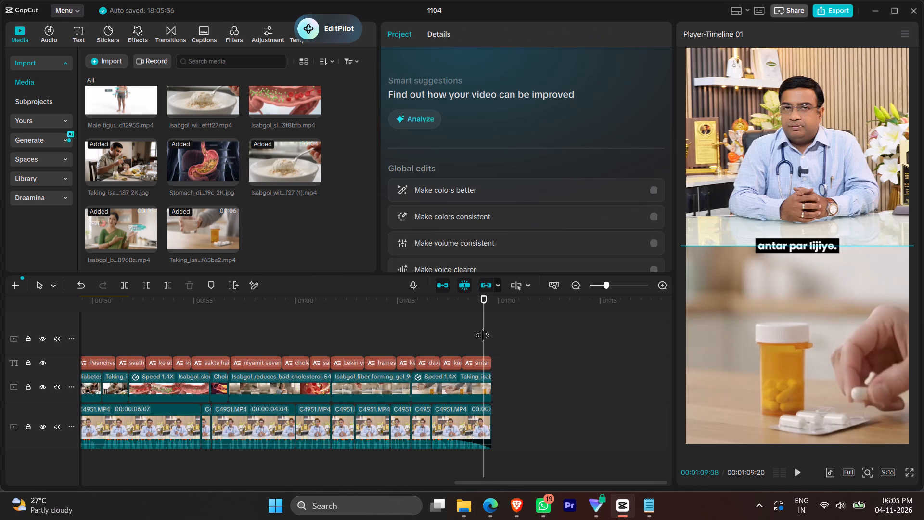
pyautogui.click(468, 338)
pyautogui.press('space')
pyautogui.press('space')
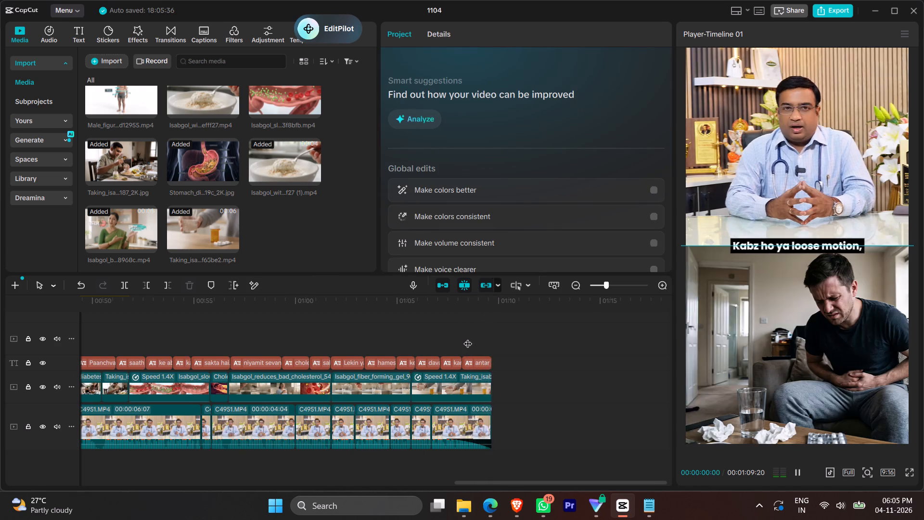
pyautogui.press('space')
# Make the doctor's footage segment starting at about 00:00:08 fill the whole frame, with scale 319% and position X -47, Y 0.
pyautogui.keyDown('ctrl'); pyautogui.scroll(-9, 534, 375); pyautogui.keyUp('ctrl')
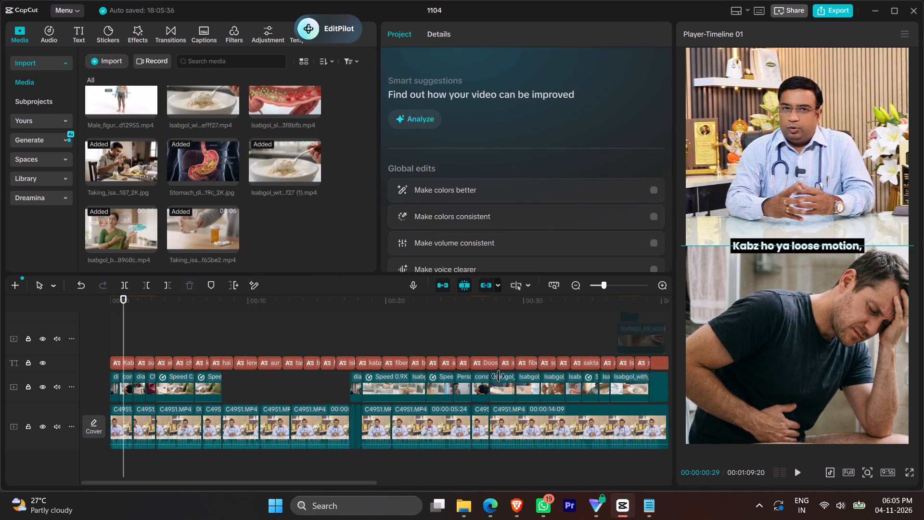
pyautogui.keyDown('ctrl'); pyautogui.scroll(13, 228, 384); pyautogui.keyUp('ctrl')
pyautogui.click(283, 320)
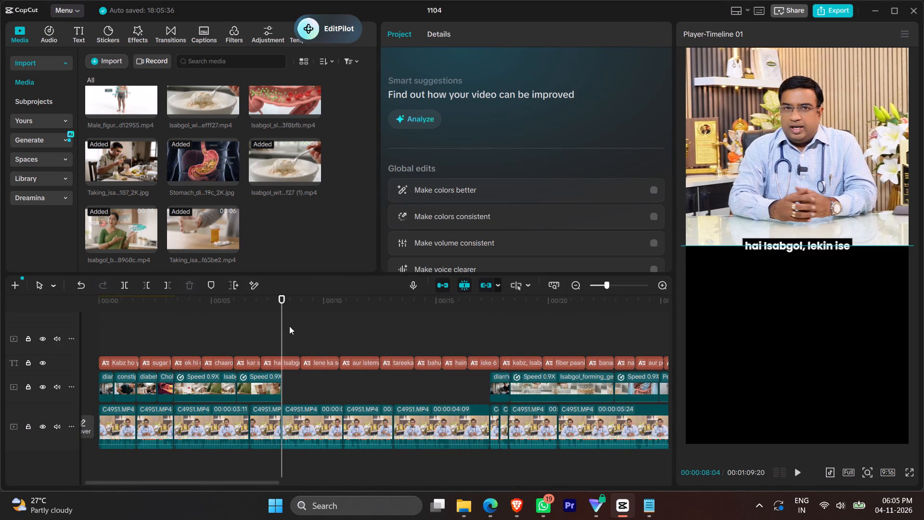
pyautogui.press('space')
pyautogui.press('space')
pyautogui.click(317, 416)
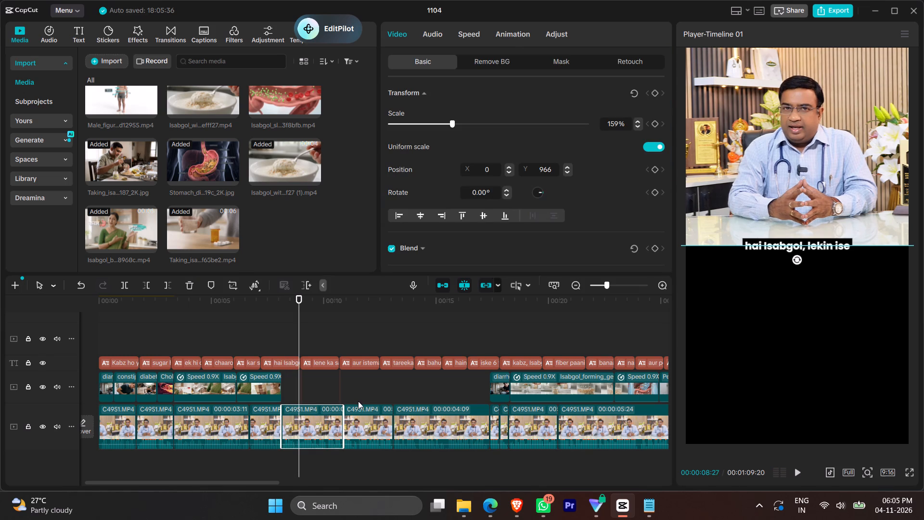
pyautogui.moveTo(773, 152); pyautogui.dragTo(773, 249)
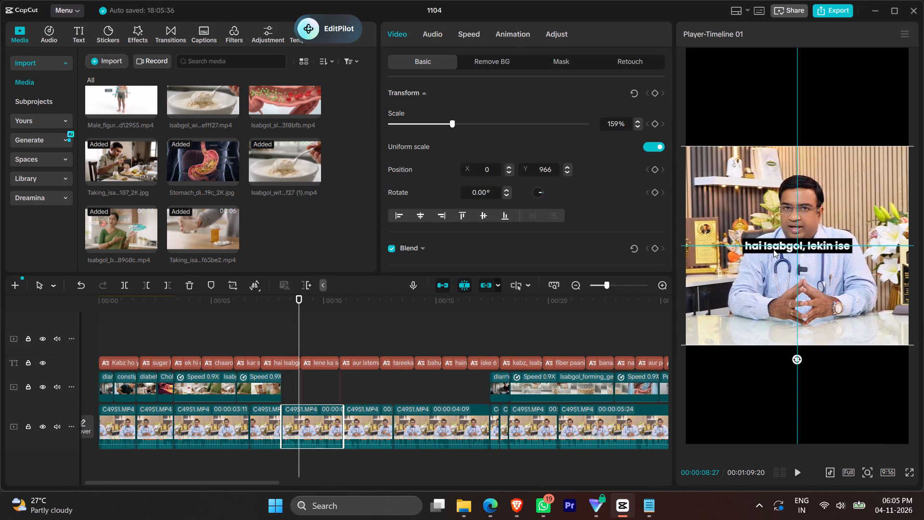
pyautogui.moveTo(773, 249); pyautogui.dragTo(773, 249)
pyautogui.doubleClick(612, 125)
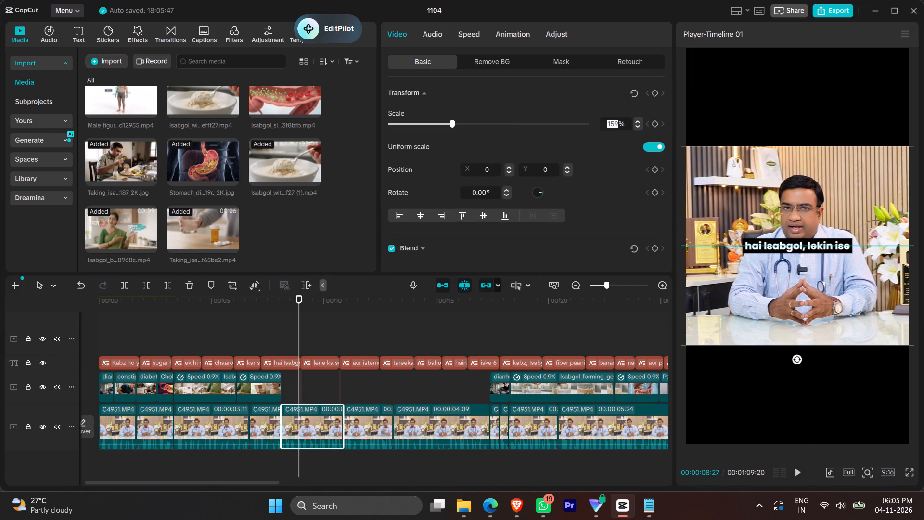
pyautogui.write('319')
pyautogui.press('Return')
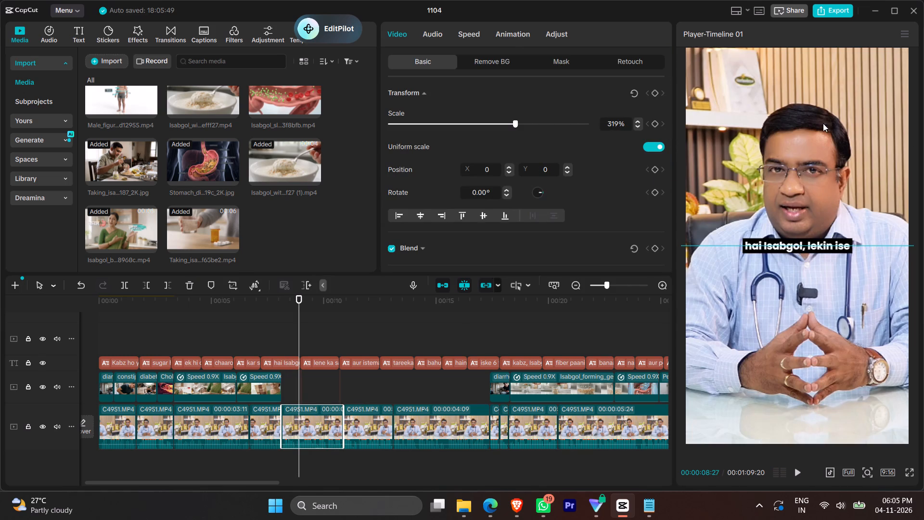
pyautogui.moveTo(823, 123); pyautogui.dragTo(819, 123)
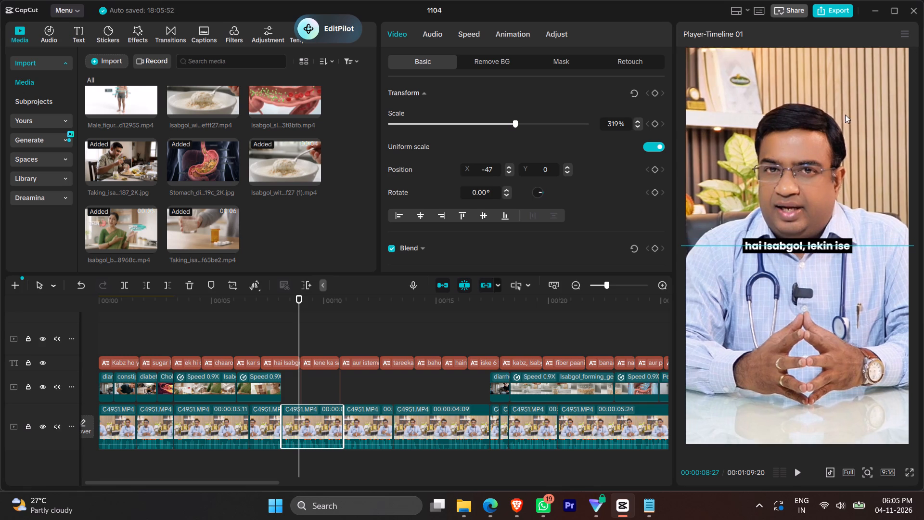
pyautogui.click(284, 350)
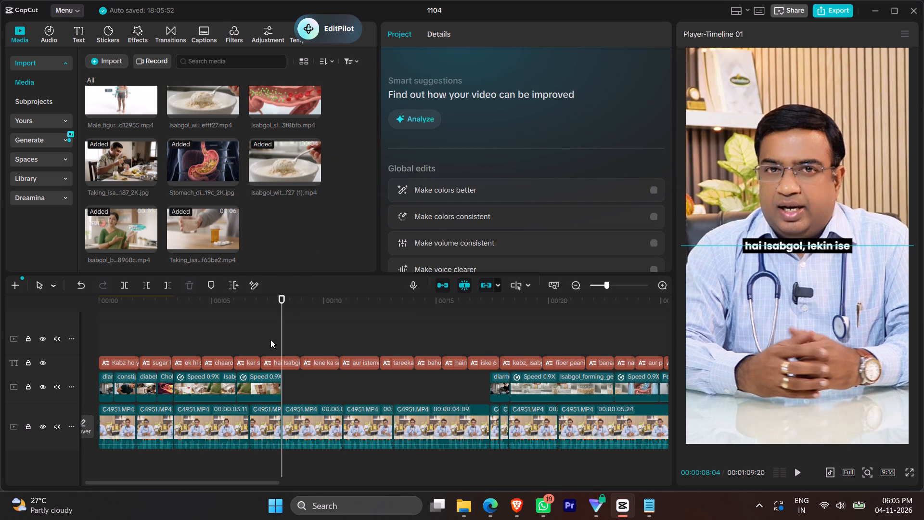
# Split the "hai Isabgol, lekin ise" caption at 00:00:08:04 and trim both halves slightly back from the cut, leaving a small gap.
pyautogui.click(269, 339)
pyautogui.press('space')
pyautogui.press('space')
pyautogui.click(283, 361)
pyautogui.keyDown('ctrl'); pyautogui.scroll(16, 282, 362); pyautogui.keyUp('ctrl')
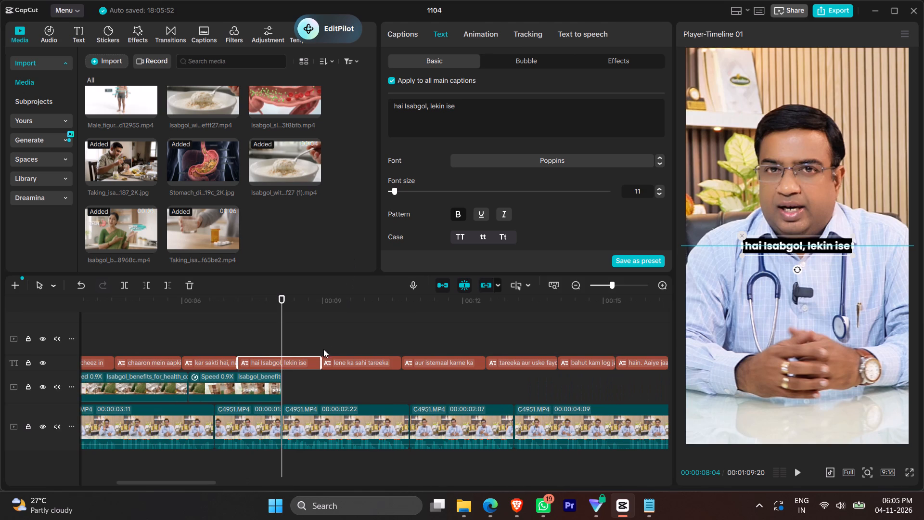
pyautogui.hotkey('ctrl', 'b')
pyautogui.click(266, 362)
pyautogui.moveTo(282, 362); pyautogui.dragTo(275, 364)
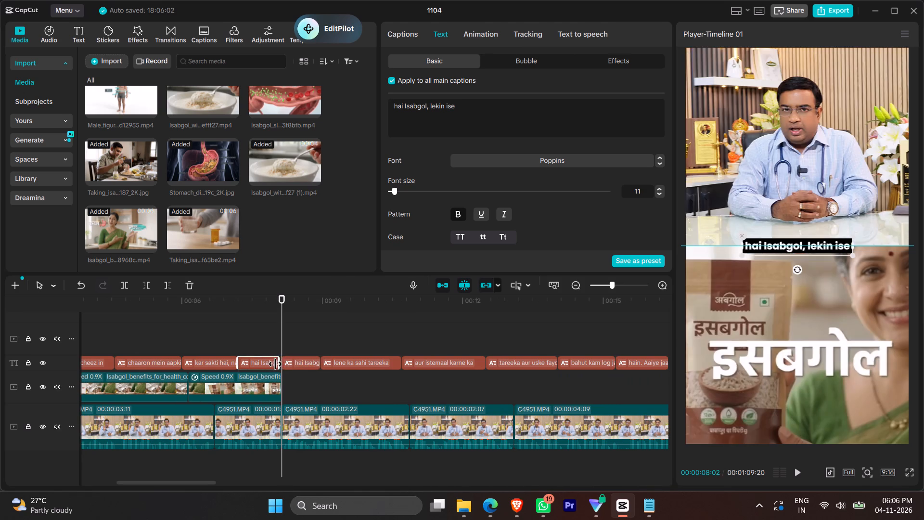
pyautogui.moveTo(275, 364); pyautogui.dragTo(274, 364)
pyautogui.moveTo(283, 364); pyautogui.dragTo(287, 364)
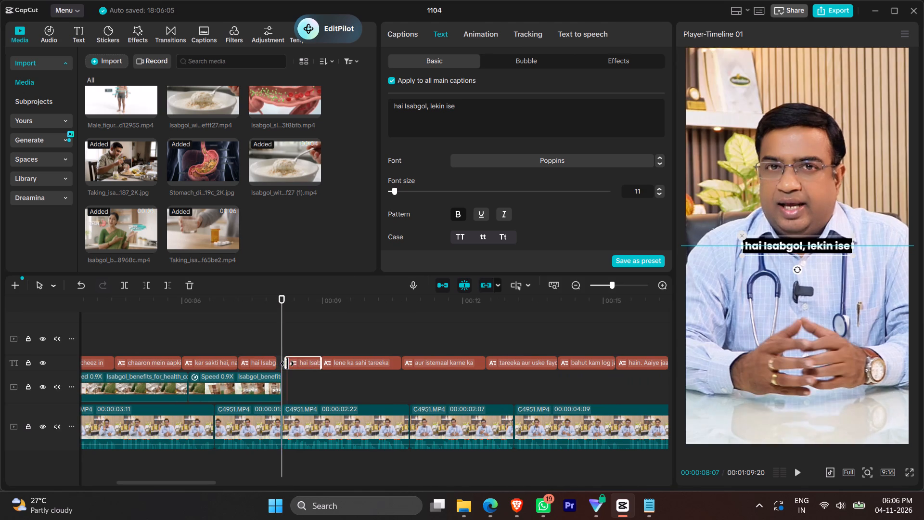
pyautogui.moveTo(287, 364); pyautogui.dragTo(288, 364)
# Split the "iske 6 fayde. Pehla," caption at 00:00:17:12, where the diarrhea image starts, and trim both halves slightly back from the cut.
pyautogui.hscroll(-1, 331, 385)
pyautogui.click(557, 343)
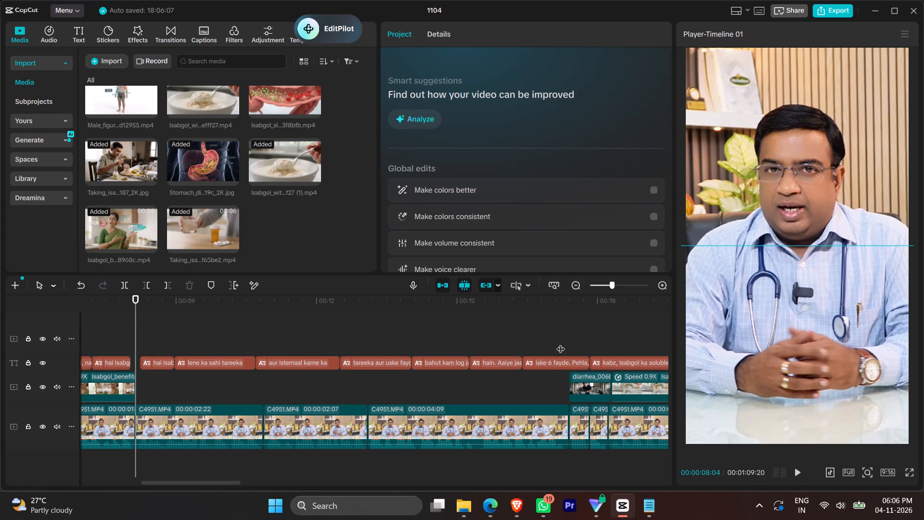
pyautogui.press('space')
pyautogui.click(568, 345)
pyautogui.click(572, 363)
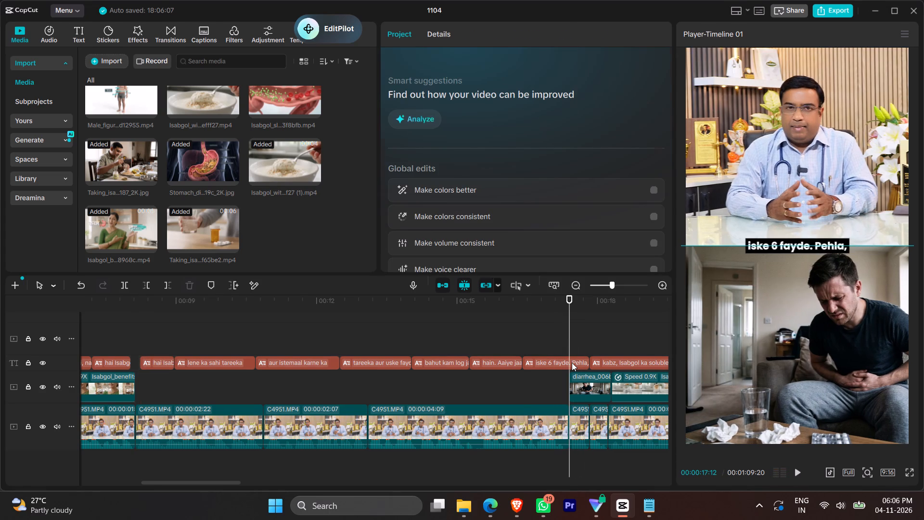
pyautogui.hotkey('ctrl', 'b')
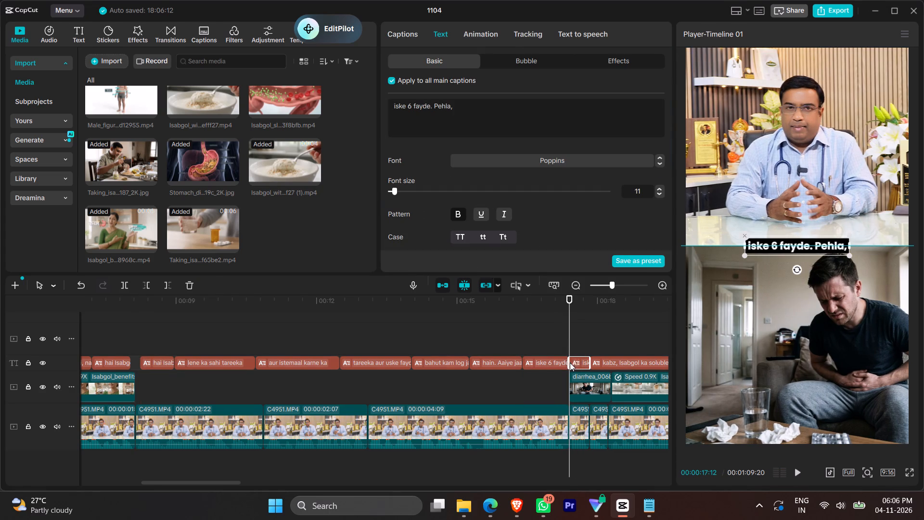
pyautogui.click(573, 362)
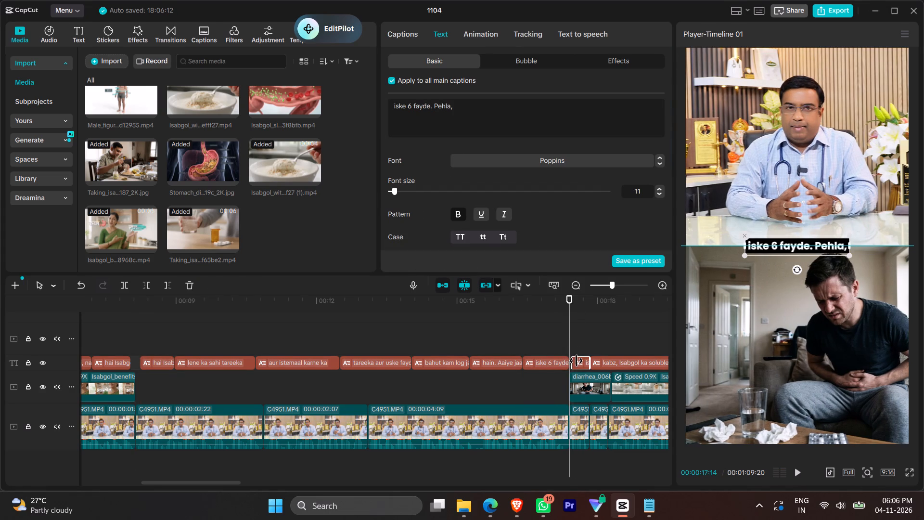
pyautogui.keyDown('ctrl'); pyautogui.scroll(20, 564, 386); pyautogui.keyUp('ctrl')
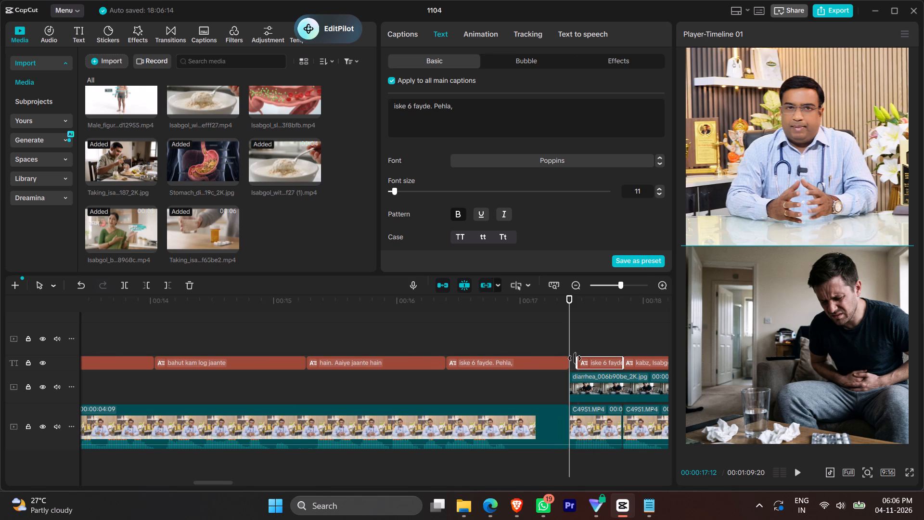
pyautogui.click(577, 359)
pyautogui.click(563, 362)
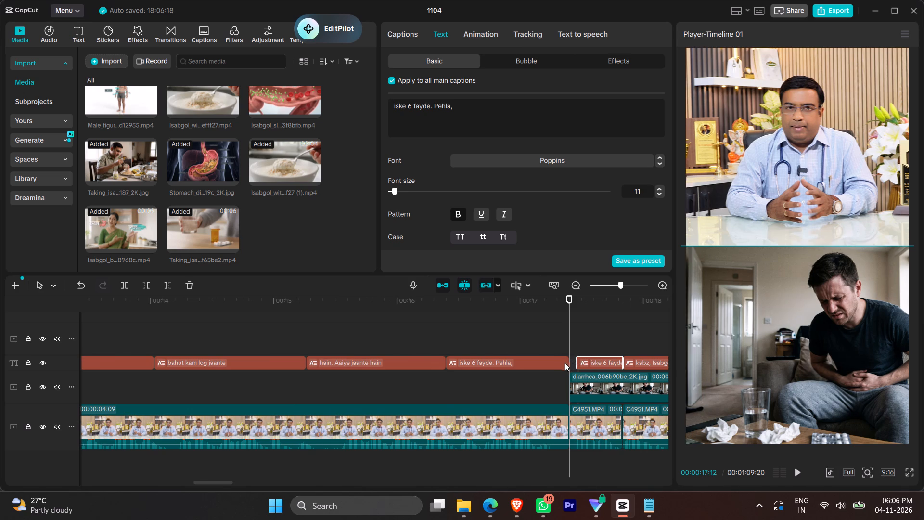
pyautogui.moveTo(569, 363); pyautogui.dragTo(556, 366)
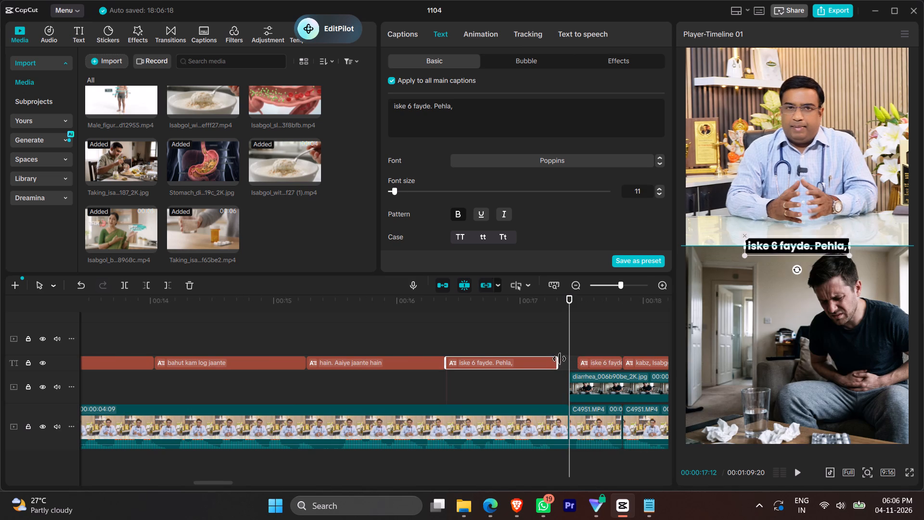
pyautogui.keyDown('ctrl'); pyautogui.scroll(-3, 562, 375); pyautogui.keyUp('ctrl')
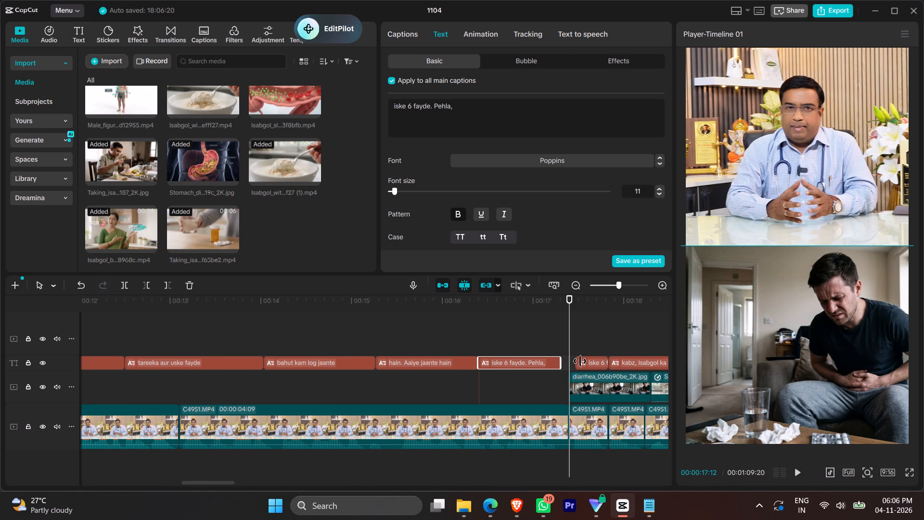
# Shorten the text of the caption half after the 00:00:17:12 cut to "Pehla,".
pyautogui.click(595, 360)
pyautogui.click(434, 111)
pyautogui.click(434, 111)
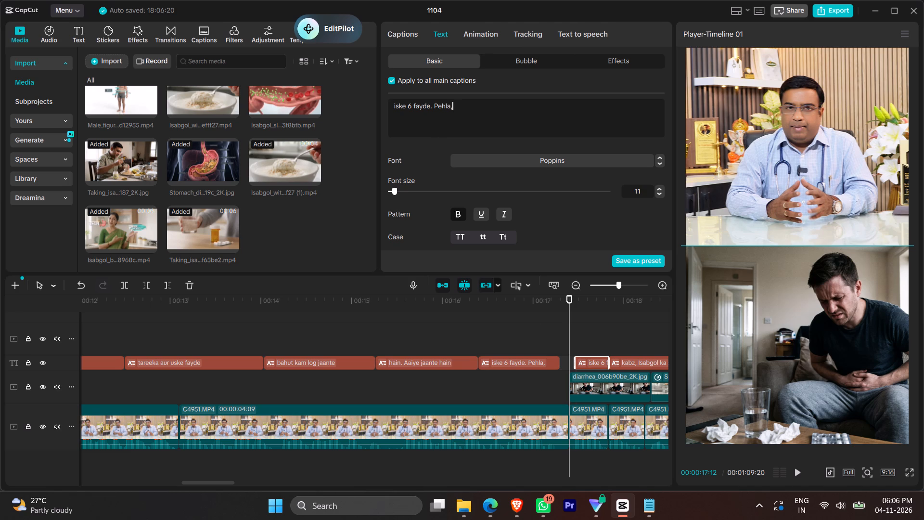
pyautogui.click(434, 109)
pyautogui.click(434, 109)
pyautogui.press('BackSpace')
pyautogui.press('BackSpace')
pyautogui.press('BackSpace')
pyautogui.press('BackSpace')
pyautogui.press('BackSpace')
pyautogui.press('BackSpace')
pyautogui.press('BackSpace')
pyautogui.press('BackSpace')
pyautogui.press('BackSpace')
pyautogui.press('BackSpace')
pyautogui.press('BackSpace')
pyautogui.press('BackSpace')
pyautogui.press('BackSpace')
pyautogui.press('BackSpace')
pyautogui.press('BackSpace')
pyautogui.press('BackSpace')
pyautogui.press('BackSpace')
pyautogui.press('BackSpace')
pyautogui.press('BackSpace')
pyautogui.press('BackSpace')
# Shorten the text of the caption half before the 00:00:17:12 cut to "iske 6 fayde.".
pyautogui.click(545, 366)
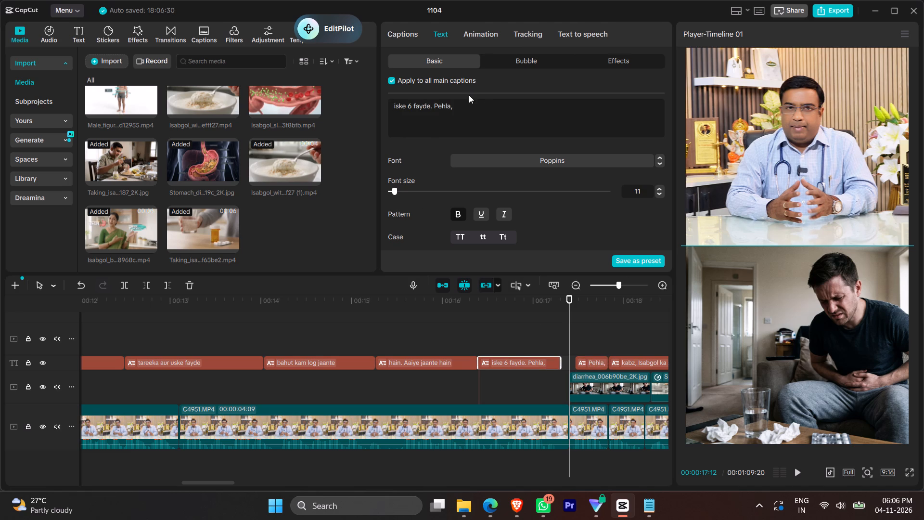
pyautogui.moveTo(457, 106); pyautogui.dragTo(433, 106)
pyautogui.press('BackSpace')
# Shorten the caption half before the 00:00:08:04 cut to "hai Isabgol" and play across the cut.
pyautogui.hscroll(1, 320, 342)
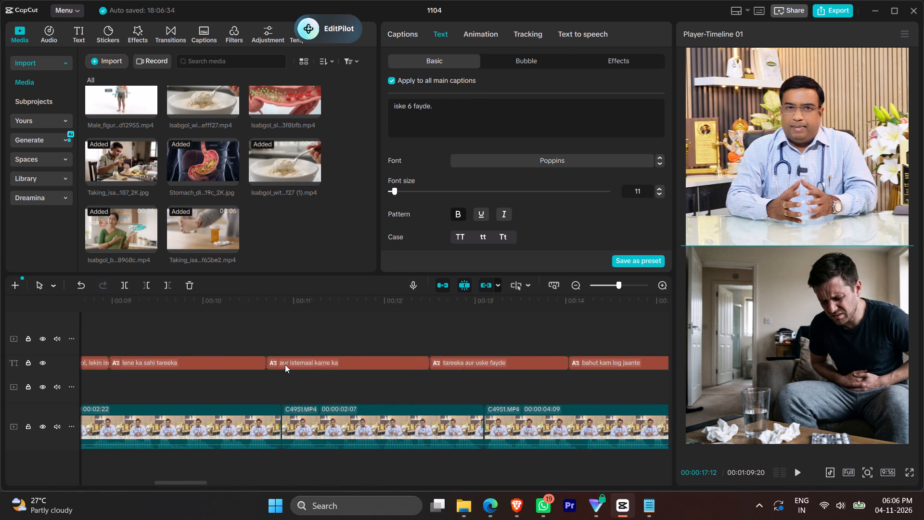
pyautogui.hscroll(1, 285, 364)
pyautogui.click(216, 338)
pyautogui.click(216, 362)
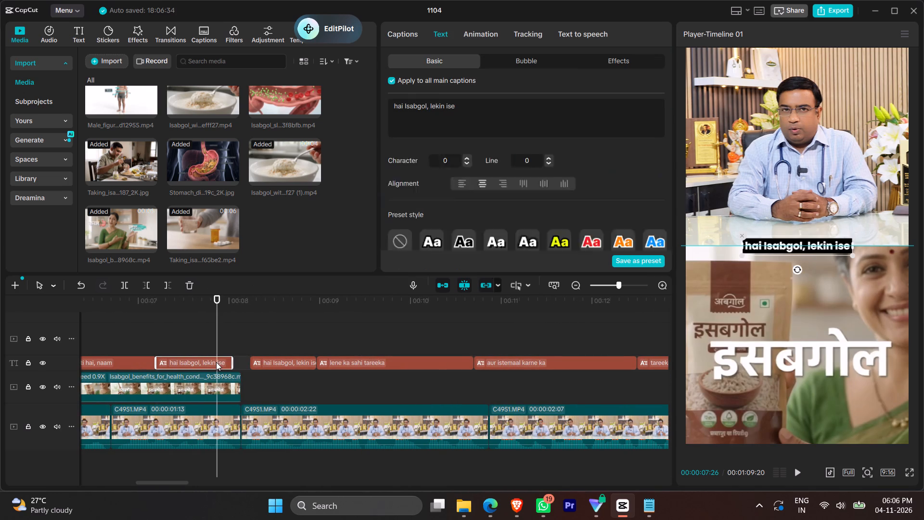
pyautogui.click(492, 111)
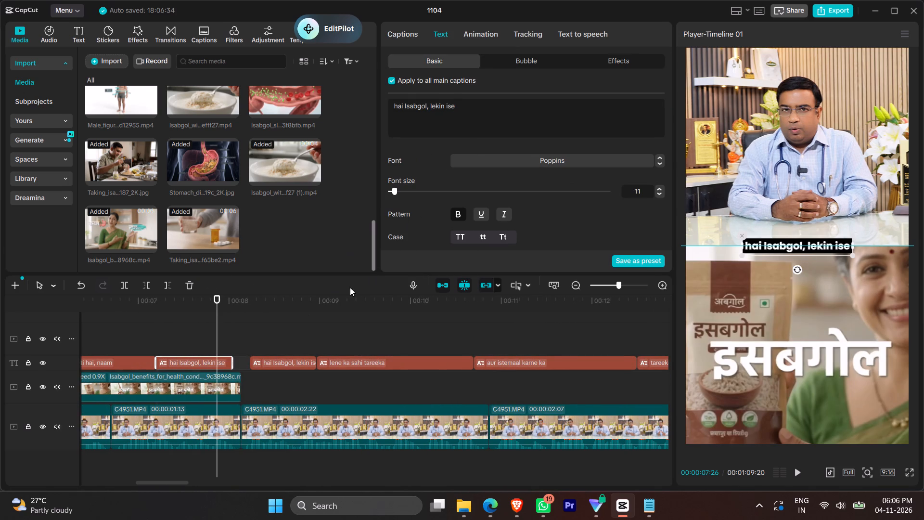
pyautogui.press('space')
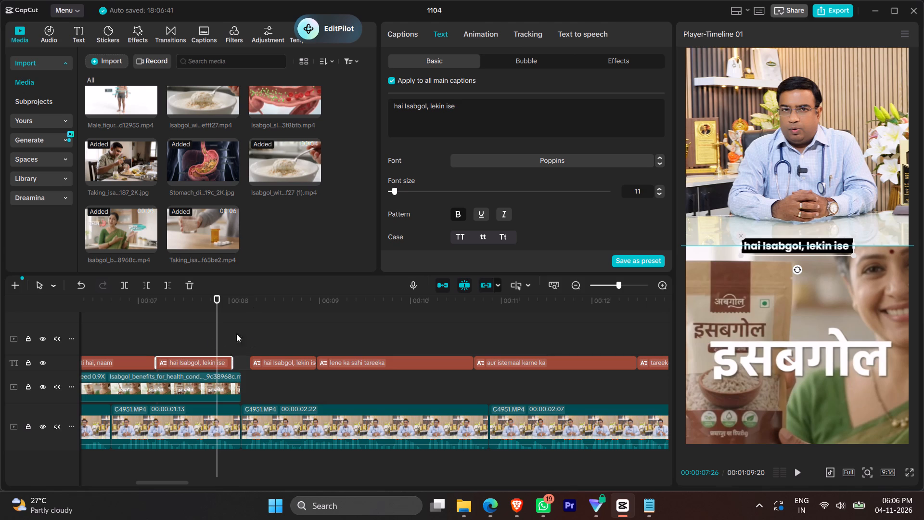
pyautogui.moveTo(458, 117); pyautogui.dragTo(429, 108)
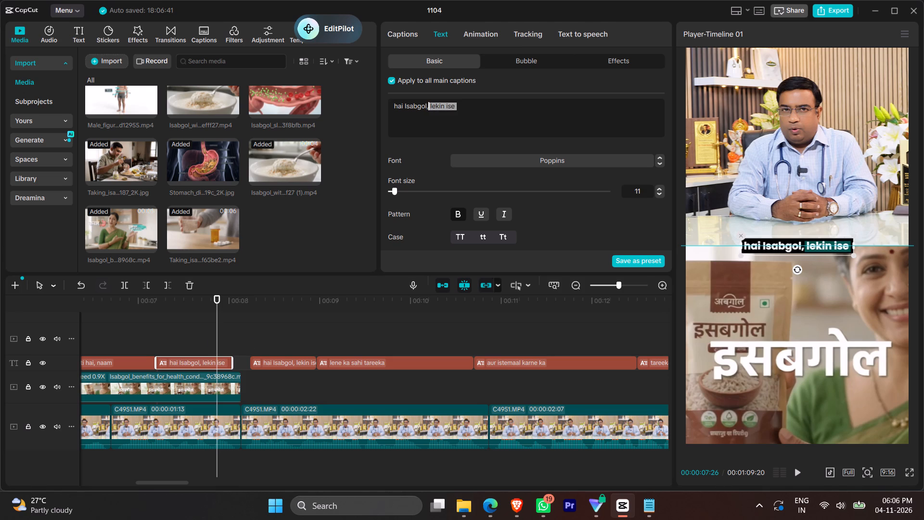
pyautogui.press('BackSpace')
pyautogui.press('BackSpace')
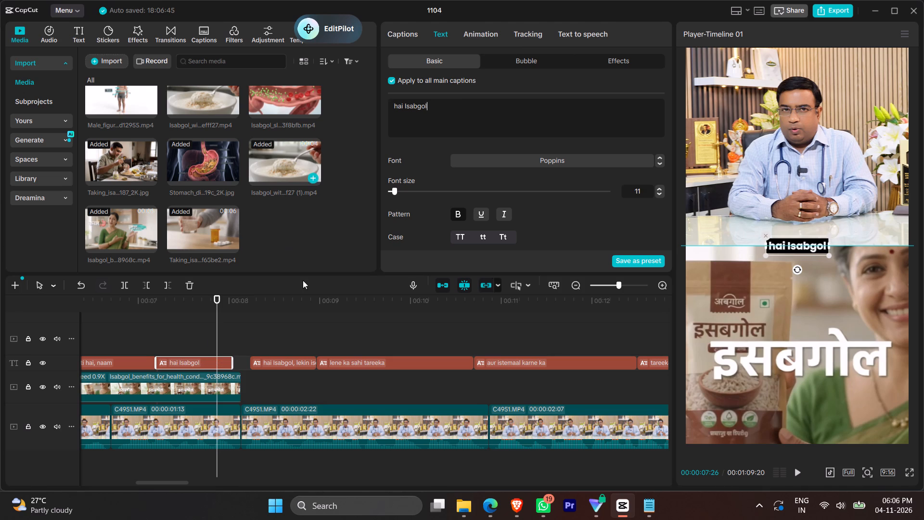
pyautogui.click(133, 334)
pyautogui.press('space')
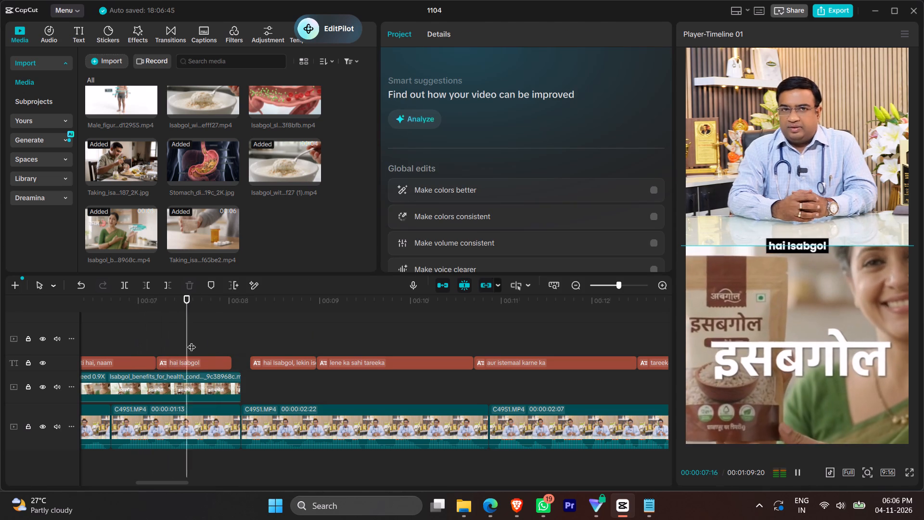
pyautogui.press('space')
# Change the text of the caption half after the 00:00:08:04 cut to "Lekin ise", with a capital L.
pyautogui.click(269, 358)
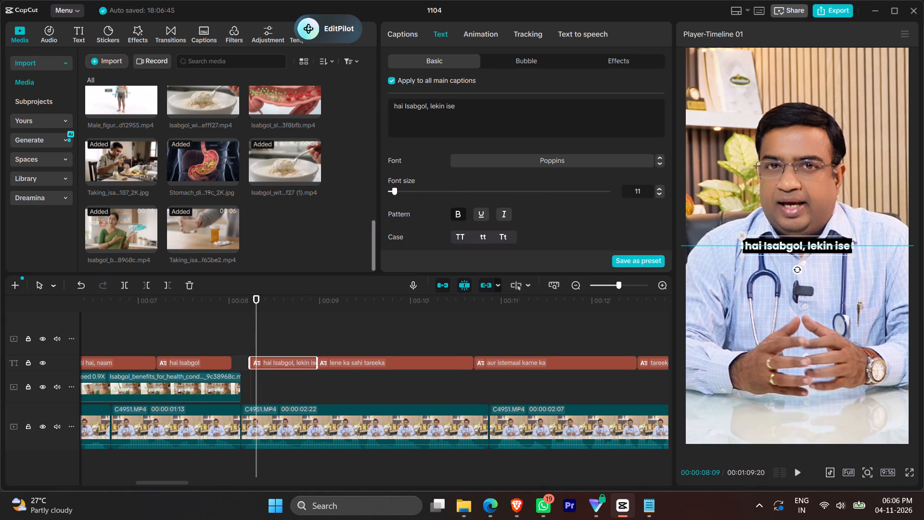
pyautogui.click(396, 104)
pyautogui.write('lakin')
pyautogui.press('space')
pyautogui.press('i')
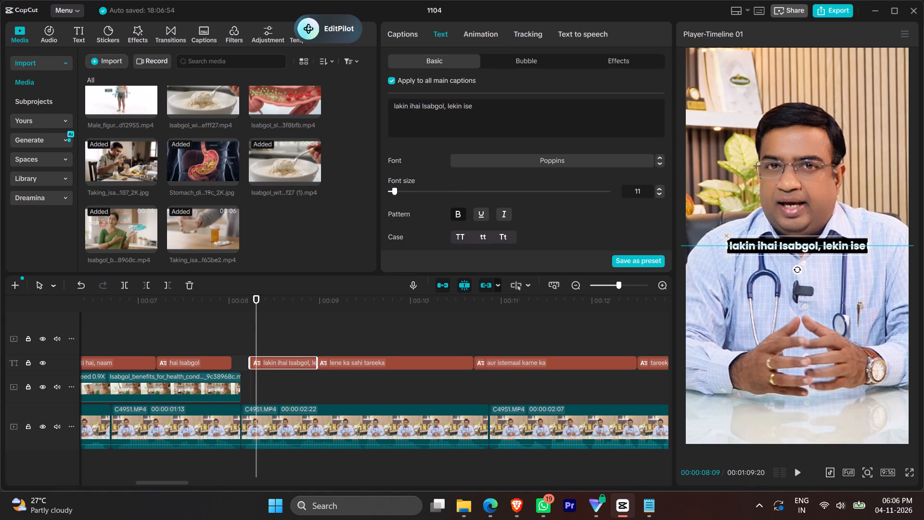
pyautogui.write('sse')
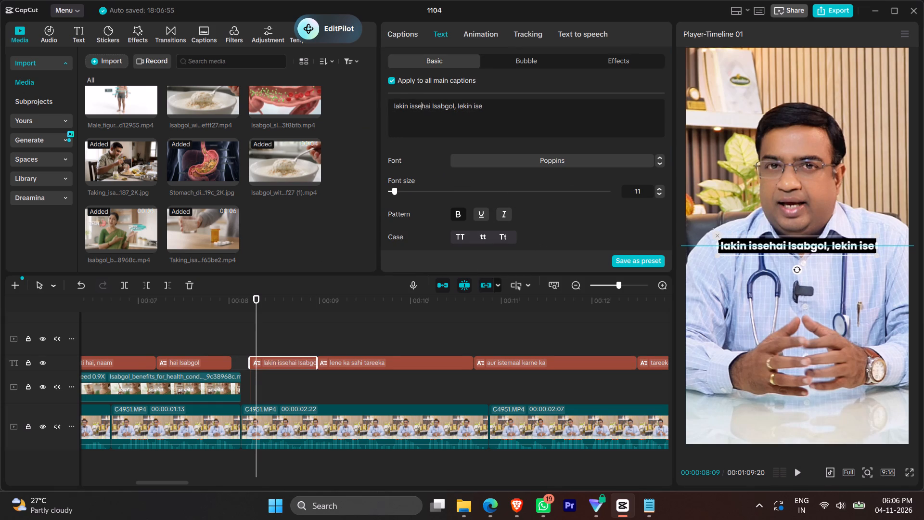
pyautogui.moveTo(459, 108); pyautogui.dragTo(386, 119)
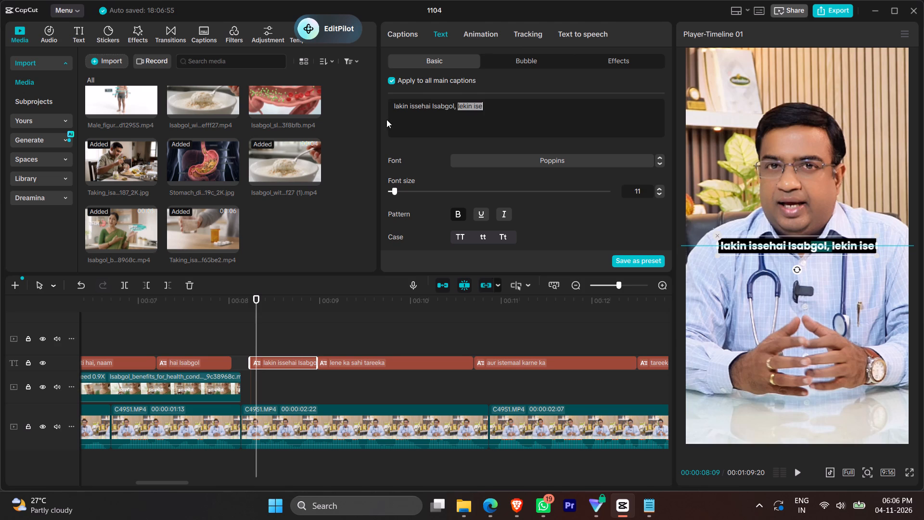
pyautogui.moveTo(386, 119); pyautogui.dragTo(383, 105)
pyautogui.press('BackSpace')
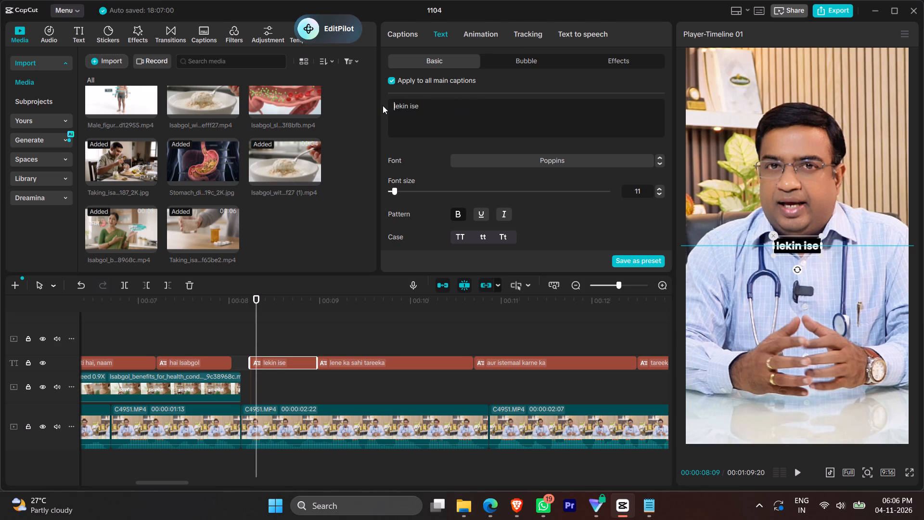
pyautogui.press('Right')
pyautogui.press('BackSpace')
pyautogui.hotkey('shift', 'l')
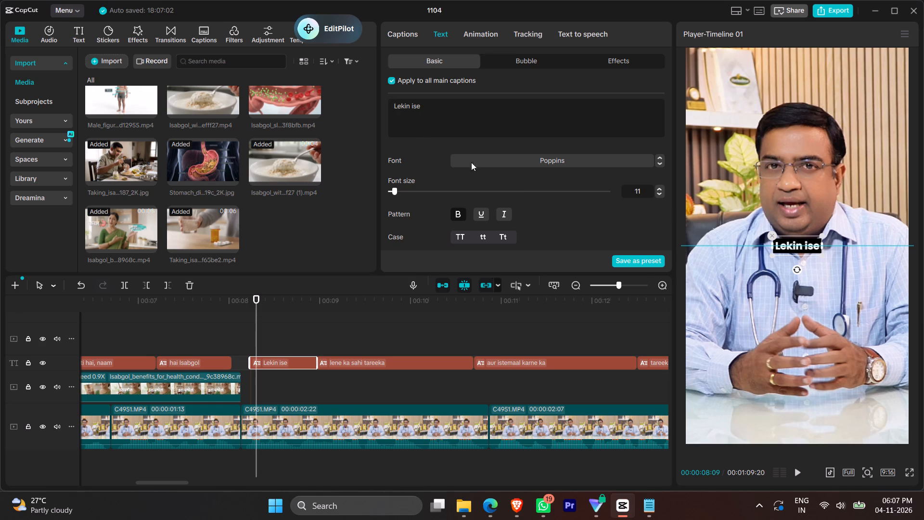
# Stop applying changes to all main captions and move the "Lekin ise" caption down over the doctor's hands, keeping it horizontally centred.
pyautogui.click(392, 78)
pyautogui.moveTo(795, 247); pyautogui.dragTo(801, 317)
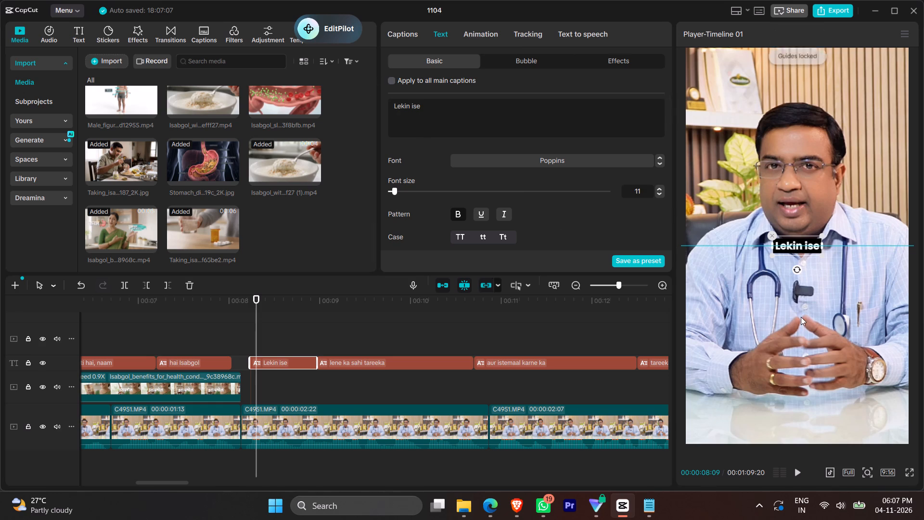
pyautogui.moveTo(801, 317); pyautogui.dragTo(802, 318)
pyautogui.moveTo(806, 254); pyautogui.dragTo(809, 356)
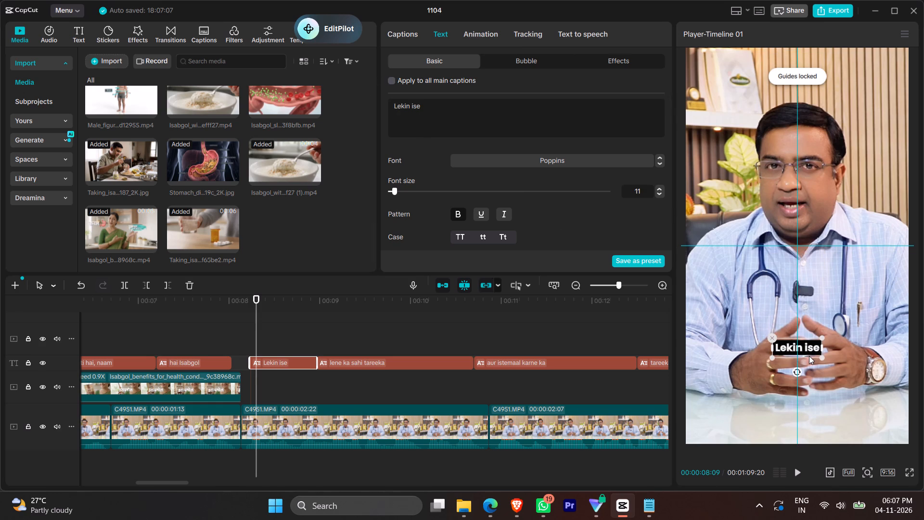
pyautogui.moveTo(809, 356); pyautogui.dragTo(808, 346)
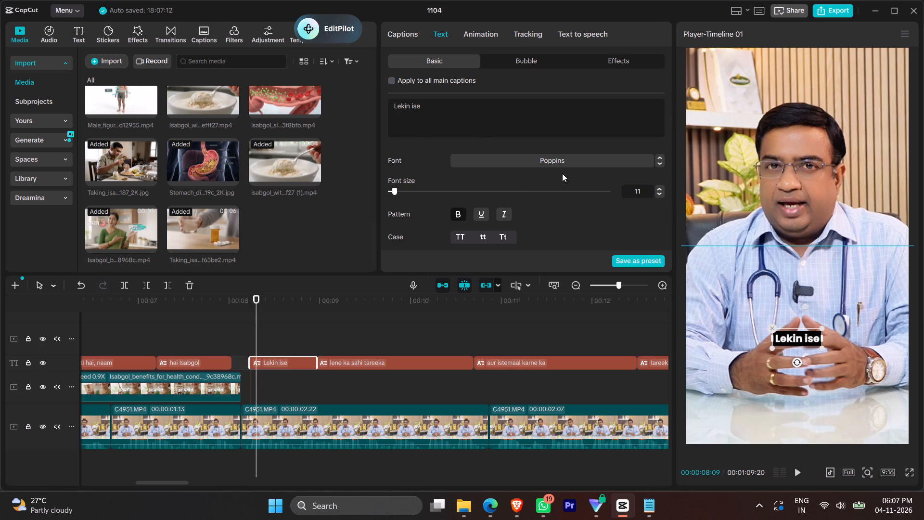
# Copy the "Lekin ise" caption's attributes and paste all text effect attributes onto the captions through "iske 6 fayde.", and play them back.
pyautogui.keyDown('ctrl'); pyautogui.scroll(-12, 395, 344); pyautogui.keyUp('ctrl')
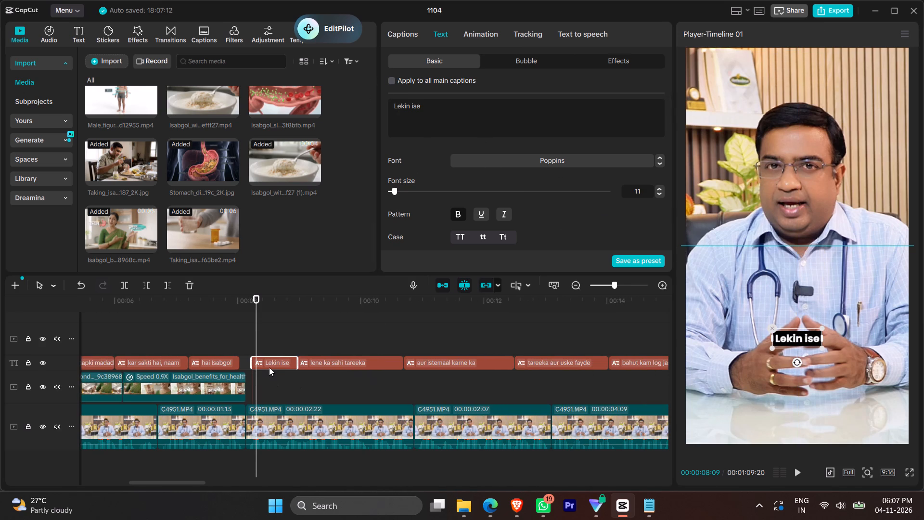
pyautogui.click(269, 367)
pyautogui.rightClick(269, 367)
pyautogui.click(309, 285)
pyautogui.keyDown('ctrl'); pyautogui.scroll(-4, 369, 367); pyautogui.keyUp('ctrl')
pyautogui.keyDown('ctrl'); pyautogui.scroll(-8, 429, 361); pyautogui.keyUp('ctrl')
pyautogui.moveTo(603, 339); pyautogui.dragTo(423, 373)
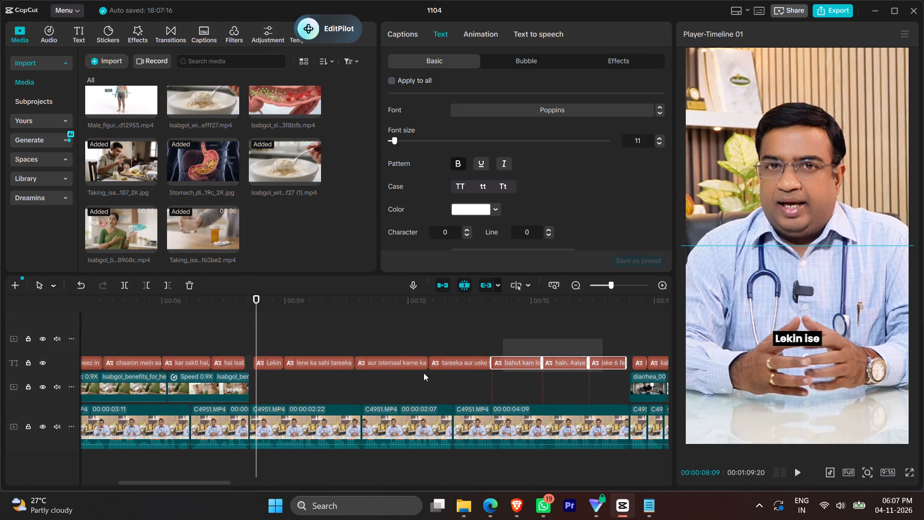
pyautogui.moveTo(423, 373); pyautogui.dragTo(274, 371)
pyautogui.rightClick(311, 361)
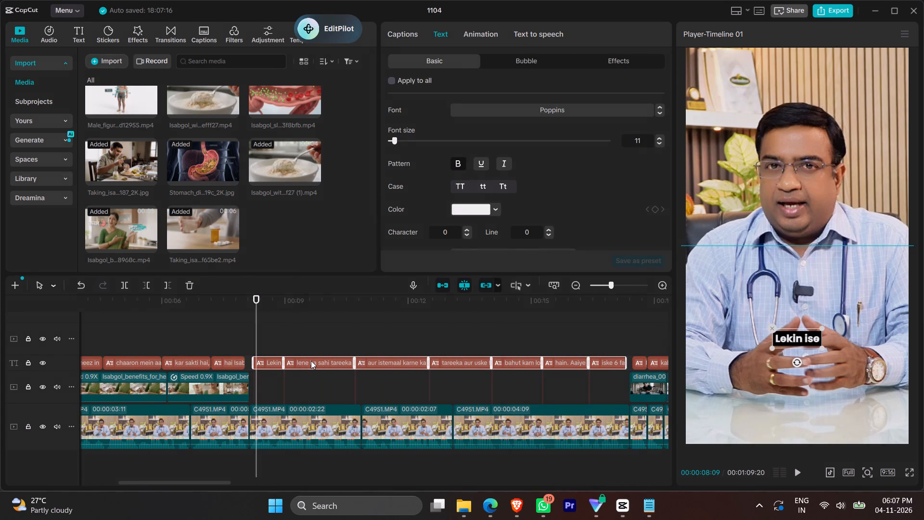
pyautogui.click(334, 303)
pyautogui.click(612, 298)
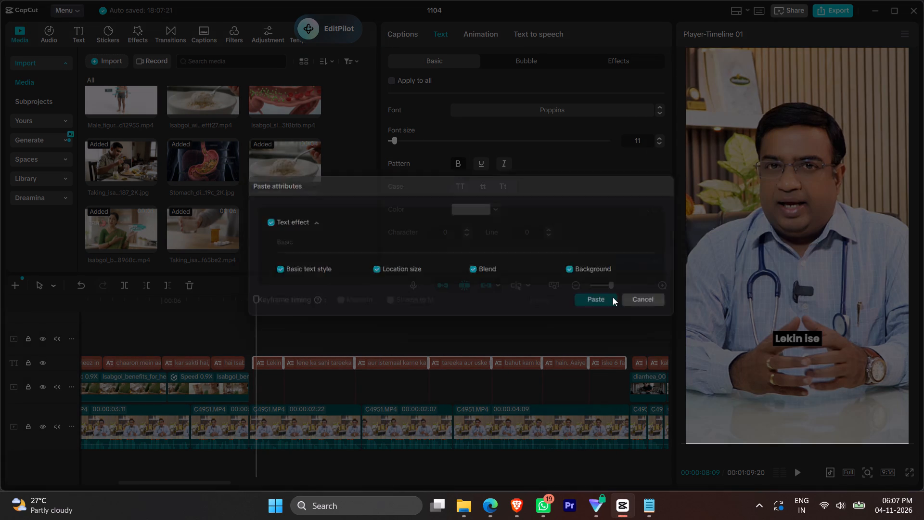
pyautogui.press('space')
pyautogui.keyDown('ctrl'); pyautogui.scroll(-3, 522, 399); pyautogui.keyUp('ctrl')
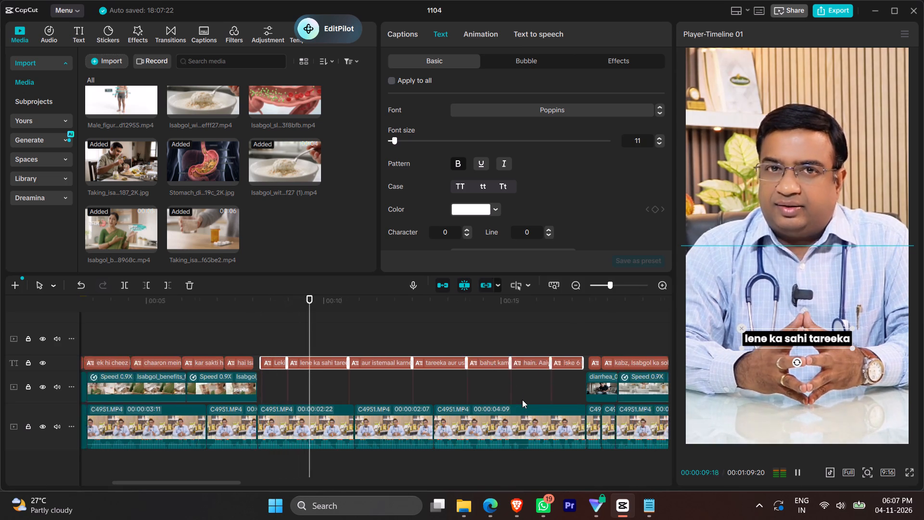
pyautogui.keyDown('ctrl'); pyautogui.scroll(-6, 522, 400); pyautogui.keyUp('ctrl')
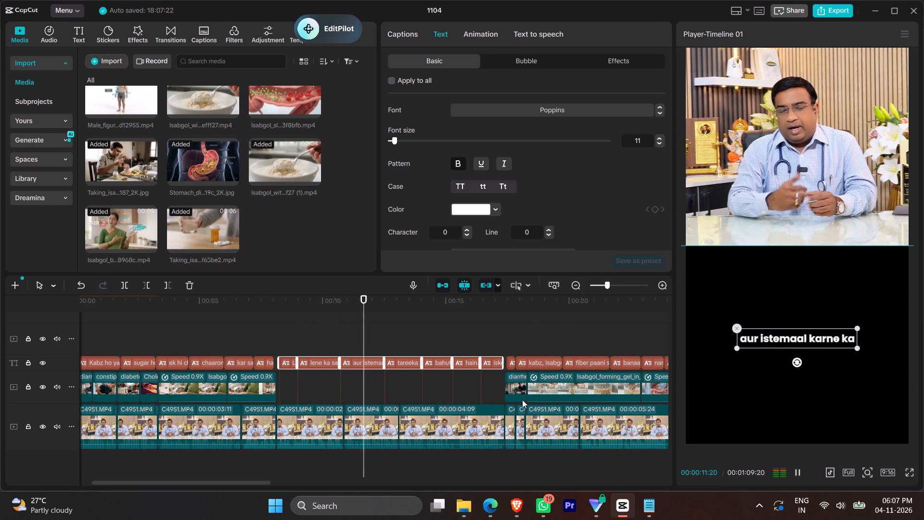
pyautogui.press('space')
# Copy the full-frame doctor clip's attributes and paste them onto the next two doctor clips up to the 00:00:17:12 cut, and play through.
pyautogui.click(330, 424)
pyautogui.rightClick(330, 424)
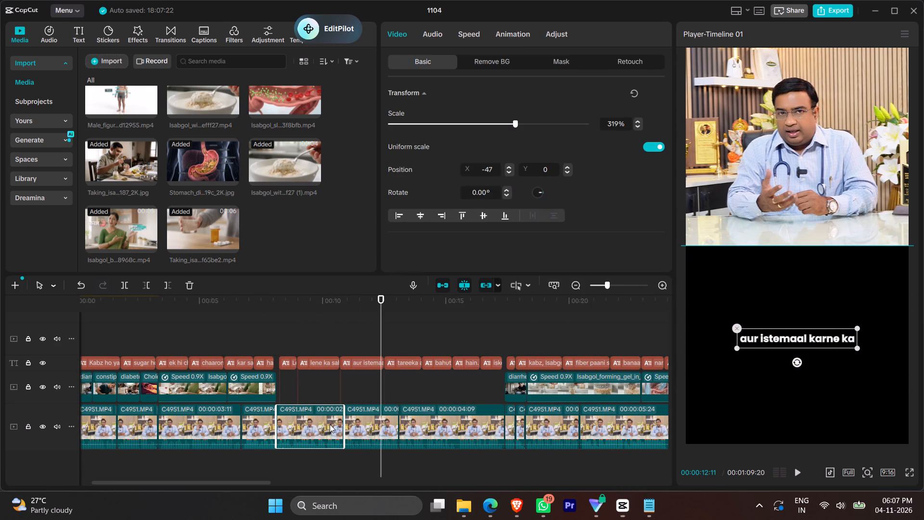
pyautogui.click(369, 67)
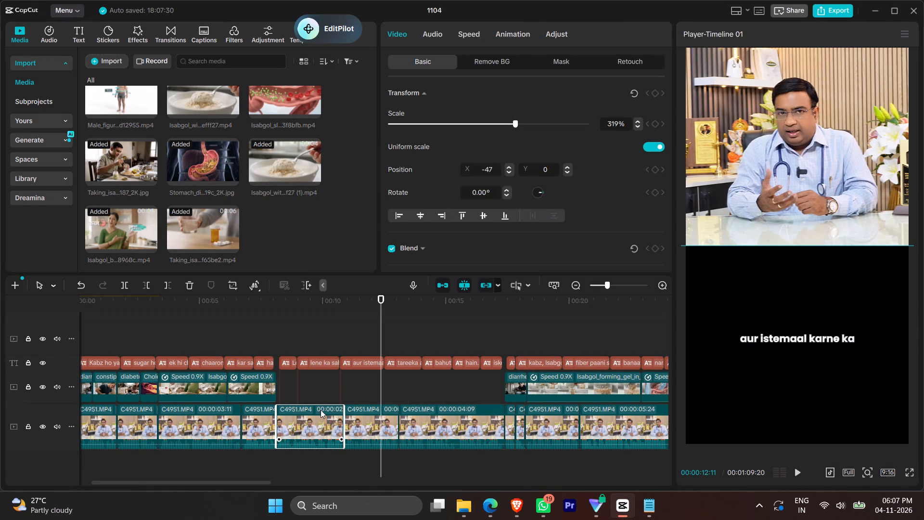
pyautogui.moveTo(323, 387); pyautogui.dragTo(467, 428)
pyautogui.rightClick(467, 428)
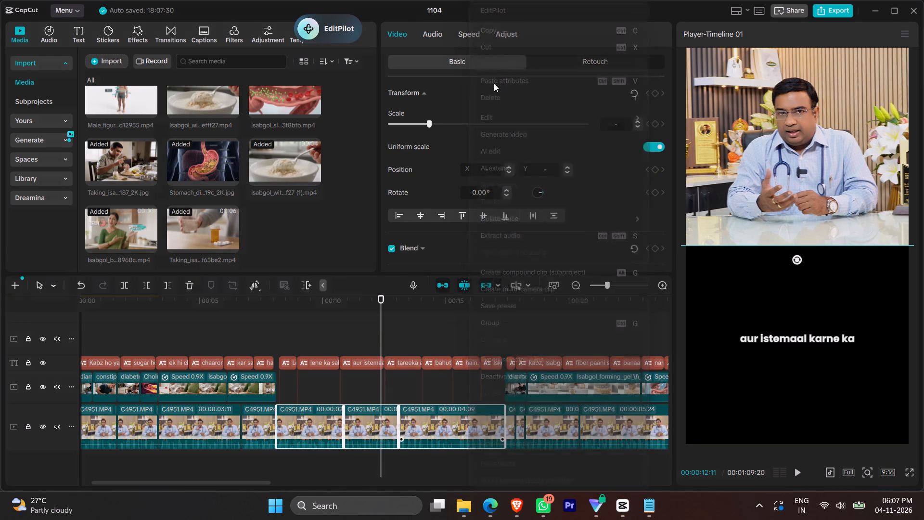
pyautogui.click(497, 85)
pyautogui.click(600, 426)
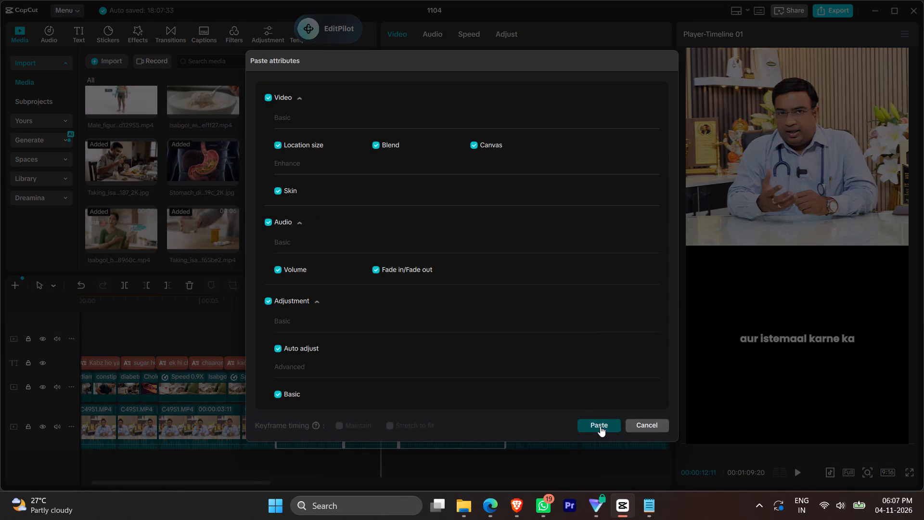
pyautogui.press('space')
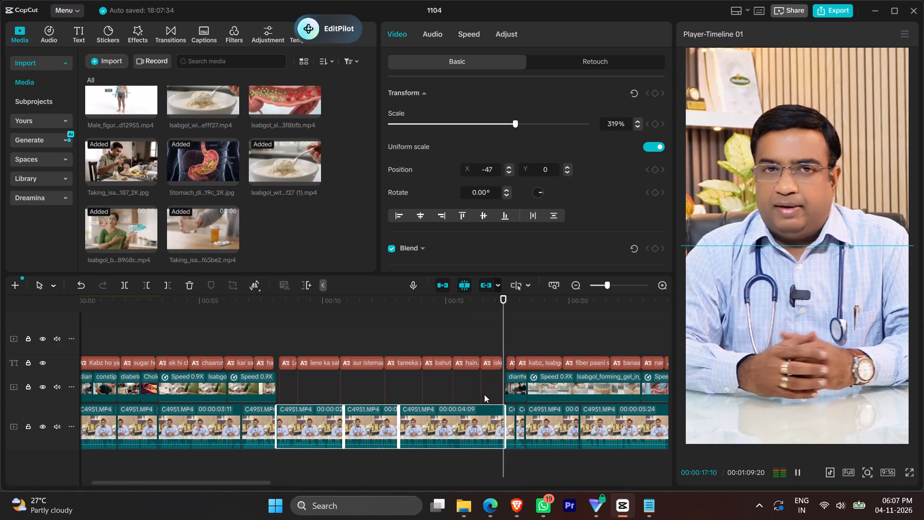
pyautogui.press('space')
# Trim the end of the diarrhea image overlay back to the doctor-clip cut at 00:00:18:07.
pyautogui.keyDown('ctrl'); pyautogui.scroll(-3, 487, 393); pyautogui.keyUp('ctrl')
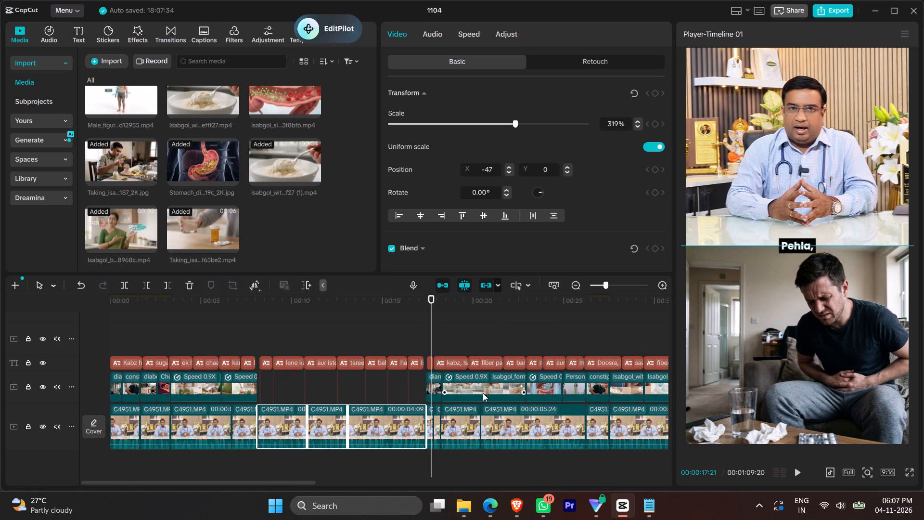
pyautogui.keyDown('ctrl'); pyautogui.scroll(20, 463, 393); pyautogui.keyUp('ctrl')
pyautogui.click(453, 332)
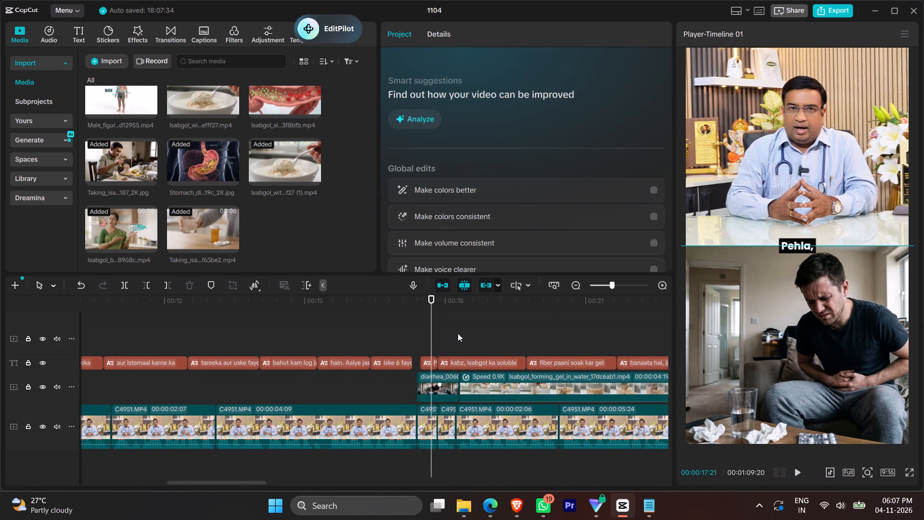
pyautogui.click(459, 333)
pyautogui.keyDown('ctrl'); pyautogui.scroll(20, 499, 394); pyautogui.keyUp('ctrl')
pyautogui.keyDown('ctrl'); pyautogui.scroll(3, 499, 394); pyautogui.keyUp('ctrl')
pyautogui.press('space')
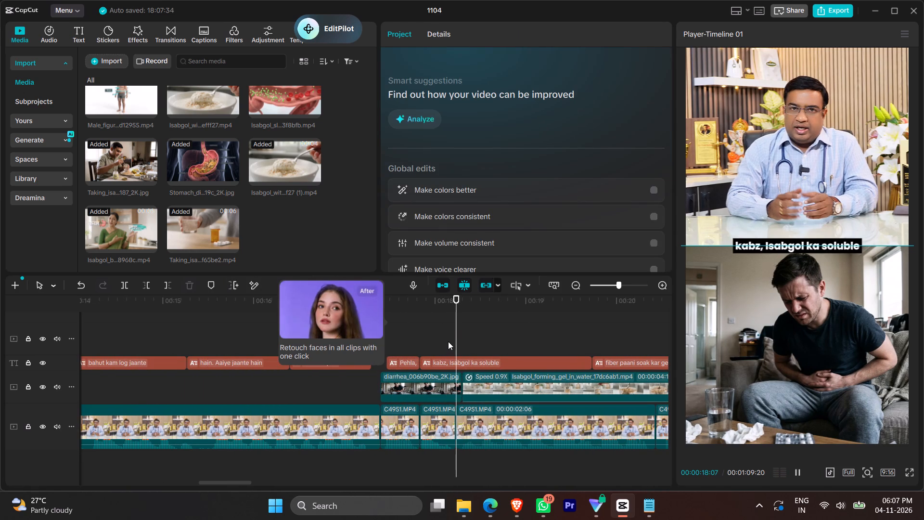
pyautogui.press('space')
pyautogui.click(456, 335)
pyautogui.click(476, 402)
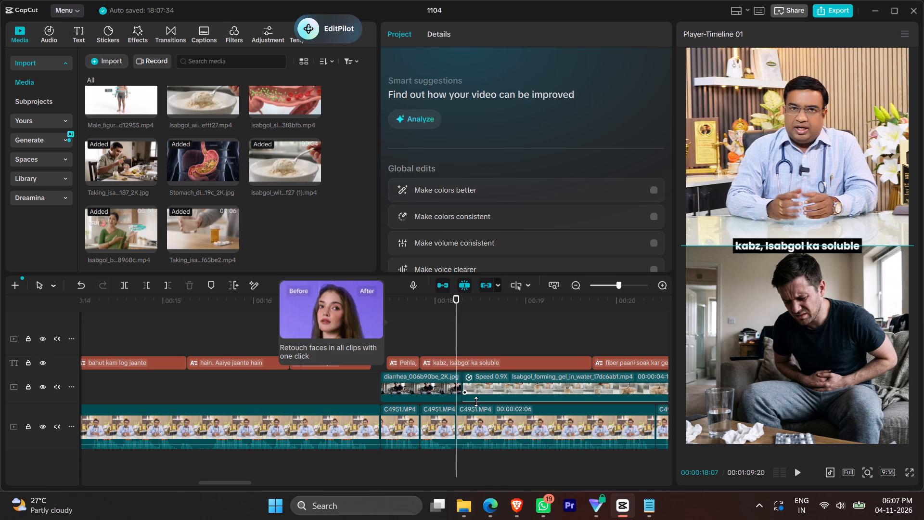
pyautogui.moveTo(460, 385); pyautogui.dragTo(453, 382)
pyautogui.click(453, 381)
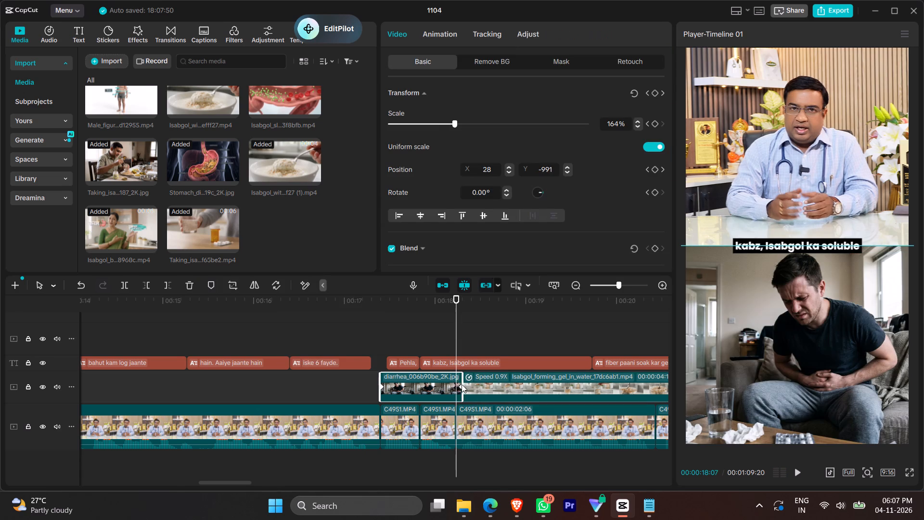
pyautogui.moveTo(460, 386); pyautogui.dragTo(453, 387)
pyautogui.click(460, 388)
pyautogui.moveTo(460, 390); pyautogui.dragTo(455, 389)
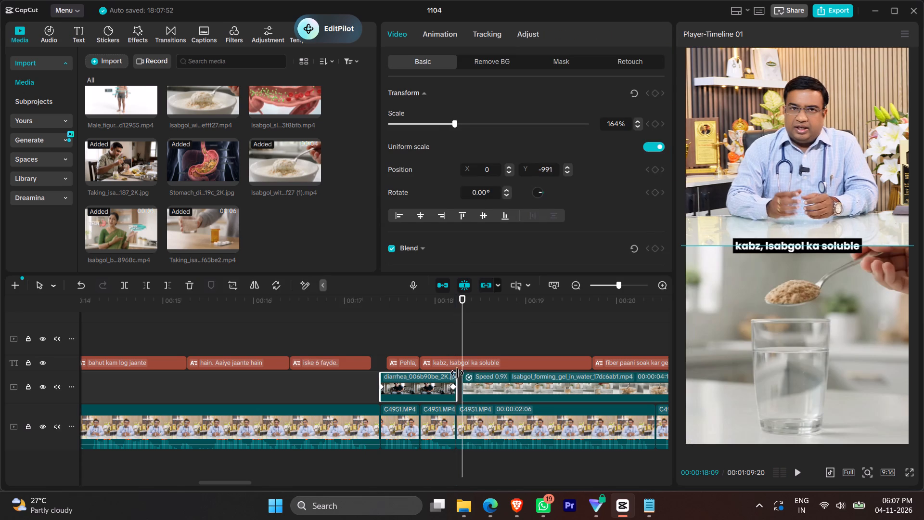
# Shift the first gel-in-water overlay back to the 00:00:18:07 cut and extend its end to meet the next overlay at 00:00:22:28.
pyautogui.click(463, 384)
pyautogui.moveTo(462, 384); pyautogui.dragTo(452, 381)
pyautogui.hscroll(-1, 493, 384)
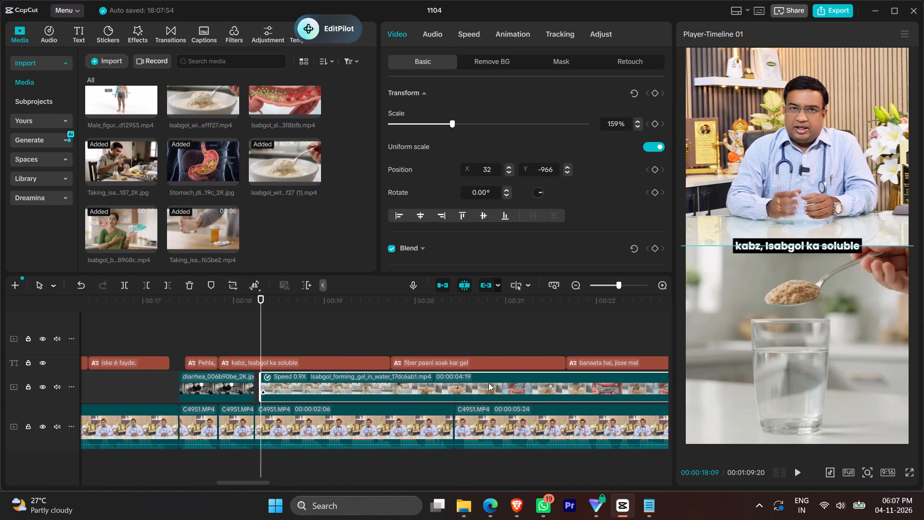
pyautogui.hscroll(-1, 488, 383)
pyautogui.keyDown('ctrl'); pyautogui.scroll(-4, 434, 395); pyautogui.keyUp('ctrl')
pyautogui.hscroll(1, 378, 386)
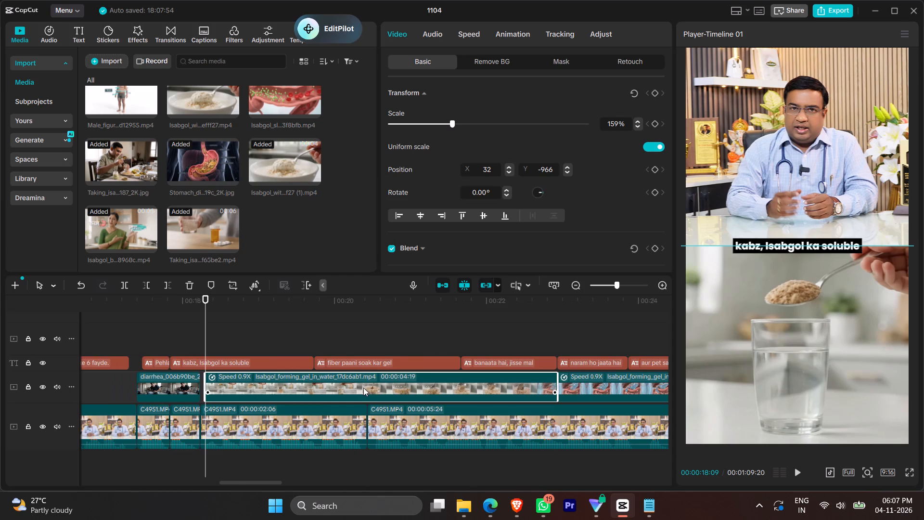
pyautogui.hscroll(1, 358, 388)
pyautogui.keyDown('ctrl'); pyautogui.scroll(10, 404, 390); pyautogui.keyUp('ctrl')
pyautogui.moveTo(401, 387); pyautogui.dragTo(394, 386)
pyautogui.hscroll(-2, 414, 390)
pyautogui.moveTo(414, 389); pyautogui.dragTo(422, 392)
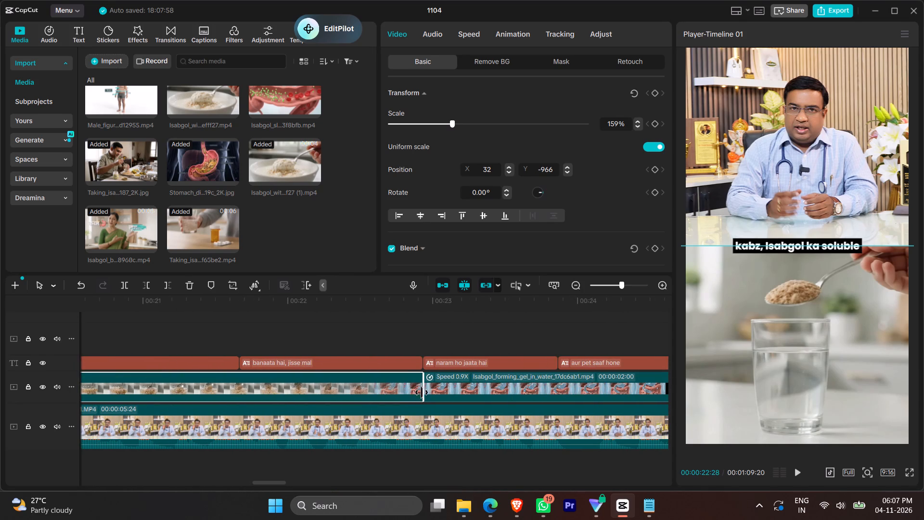
pyautogui.moveTo(422, 392); pyautogui.dragTo(423, 392)
# Scrub around the gel-in-water overlay join at 00:00:22:28 and play across the diarrhea image's end at 00:00:18:07.
pyautogui.click(406, 336)
pyautogui.moveTo(406, 336); pyautogui.dragTo(407, 336)
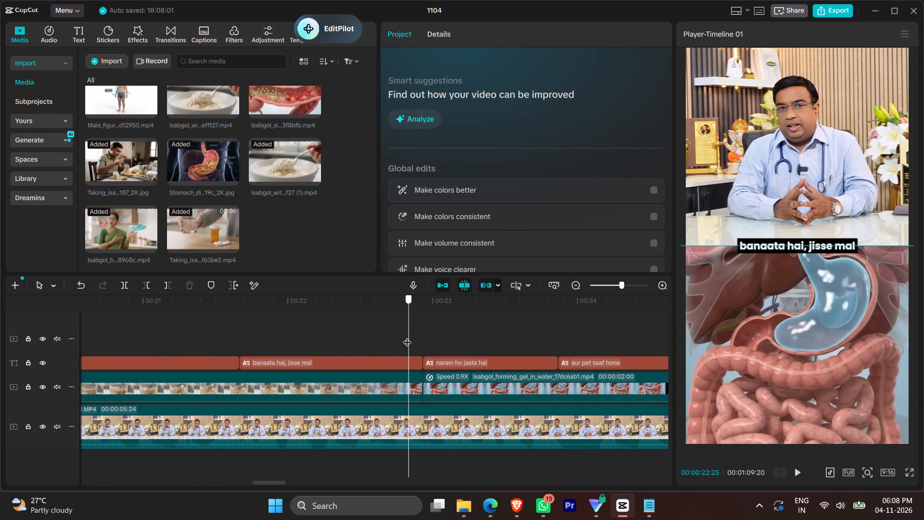
pyautogui.moveTo(407, 336); pyautogui.dragTo(423, 342)
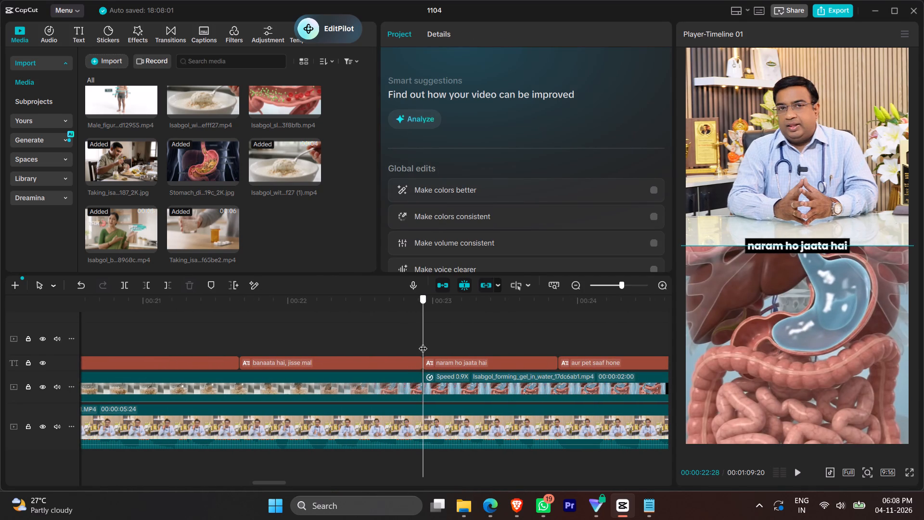
pyautogui.moveTo(423, 342); pyautogui.dragTo(409, 350)
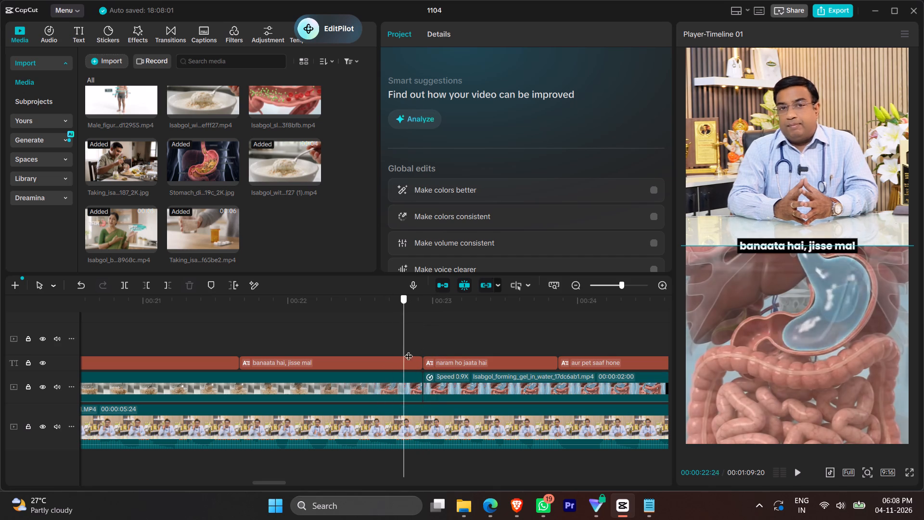
pyautogui.moveTo(409, 350); pyautogui.dragTo(343, 362)
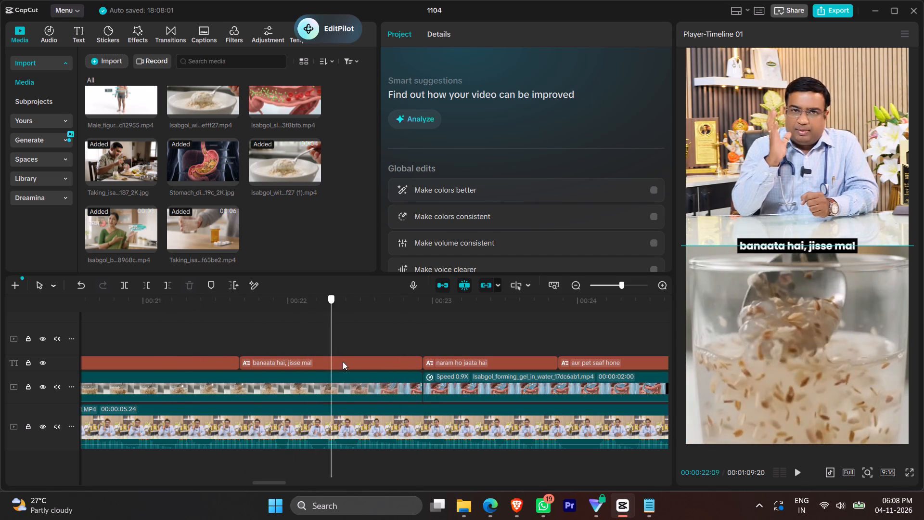
pyautogui.moveTo(343, 362); pyautogui.dragTo(456, 366)
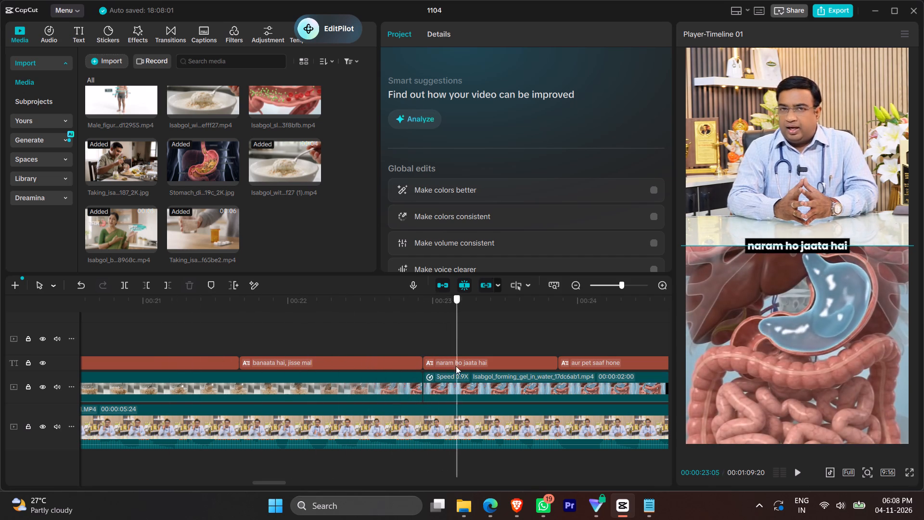
pyautogui.moveTo(456, 366); pyautogui.dragTo(430, 367)
pyautogui.hscroll(1, 411, 377)
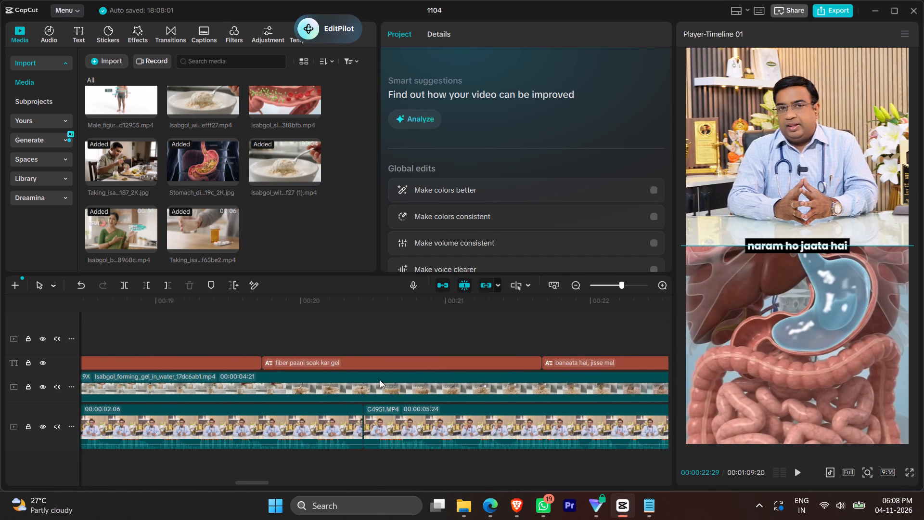
pyautogui.hscroll(3, 380, 380)
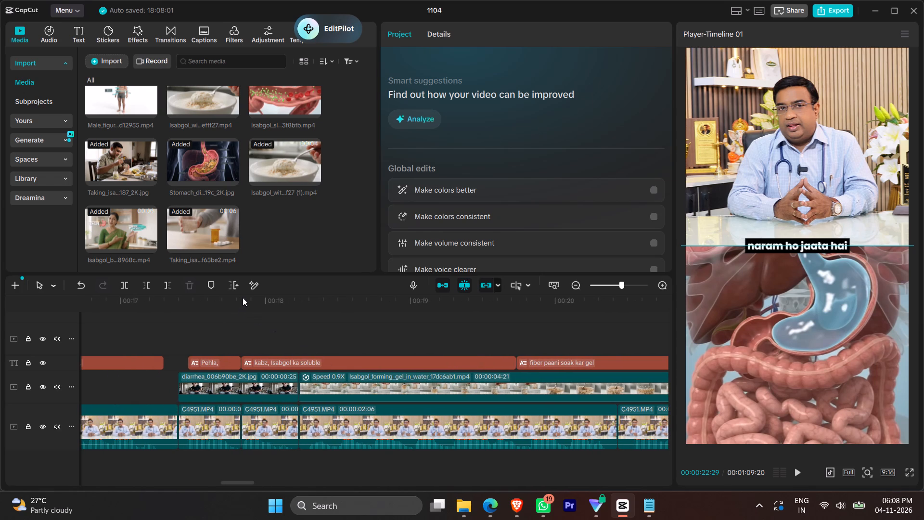
pyautogui.click(243, 298)
pyautogui.press('space')
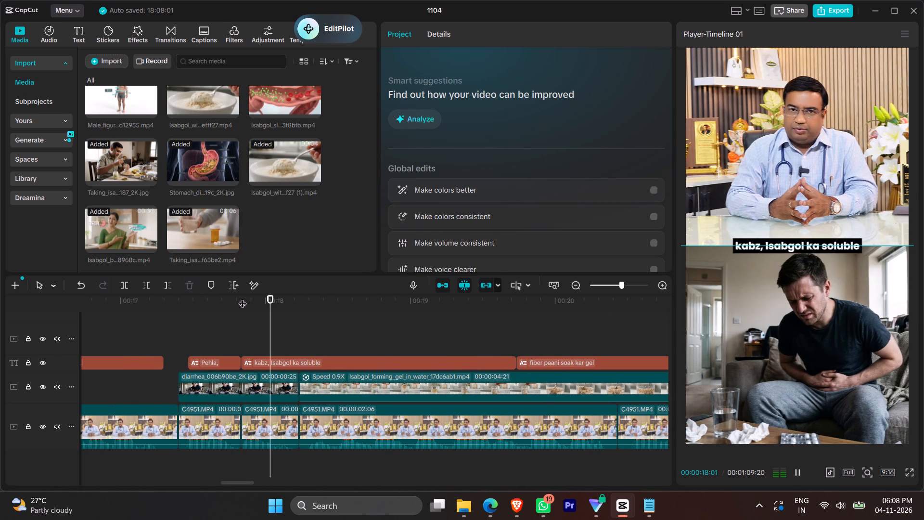
pyautogui.press('space')
pyautogui.keyDown('ctrl'); pyautogui.scroll(-9, 379, 361); pyautogui.keyUp('ctrl')
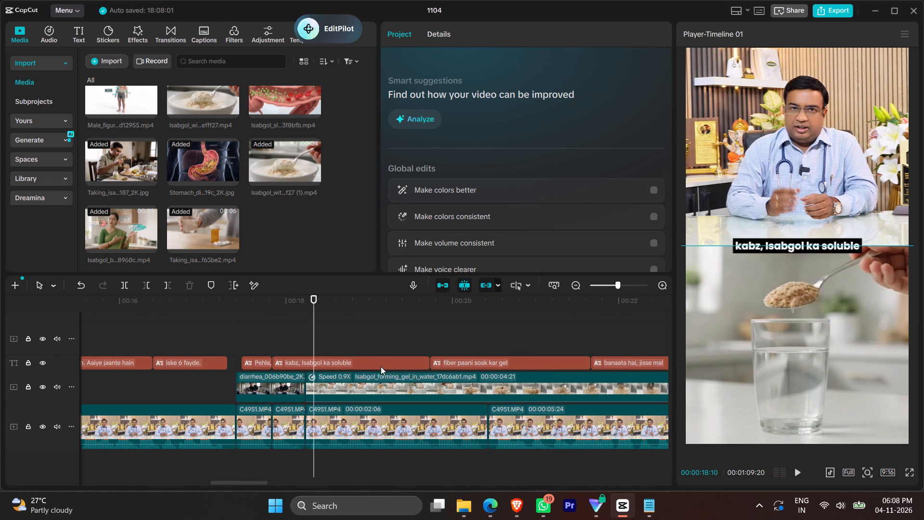
# Combine the diarrhea image overlay and the two doctor clips beneath it, ending at 00:00:18:07, into a compound clip.
pyautogui.click(305, 338)
pyautogui.moveTo(295, 465); pyautogui.dragTo(233, 444)
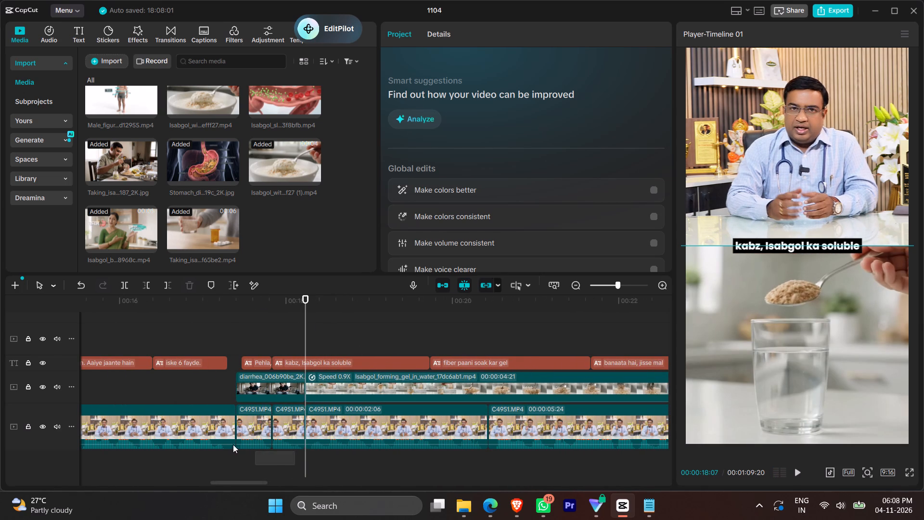
pyautogui.moveTo(233, 444); pyautogui.dragTo(250, 394)
pyautogui.hotkey('alt', 'g')
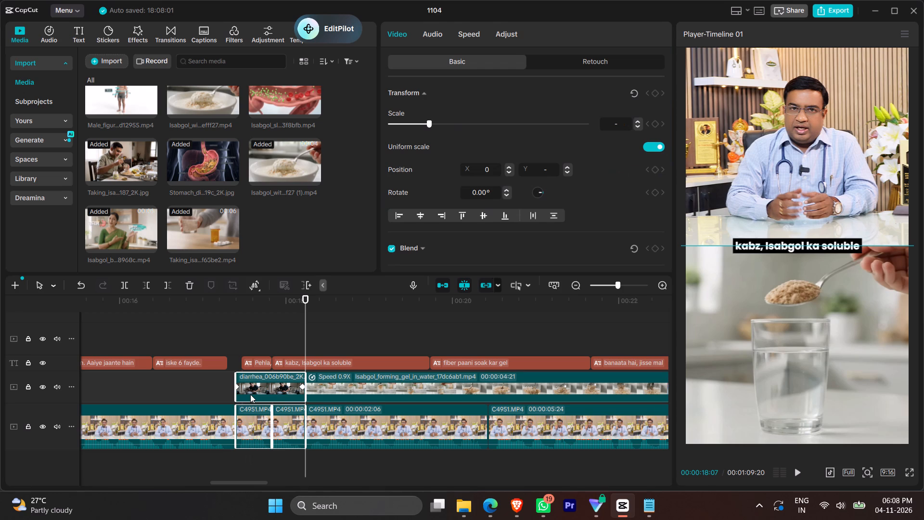
# Split the second Isabgol-benefits overlay at the doctor-clip cut at 00:00:06:21.
pyautogui.hscroll(3, 260, 408)
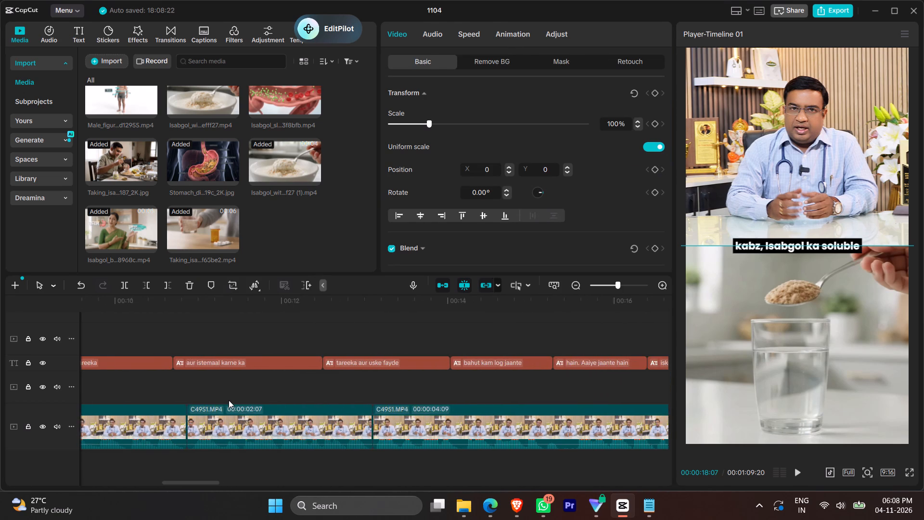
pyautogui.hscroll(1, 229, 400)
pyautogui.hscroll(-3, 379, 387)
pyautogui.keyDown('ctrl'); pyautogui.scroll(-6, 386, 396); pyautogui.keyUp('ctrl')
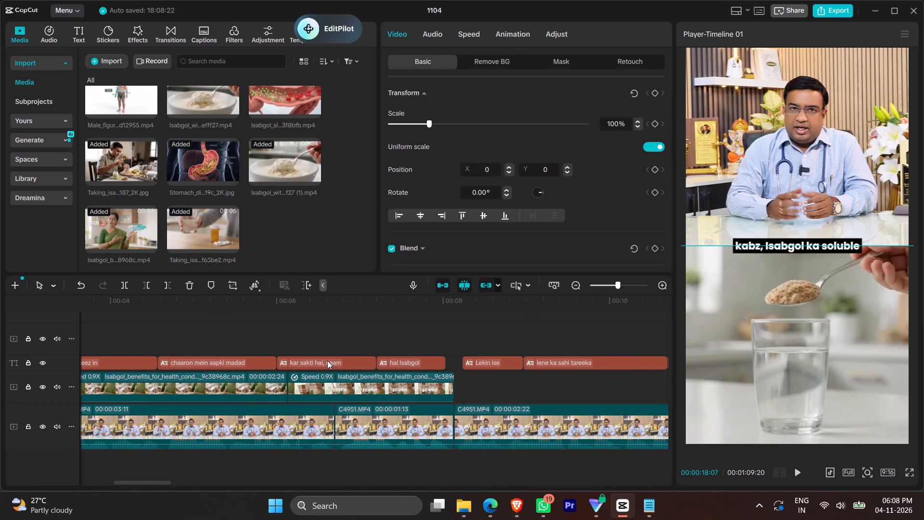
pyautogui.click(329, 314)
pyautogui.click(339, 321)
pyautogui.click(334, 321)
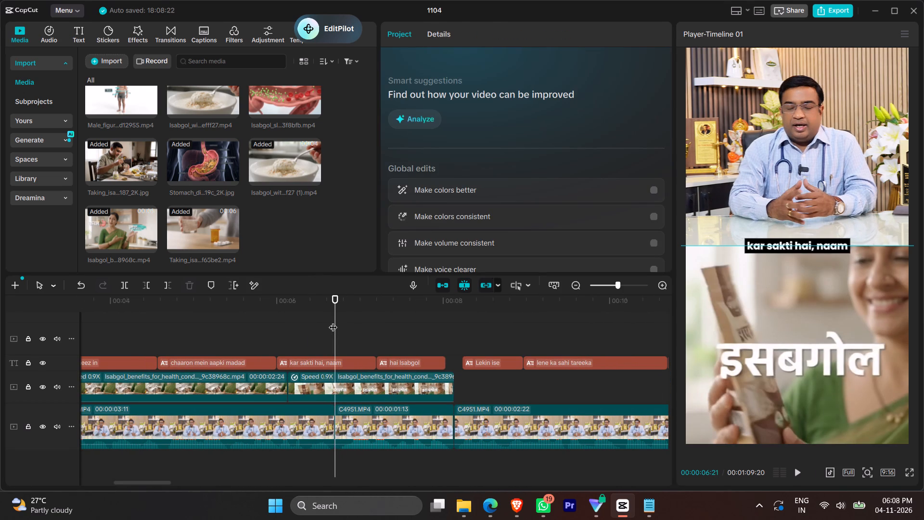
pyautogui.click(360, 393)
pyautogui.hotkey('ctrl', 'b')
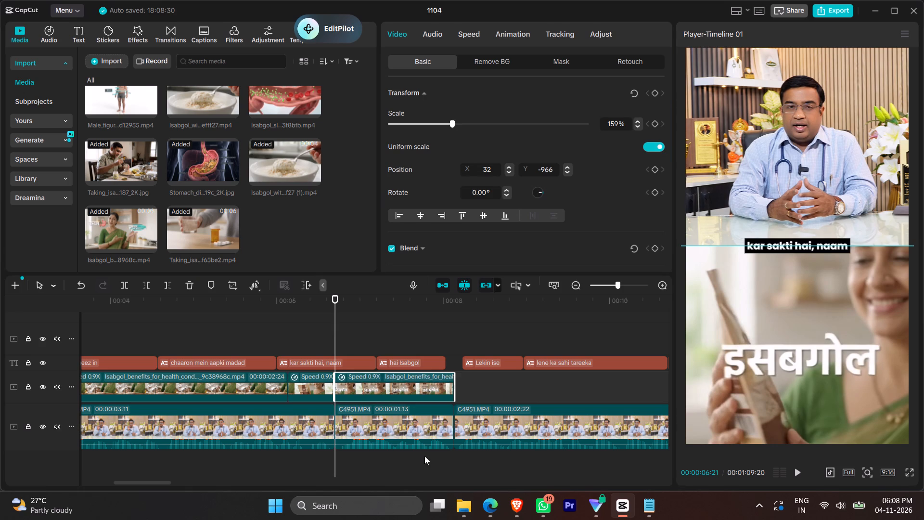
# Combine the Isabgol-benefits overlay piece after 00:00:06:21 and the doctor clip beneath it into a compound clip.
pyautogui.moveTo(424, 456); pyautogui.dragTo(398, 378)
pyautogui.hotkey('alt', 'g')
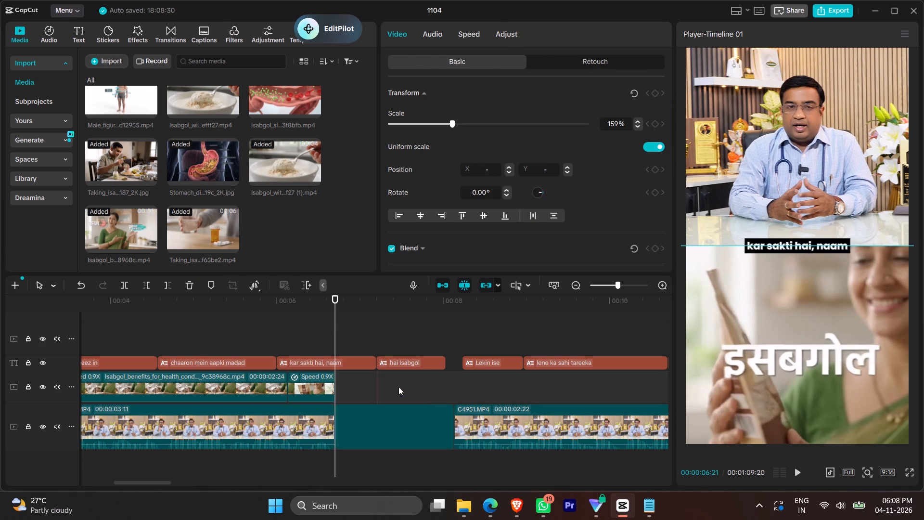
# Add the Heat Swipe transition at the cut into the diarrhea compound clip and play across it.
pyautogui.hscroll(-1, 437, 407)
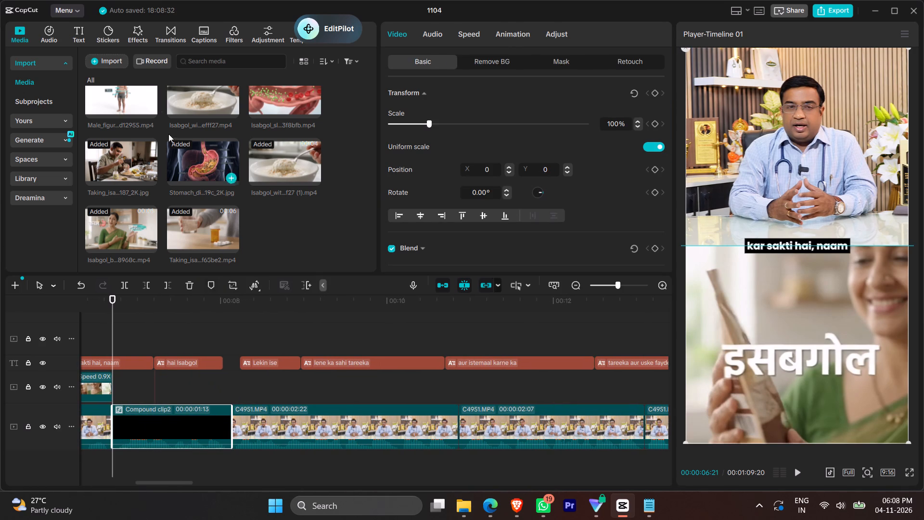
pyautogui.click(172, 26)
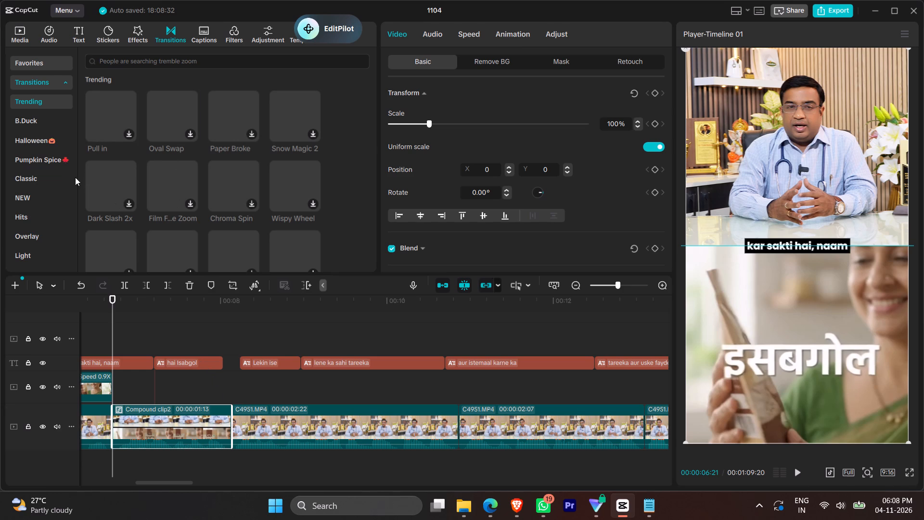
pyautogui.click(45, 219)
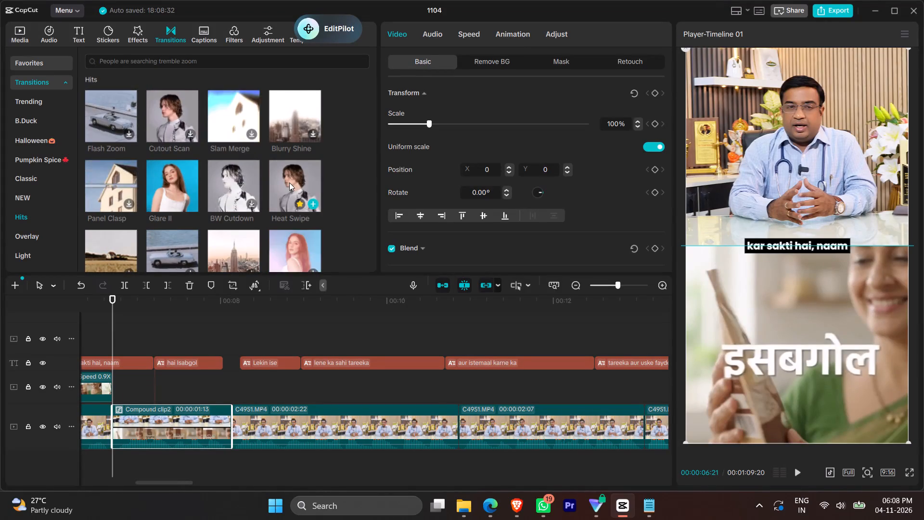
pyautogui.hscroll(-1, 322, 302)
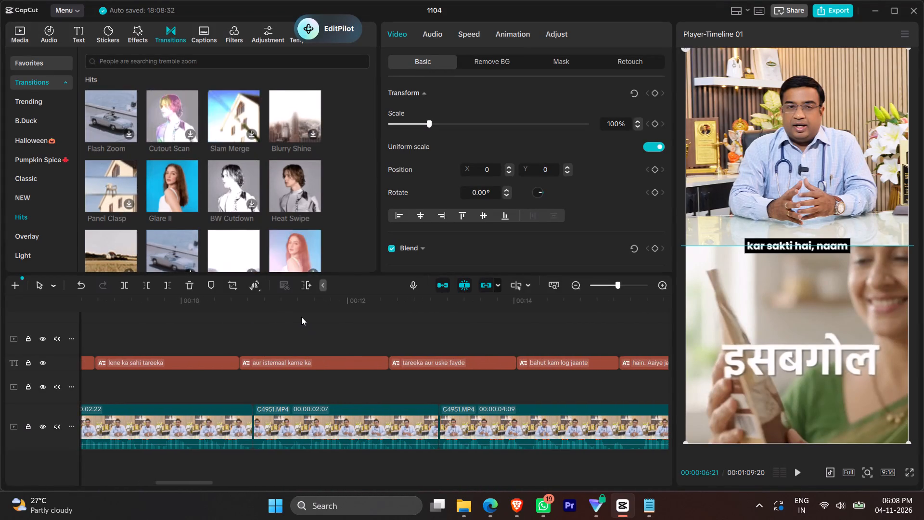
pyautogui.hscroll(-2, 301, 317)
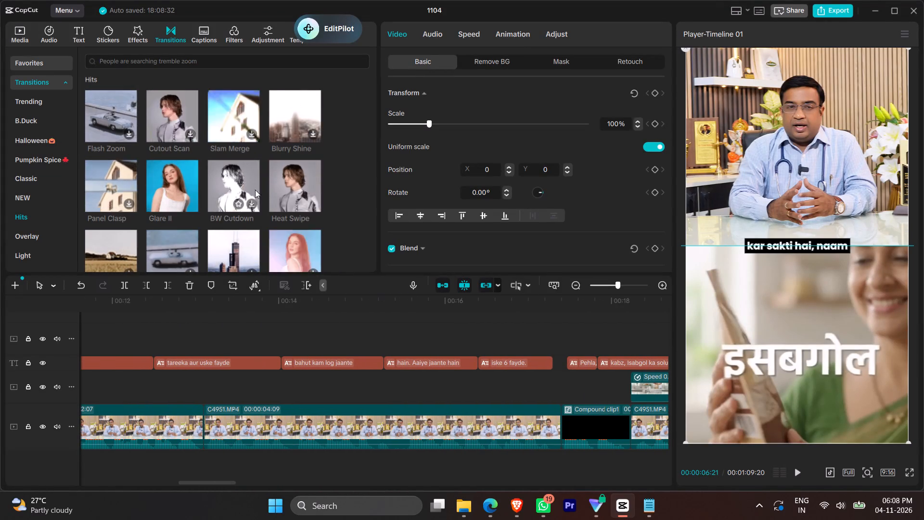
pyautogui.moveTo(293, 183); pyautogui.dragTo(526, 426)
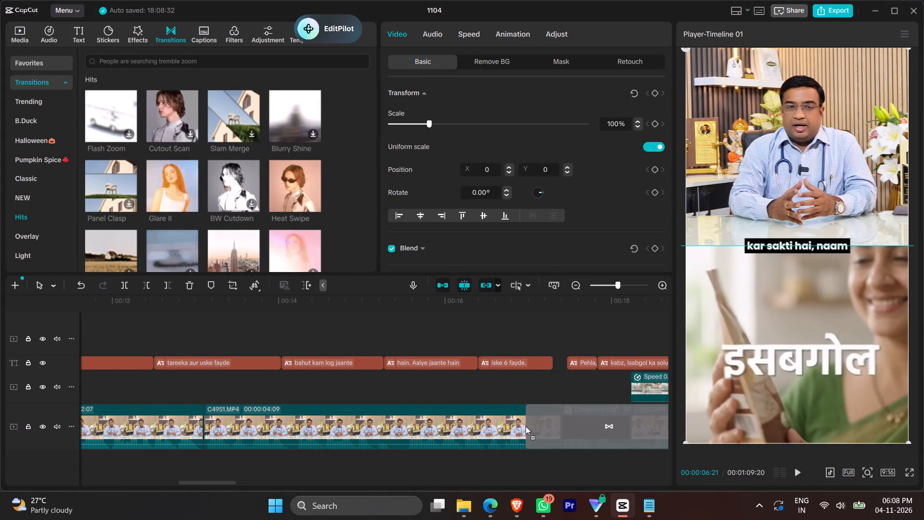
pyautogui.click(527, 285)
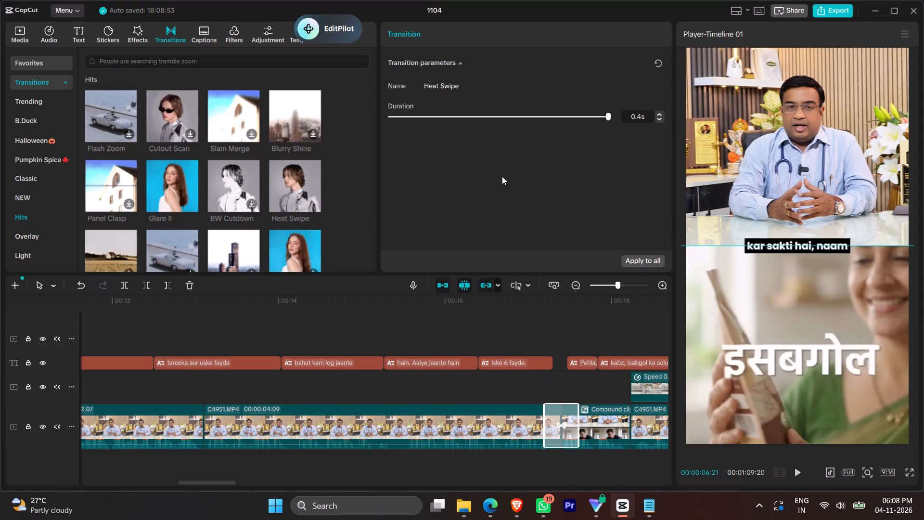
pyautogui.click(525, 378)
pyautogui.press('space')
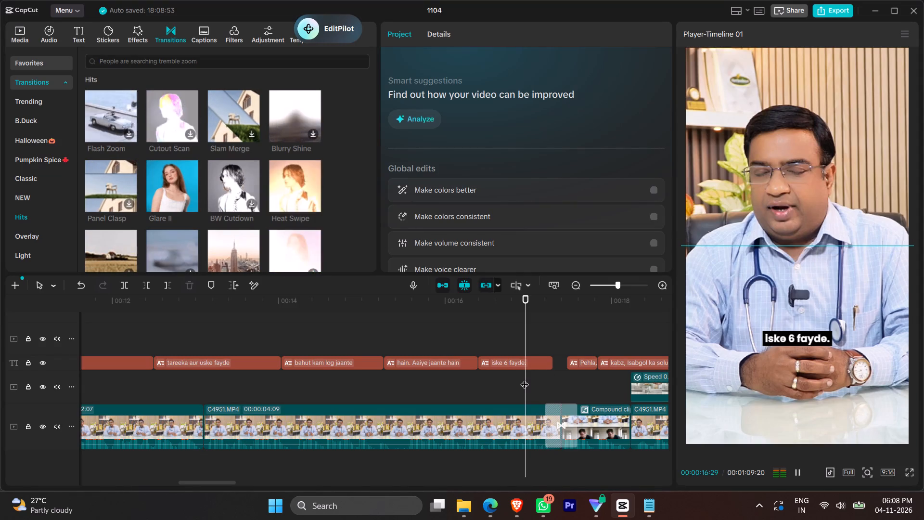
pyautogui.click(525, 378)
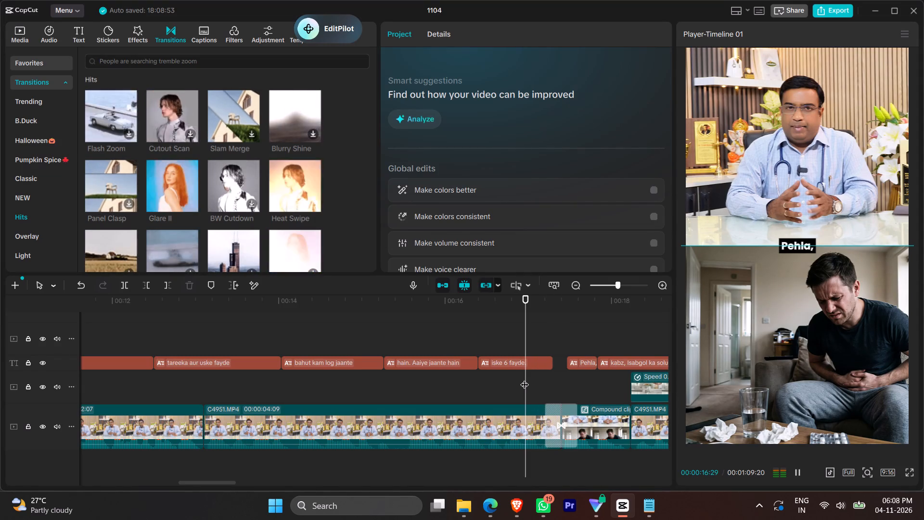
# Browse the Hits and Favorites transitions for one that suits the Isabgol-benefits compound clip.
pyautogui.hscroll(2, 361, 386)
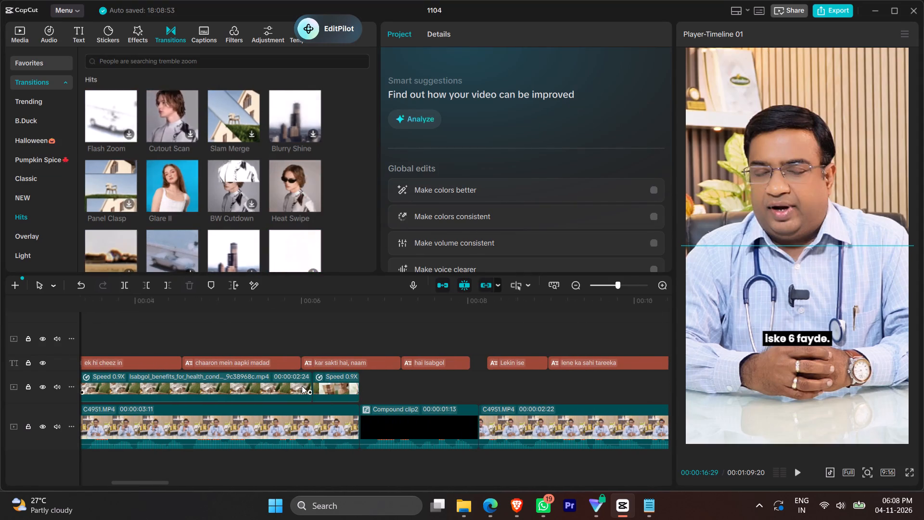
pyautogui.hscroll(-1, 445, 384)
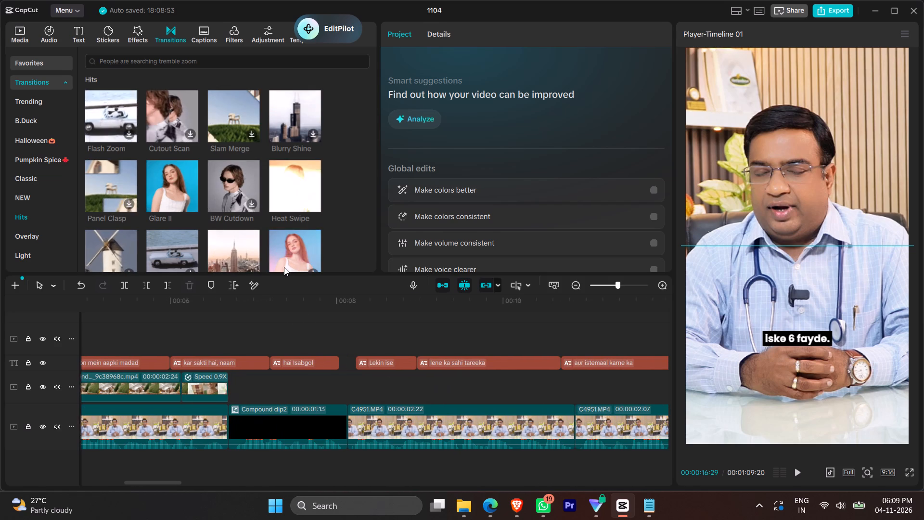
pyautogui.hscroll(-1, 284, 267)
pyautogui.scroll(-1, 200, 212)
pyautogui.scroll(-1, 266, 208)
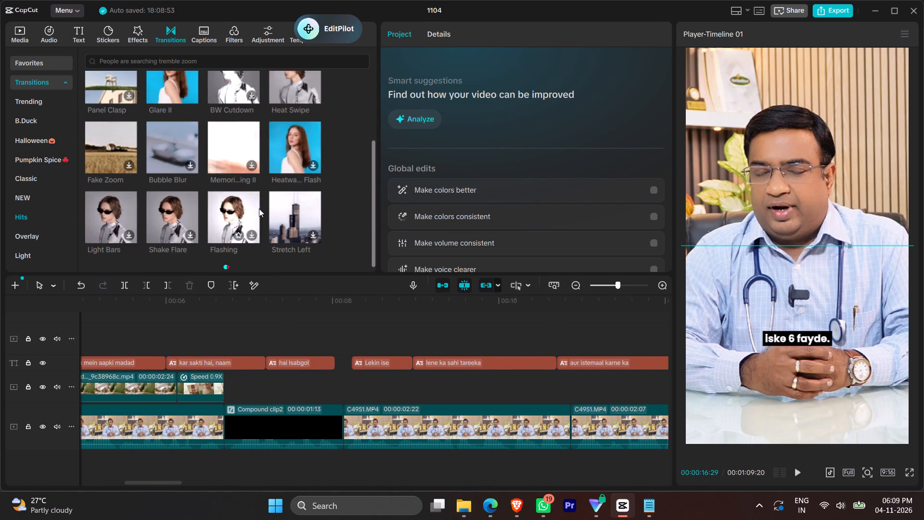
pyautogui.scroll(-2, 259, 208)
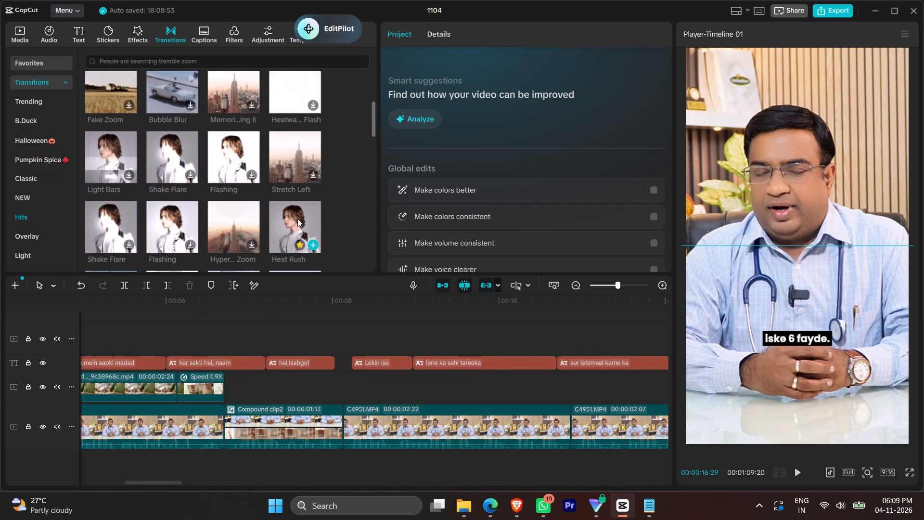
pyautogui.scroll(-1, 297, 219)
pyautogui.scroll(-2, 258, 216)
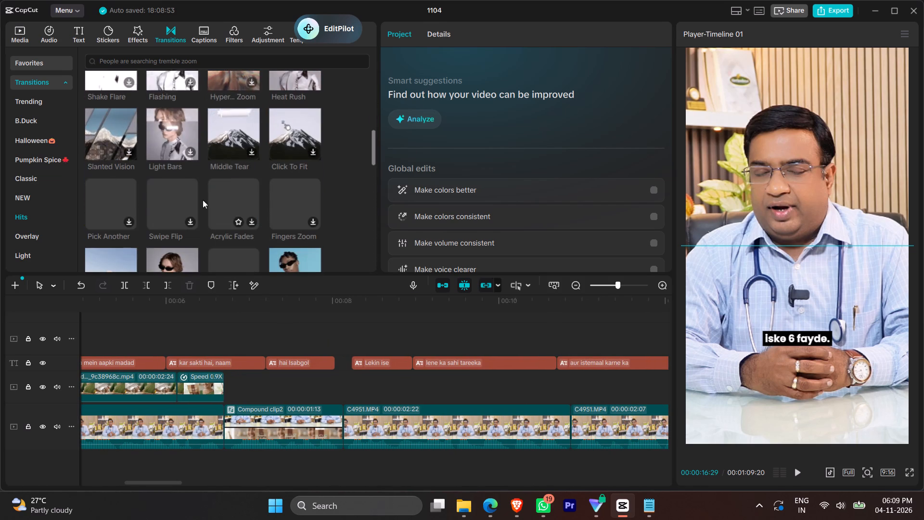
pyautogui.click(41, 59)
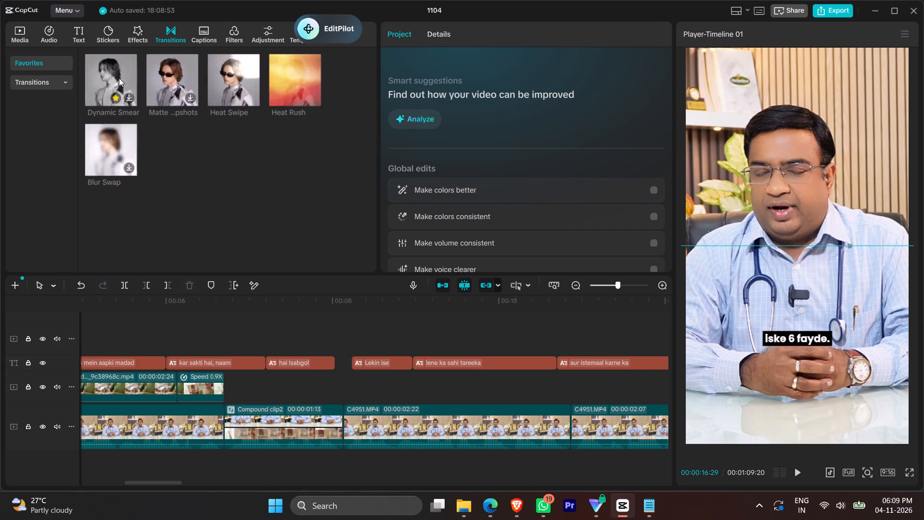
pyautogui.click(38, 86)
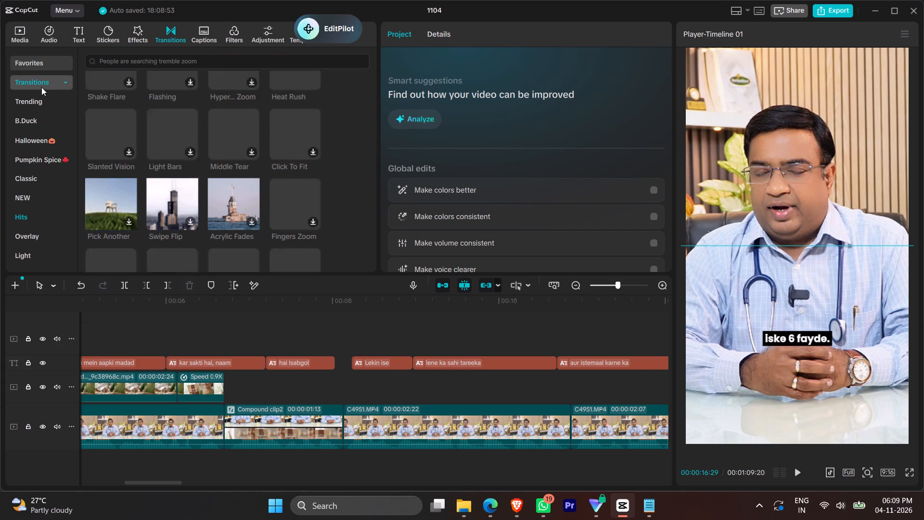
pyautogui.scroll(-1, 169, 173)
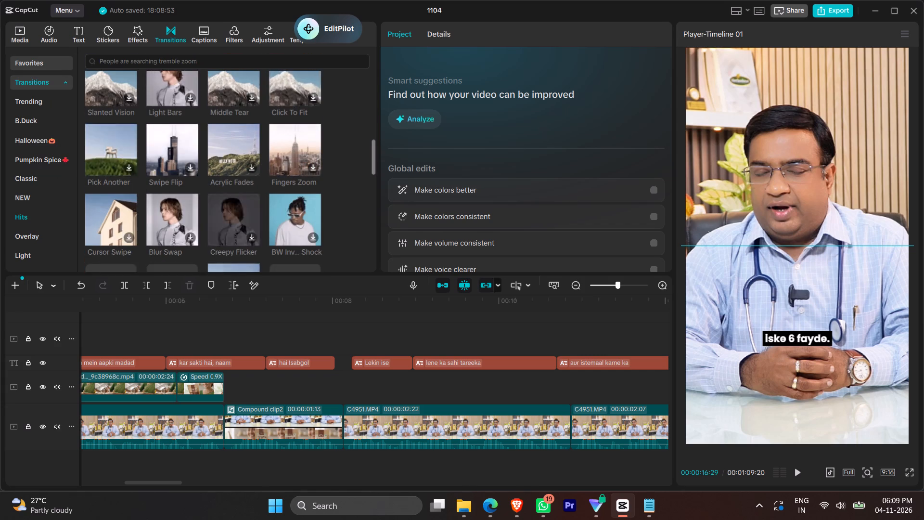
# Search transitions for "glare ii" and add the Glare transition between the Isabgol-benefits compound clip and the following doctor clip.
pyautogui.click(235, 59)
pyautogui.write('glare')
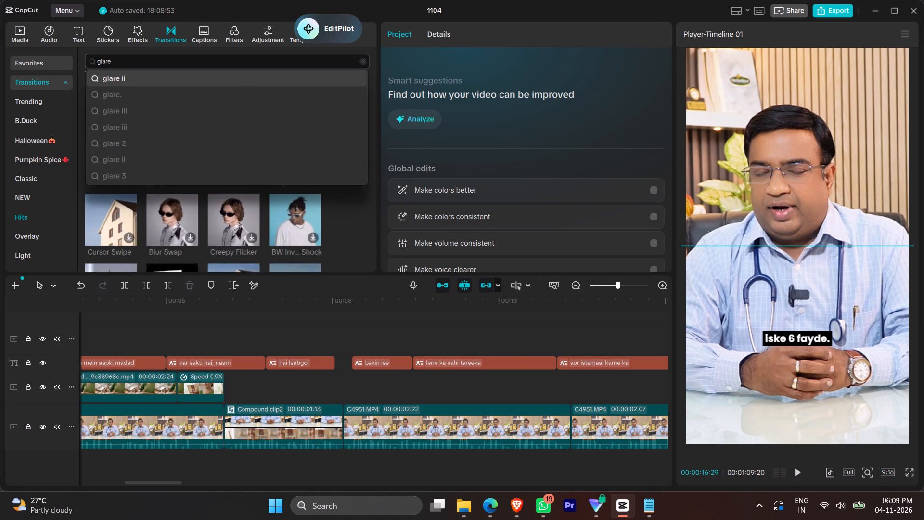
pyautogui.click(254, 75)
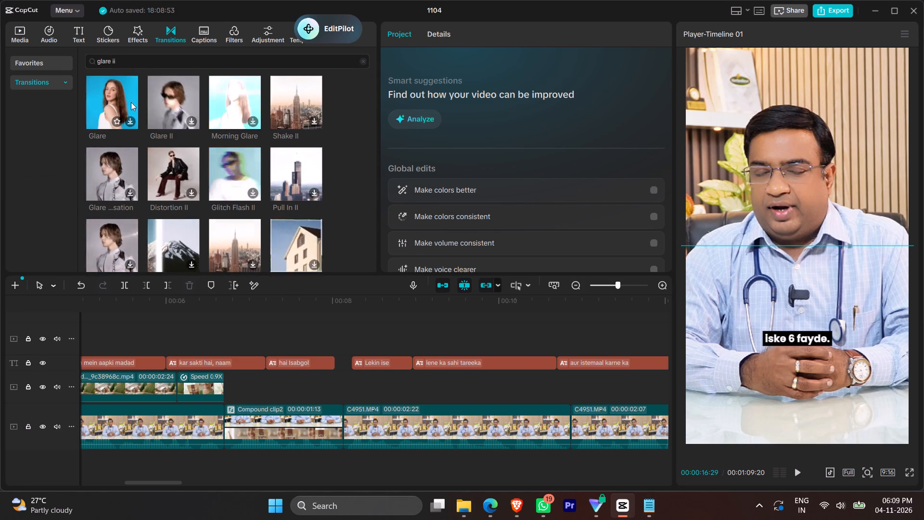
pyautogui.scroll(-1, 207, 161)
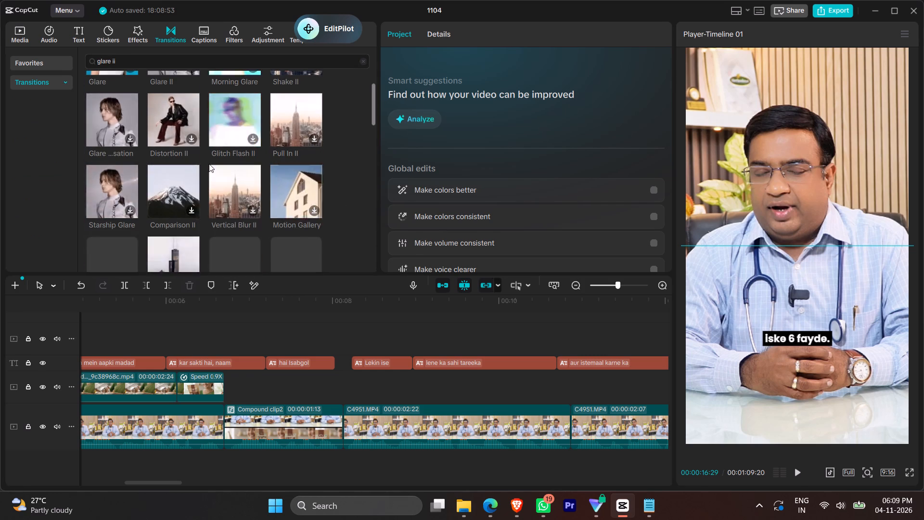
pyautogui.scroll(-4, 209, 164)
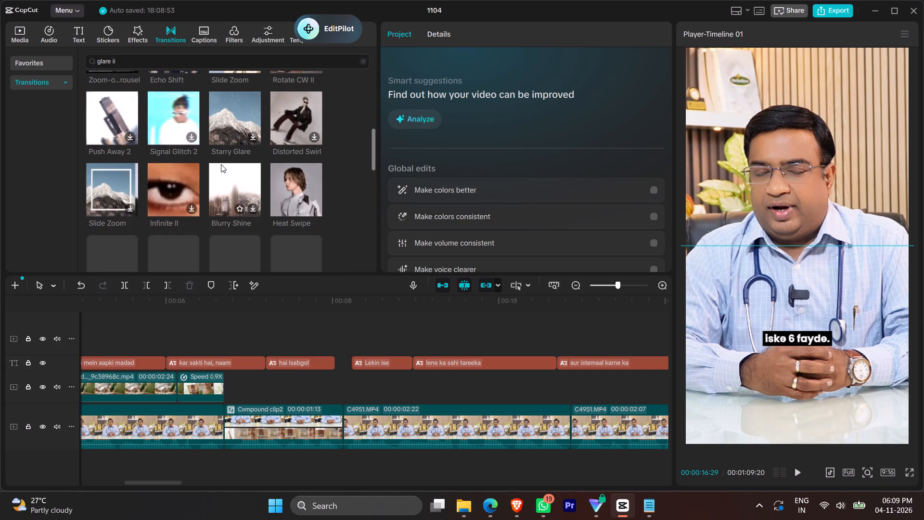
pyautogui.scroll(5, 227, 164)
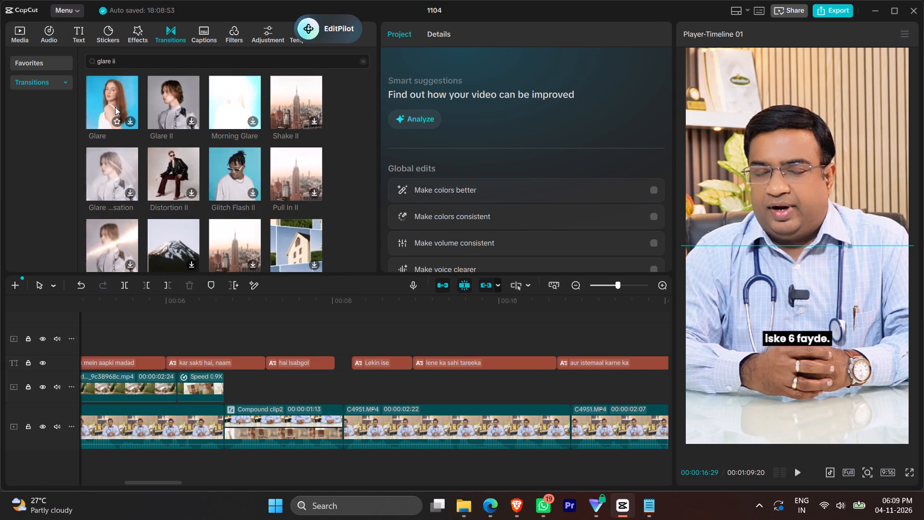
pyautogui.moveTo(109, 93); pyautogui.dragTo(225, 417)
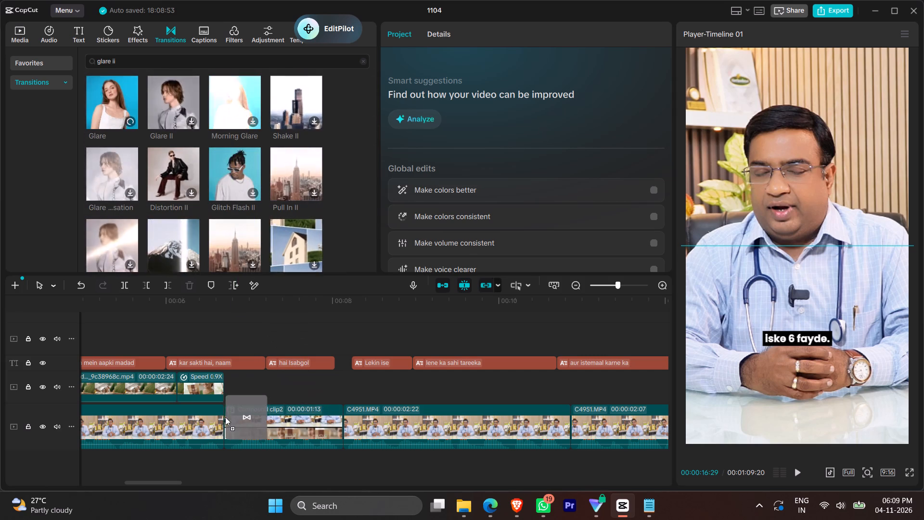
pyautogui.moveTo(225, 417); pyautogui.dragTo(329, 430)
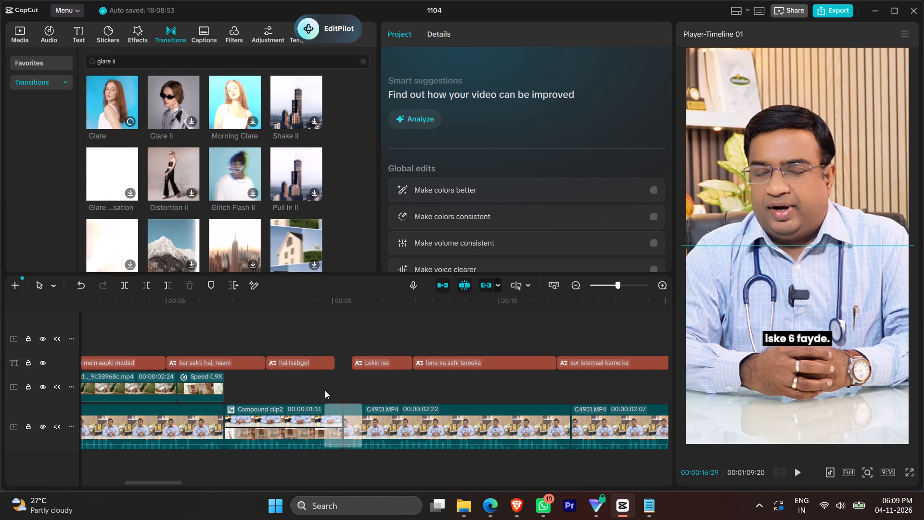
# Inspect the Glare transition's settings and play across it at the end of the Isabgol-benefits compound clip.
pyautogui.click(317, 384)
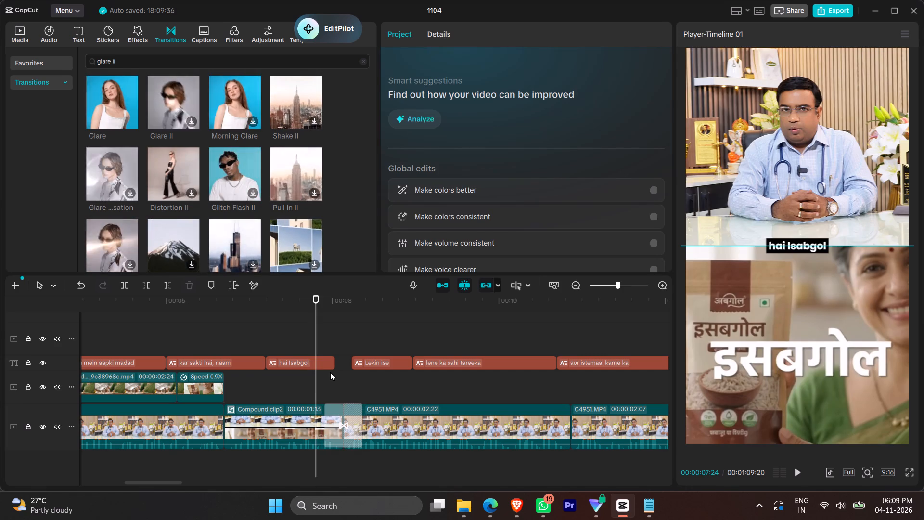
pyautogui.press('space')
pyautogui.press('space')
pyautogui.click(341, 417)
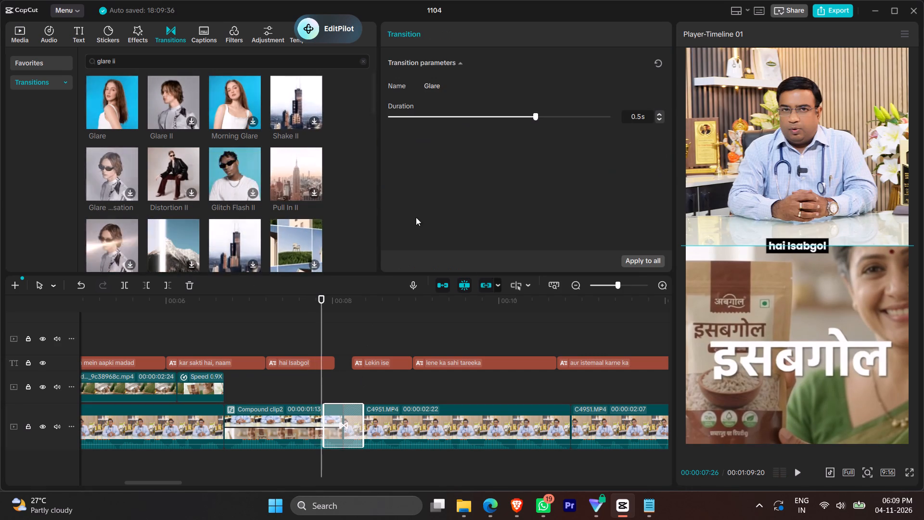
pyautogui.click(303, 397)
pyautogui.press('space')
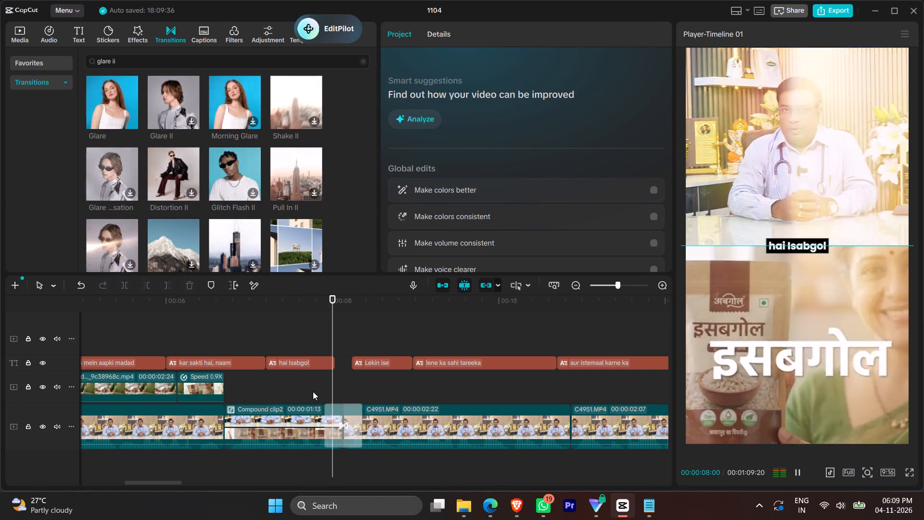
pyautogui.press('space')
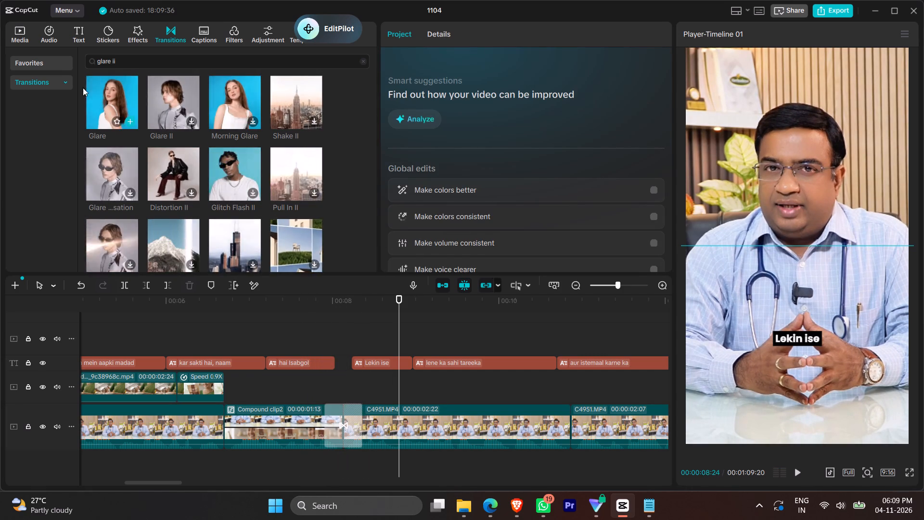
# Replace the Glare transition after the Isabgol-benefits compound clip with Heat Rush from the Hits category and play across it.
pyautogui.click(41, 90)
pyautogui.click(45, 221)
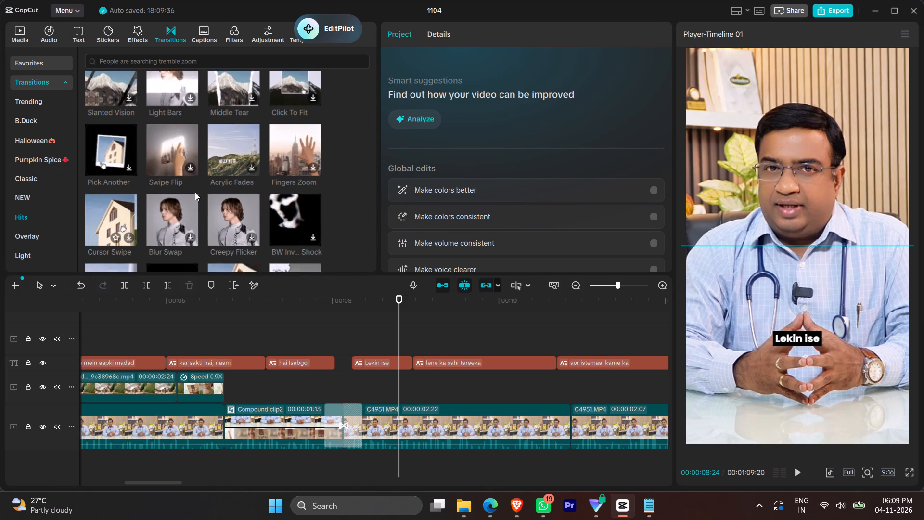
pyautogui.scroll(3, 265, 174)
pyautogui.moveTo(302, 169); pyautogui.dragTo(339, 436)
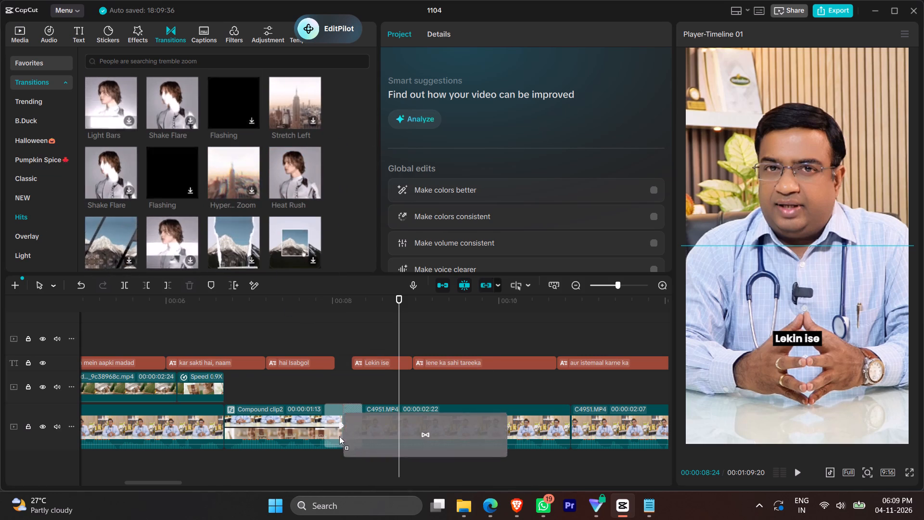
pyautogui.moveTo(339, 436); pyautogui.dragTo(313, 422)
pyautogui.click(283, 396)
pyautogui.press('space')
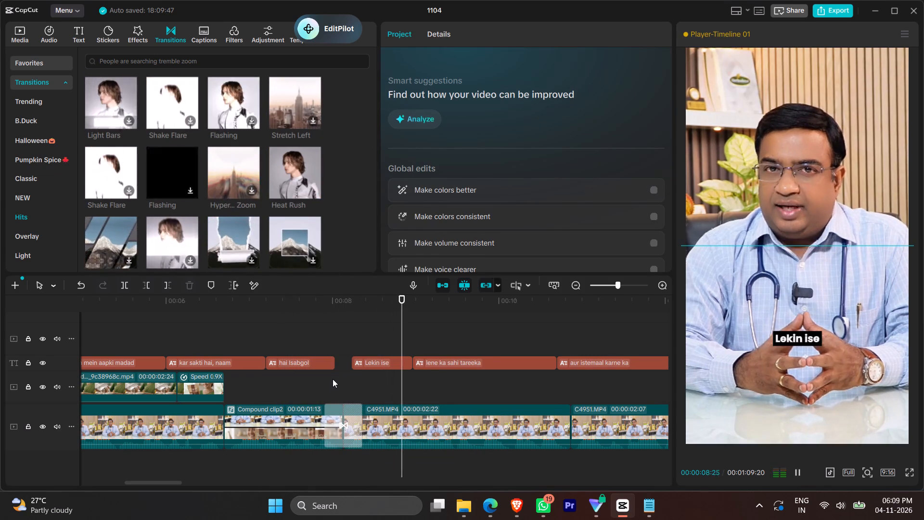
pyautogui.press('space')
pyautogui.press('space')
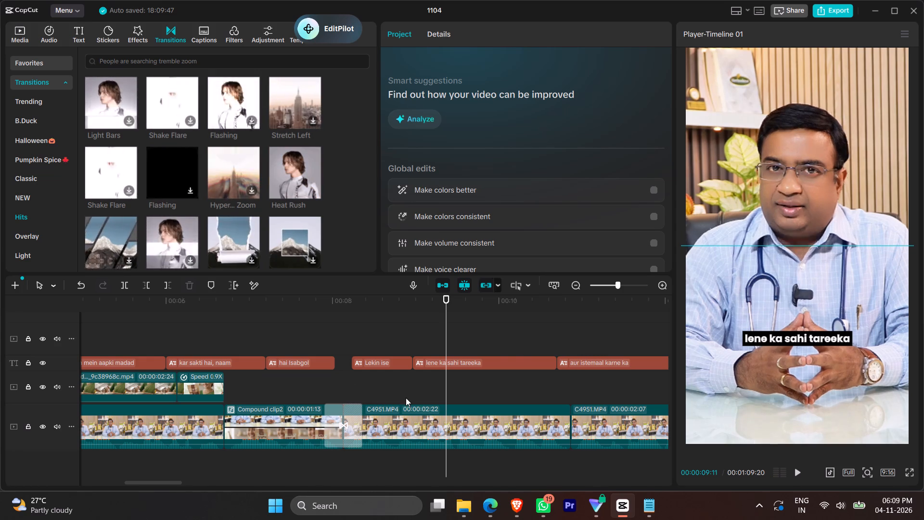
pyautogui.press('space')
# Apply the Zoom Out entrance animation from the favorites to the doctor clip after the Isabgol-benefits compound clip and preview it.
pyautogui.click(401, 414)
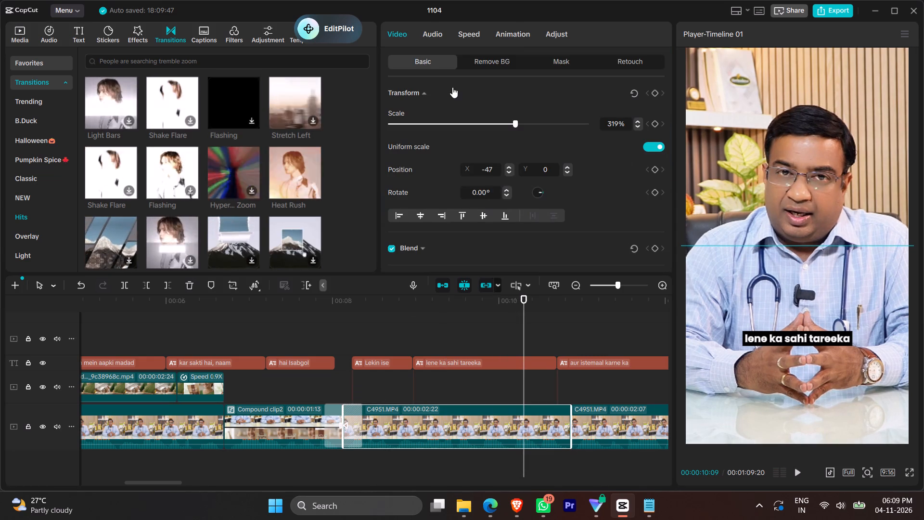
pyautogui.click(512, 29)
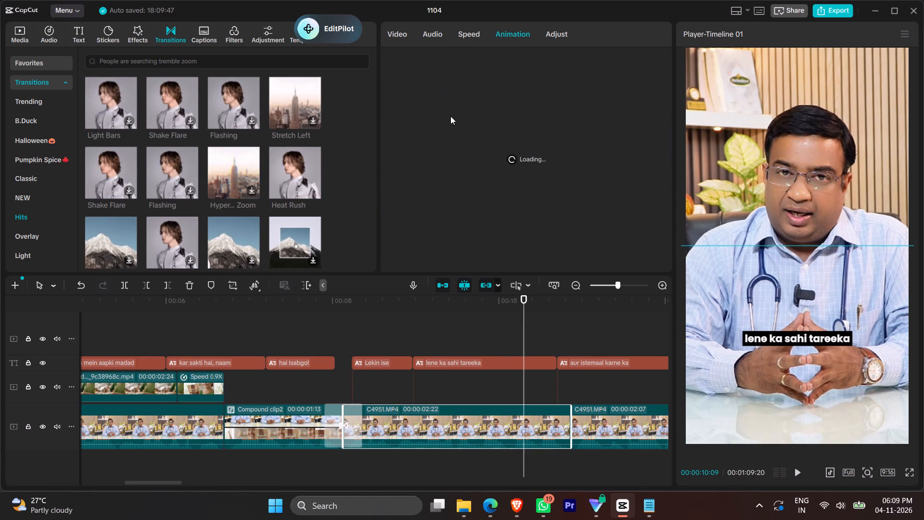
pyautogui.click(524, 64)
pyautogui.click(459, 65)
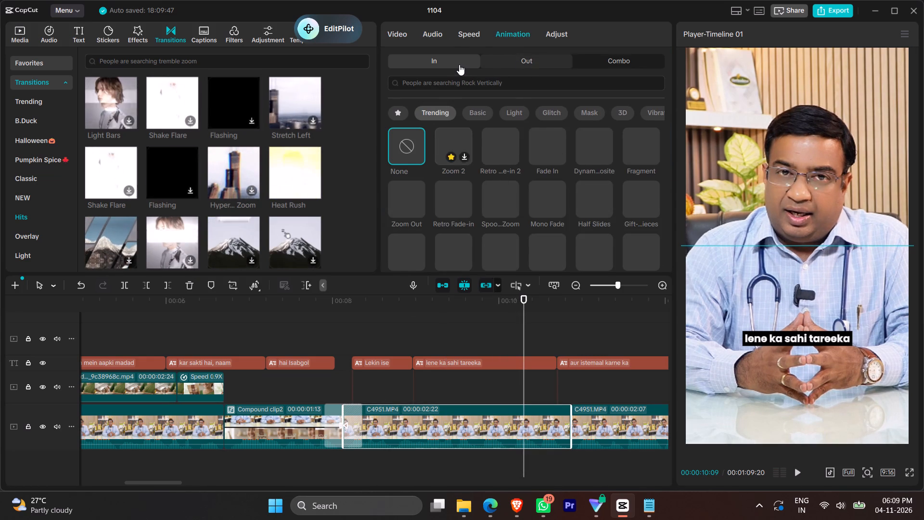
pyautogui.click(397, 112)
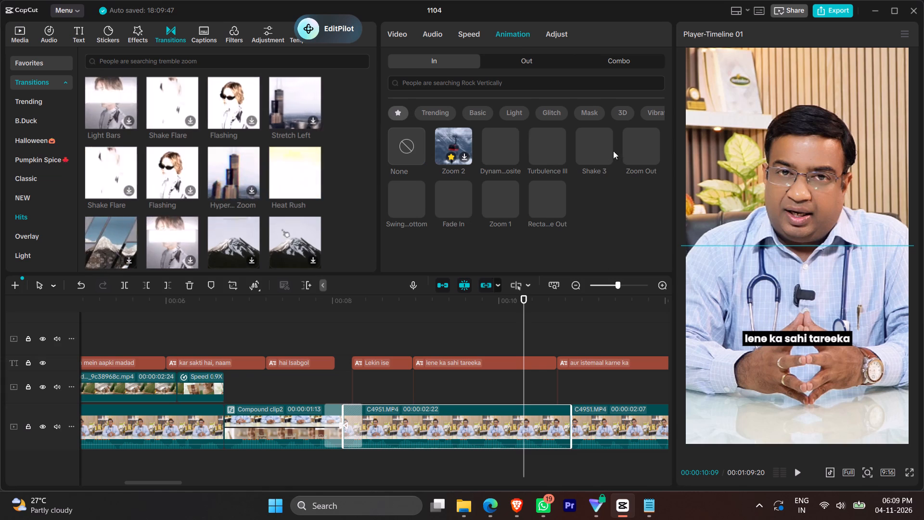
pyautogui.click(640, 151)
pyautogui.click(370, 382)
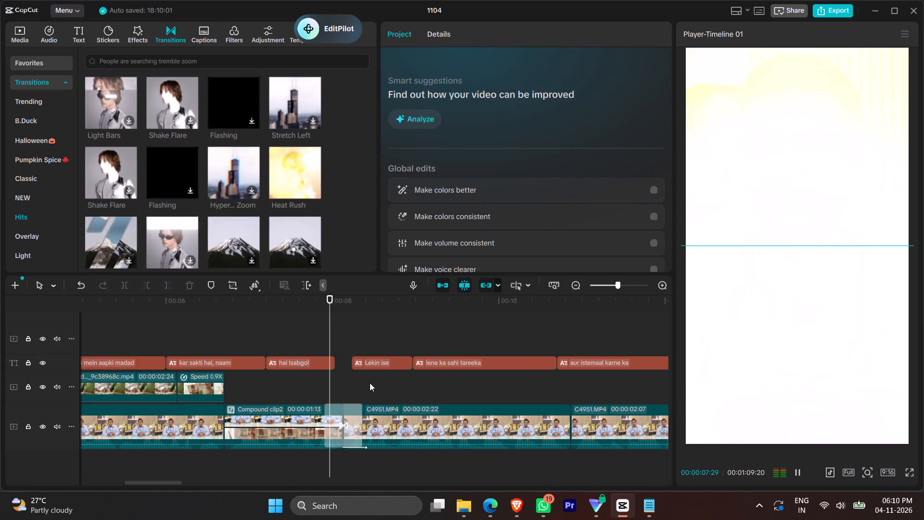
pyautogui.click(367, 384)
# Keyframe a zoom on that doctor clip, from a transform keyframe at 00:00:08:12 to 369% scale near its end, and play it.
pyautogui.click(378, 422)
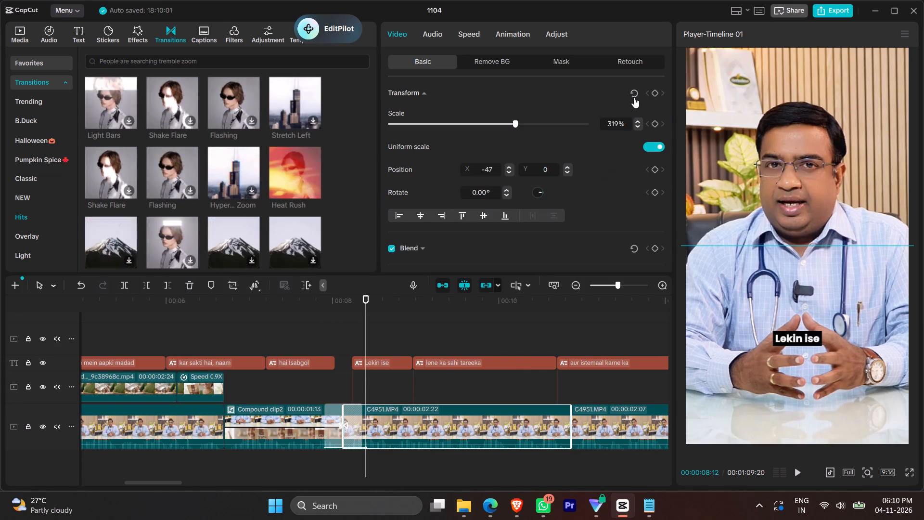
pyautogui.click(656, 94)
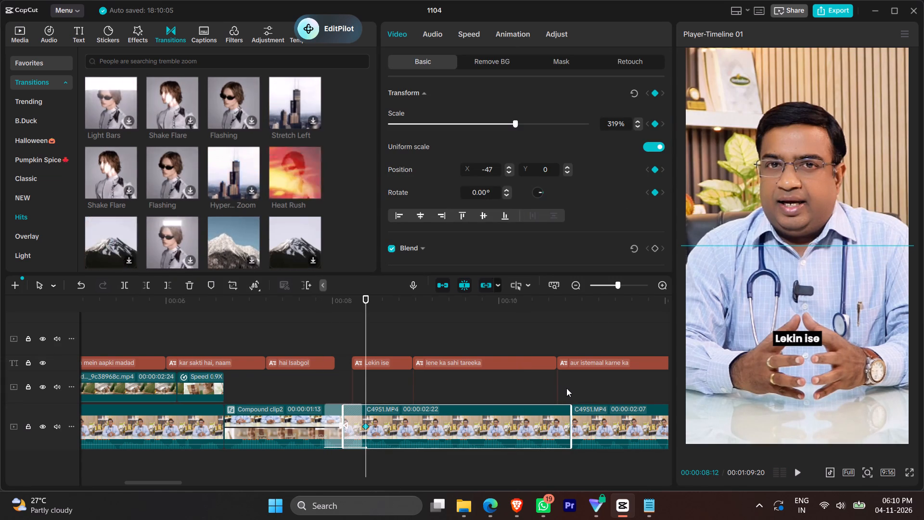
pyautogui.click(559, 388)
pyautogui.click(564, 414)
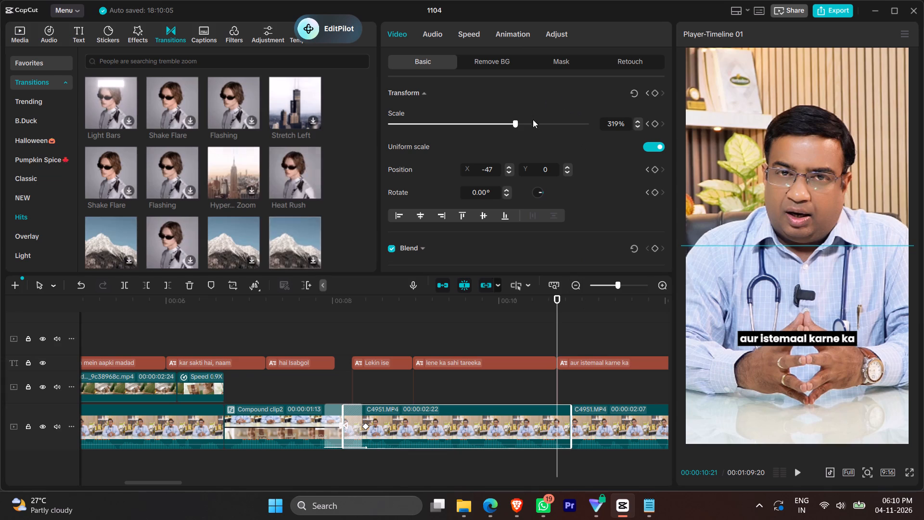
pyautogui.click(529, 121)
pyautogui.click(535, 122)
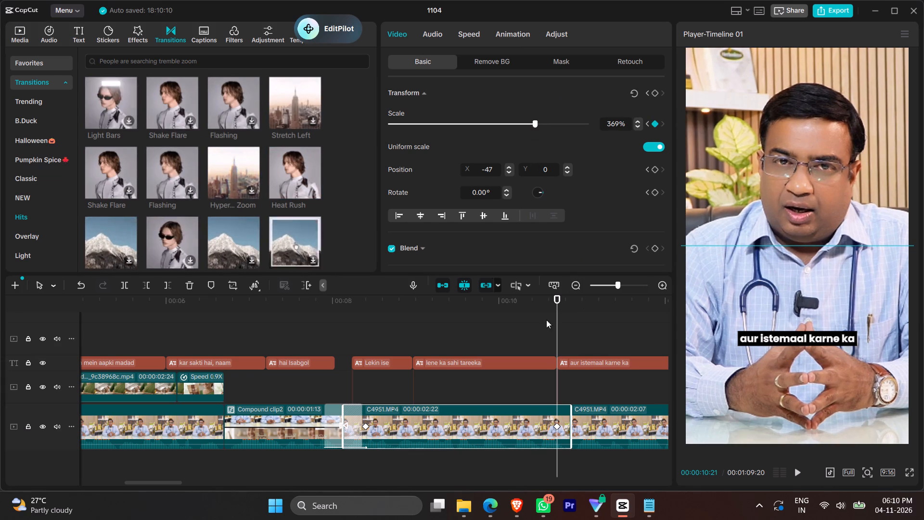
pyautogui.moveTo(557, 426); pyautogui.dragTo(578, 426)
pyautogui.click(365, 382)
pyautogui.press('space')
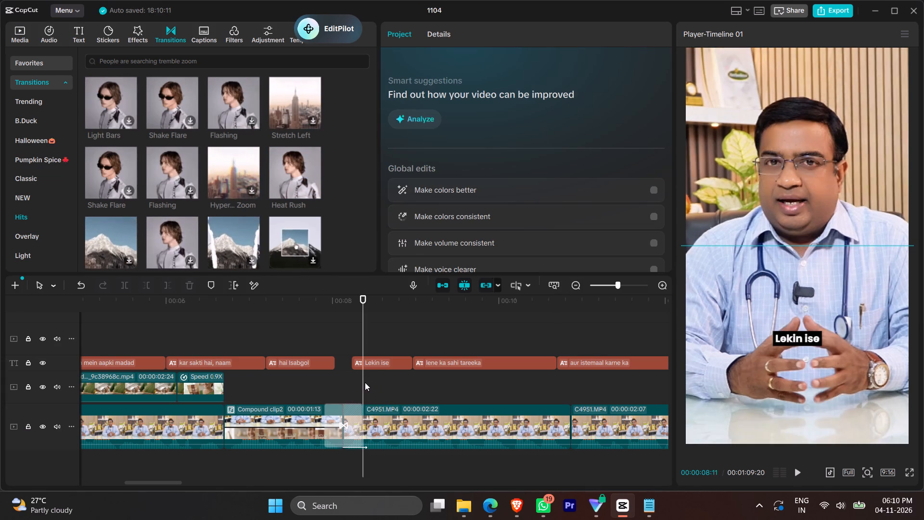
pyautogui.press('space')
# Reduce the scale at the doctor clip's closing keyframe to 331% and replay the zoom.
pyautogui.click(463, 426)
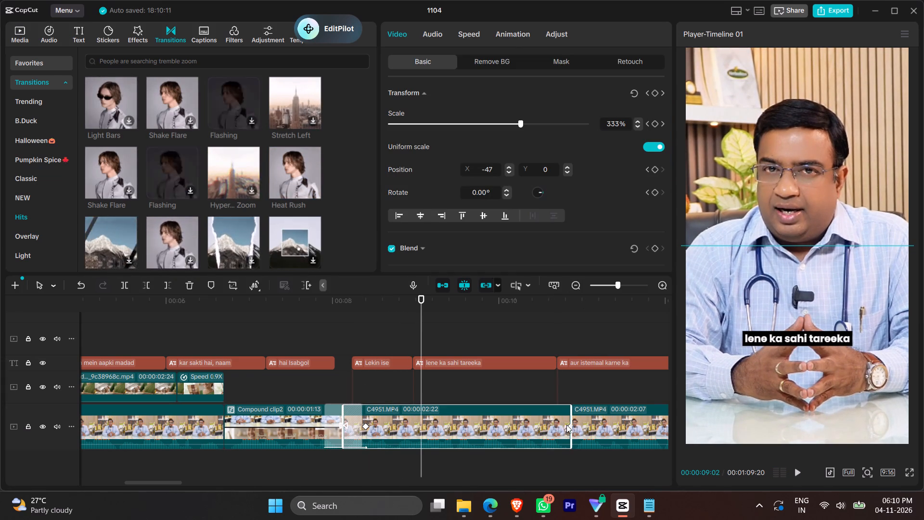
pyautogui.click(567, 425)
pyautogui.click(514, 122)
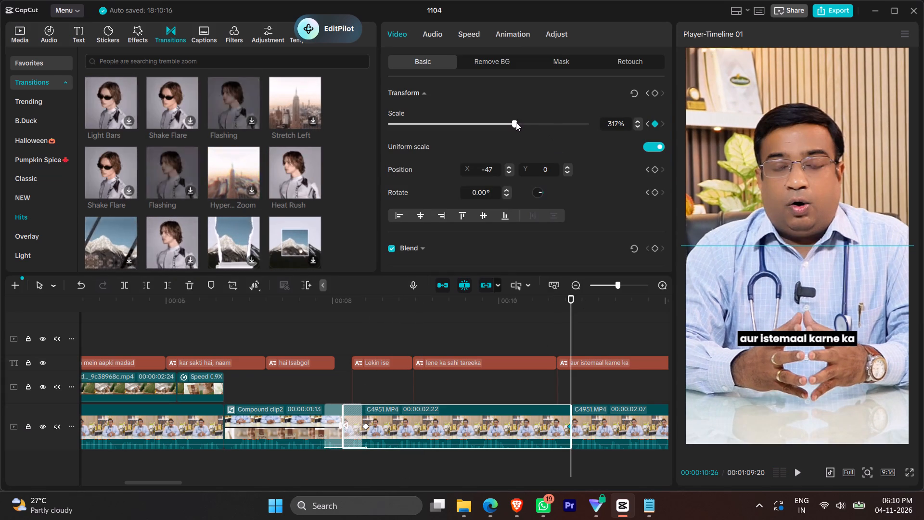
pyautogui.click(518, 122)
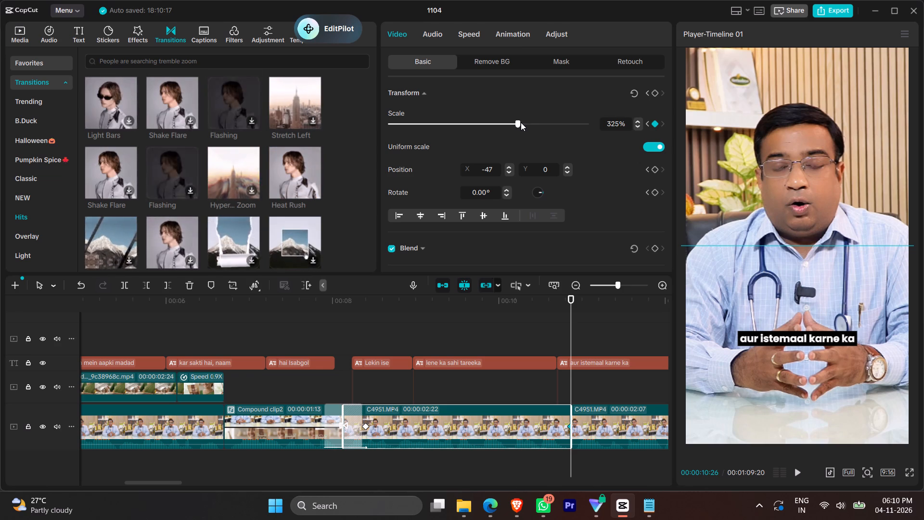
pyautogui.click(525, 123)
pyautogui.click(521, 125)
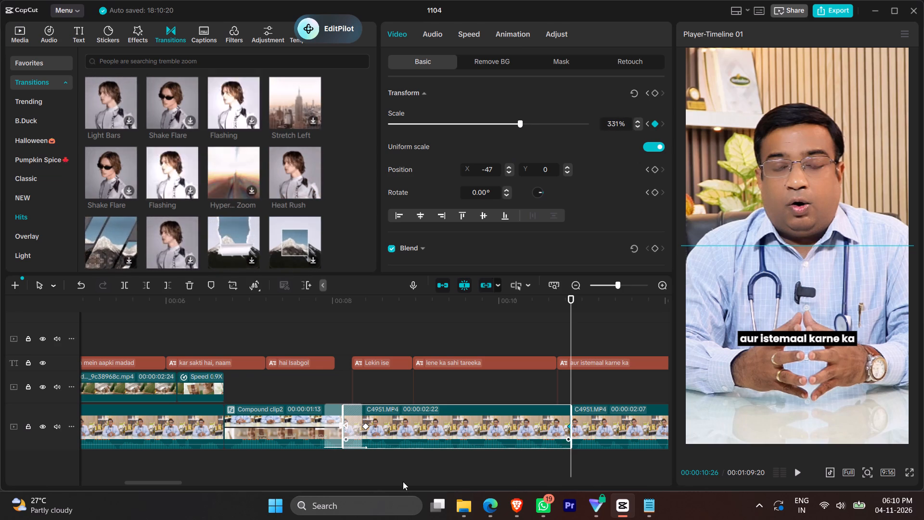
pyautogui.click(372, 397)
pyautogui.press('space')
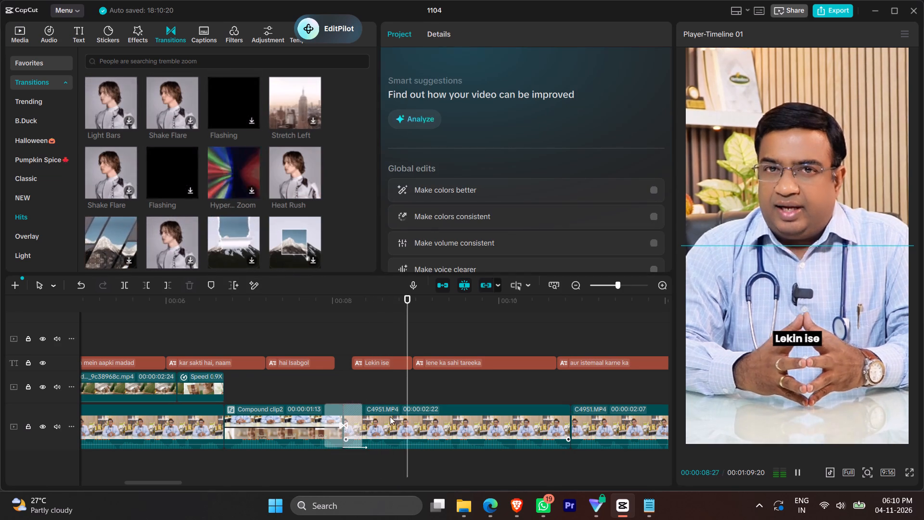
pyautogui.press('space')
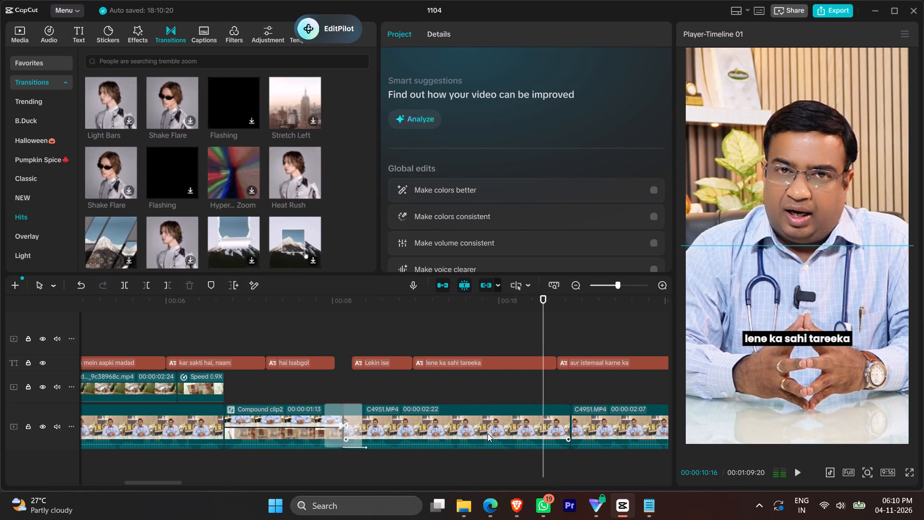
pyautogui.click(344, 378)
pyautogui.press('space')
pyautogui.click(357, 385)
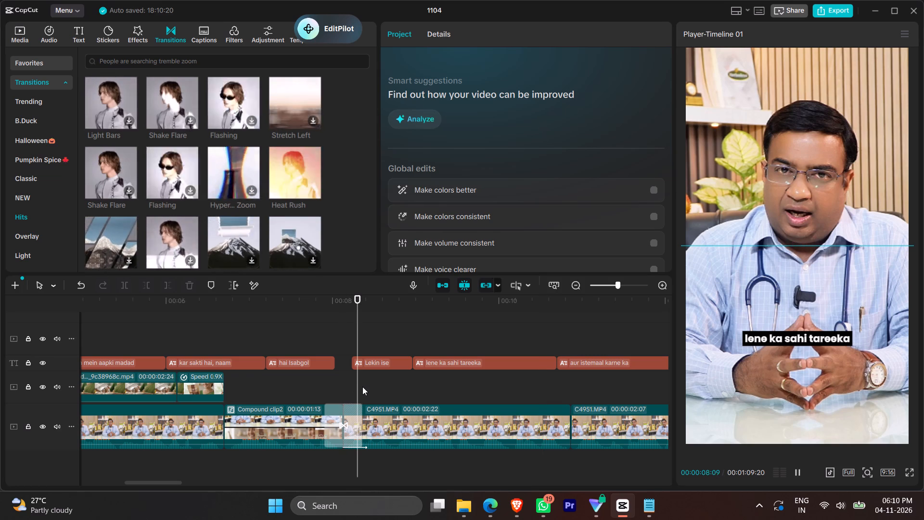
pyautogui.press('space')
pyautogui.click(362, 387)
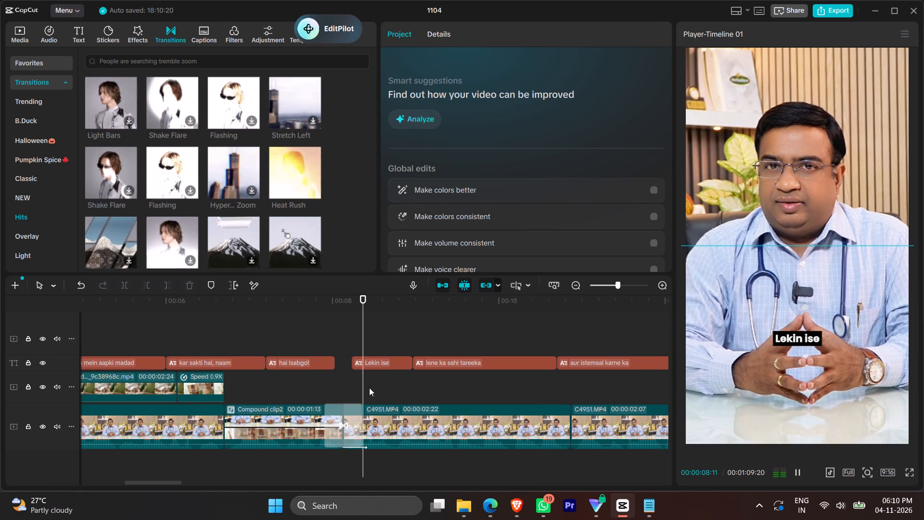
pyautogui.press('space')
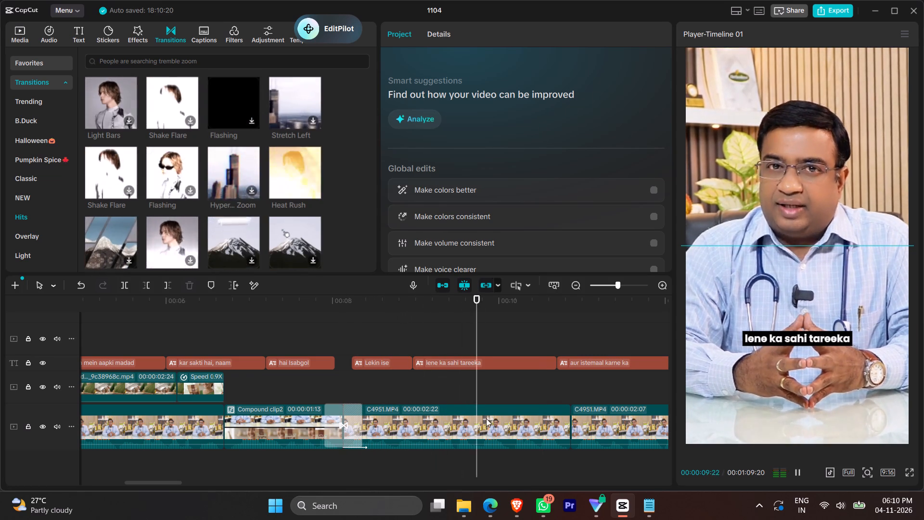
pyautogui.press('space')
# Set the scale at the doctor clip's closing keyframe to 340% and play the zoom on into the following doctor clip.
pyautogui.click(539, 428)
pyautogui.click(567, 426)
pyautogui.click(565, 427)
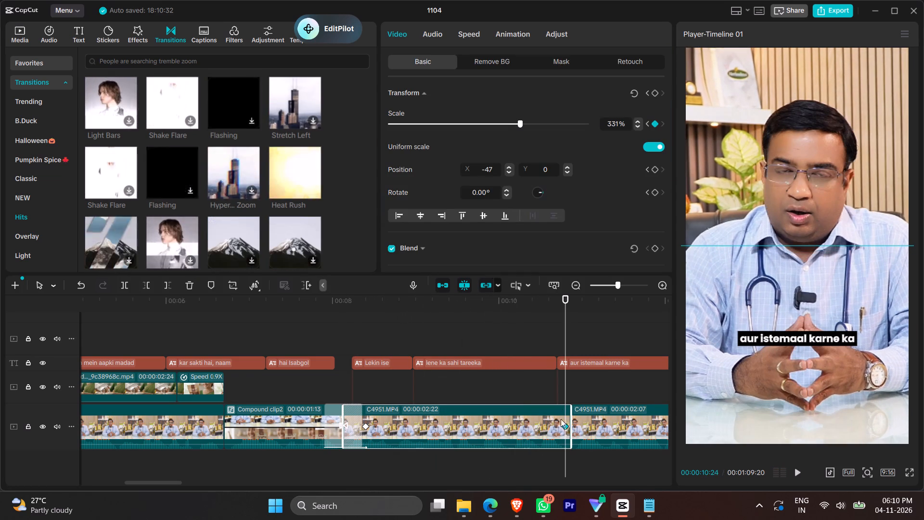
pyautogui.click(620, 127)
pyautogui.scroll(8, 618, 126)
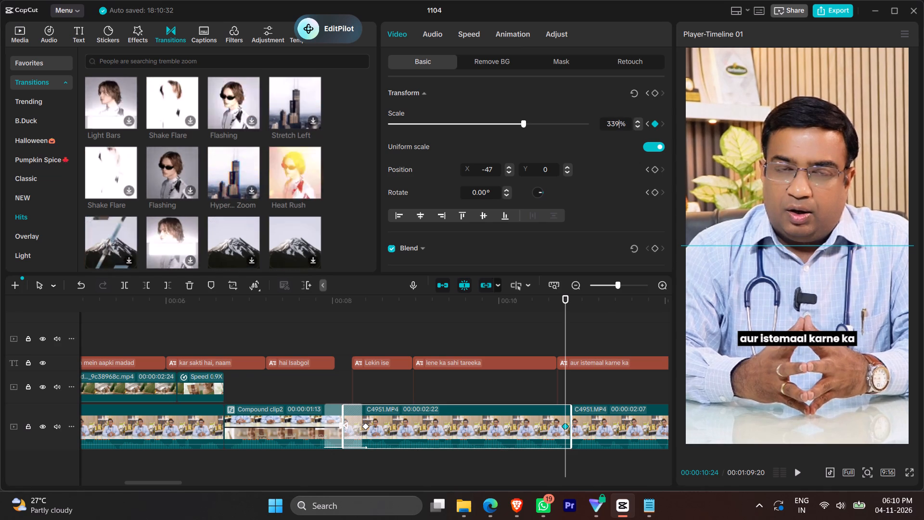
pyautogui.scroll(1, 618, 126)
pyautogui.click(370, 332)
pyautogui.press('space')
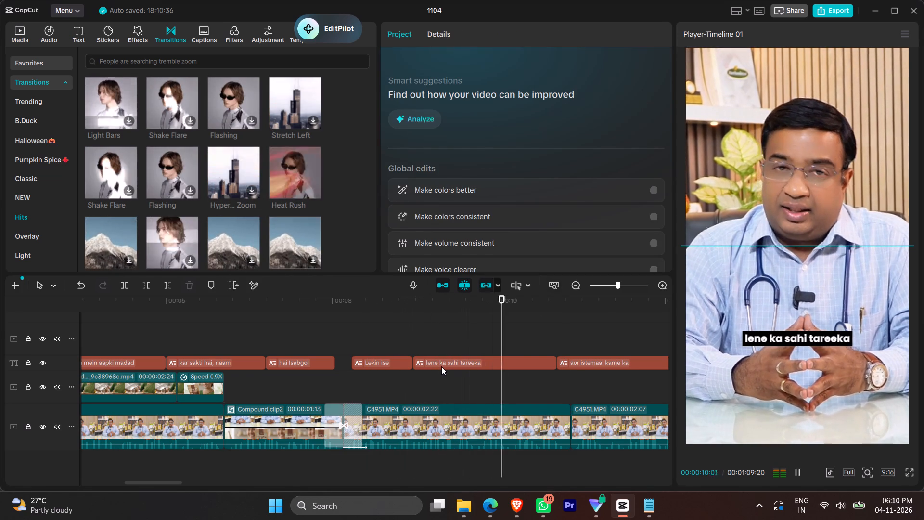
pyautogui.press('space')
pyautogui.hscroll(-1, 518, 401)
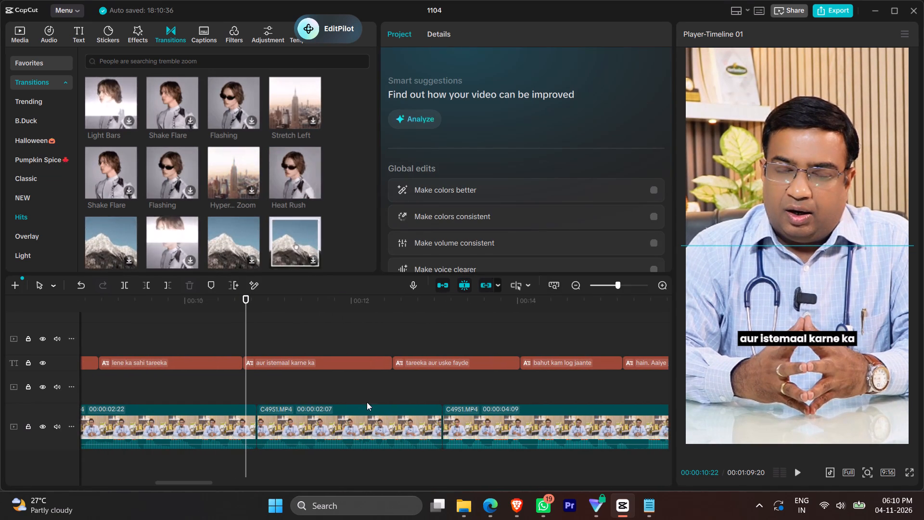
pyautogui.scroll(-11, 365, 418)
pyautogui.press('space')
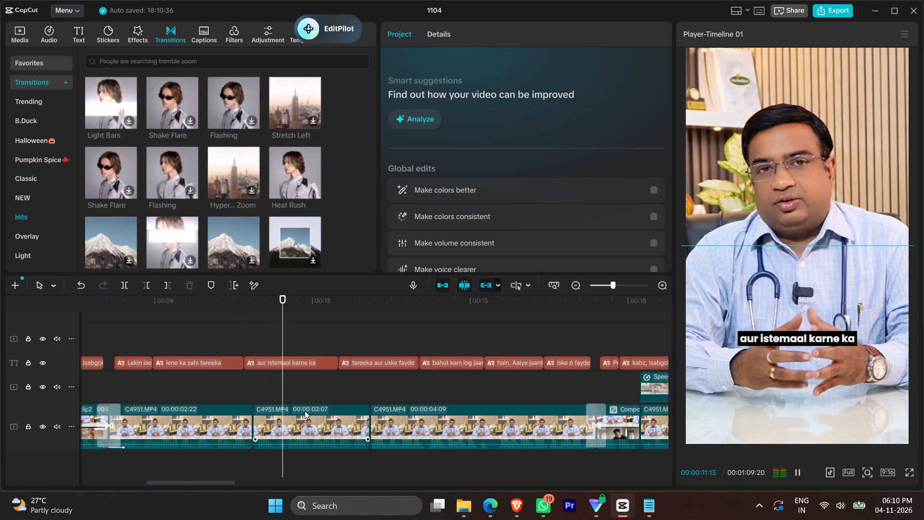
pyautogui.press('space')
pyautogui.press('space')
pyautogui.press('space')
# Move the 340% scale keyframe to the very end of the first doctor clip, at the cut at 00:00:10:26.
pyautogui.click(262, 419)
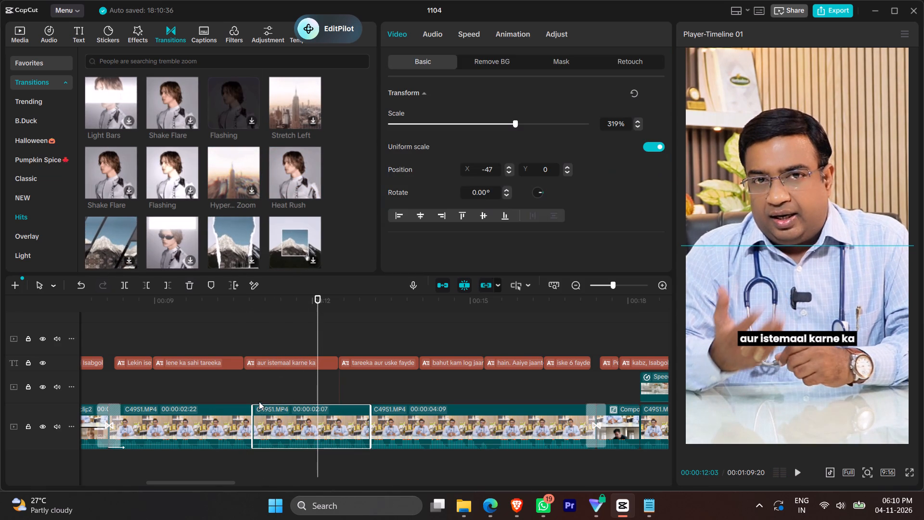
pyautogui.click(248, 389)
pyautogui.click(244, 413)
pyautogui.click(259, 416)
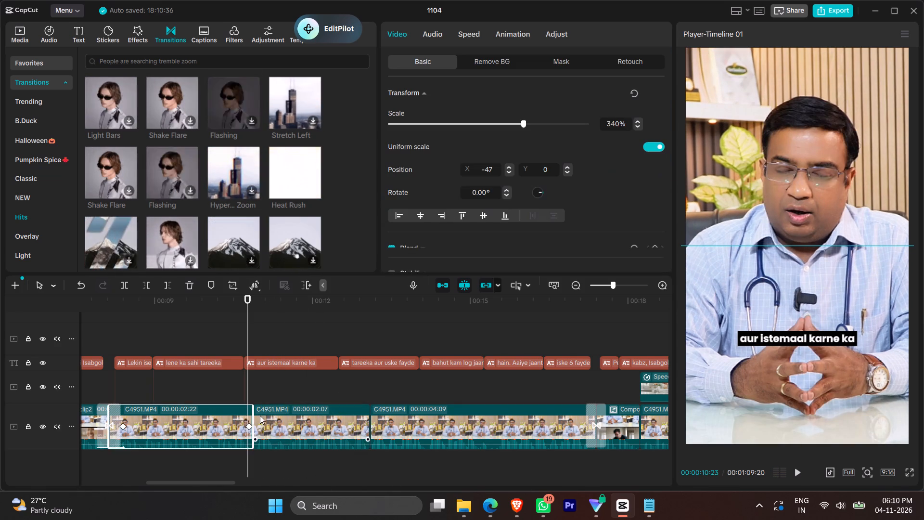
pyautogui.click(251, 391)
pyautogui.keyDown('ctrl'); pyautogui.scroll(11, 273, 434); pyautogui.keyUp('ctrl')
pyautogui.click(244, 399)
pyautogui.click(242, 420)
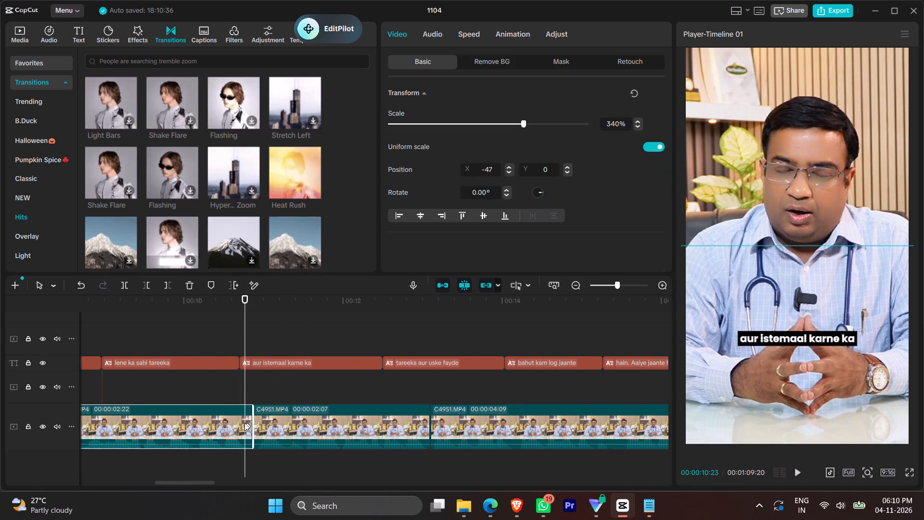
pyautogui.moveTo(249, 427); pyautogui.dragTo(261, 428)
pyautogui.click(253, 397)
pyautogui.click(266, 430)
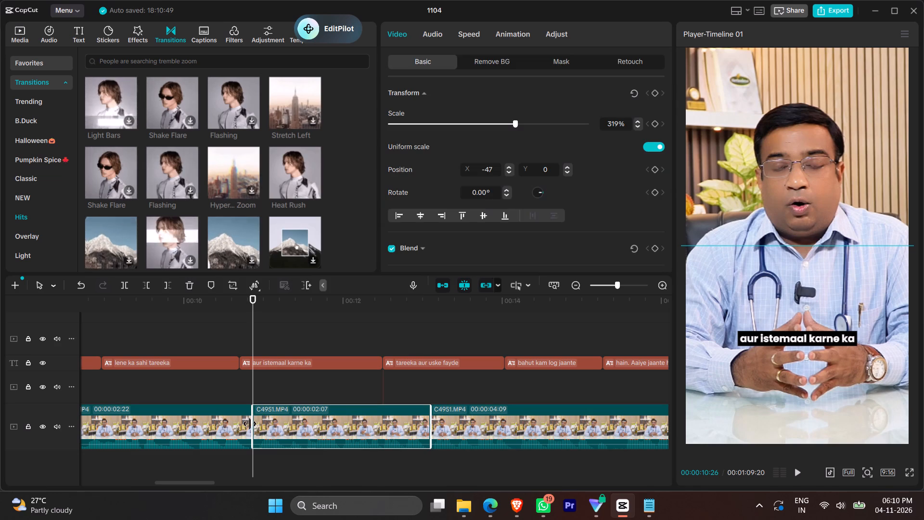
pyautogui.click(249, 424)
pyautogui.click(240, 431)
# Set the second doctor clip's scale to 340% at its start, 00:00:10:26, and add a transform keyframe there.
pyautogui.click(293, 426)
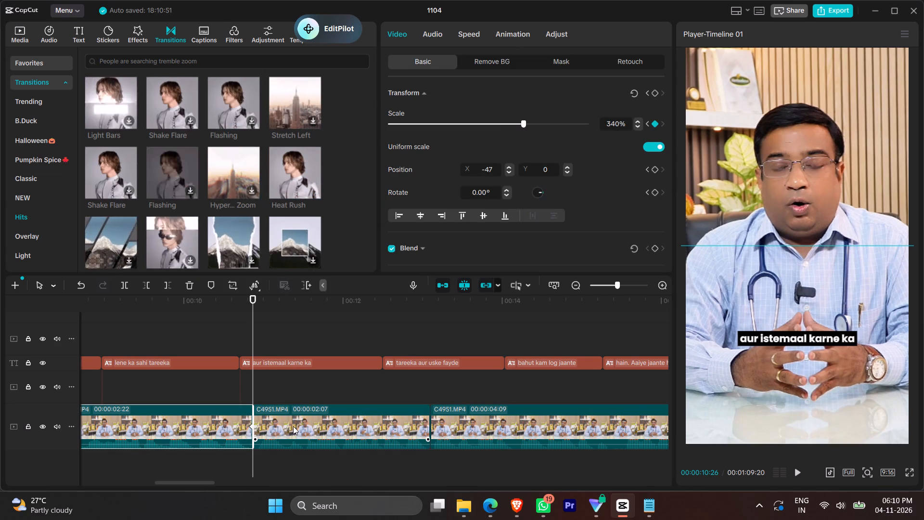
pyautogui.click(610, 125)
pyautogui.scroll(5, 610, 125)
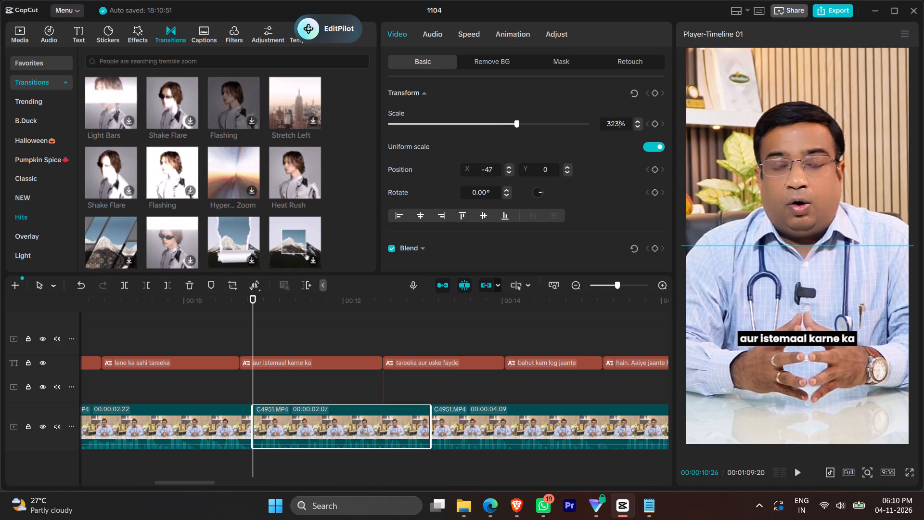
pyautogui.scroll(11, 610, 125)
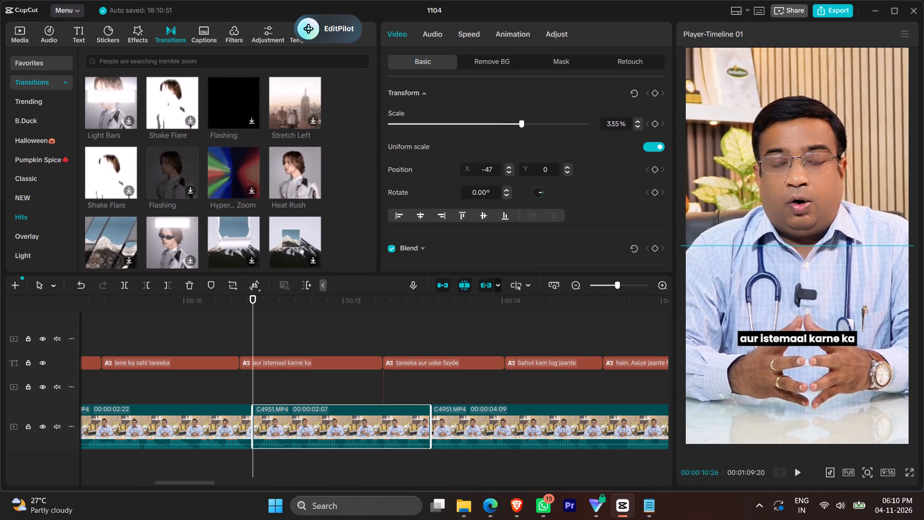
pyautogui.scroll(5, 610, 125)
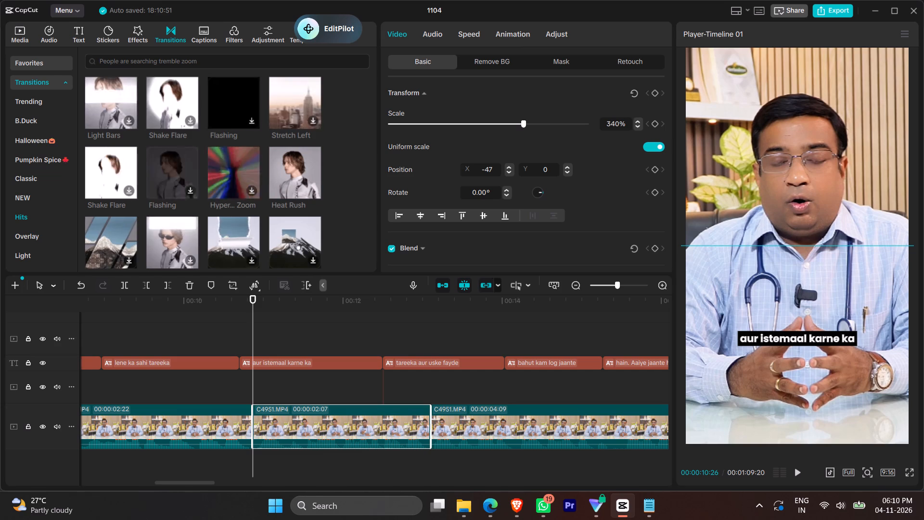
pyautogui.click(655, 94)
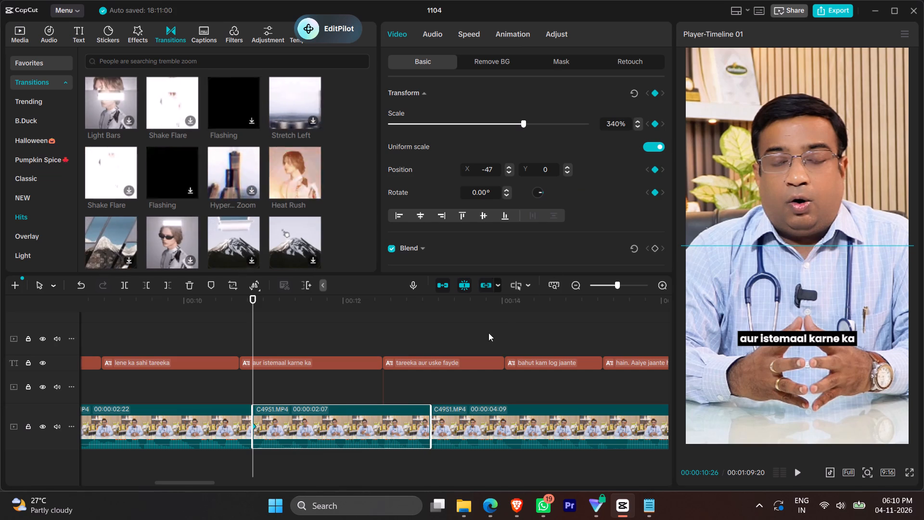
# Keyframe a 360% scale at the very end of the second doctor clip and play the zoom into the following clip.
pyautogui.click(421, 390)
pyautogui.click(428, 417)
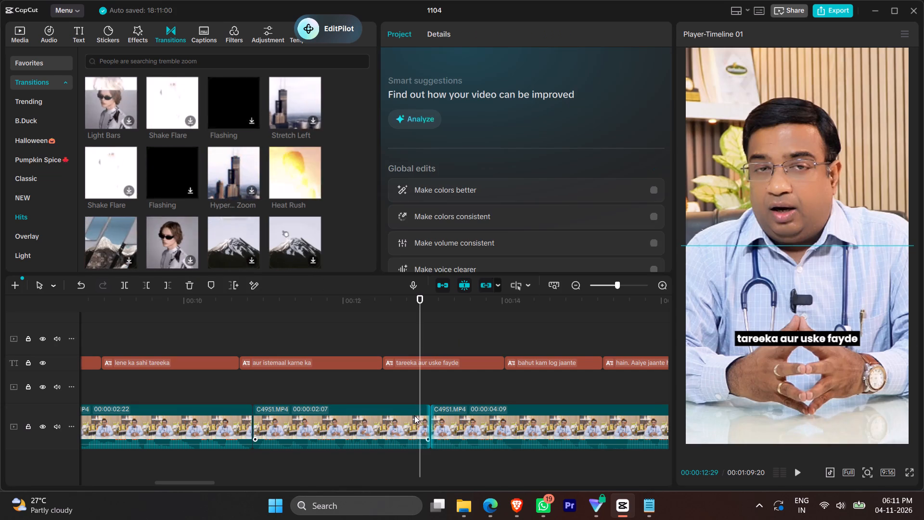
pyautogui.click(414, 416)
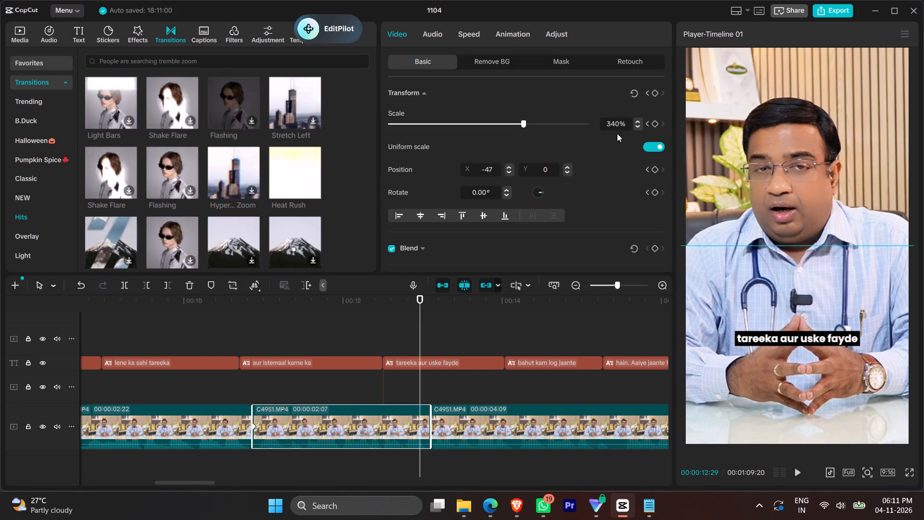
pyautogui.click(620, 120)
pyautogui.scroll(17, 620, 120)
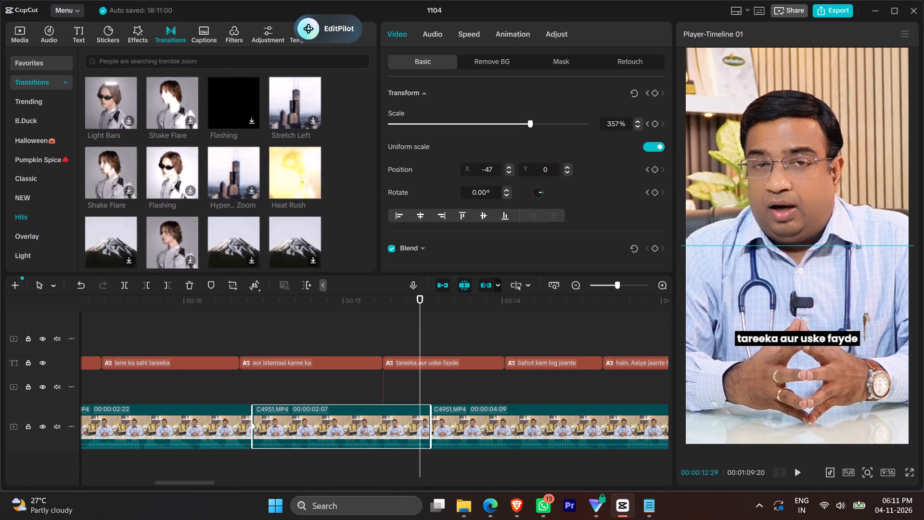
pyautogui.scroll(3, 620, 120)
pyautogui.click(423, 416)
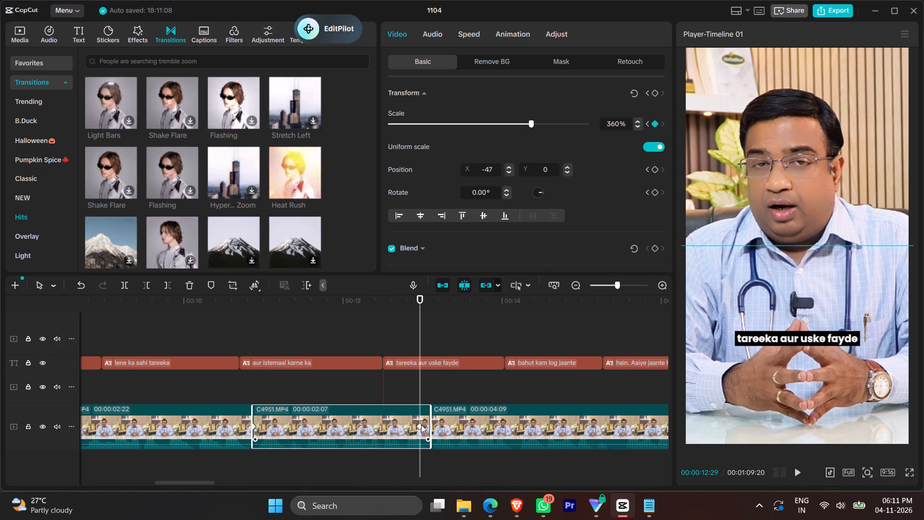
pyautogui.moveTo(421, 426); pyautogui.dragTo(463, 425)
pyautogui.click(332, 396)
pyautogui.press('space')
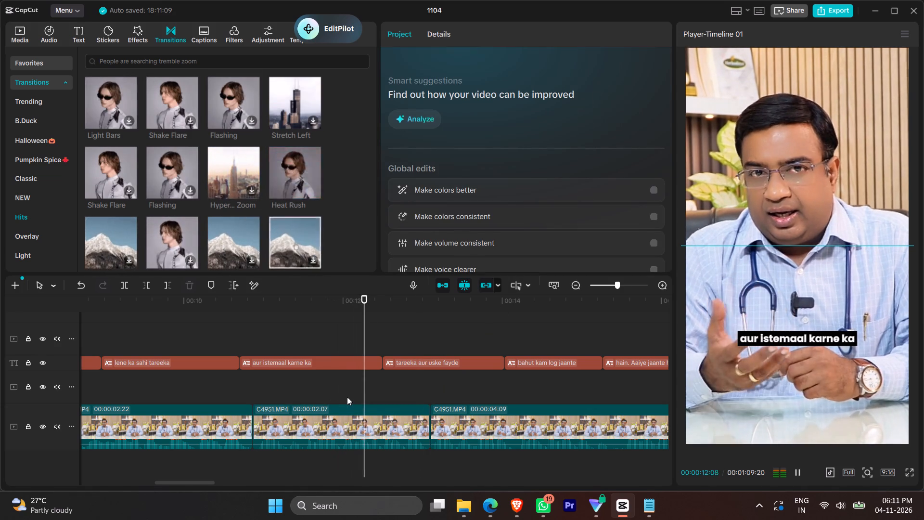
pyautogui.click(234, 389)
pyautogui.press('space')
pyautogui.press('space')
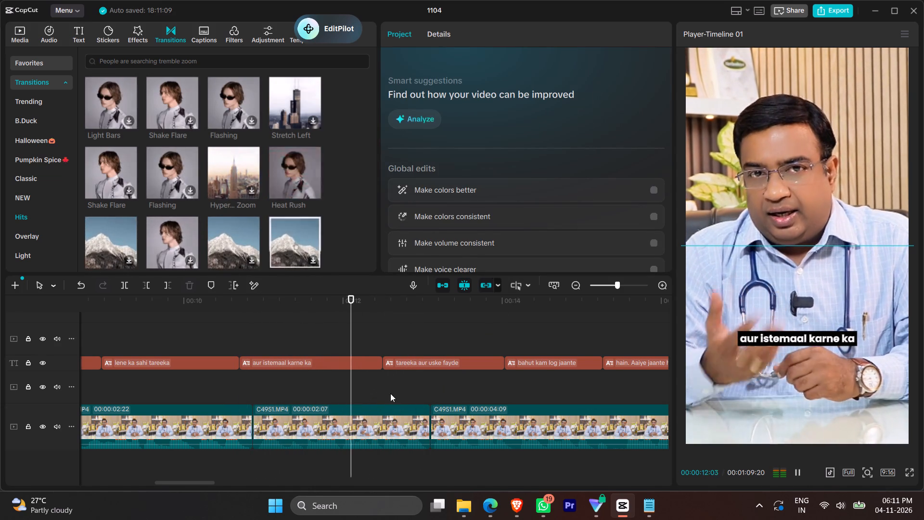
pyautogui.press('space')
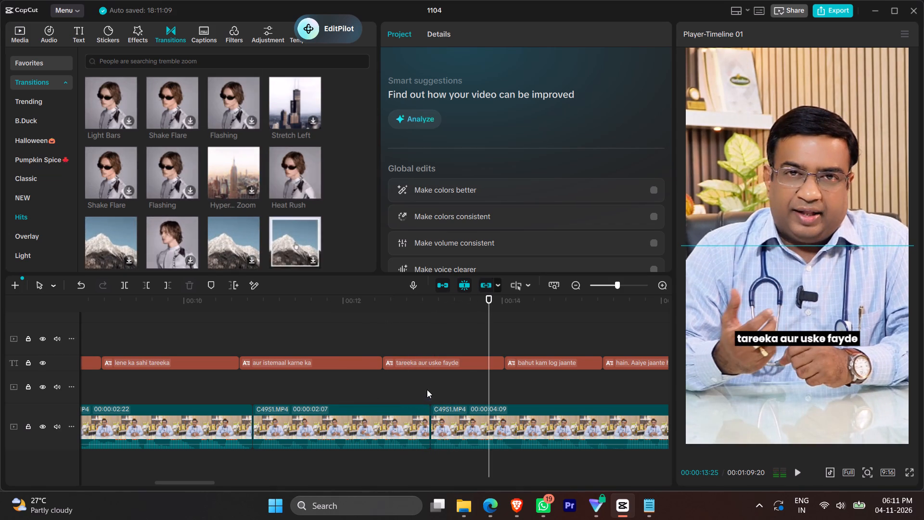
# Add a transform keyframe at the start of the third doctor clip, 00:00:13:03, with a scale of 360%.
pyautogui.click(427, 390)
pyautogui.click(431, 394)
pyautogui.click(423, 417)
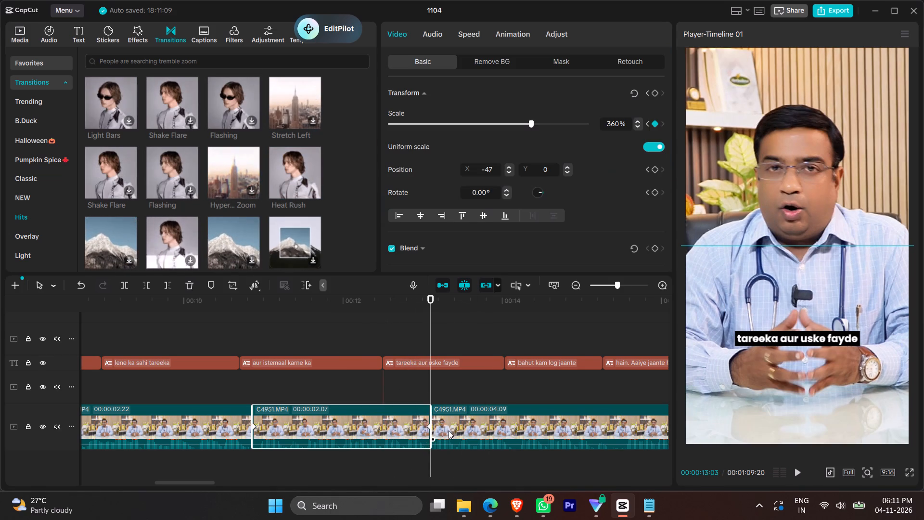
pyautogui.click(449, 430)
pyautogui.click(656, 90)
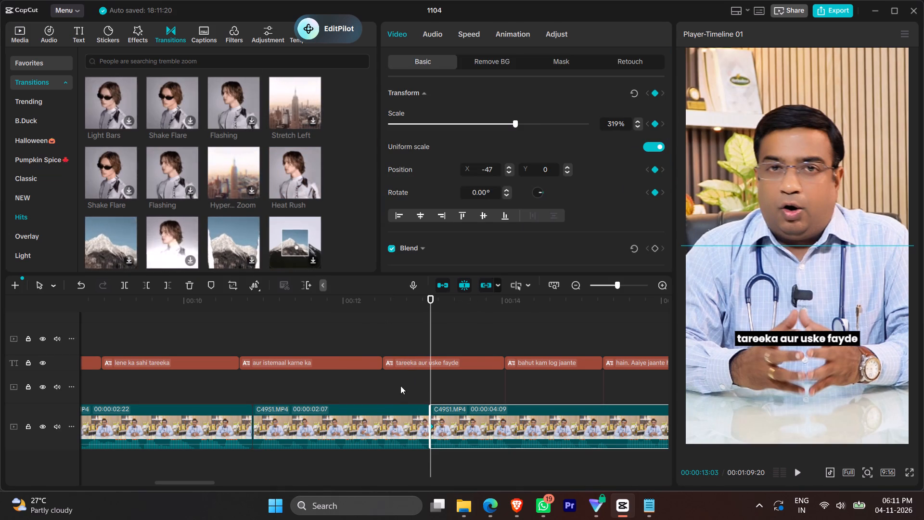
pyautogui.click(397, 413)
pyautogui.click(541, 416)
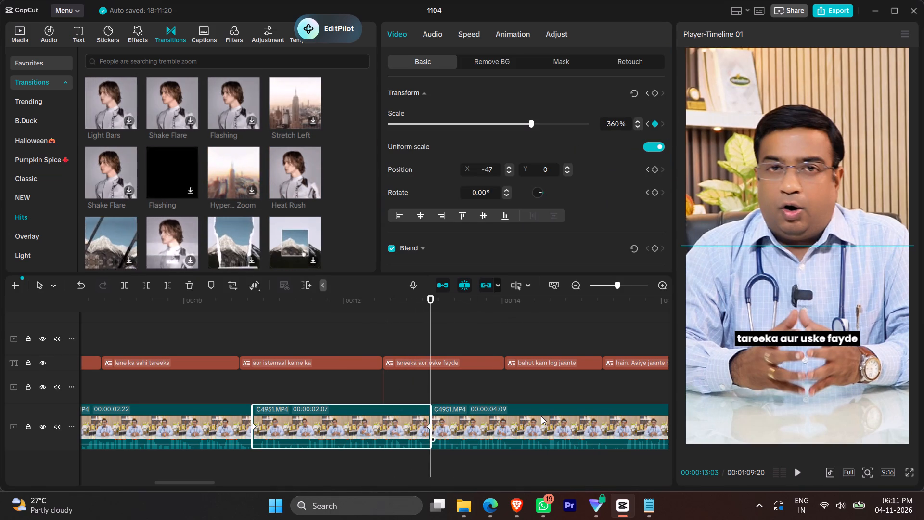
pyautogui.doubleClick(620, 121)
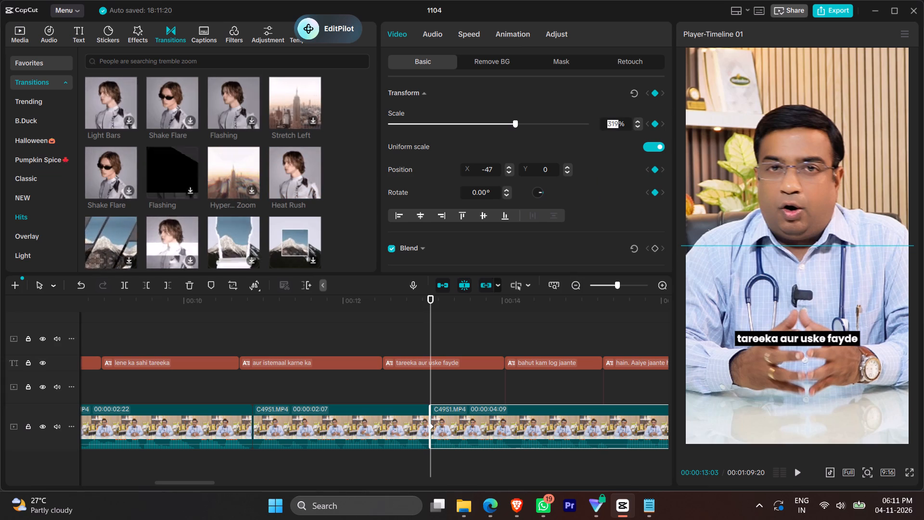
pyautogui.write('360')
pyautogui.press('Return')
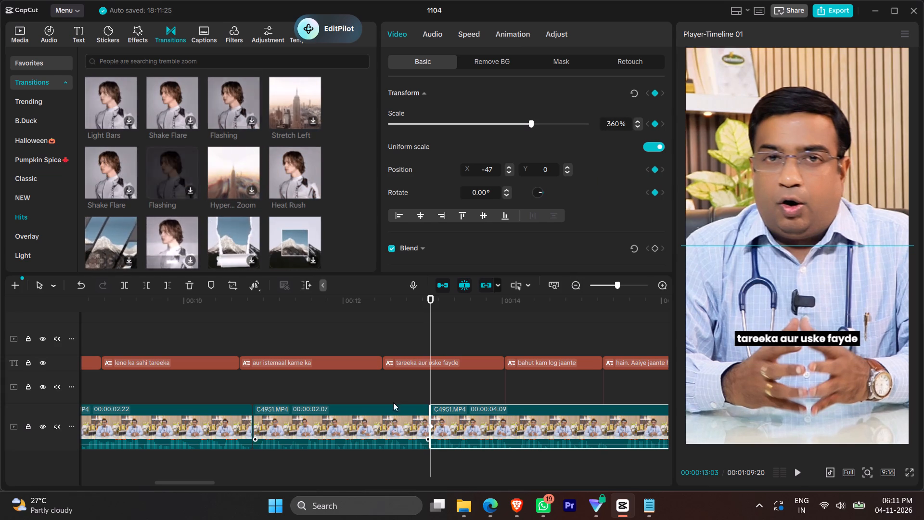
pyautogui.click(399, 387)
pyautogui.click(404, 436)
pyautogui.click(431, 387)
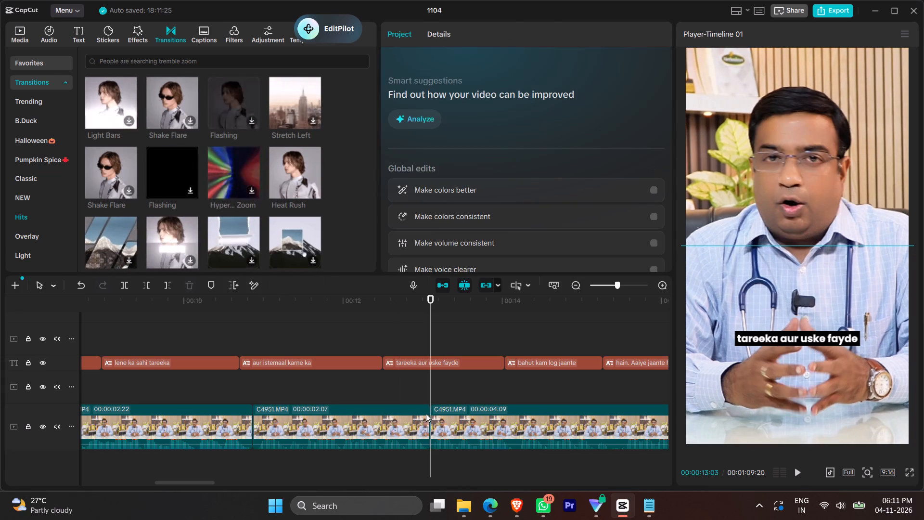
pyautogui.click(410, 426)
pyautogui.click(458, 420)
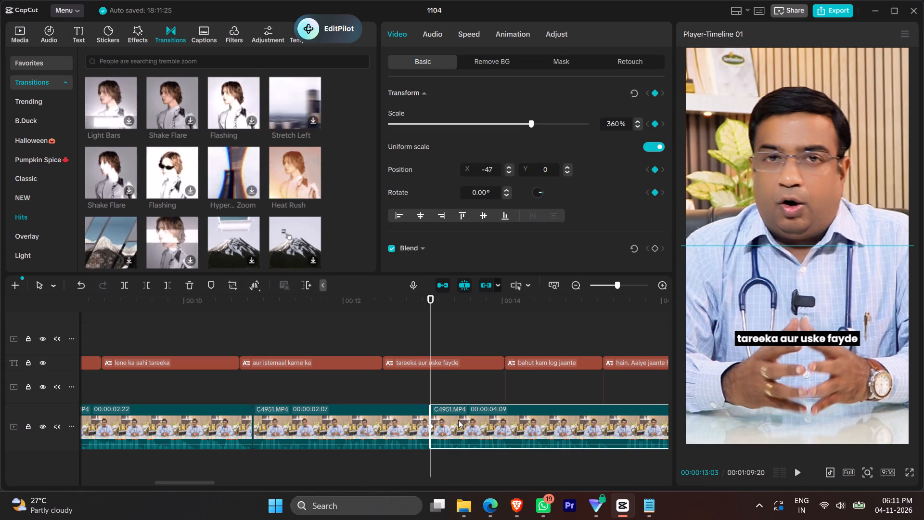
# Keyframe a 319% scale at 00:00:17:04, near the third doctor clip's end before the compound clip transition.
pyautogui.hscroll(-1, 458, 420)
pyautogui.keyDown('ctrl'); pyautogui.scroll(-10, 463, 425); pyautogui.keyUp('ctrl')
pyautogui.click(498, 386)
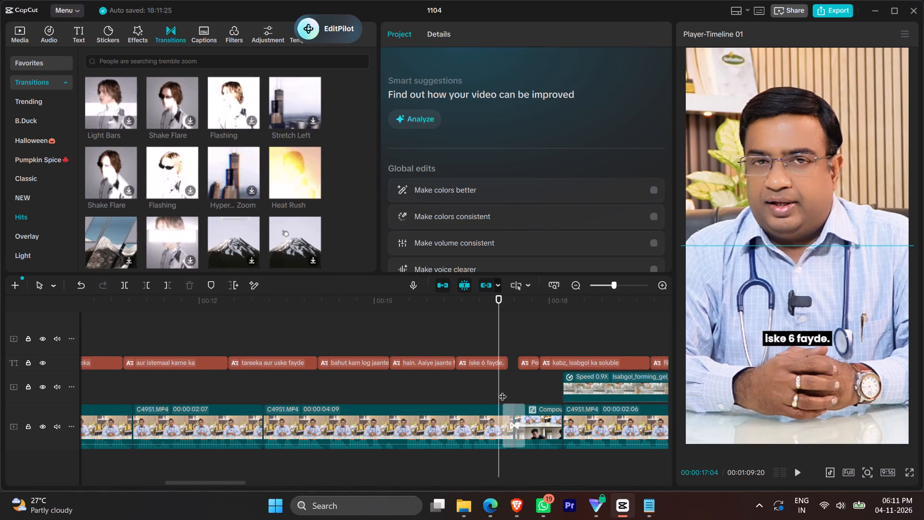
pyautogui.click(490, 418)
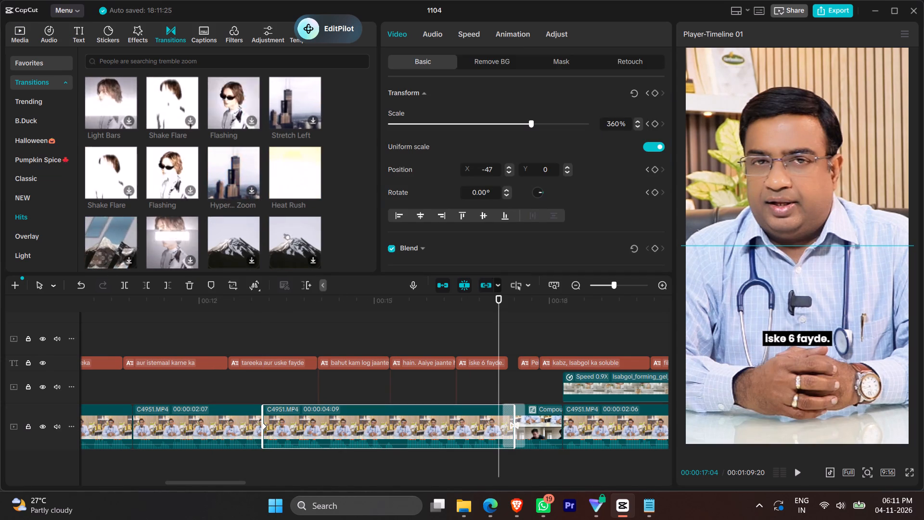
pyautogui.doubleClick(612, 120)
pyautogui.write('319')
pyautogui.press('Return')
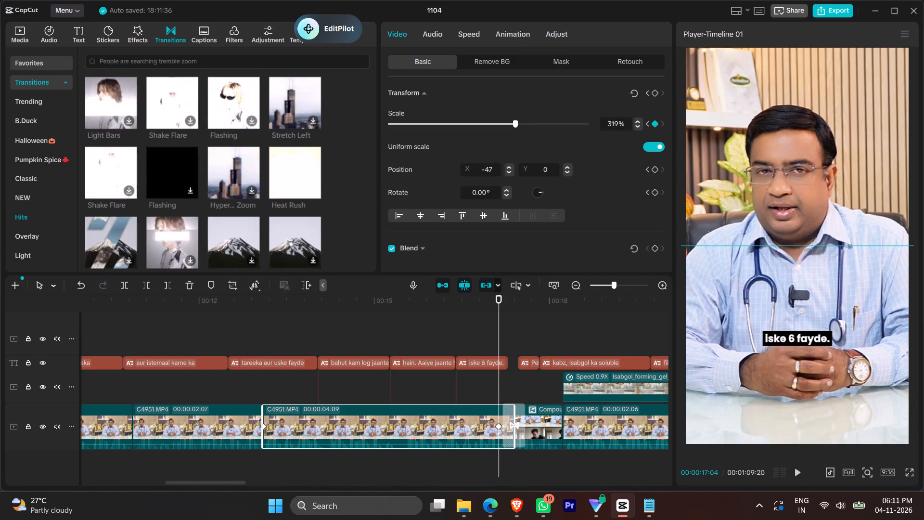
# Look over the whole timeline and play the opening of the video from the start.
pyautogui.keyDown('ctrl'); pyautogui.scroll(-20, 488, 351); pyautogui.keyUp('ctrl')
pyautogui.keyDown('ctrl'); pyautogui.scroll(-10, 488, 351); pyautogui.keyUp('ctrl')
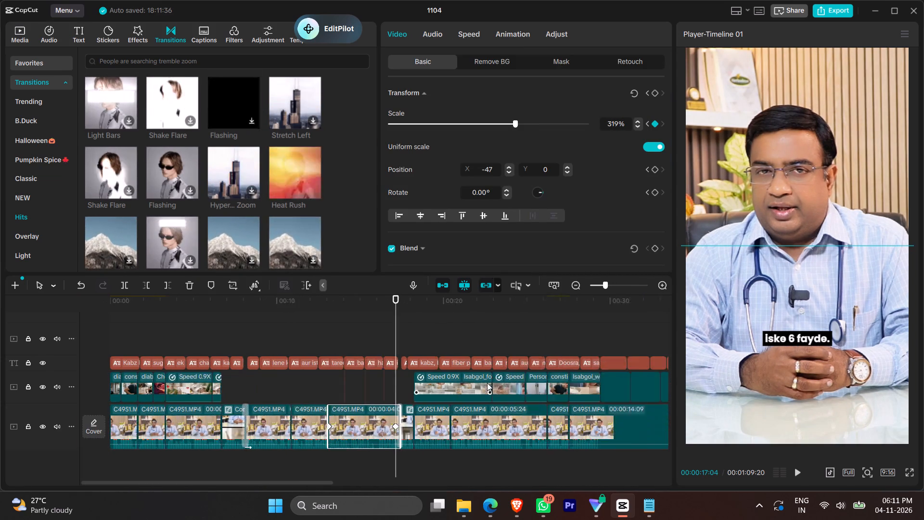
pyautogui.keyDown('ctrl'); pyautogui.scroll(-12, 487, 383); pyautogui.keyUp('ctrl')
pyautogui.keyDown('ctrl'); pyautogui.scroll(7, 487, 383); pyautogui.keyUp('ctrl')
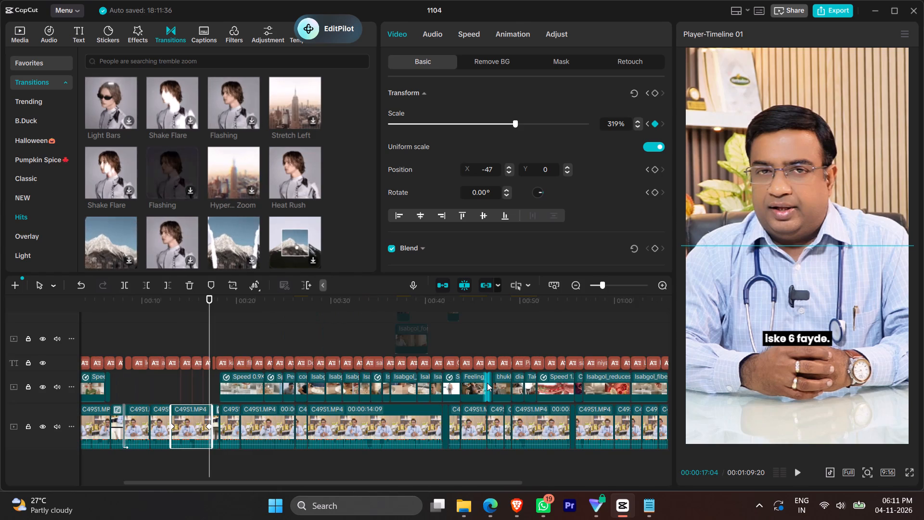
pyautogui.hscroll(2, 487, 383)
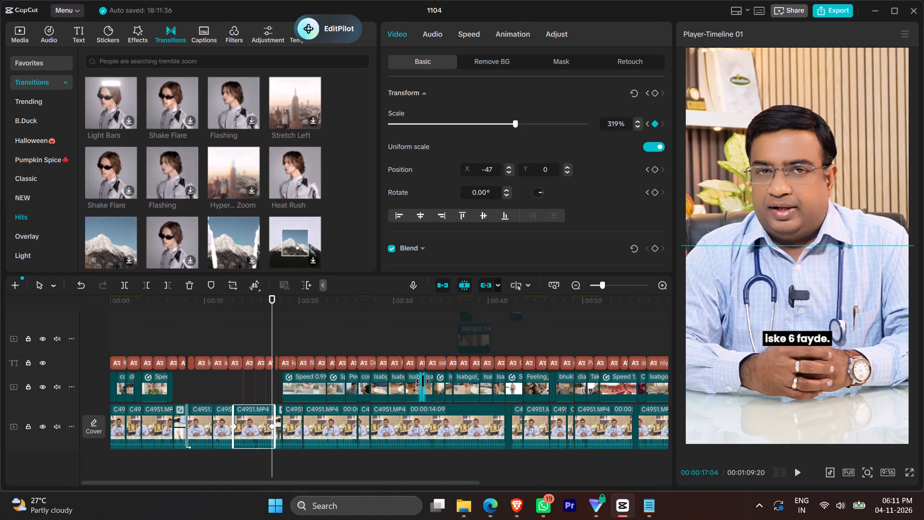
pyautogui.press('0')
pyautogui.keyDown('ctrl'); pyautogui.scroll(-3, 423, 381); pyautogui.keyUp('ctrl')
pyautogui.press('space')
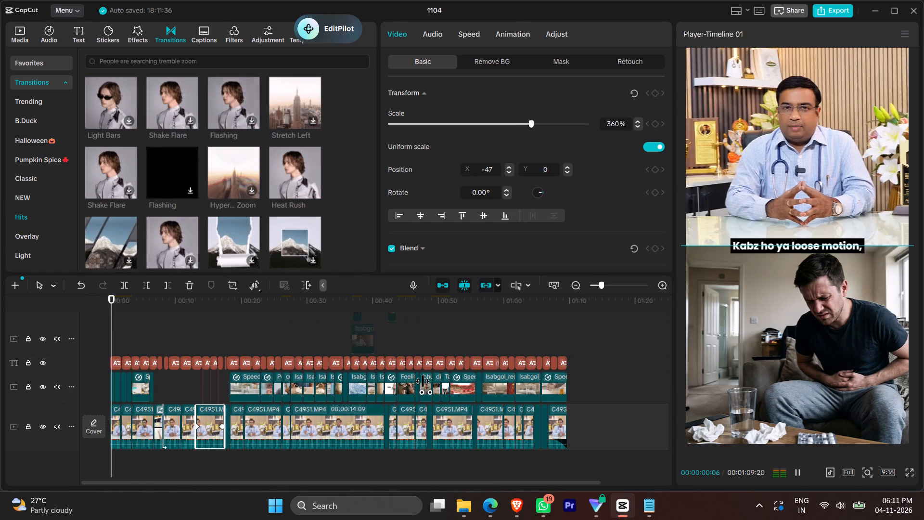
pyautogui.scroll(13, 423, 381)
pyautogui.scroll(-14, 423, 381)
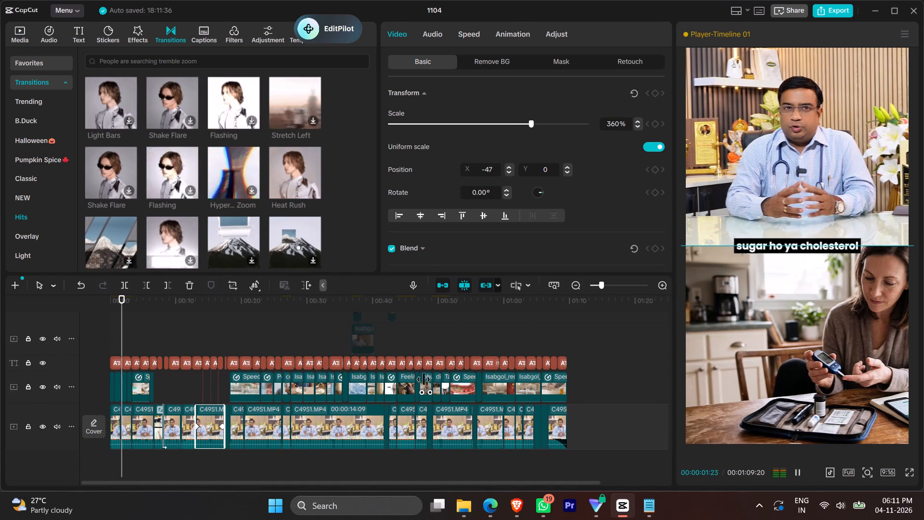
pyautogui.press('space')
# Export the timeline as 1104(1), a 4K HEVC mp4 at 30fps with the separate audio export turned off.
pyautogui.click(837, 10)
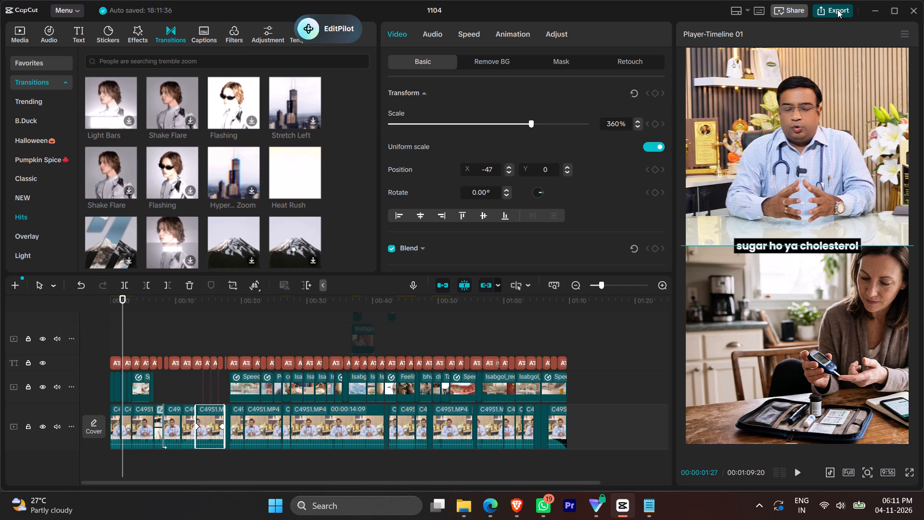
pyautogui.click(466, 164)
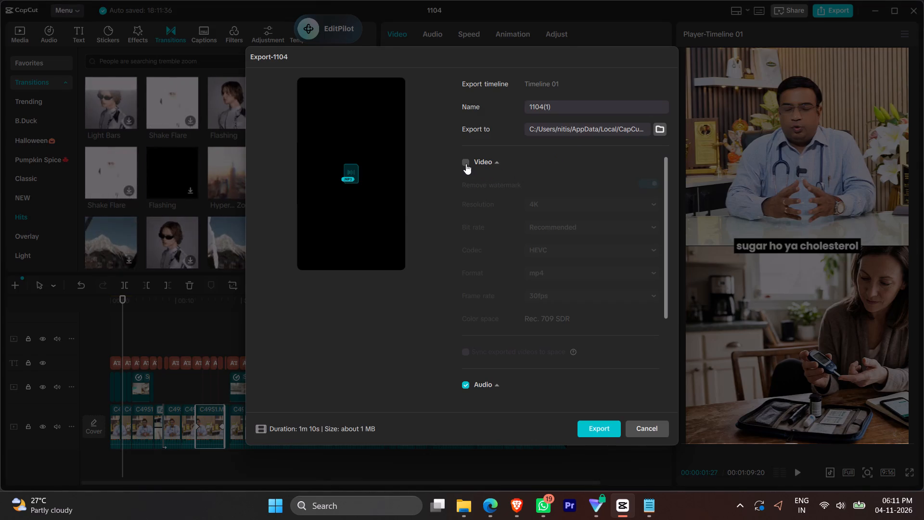
pyautogui.click(465, 388)
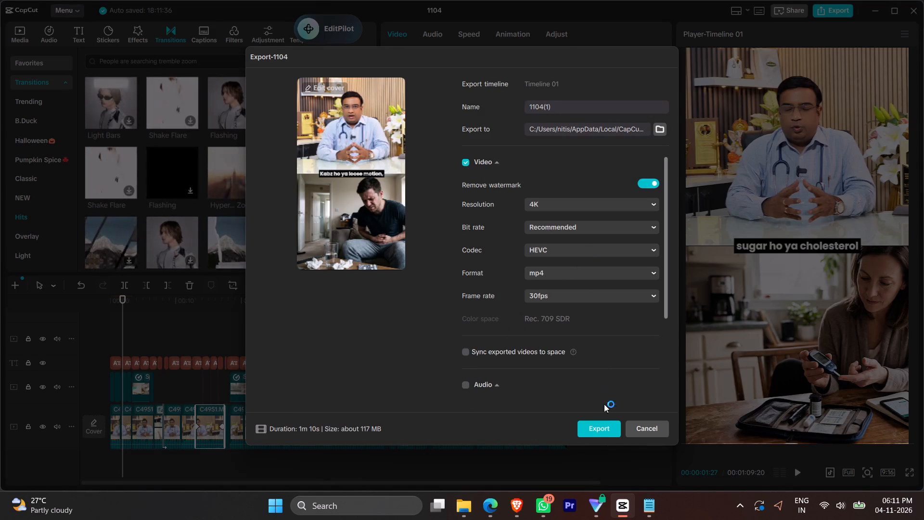
pyautogui.click(594, 431)
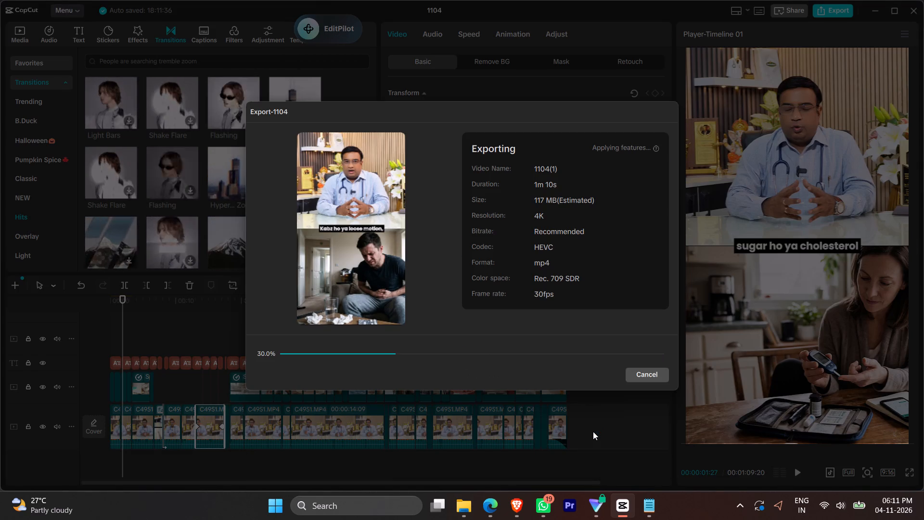
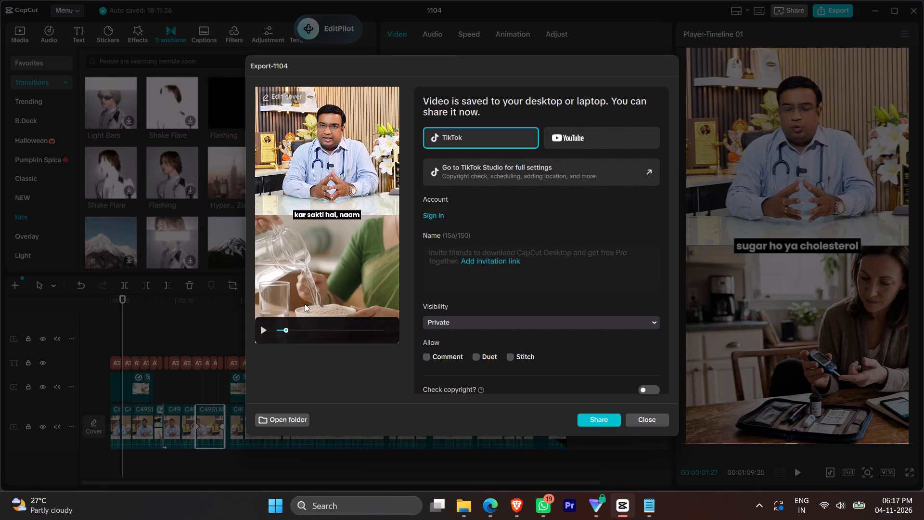
# Open the folder containing the exported video and play the file 1104(1) in VLC media player.
pyautogui.click(300, 418)
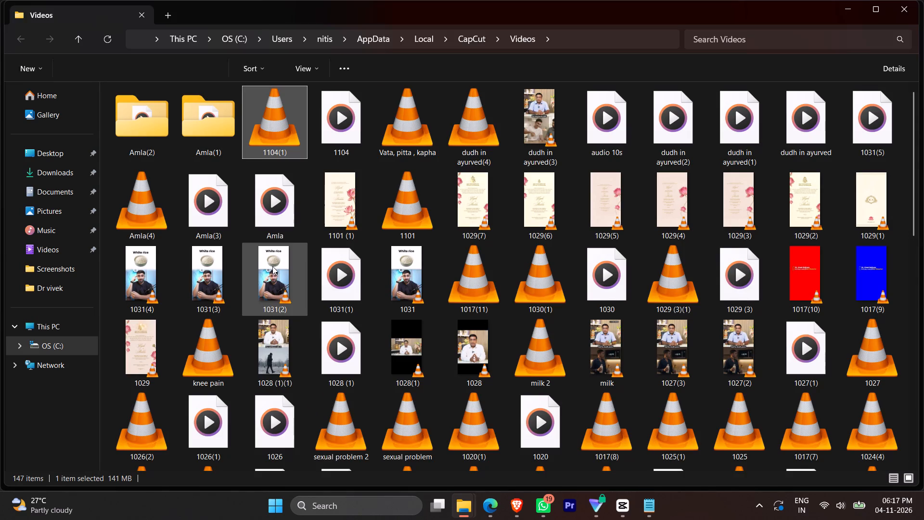
pyautogui.click(286, 82)
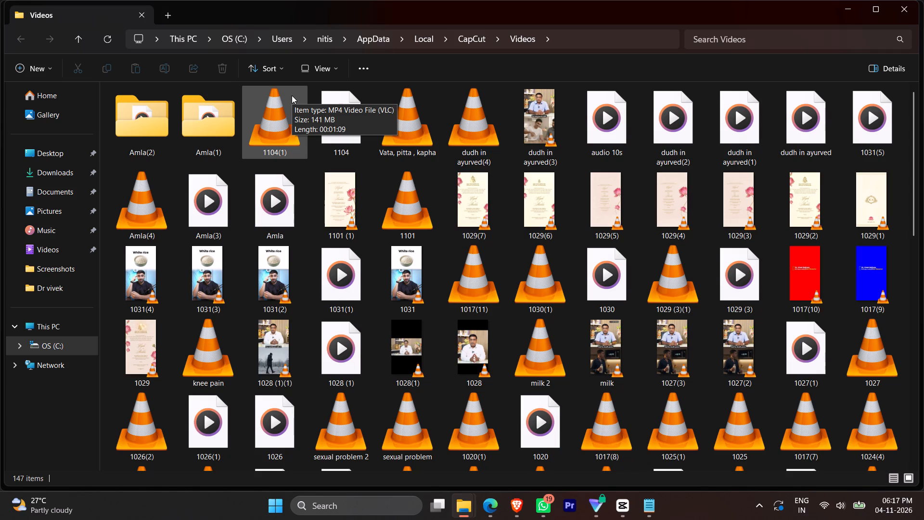
pyautogui.moveTo(292, 143); pyautogui.dragTo(296, 187)
pyautogui.doubleClick(293, 140)
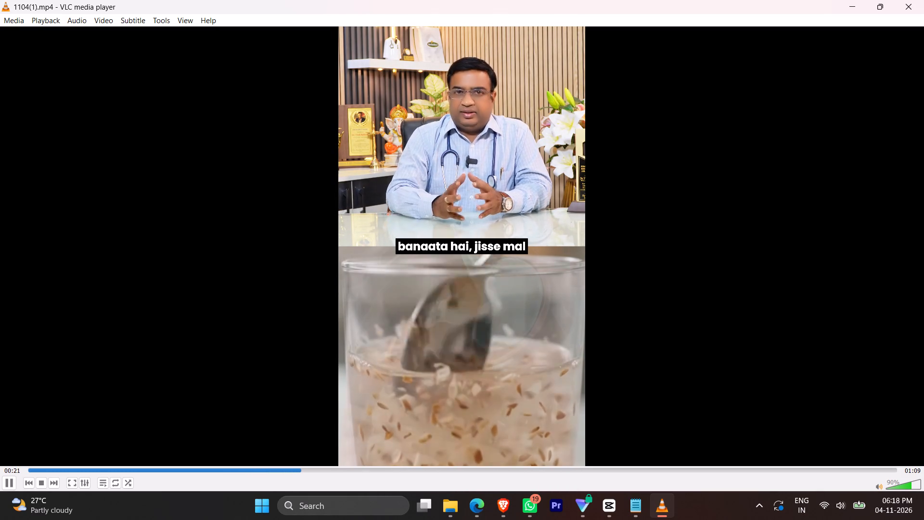
# Skip back to recheck the isabgol and constipation segment, and replay the video from 00:00, pausing to examine the opening shots.
pyautogui.press('Left')
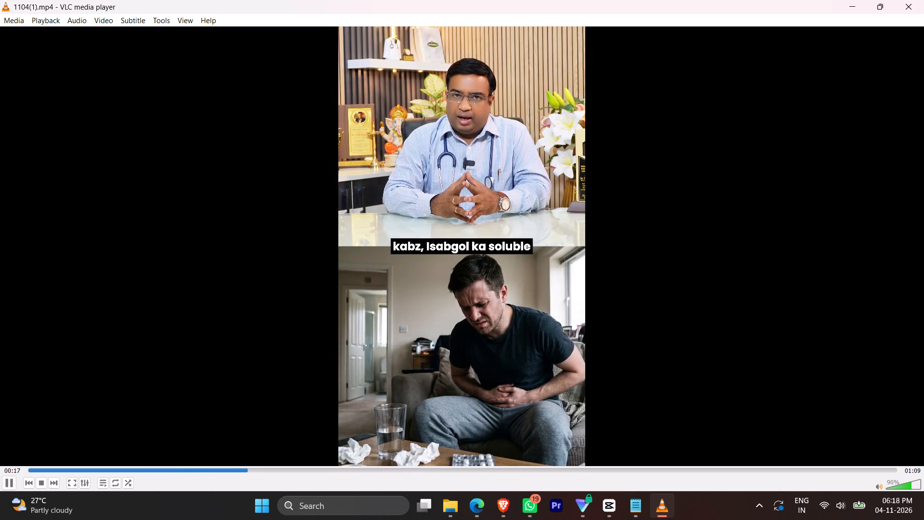
pyautogui.press('space')
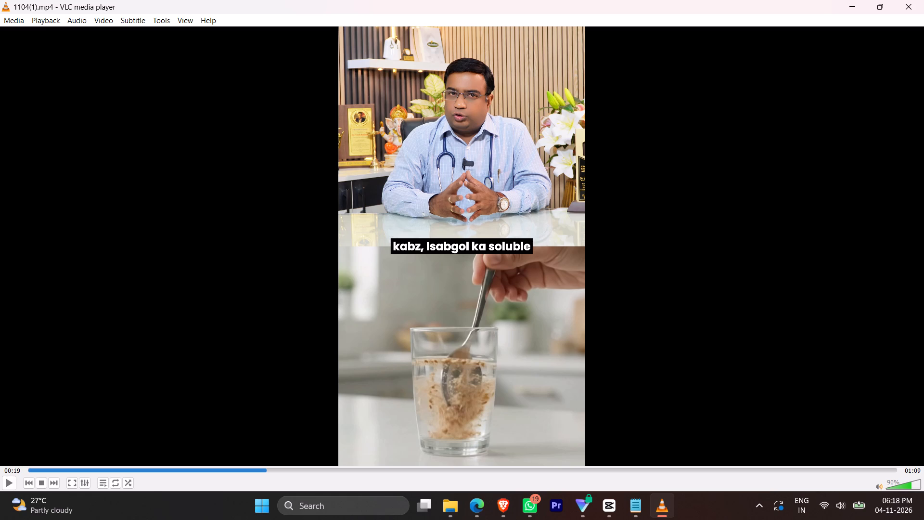
pyautogui.press('0')
pyautogui.press('Left')
pyautogui.press('Left')
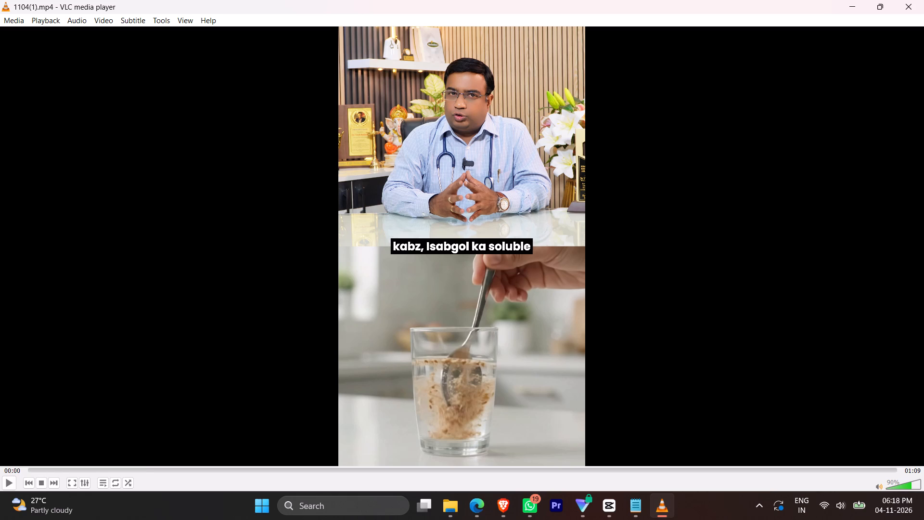
pyautogui.press('Left')
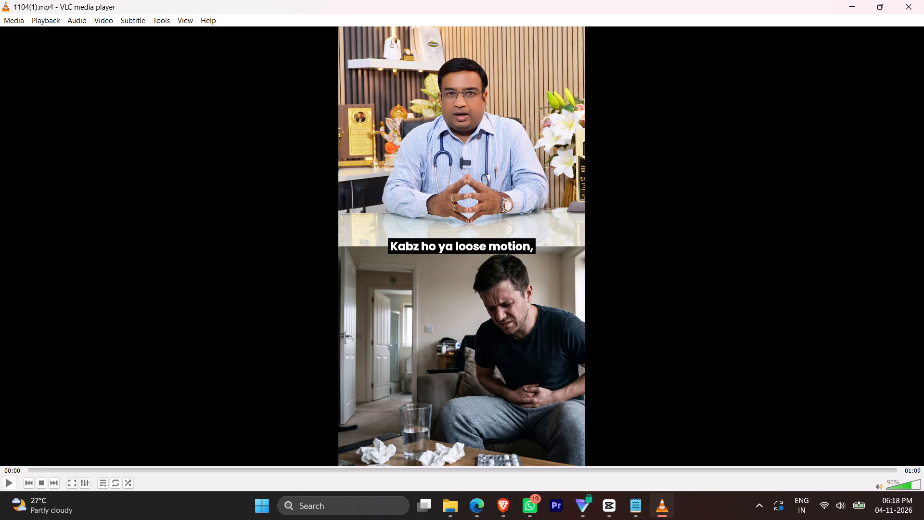
pyautogui.press('space')
pyautogui.press('space')
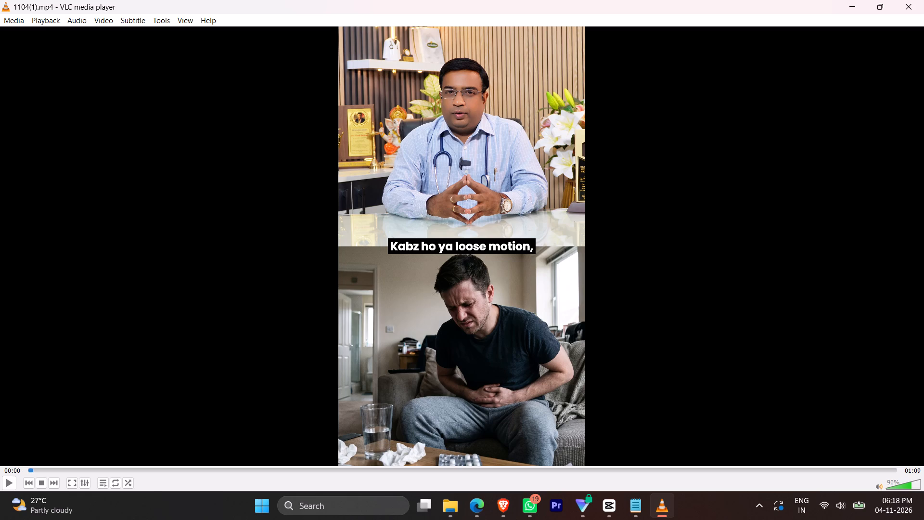
pyautogui.press('space')
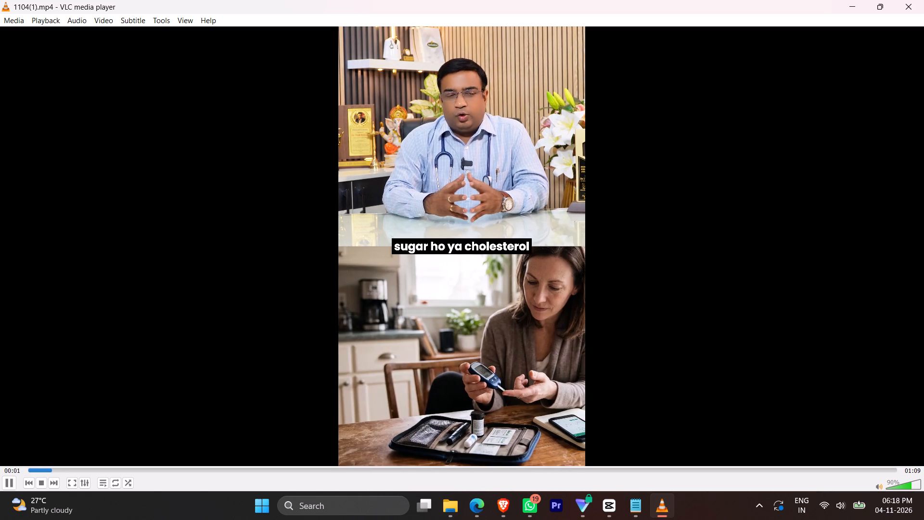
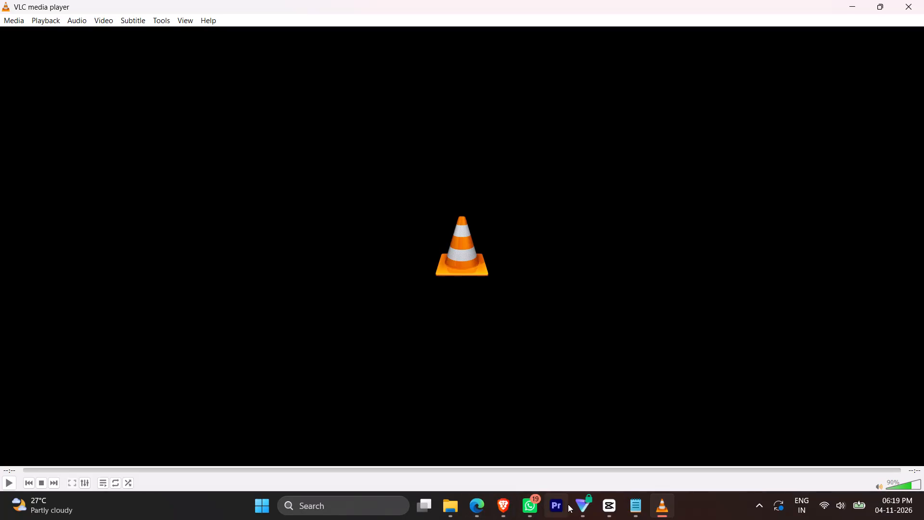
# Switch back to CapCut and close the completed export dialog for the 1104 project.
pyautogui.click(606, 519)
pyautogui.click(650, 423)
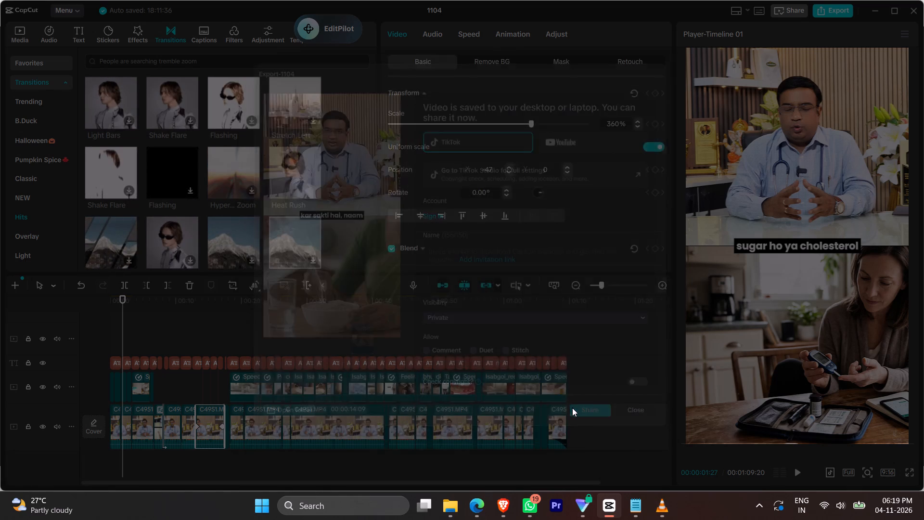
# Add the favourite sound effect StingerCameraShut SDT012601 at 00:00:08:04, the transition following the first compound clip.
pyautogui.keyDown('ctrl'); pyautogui.scroll(20, 561, 410); pyautogui.keyUp('ctrl')
pyautogui.keyDown('ctrl'); pyautogui.scroll(1, 561, 410); pyautogui.keyUp('ctrl')
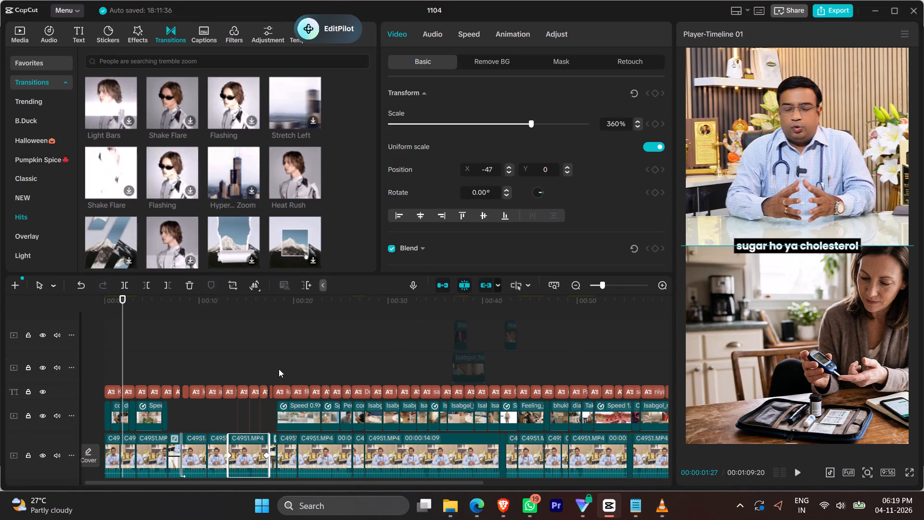
pyautogui.scroll(-1, 271, 371)
pyautogui.keyDown('ctrl'); pyautogui.scroll(20, 284, 389); pyautogui.keyUp('ctrl')
pyautogui.keyDown('ctrl'); pyautogui.scroll(9, 284, 389); pyautogui.keyUp('ctrl')
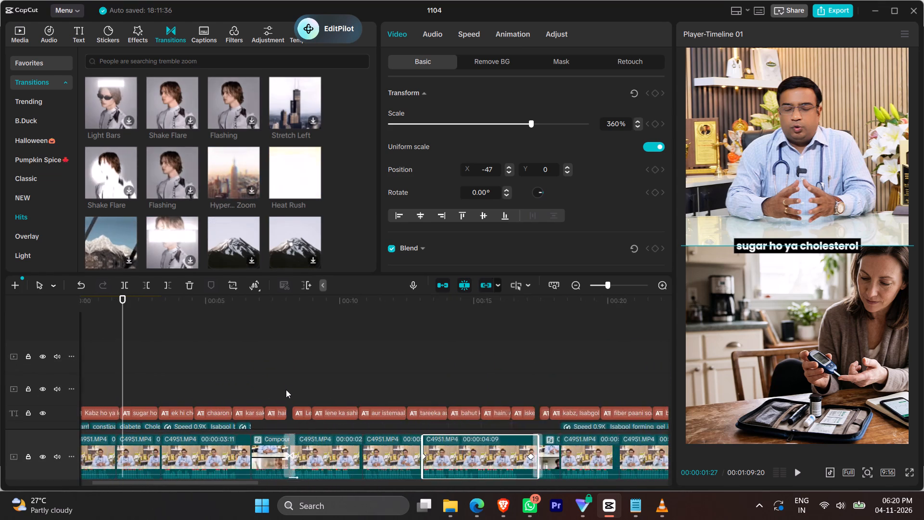
pyautogui.keyDown('ctrl'); pyautogui.scroll(3, 286, 390); pyautogui.keyUp('ctrl')
pyautogui.scroll(-13, 334, 389)
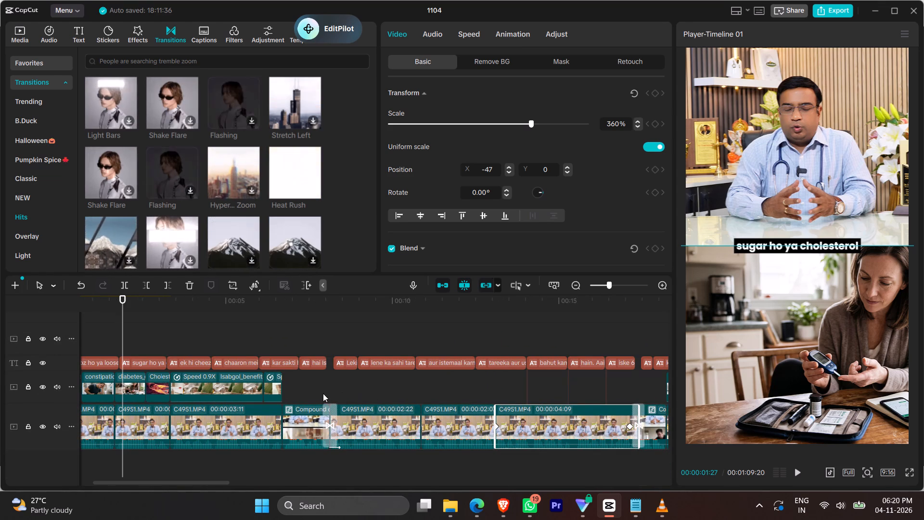
pyautogui.click(332, 390)
pyautogui.click(328, 389)
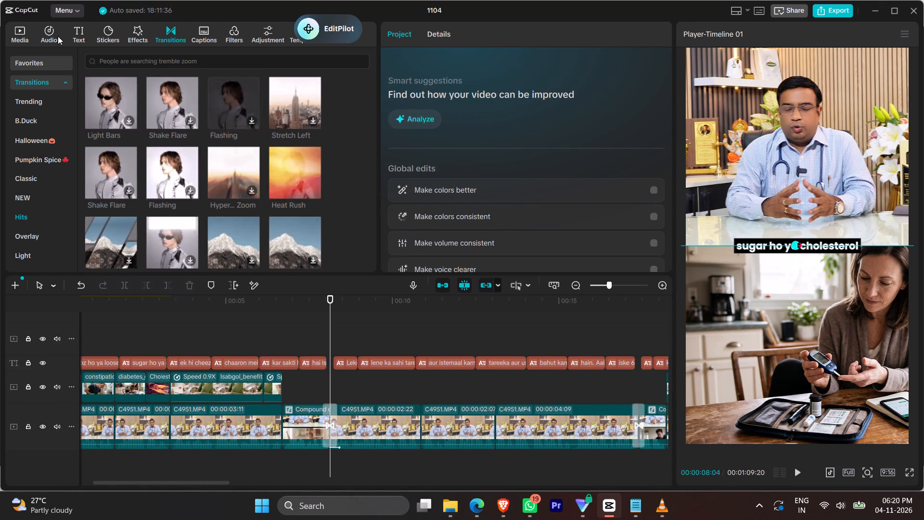
pyautogui.click(58, 36)
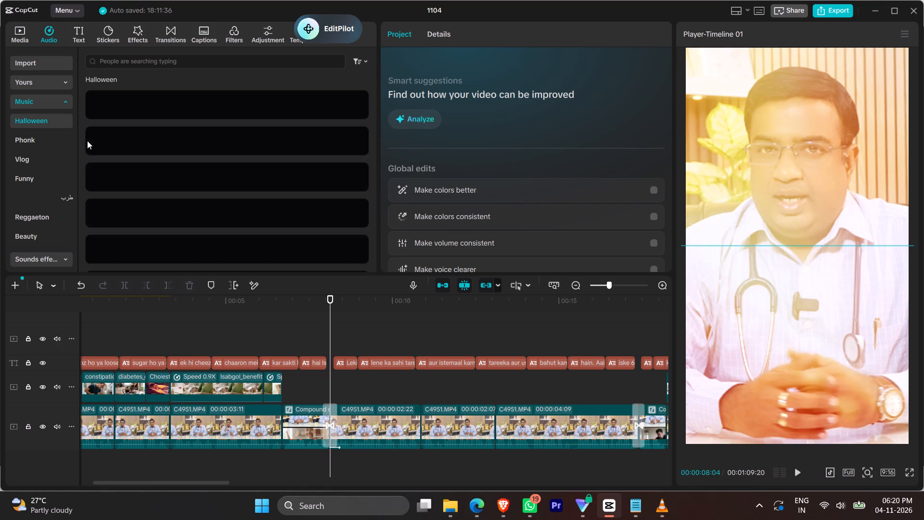
pyautogui.click(45, 80)
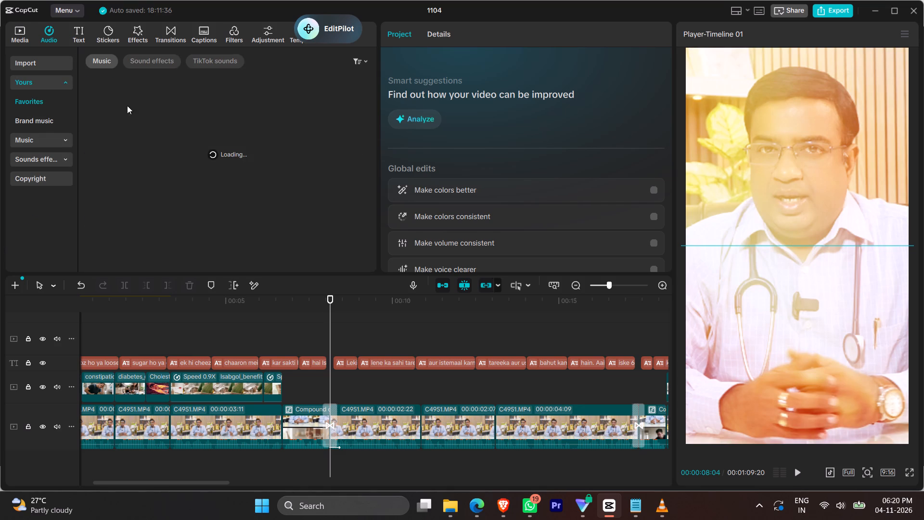
pyautogui.click(166, 67)
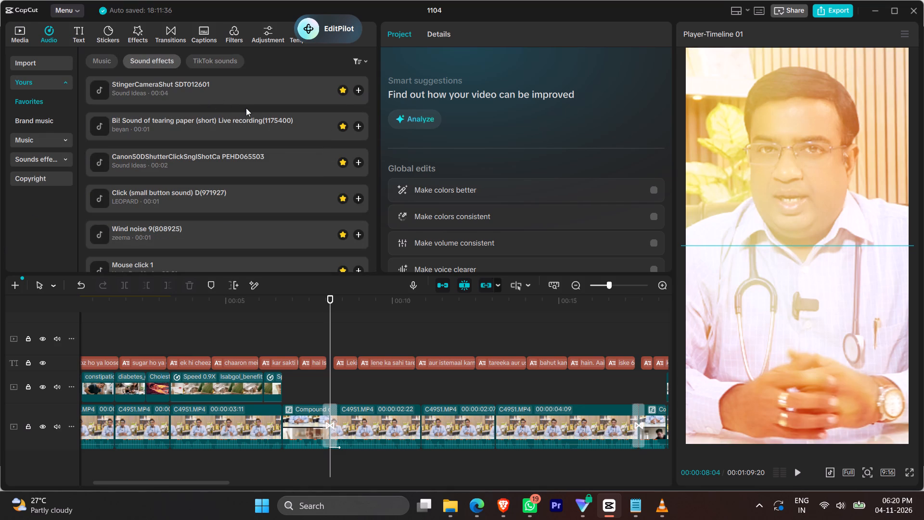
pyautogui.click(250, 94)
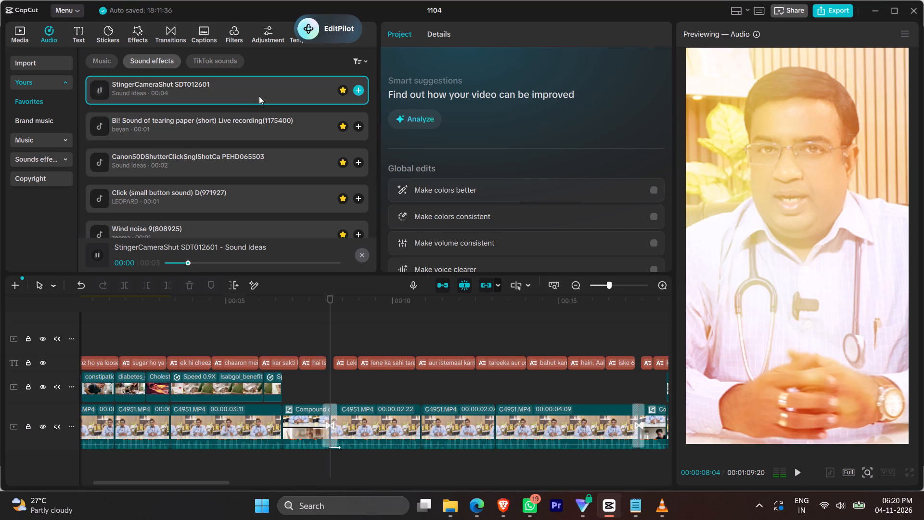
pyautogui.click(362, 90)
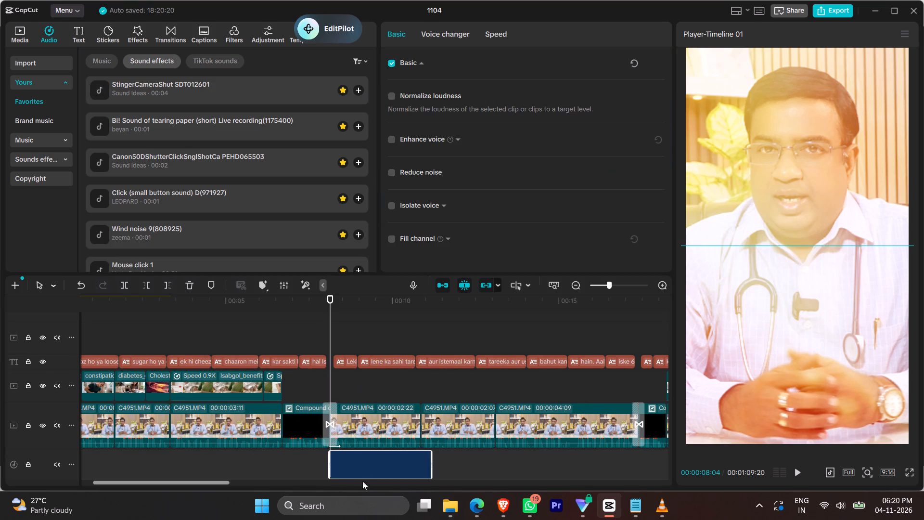
# Move the StingerCameraShut effect slightly earlier so it begins just before the transition, and play that section back.
pyautogui.moveTo(365, 461); pyautogui.dragTo(357, 463)
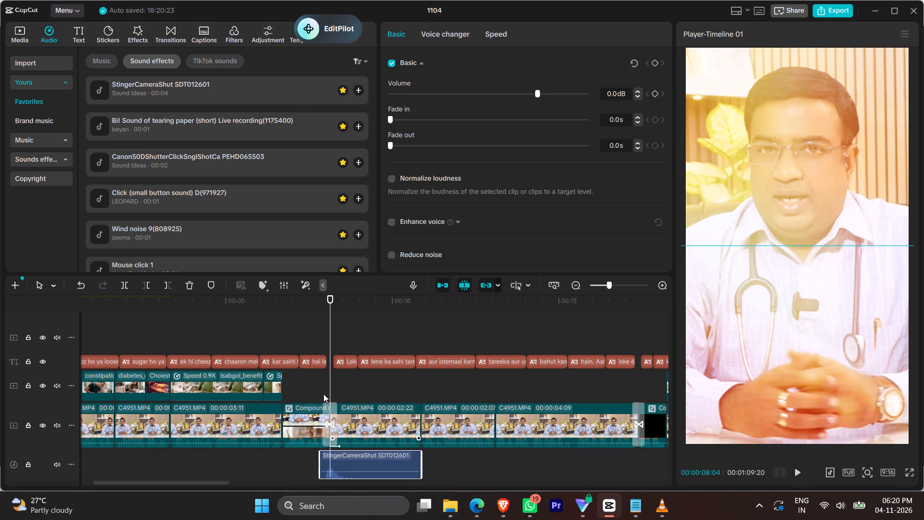
pyautogui.click(323, 394)
pyautogui.click(319, 392)
pyautogui.press('space')
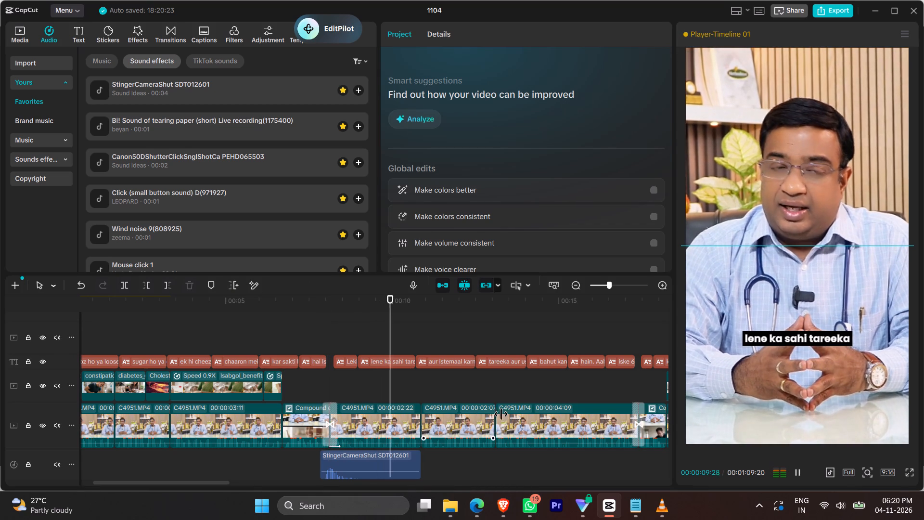
pyautogui.press('space')
# Add the favourite sound effect "Bi! Sound of tearing paper (short)" at 00:00:17:12, the transition before the "Pehla" caption.
pyautogui.click(638, 390)
pyautogui.hscroll(-5, 596, 384)
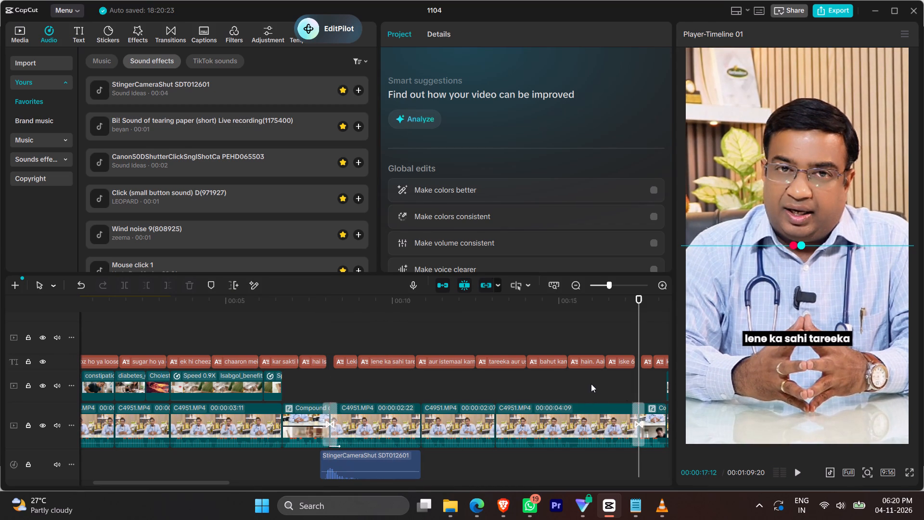
pyautogui.hscroll(-20, 591, 384)
pyautogui.hscroll(-4, 591, 384)
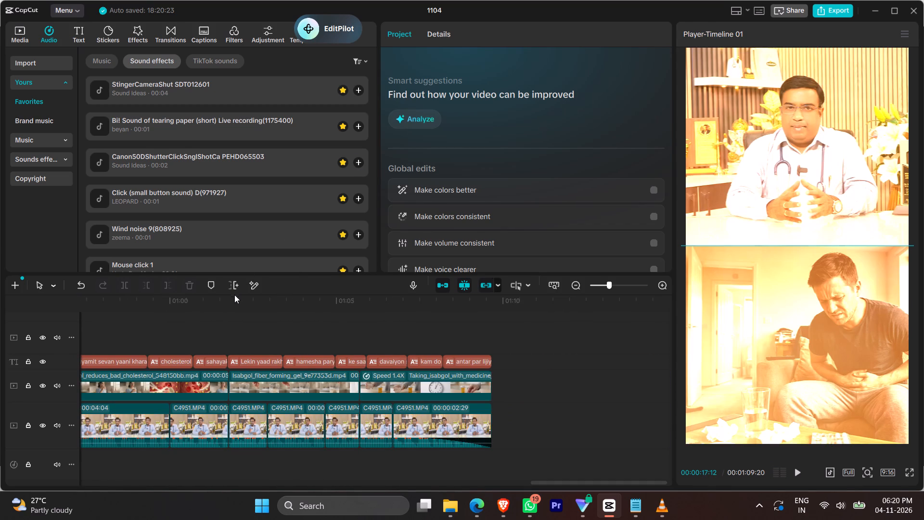
pyautogui.hscroll(3, 234, 297)
pyautogui.hscroll(2, 325, 406)
pyautogui.scroll(6, 306, 401)
pyautogui.hscroll(4, 306, 401)
pyautogui.scroll(4, 306, 401)
pyautogui.hscroll(3, 306, 401)
pyautogui.scroll(1, 306, 401)
pyautogui.hscroll(1, 306, 401)
pyautogui.scroll(1, 306, 401)
pyautogui.hscroll(1, 306, 401)
pyautogui.scroll(1, 306, 401)
pyautogui.hscroll(1, 306, 401)
pyautogui.scroll(1, 306, 401)
pyautogui.hscroll(1, 306, 401)
pyautogui.scroll(1, 306, 401)
pyautogui.hscroll(1, 306, 401)
pyautogui.scroll(1, 306, 401)
pyautogui.hscroll(1, 306, 401)
pyautogui.scroll(1, 306, 401)
pyautogui.hscroll(1, 306, 401)
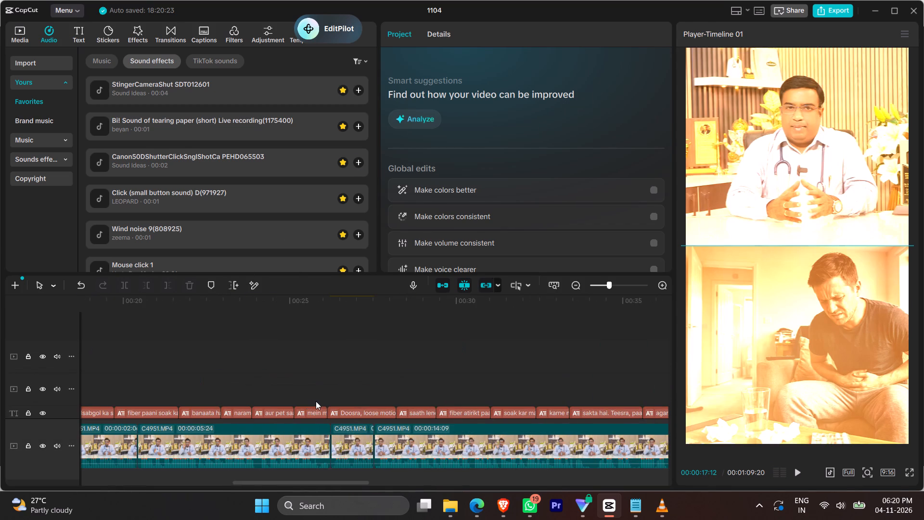
pyautogui.hscroll(2, 316, 401)
pyautogui.scroll(-2, 378, 413)
pyautogui.hscroll(-1, 415, 407)
pyautogui.scroll(-3, 415, 407)
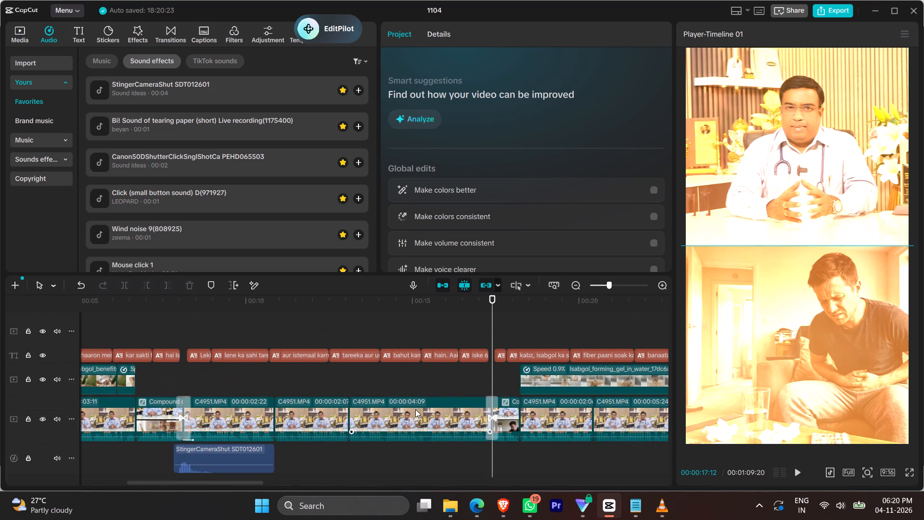
pyautogui.scroll(-2, 415, 409)
pyautogui.hscroll(-1, 426, 407)
pyautogui.scroll(1, 202, 168)
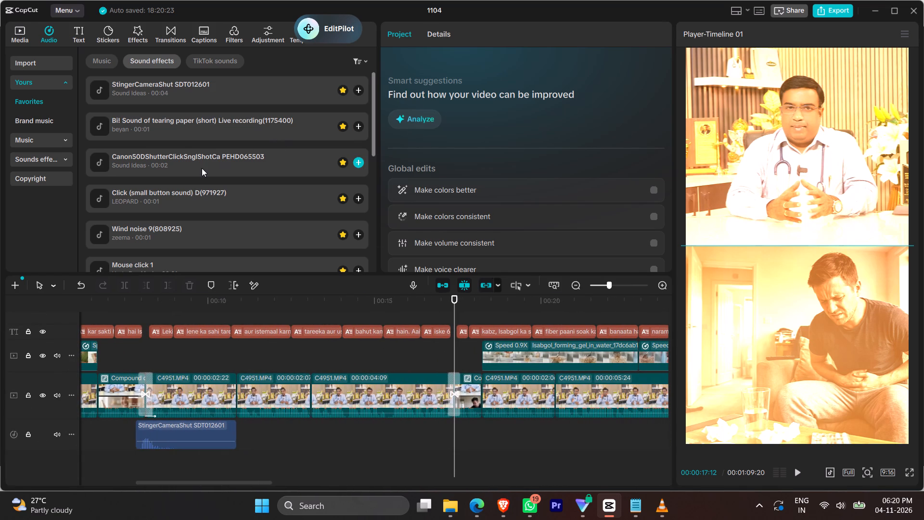
pyautogui.scroll(2, 202, 168)
pyautogui.click(361, 126)
# Add the favourite sound effect Mouse click 1 at the same 00:00:17:12 transition, below the tearing paper sound.
pyautogui.scroll(-6, 331, 169)
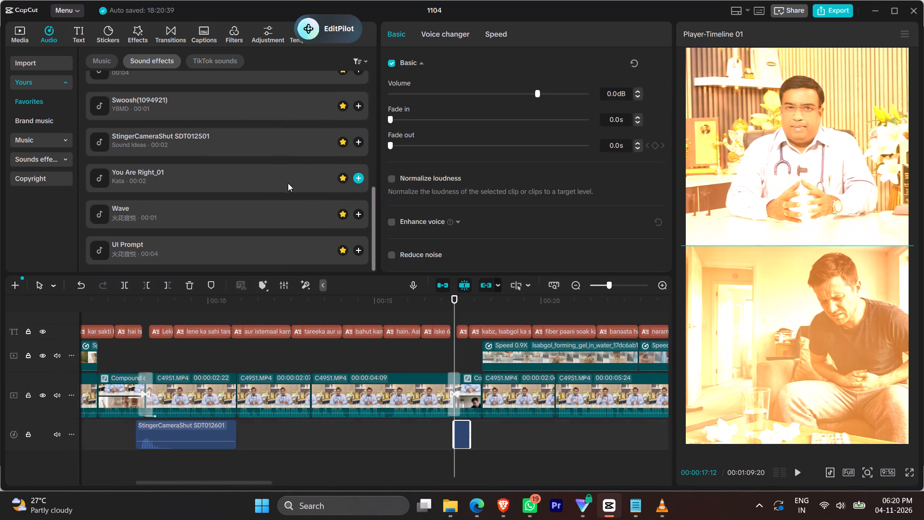
pyautogui.scroll(-6, 287, 184)
pyautogui.scroll(3, 340, 149)
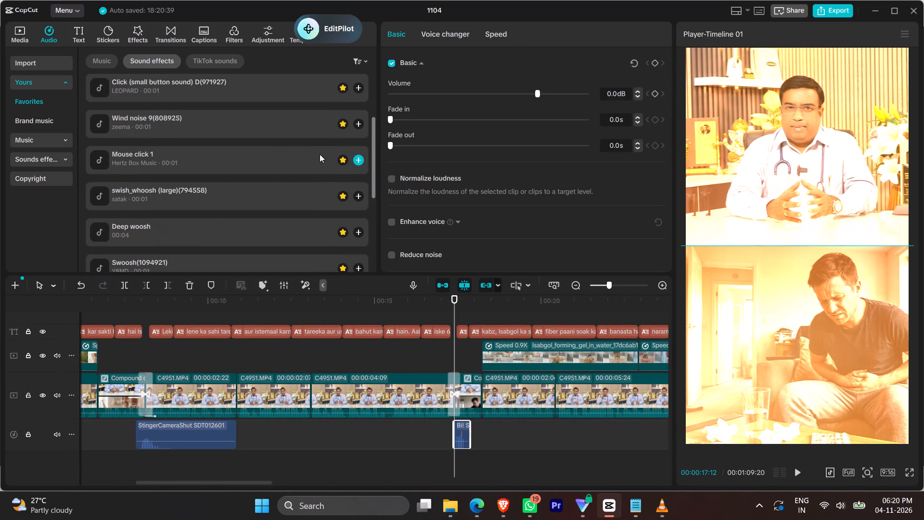
pyautogui.click(360, 157)
# Move the tearing paper and Mouse click 1 effects slightly earlier so their peaks fall on the 00:00:17:12 transition.
pyautogui.keyDown('ctrl'); pyautogui.scroll(2, 474, 387); pyautogui.keyUp('ctrl')
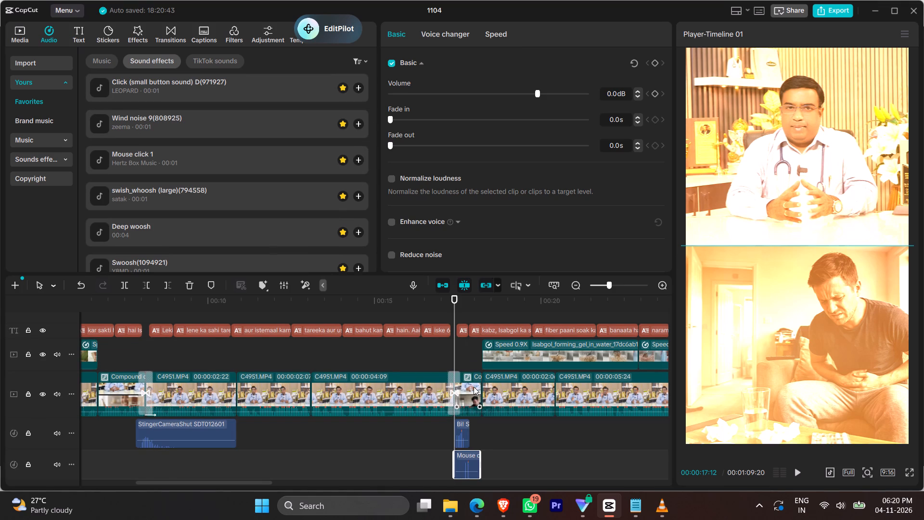
pyautogui.keyDown('ctrl'); pyautogui.scroll(20, 474, 387); pyautogui.keyUp('ctrl')
pyautogui.keyDown('ctrl'); pyautogui.scroll(13, 474, 387); pyautogui.keyUp('ctrl')
pyautogui.moveTo(497, 430); pyautogui.dragTo(486, 430)
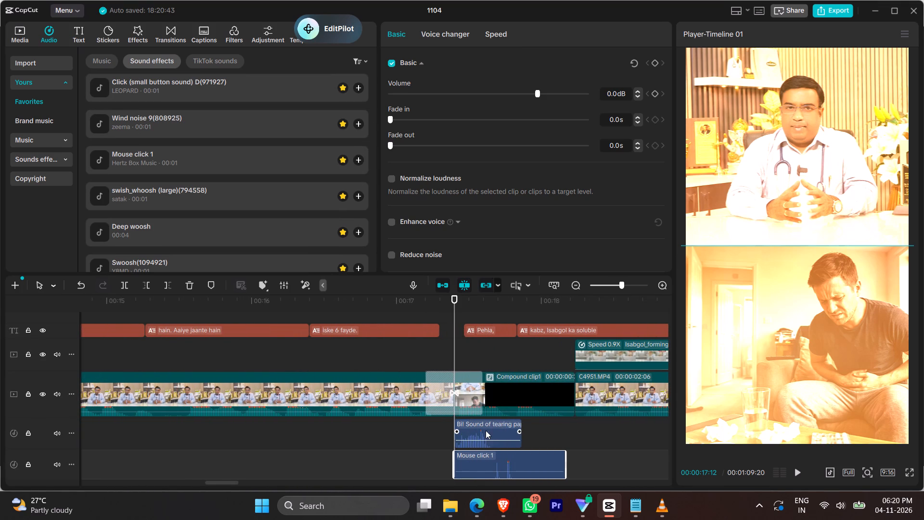
pyautogui.moveTo(486, 430); pyautogui.dragTo(479, 432)
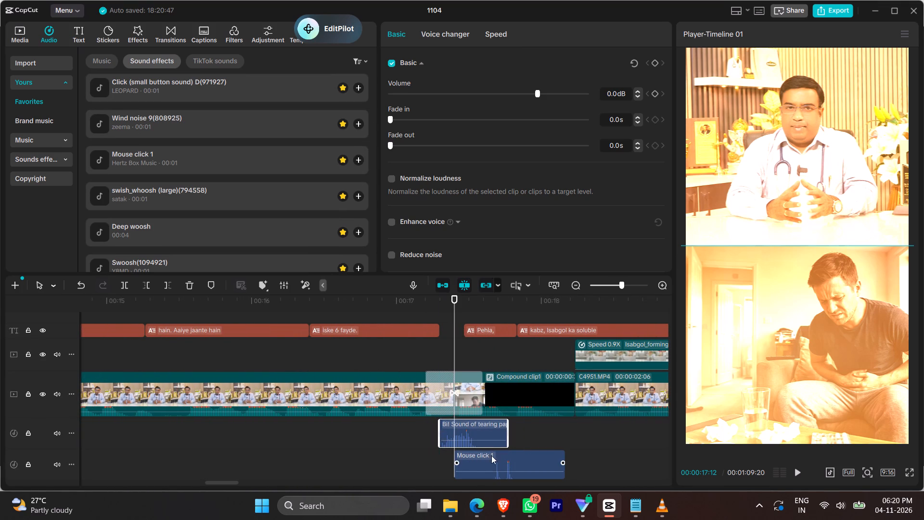
pyautogui.moveTo(492, 456); pyautogui.dragTo(445, 463)
# Raise the volume of the Mouse click 1 effect and play the transition from 00:00:17:03.
pyautogui.click(453, 469)
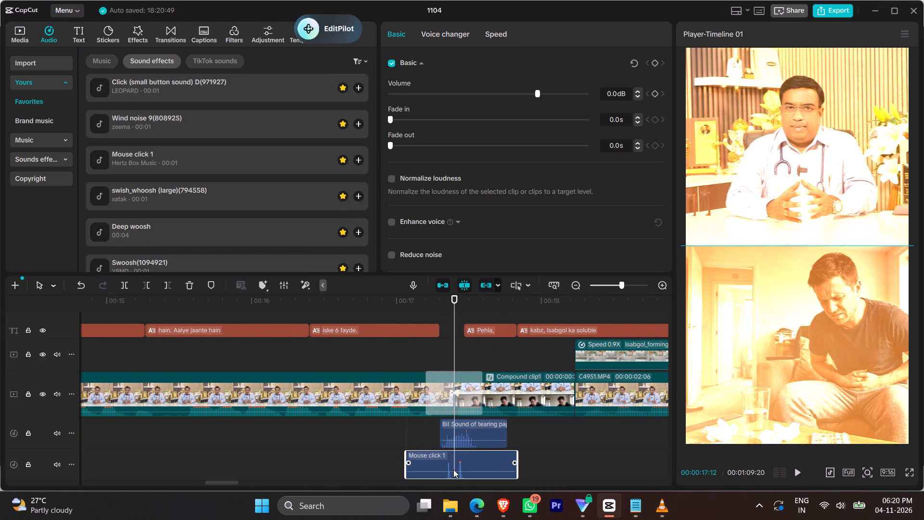
pyautogui.click(460, 463)
pyautogui.moveTo(462, 471); pyautogui.dragTo(458, 454)
pyautogui.click(411, 342)
pyautogui.press('space')
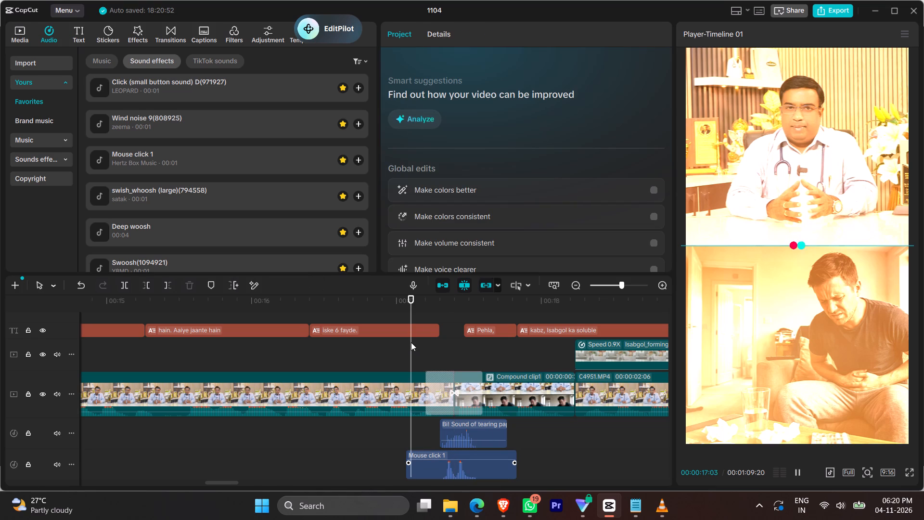
pyautogui.press('space')
# At the diarrhea image's end keyframe, 00:00:00:19, shift the image rightward in the frame to shorten its horizontal pan.
pyautogui.keyDown('ctrl'); pyautogui.scroll(-16, 483, 371); pyautogui.keyUp('ctrl')
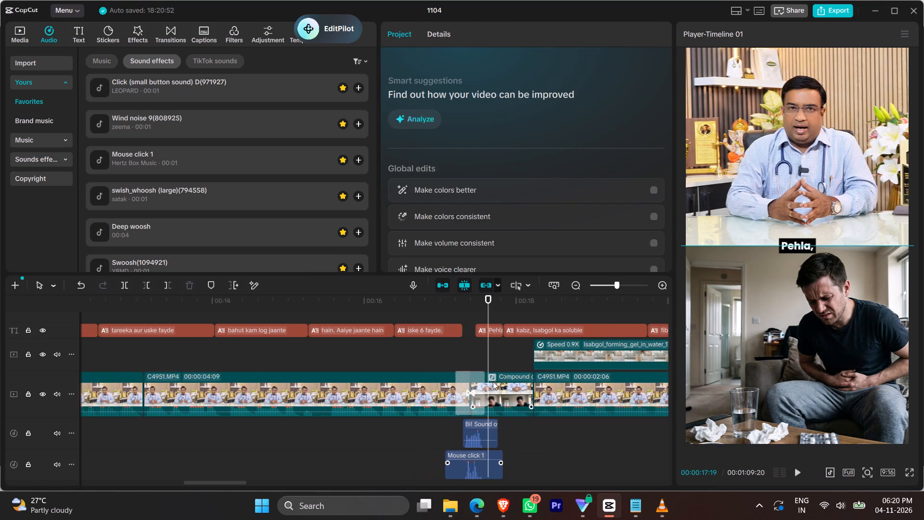
pyautogui.keyDown('ctrl'); pyautogui.scroll(-20, 493, 381); pyautogui.keyUp('ctrl')
pyautogui.keyDown('ctrl'); pyautogui.scroll(-20, 493, 381); pyautogui.keyUp('ctrl')
pyautogui.keyDown('ctrl'); pyautogui.scroll(-11, 493, 381); pyautogui.keyUp('ctrl')
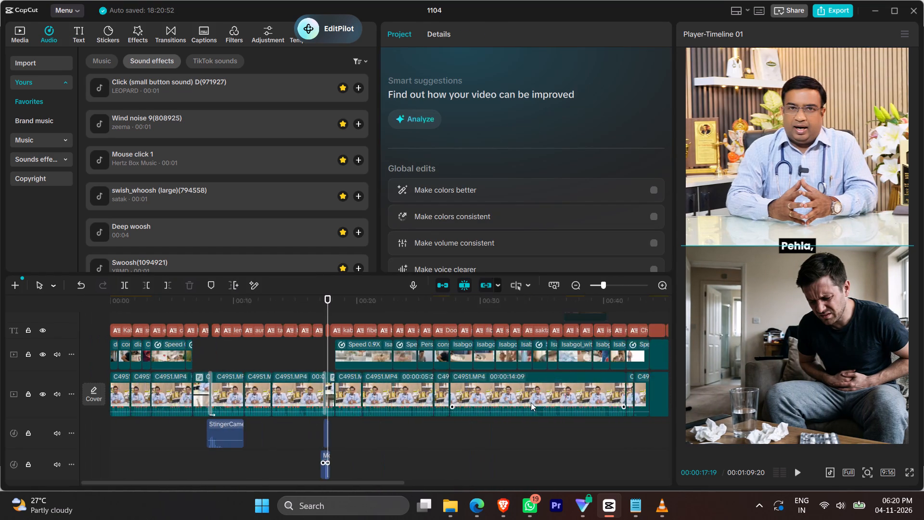
pyautogui.keyDown('ctrl'); pyautogui.scroll(-8, 531, 403); pyautogui.keyUp('ctrl')
pyautogui.keyDown('ctrl'); pyautogui.scroll(13, 465, 400); pyautogui.keyUp('ctrl')
pyautogui.press('0')
pyautogui.hscroll(4, 464, 403)
pyautogui.keyDown('ctrl'); pyautogui.scroll(20, 405, 416); pyautogui.keyUp('ctrl')
pyautogui.keyDown('ctrl'); pyautogui.scroll(20, 405, 416); pyautogui.keyUp('ctrl')
pyautogui.keyDown('ctrl'); pyautogui.scroll(12, 405, 416); pyautogui.keyUp('ctrl')
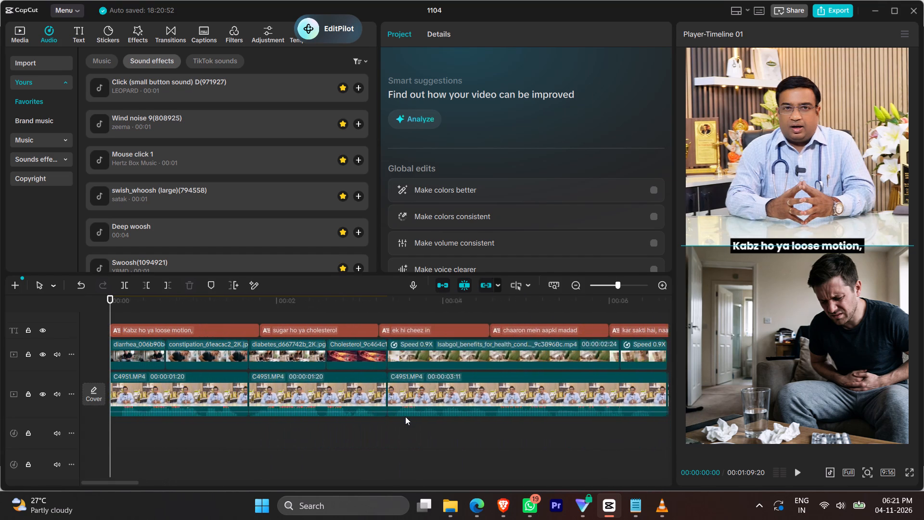
pyautogui.keyDown('ctrl'); pyautogui.scroll(2, 405, 416); pyautogui.keyUp('ctrl')
pyautogui.click(132, 355)
pyautogui.press('space')
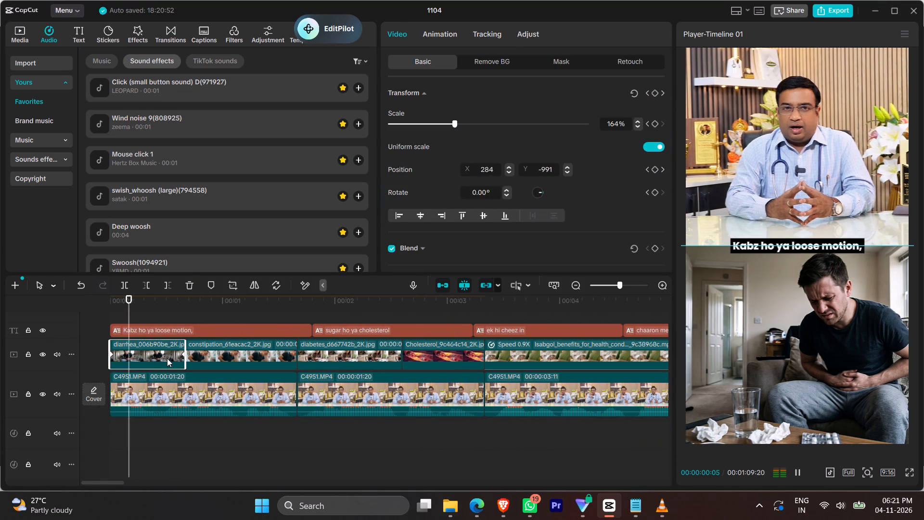
pyautogui.press('space')
pyautogui.click(167, 358)
pyautogui.click(184, 353)
pyautogui.click(182, 353)
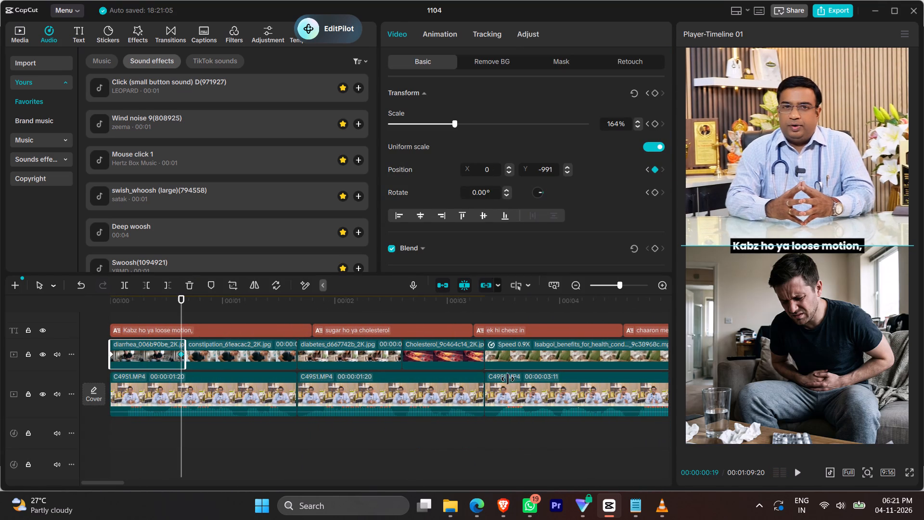
pyautogui.moveTo(770, 374); pyautogui.dragTo(791, 372)
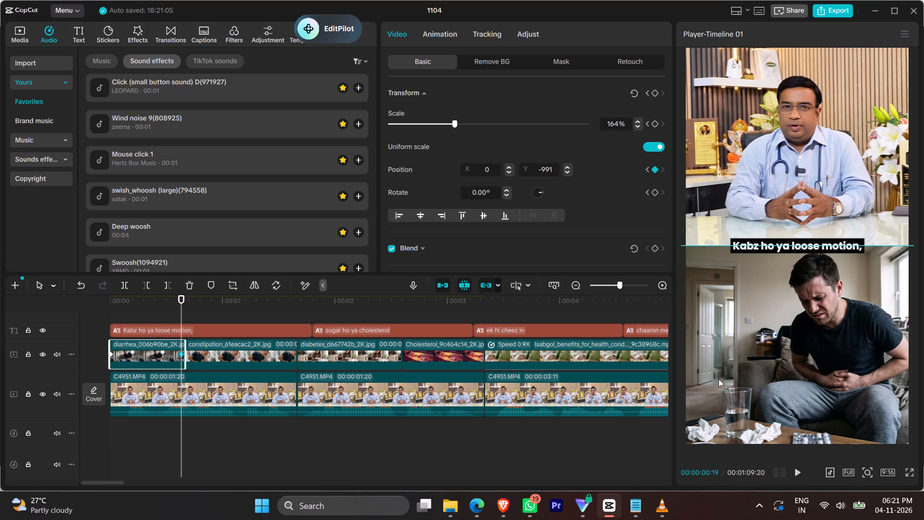
# At the constipation image's end keyframe, 00:00:01:18, shift the image rightward in the frame to X position 0.
pyautogui.moveTo(179, 354); pyautogui.dragTo(213, 355)
pyautogui.click(250, 358)
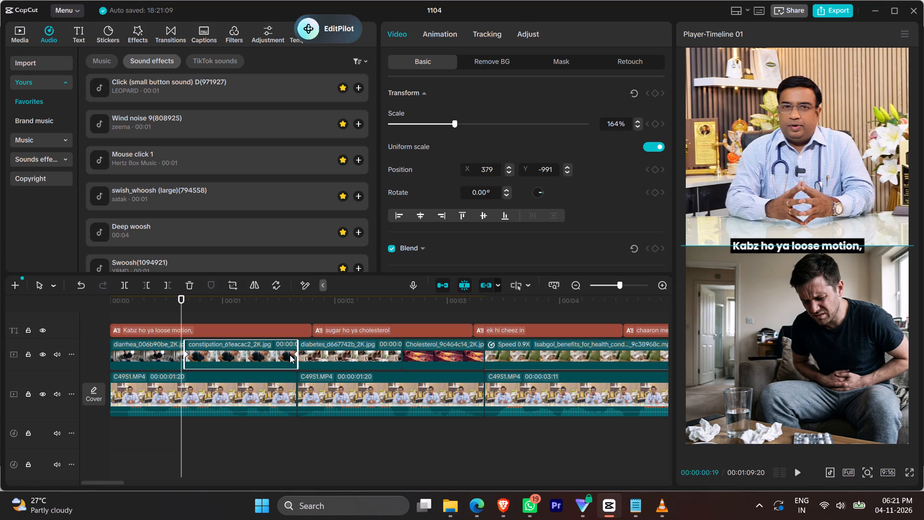
pyautogui.click(294, 355)
pyautogui.click(289, 356)
pyautogui.moveTo(754, 375); pyautogui.dragTo(763, 373)
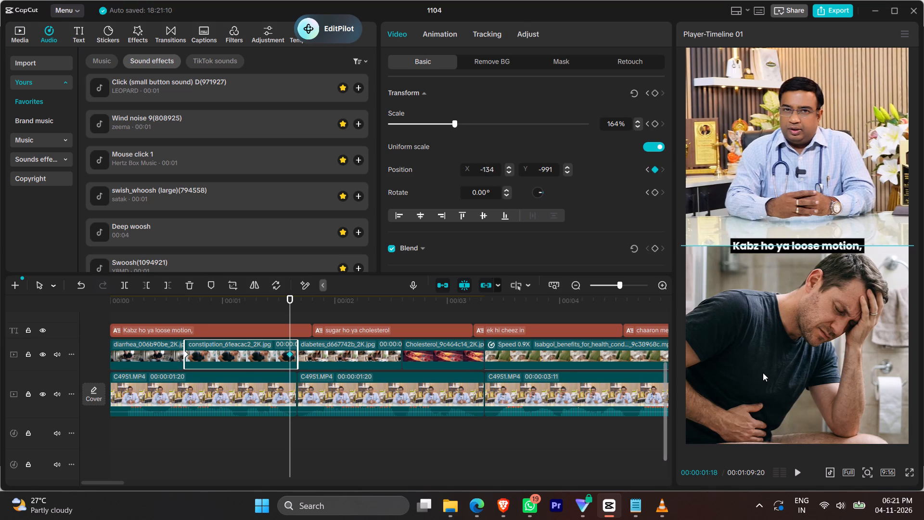
pyautogui.moveTo(763, 373); pyautogui.dragTo(771, 375)
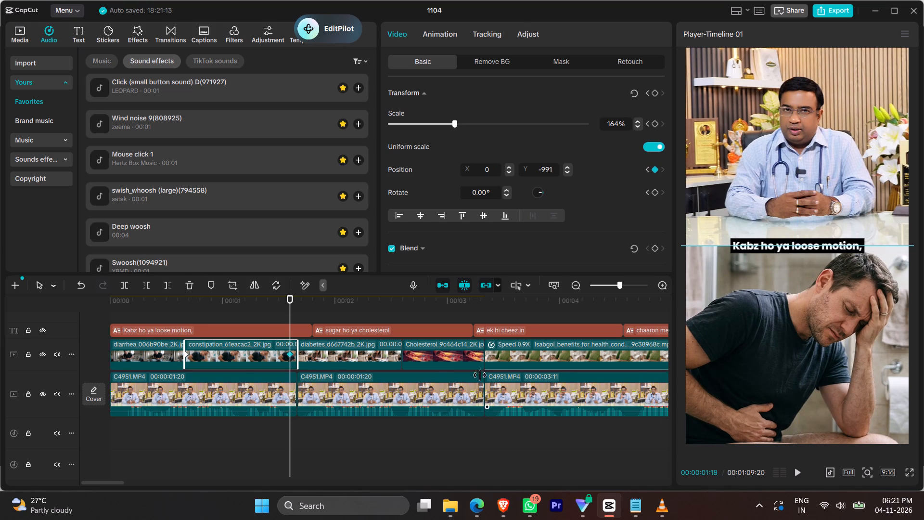
# Move the opening constipation image's end keyframe to the end of its clip.
pyautogui.moveTo(285, 354); pyautogui.dragTo(343, 348)
# At the opening diabetes image's end keyframe, 00:00:02:16, shift the image rightward and move the keyframe to the clip's end.
pyautogui.click(344, 348)
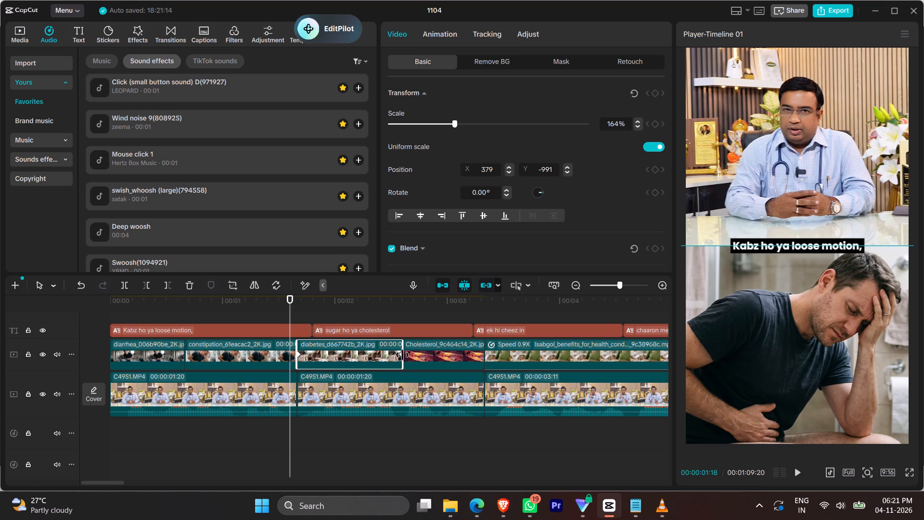
pyautogui.moveTo(401, 355); pyautogui.dragTo(397, 357)
pyautogui.click(397, 357)
pyautogui.moveTo(762, 363); pyautogui.dragTo(771, 366)
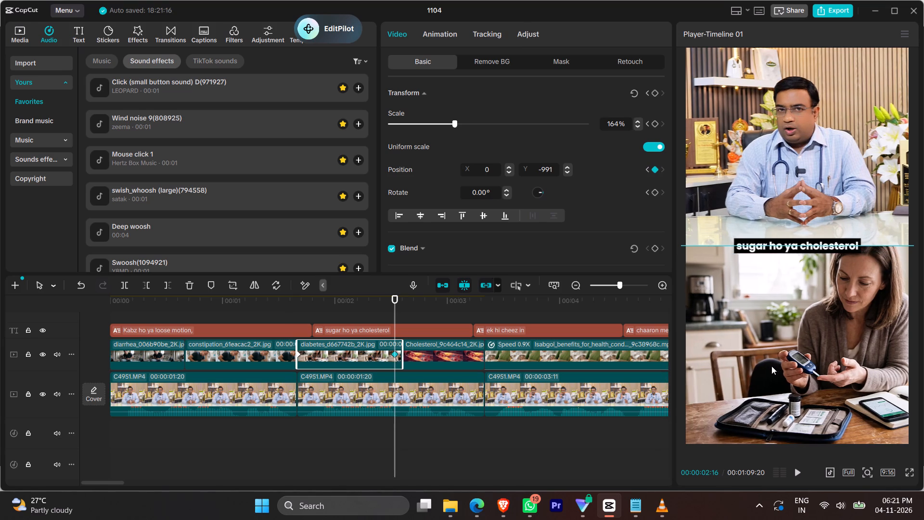
pyautogui.moveTo(771, 366); pyautogui.dragTo(772, 366)
pyautogui.moveTo(398, 355); pyautogui.dragTo(438, 344)
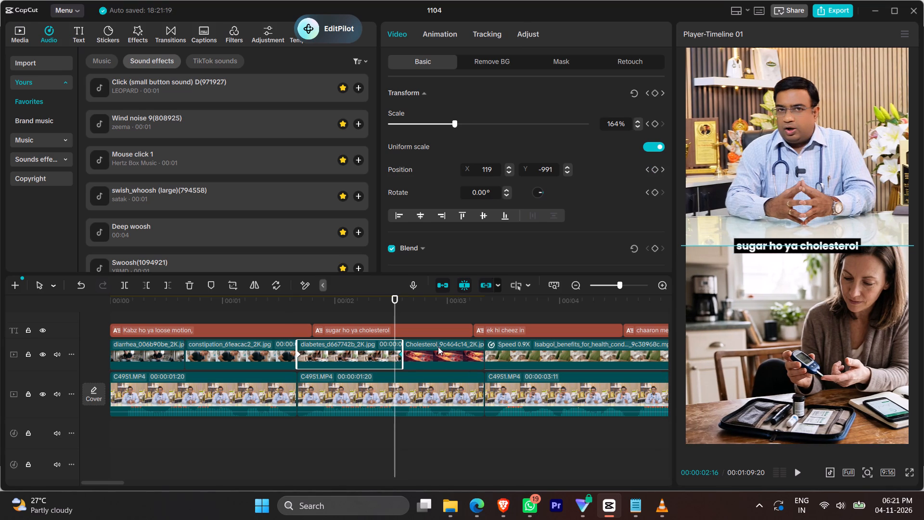
# At the opening cholesterol image's end keyframe, 00:00:03:09, shift the image rightward to X position 192 and move the keyframe to the clip's end.
pyautogui.click(438, 347)
pyautogui.click(484, 356)
pyautogui.click(486, 354)
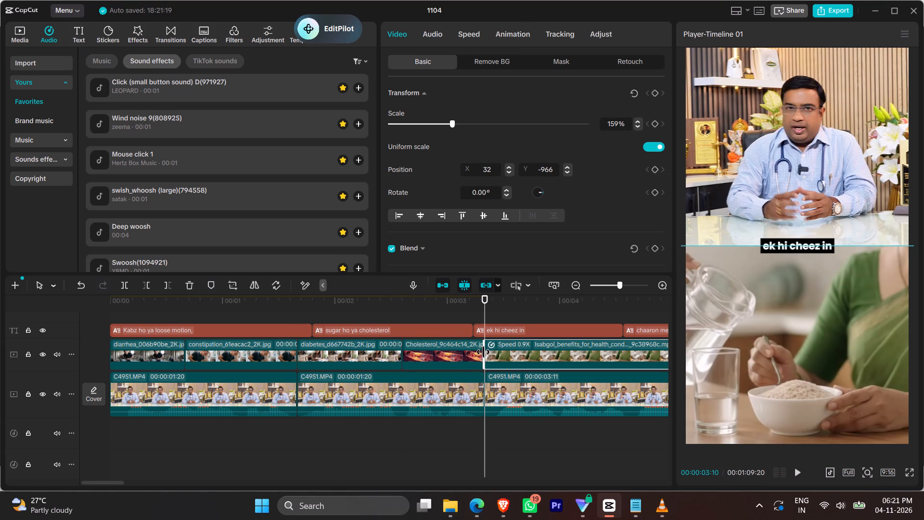
pyautogui.click(479, 352)
pyautogui.doubleClick(480, 355)
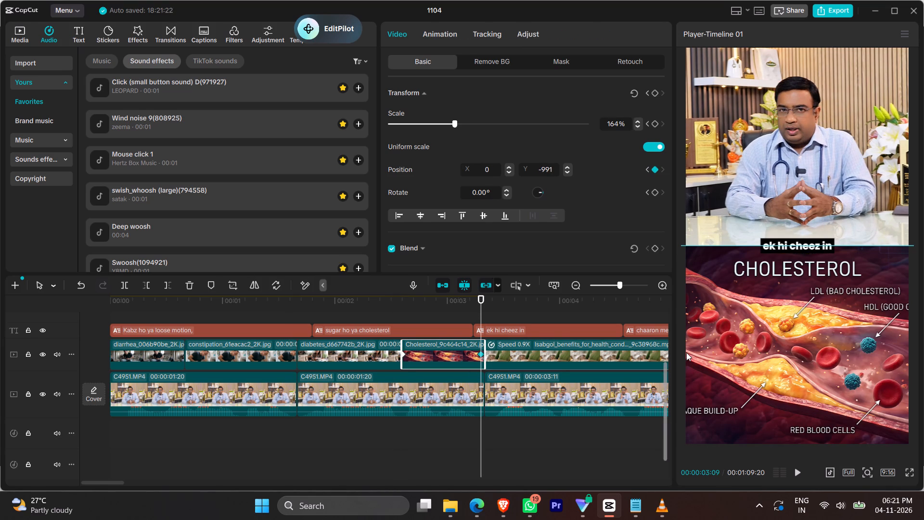
pyautogui.moveTo(703, 352); pyautogui.dragTo(723, 353)
pyautogui.moveTo(482, 354); pyautogui.dragTo(489, 351)
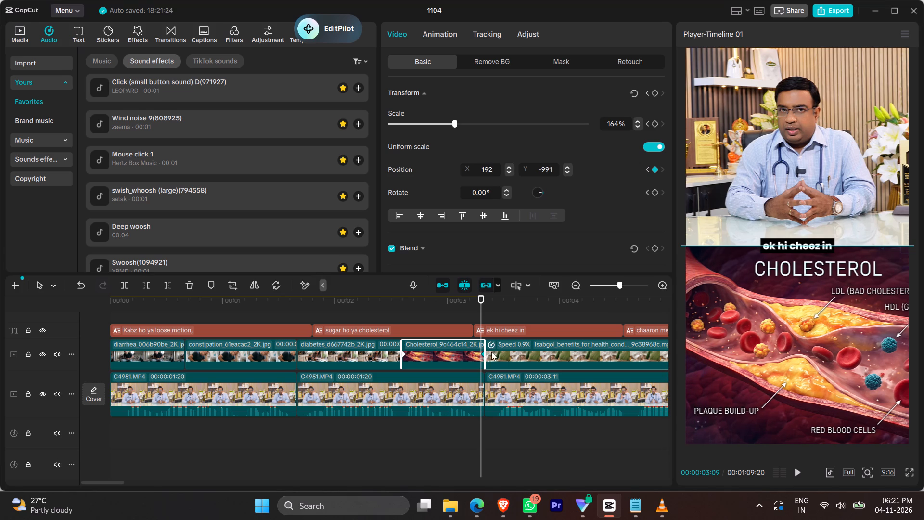
# At the second constipation image's end keyframe, 00:00:27:12, shift the image rightward and move the keyframe to the clip's end.
pyautogui.hscroll(-1, 495, 377)
pyautogui.keyDown('ctrl'); pyautogui.scroll(-19, 491, 378); pyautogui.keyUp('ctrl')
pyautogui.scroll(5, 475, 406)
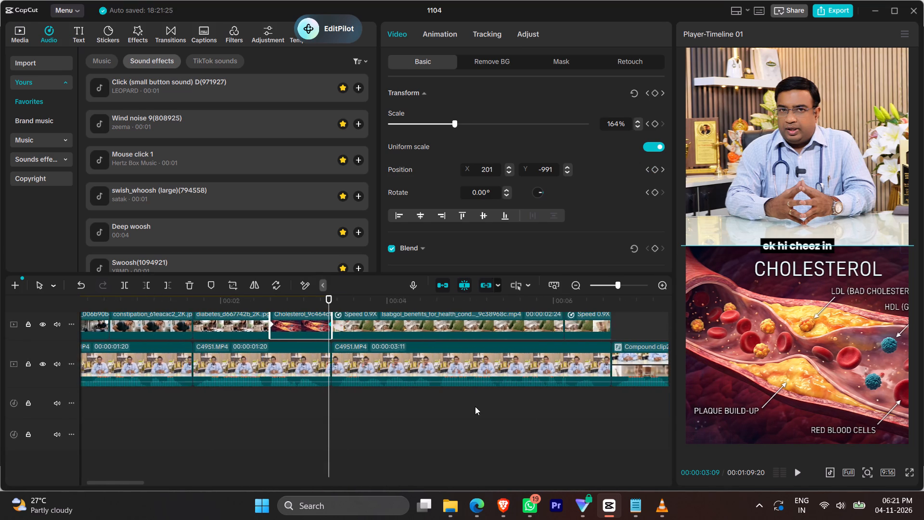
pyautogui.hscroll(-1, 463, 406)
pyautogui.keyDown('ctrl'); pyautogui.scroll(-16, 468, 406); pyautogui.keyUp('ctrl')
pyautogui.hscroll(-1, 457, 401)
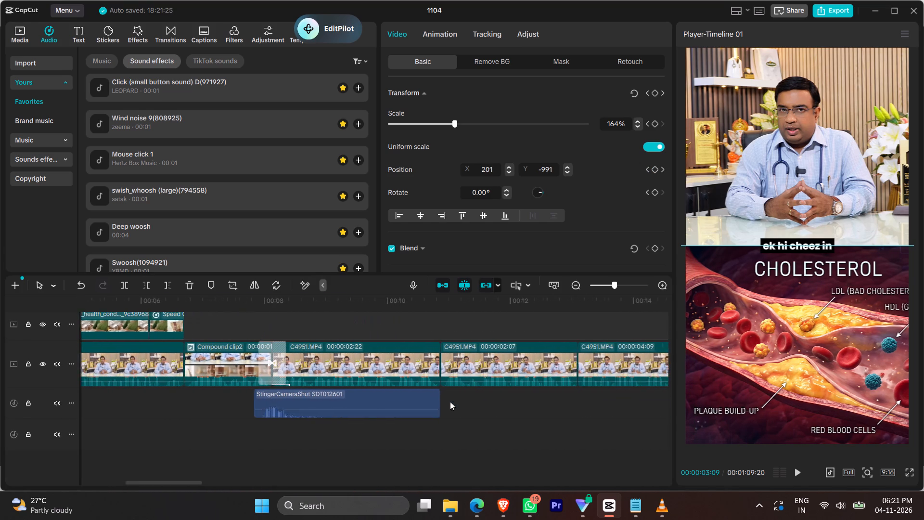
pyautogui.hscroll(-1, 450, 402)
pyautogui.scroll(-6, 415, 407)
pyautogui.hscroll(-1, 423, 410)
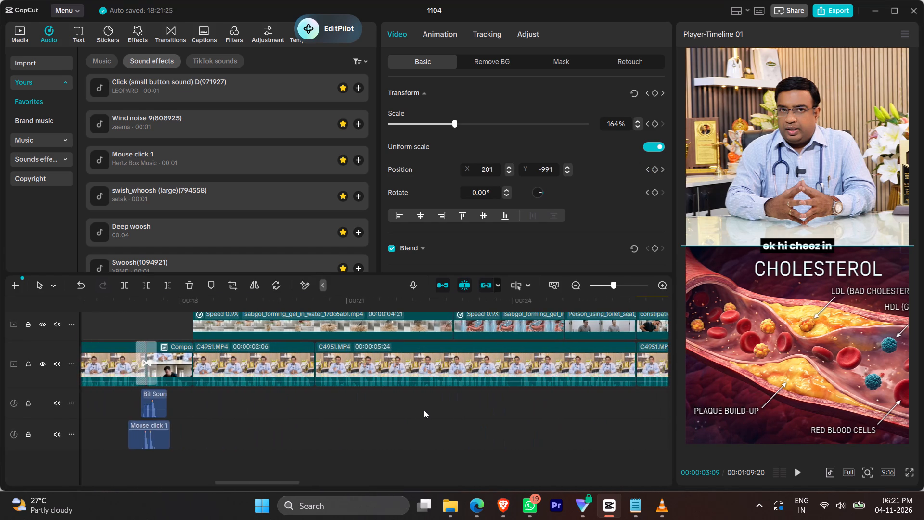
pyautogui.hscroll(-1, 423, 410)
pyautogui.scroll(1, 406, 392)
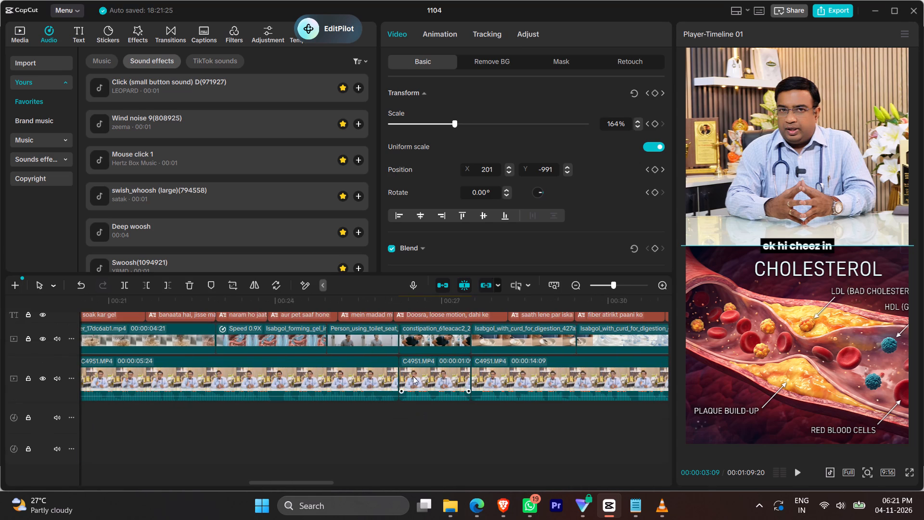
pyautogui.click(421, 347)
pyautogui.click(467, 339)
pyautogui.click(463, 338)
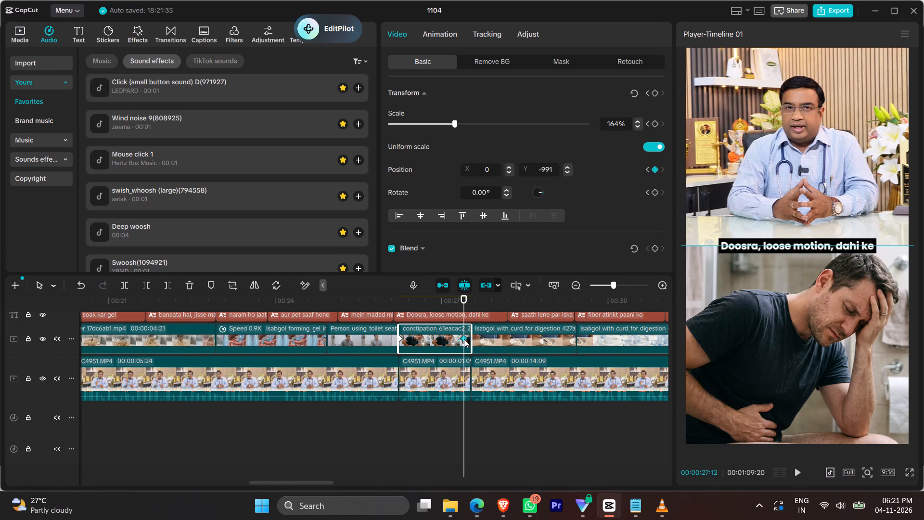
pyautogui.moveTo(777, 358); pyautogui.dragTo(794, 357)
pyautogui.moveTo(770, 355); pyautogui.dragTo(764, 357)
pyautogui.moveTo(462, 336); pyautogui.dragTo(488, 337)
# At the second cholesterol image's end keyframe, 00:00:56:18, shift the image rightward and move the keyframe to the clip's end.
pyautogui.hscroll(-1, 512, 393)
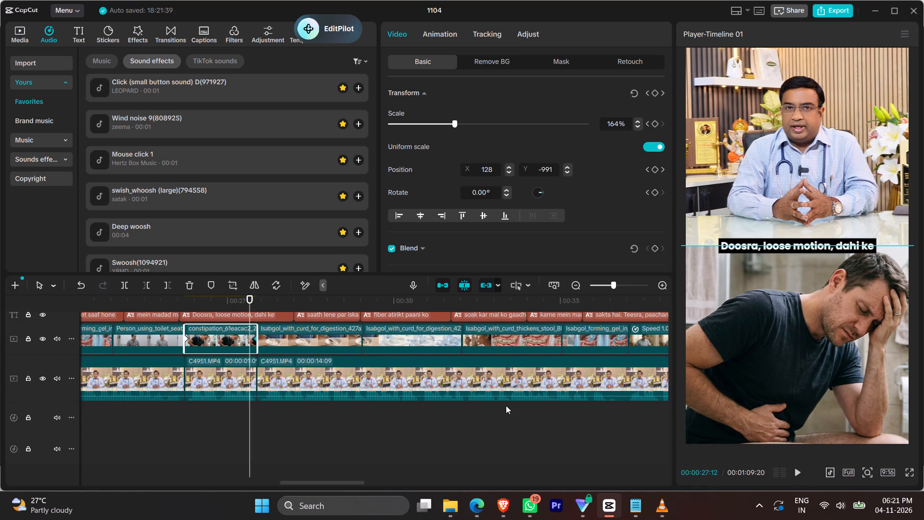
pyautogui.hscroll(-1, 506, 405)
pyautogui.hscroll(-2, 428, 408)
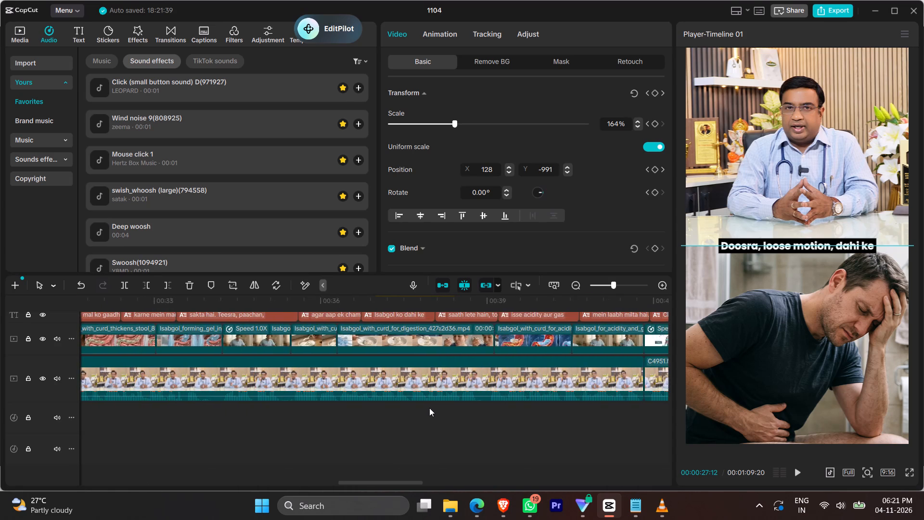
pyautogui.hscroll(-3, 428, 407)
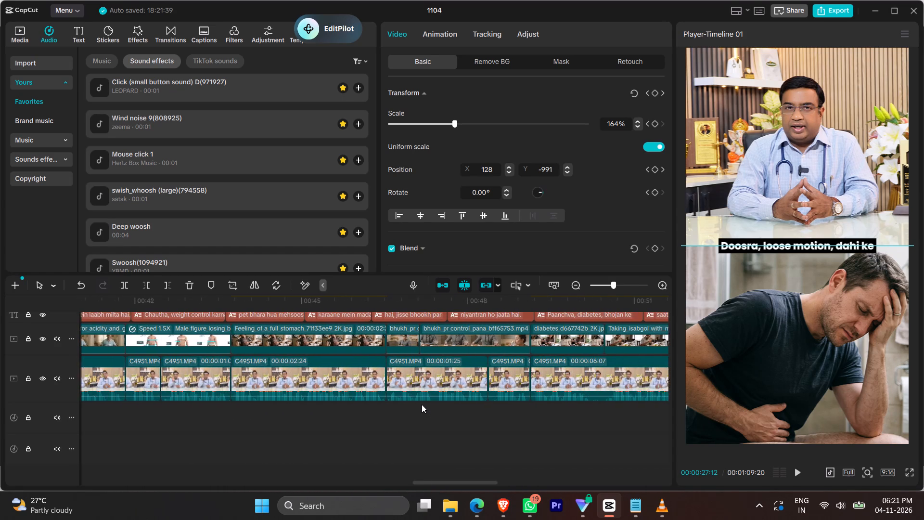
pyautogui.hscroll(-2, 422, 404)
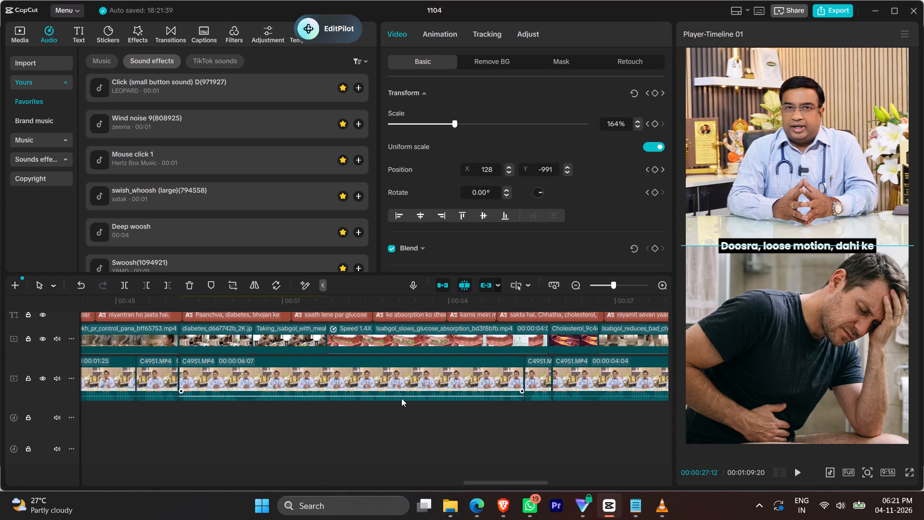
pyautogui.hscroll(-2, 401, 398)
pyautogui.click(170, 351)
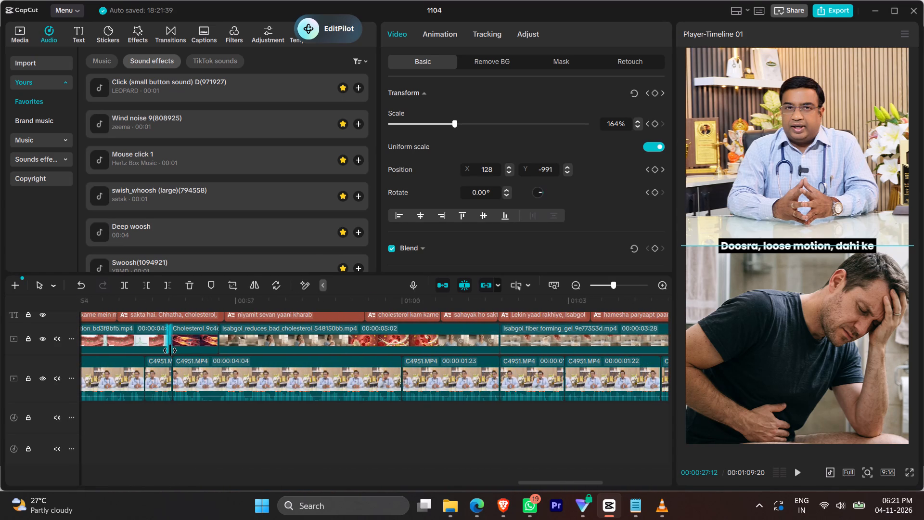
pyautogui.click(184, 348)
pyautogui.click(216, 338)
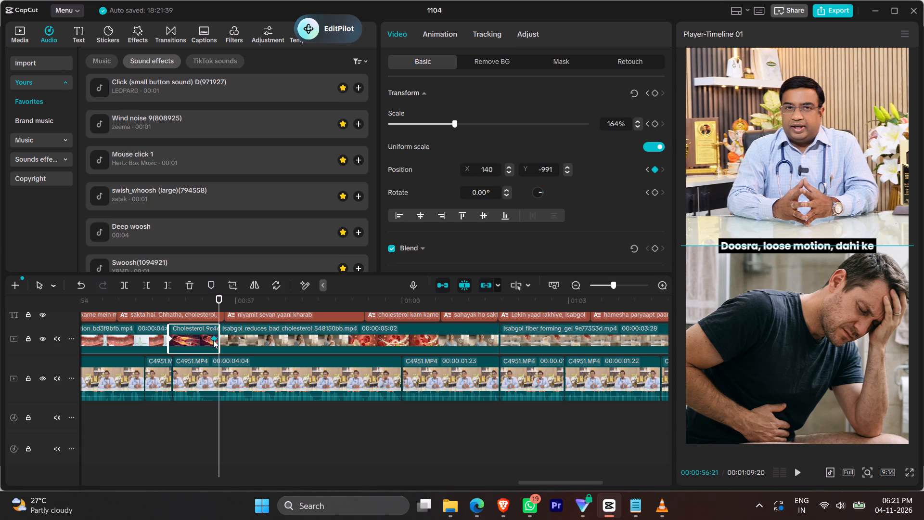
pyautogui.click(213, 340)
pyautogui.moveTo(781, 368); pyautogui.dragTo(786, 365)
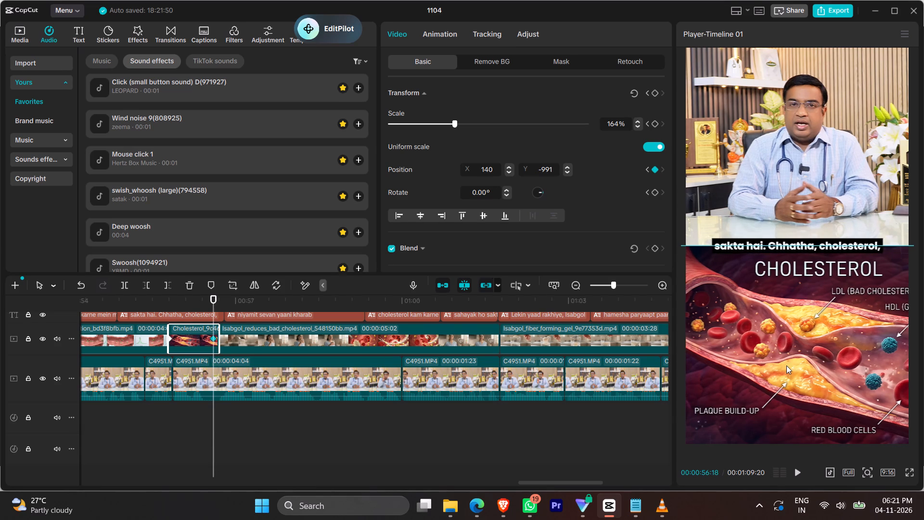
pyautogui.moveTo(786, 365); pyautogui.dragTo(797, 368)
pyautogui.moveTo(214, 339); pyautogui.dragTo(243, 340)
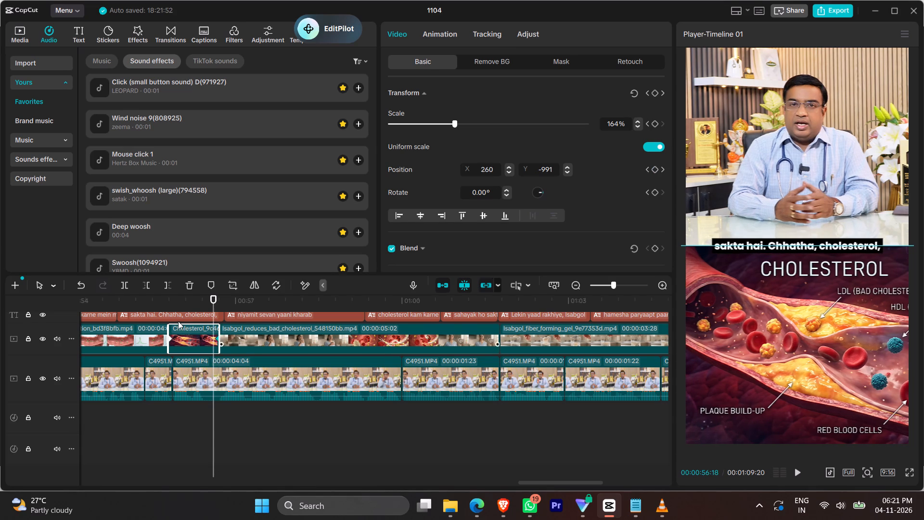
# Play the second cholesterol image's clip to check its pan.
pyautogui.click(167, 300)
pyautogui.press('space')
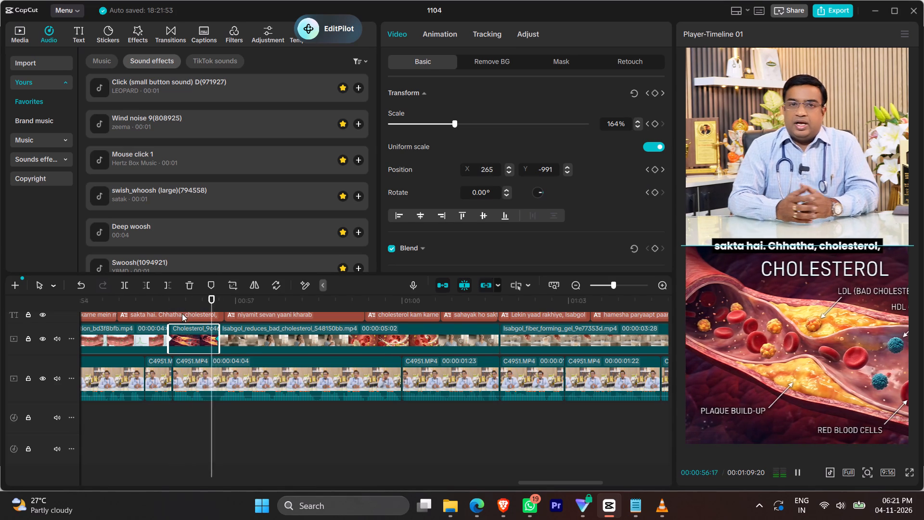
pyautogui.press('space')
# At the second cholesterol image's end keyframe, shift the image slightly leftward and move the keyframe to the clip's end.
pyautogui.keyDown('ctrl'); pyautogui.scroll(-6, 446, 373); pyautogui.keyUp('ctrl')
pyautogui.hscroll(-1, 446, 373)
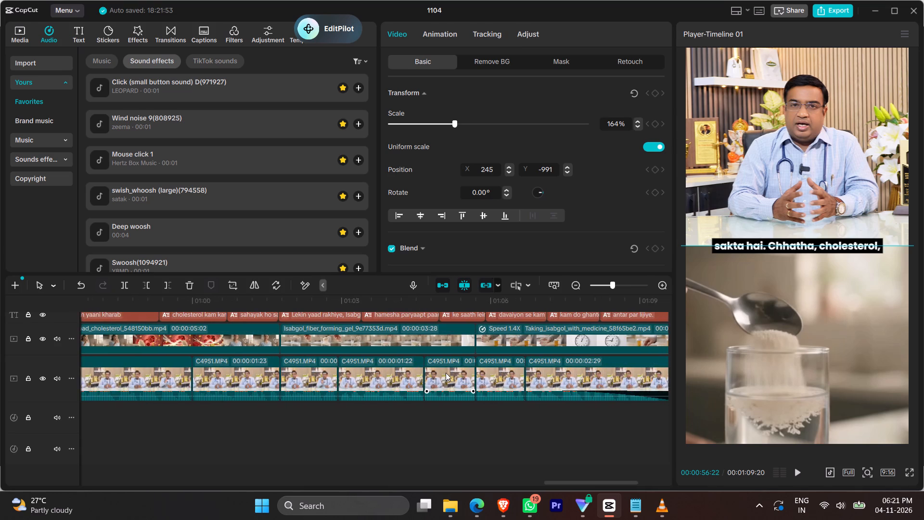
pyautogui.hscroll(-1, 446, 373)
pyautogui.hscroll(2, 444, 371)
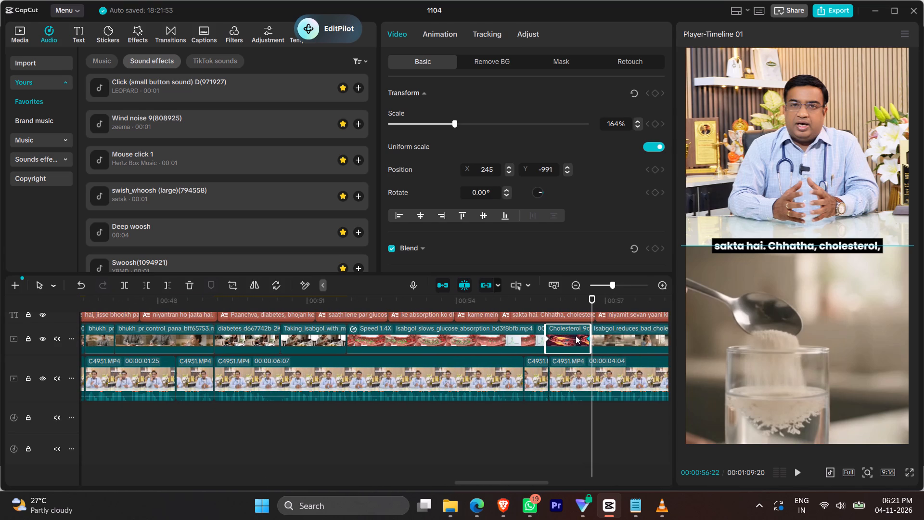
pyautogui.doubleClick(588, 338)
pyautogui.moveTo(773, 344); pyautogui.dragTo(767, 346)
pyautogui.moveTo(585, 338); pyautogui.dragTo(597, 335)
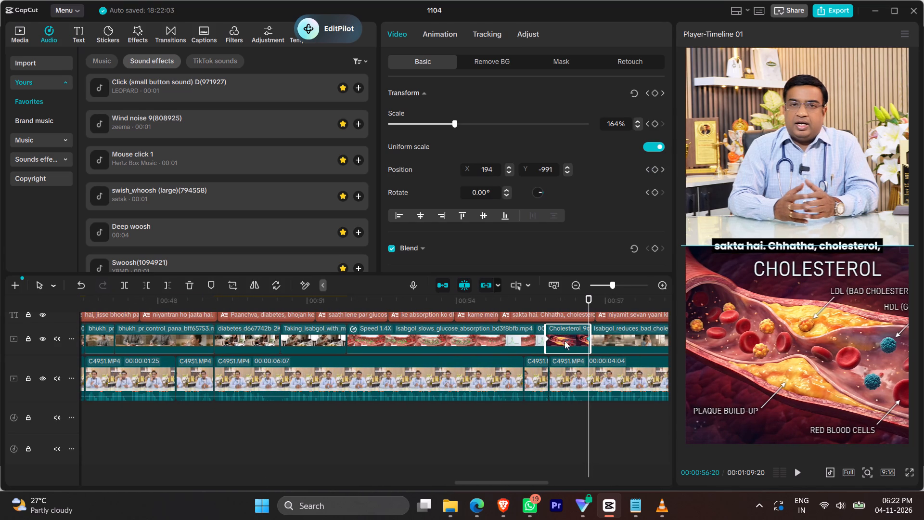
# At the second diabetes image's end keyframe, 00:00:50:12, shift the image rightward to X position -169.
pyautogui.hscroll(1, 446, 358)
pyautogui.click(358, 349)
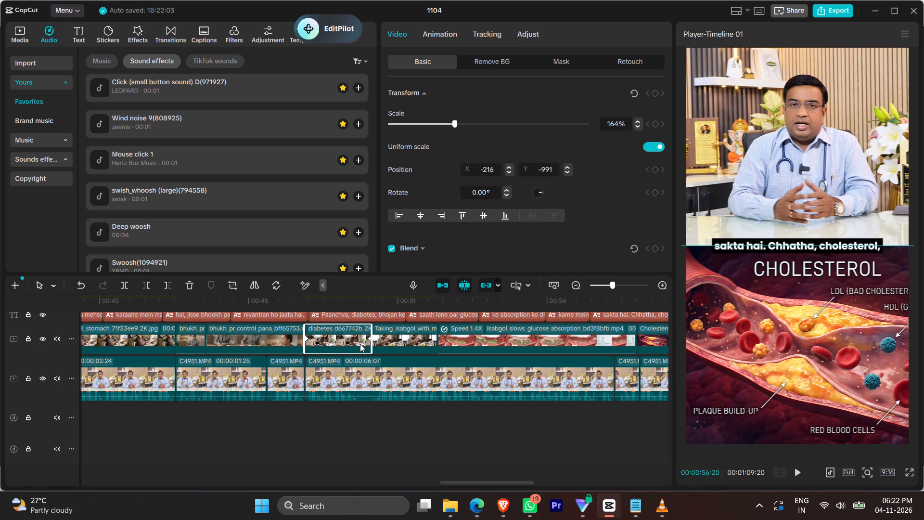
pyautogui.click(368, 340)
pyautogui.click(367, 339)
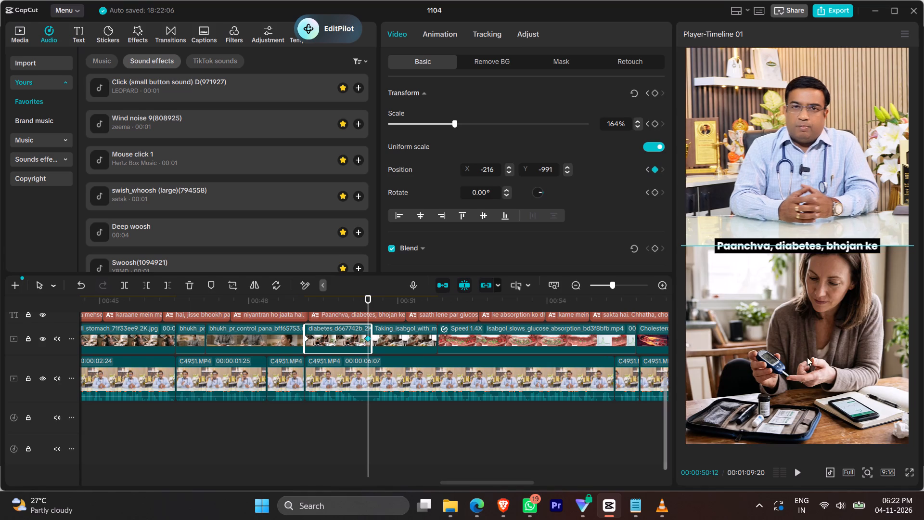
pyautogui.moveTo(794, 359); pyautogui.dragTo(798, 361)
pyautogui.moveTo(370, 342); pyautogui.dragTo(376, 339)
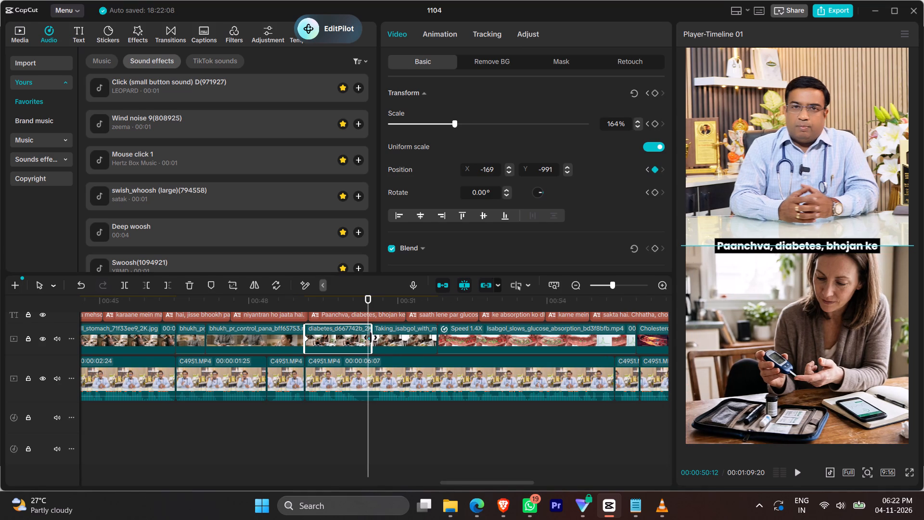
# Play the second diabetes image's clip to check its pan.
pyautogui.click(294, 306)
pyautogui.press('space')
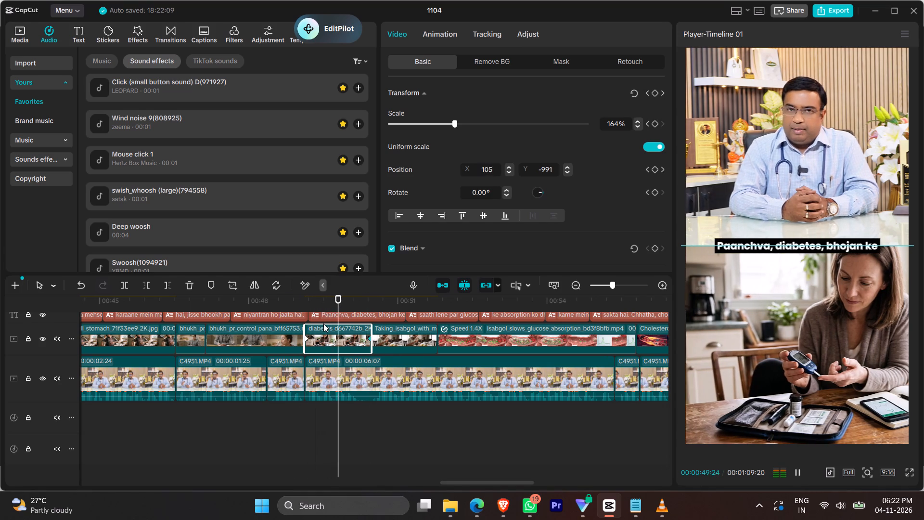
pyautogui.press('space')
# At the second diabetes image's end keyframe, 00:00:50:10, shift the image rightward to X position 0 and move the keyframe to the clip's end.
pyautogui.click(336, 343)
pyautogui.click(370, 338)
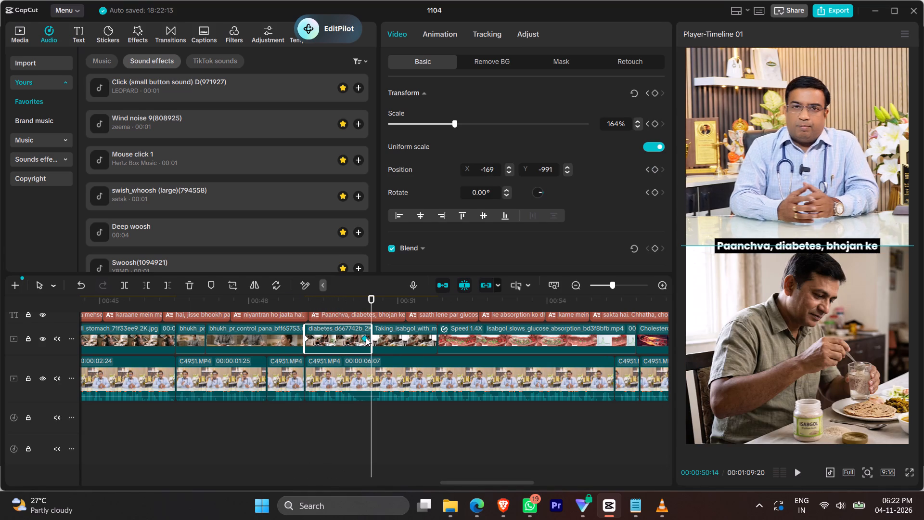
pyautogui.click(366, 338)
pyautogui.moveTo(686, 334); pyautogui.dragTo(702, 333)
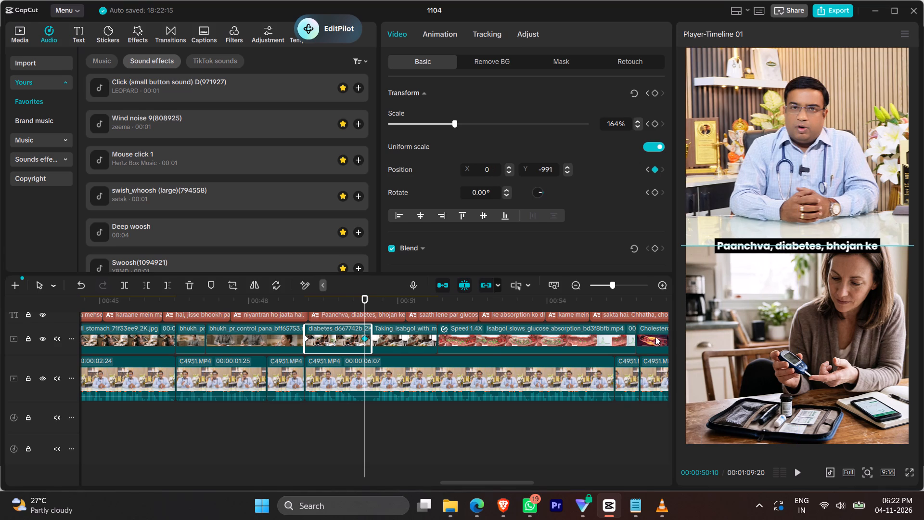
pyautogui.moveTo(364, 336); pyautogui.dragTo(380, 336)
# Replay the second diabetes image's clip to check the adjusted pan.
pyautogui.click(307, 309)
pyautogui.press('space')
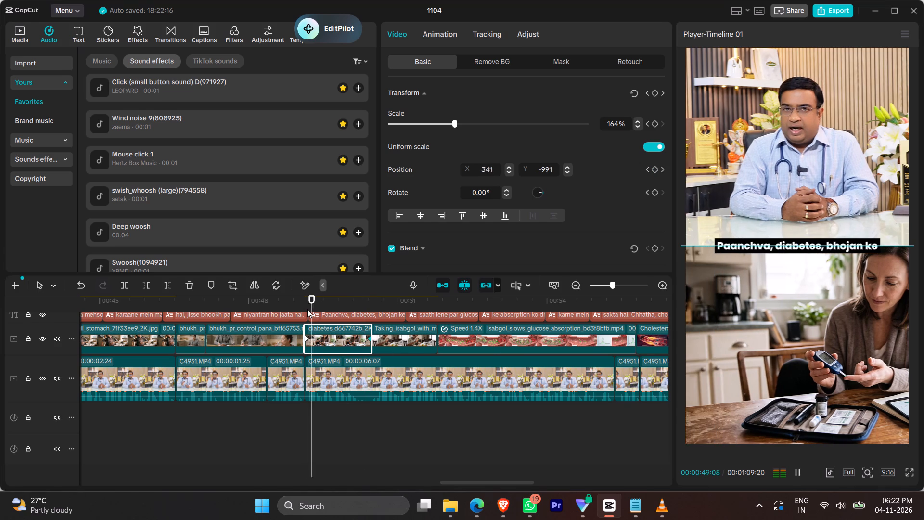
pyautogui.press('space')
# Play the video from the beginning through the opening stills up to the isabgol title to check the edit.
pyautogui.hscroll(1, 360, 394)
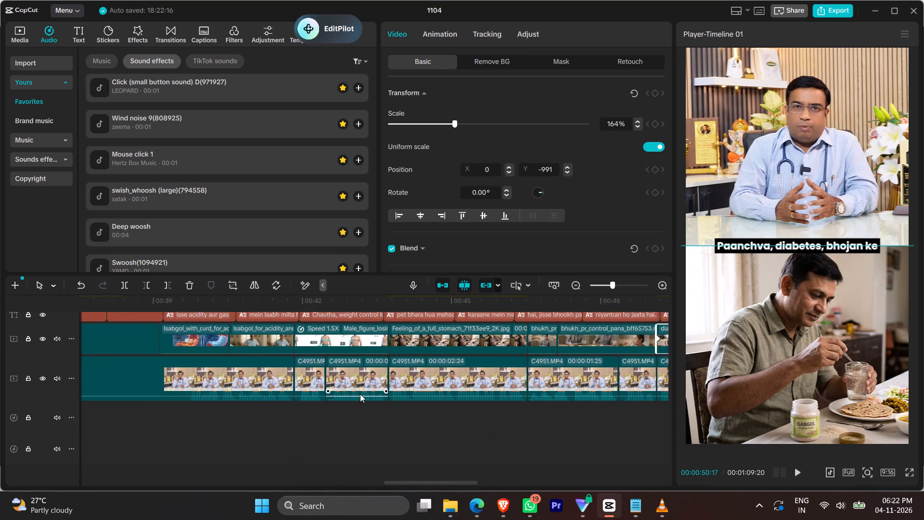
pyautogui.hscroll(1, 360, 394)
pyautogui.hscroll(3, 406, 375)
pyautogui.hscroll(-2, 379, 370)
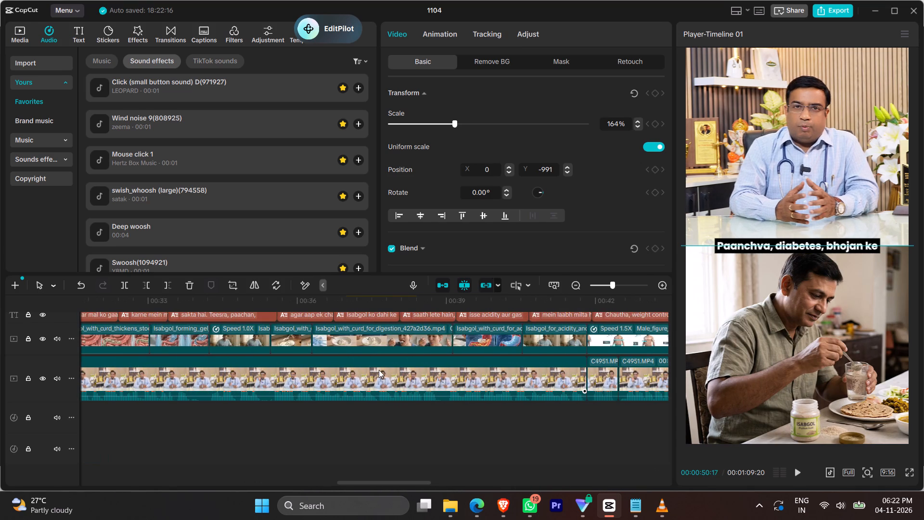
pyautogui.keyDown('ctrl'); pyautogui.scroll(-20, 469, 375); pyautogui.keyUp('ctrl')
pyautogui.keyDown('ctrl'); pyautogui.scroll(-4, 469, 375); pyautogui.keyUp('ctrl')
pyautogui.write('0')
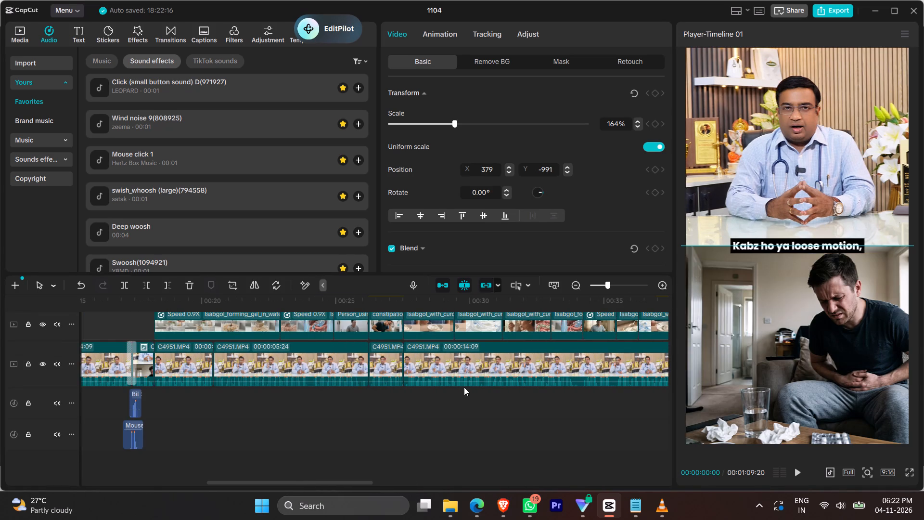
pyautogui.press('space')
pyautogui.keyDown('ctrl'); pyautogui.scroll(-4, 464, 387); pyautogui.keyUp('ctrl')
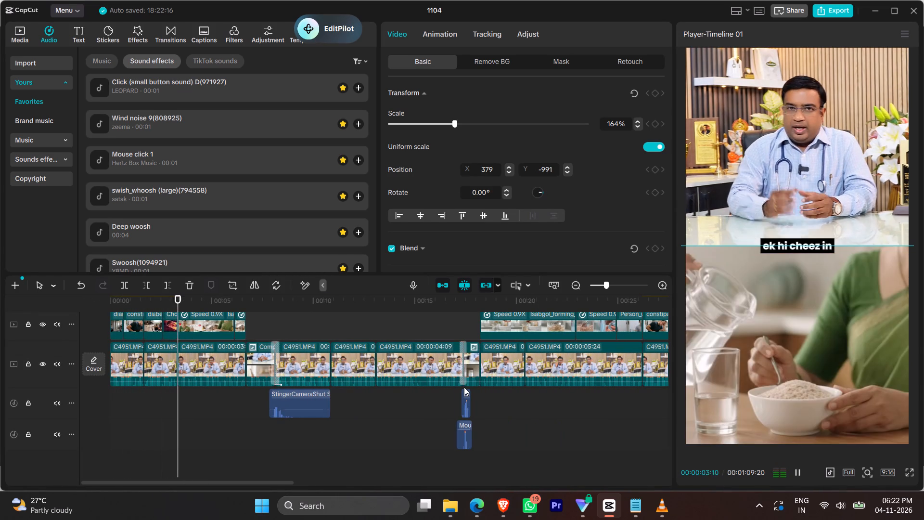
pyautogui.keyDown('ctrl'); pyautogui.scroll(-15, 464, 387); pyautogui.keyUp('ctrl')
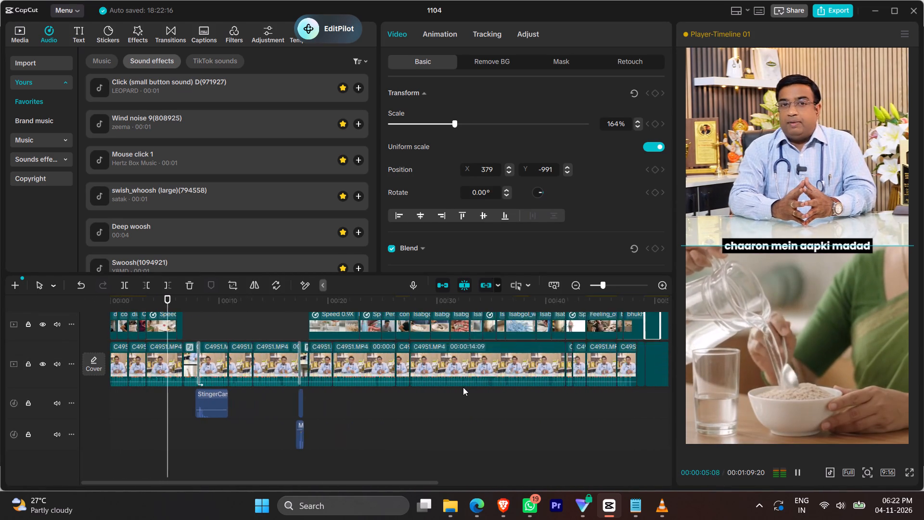
pyautogui.keyDown('ctrl'); pyautogui.scroll(-1, 463, 387); pyautogui.keyUp('ctrl')
pyautogui.scroll(17, 464, 392)
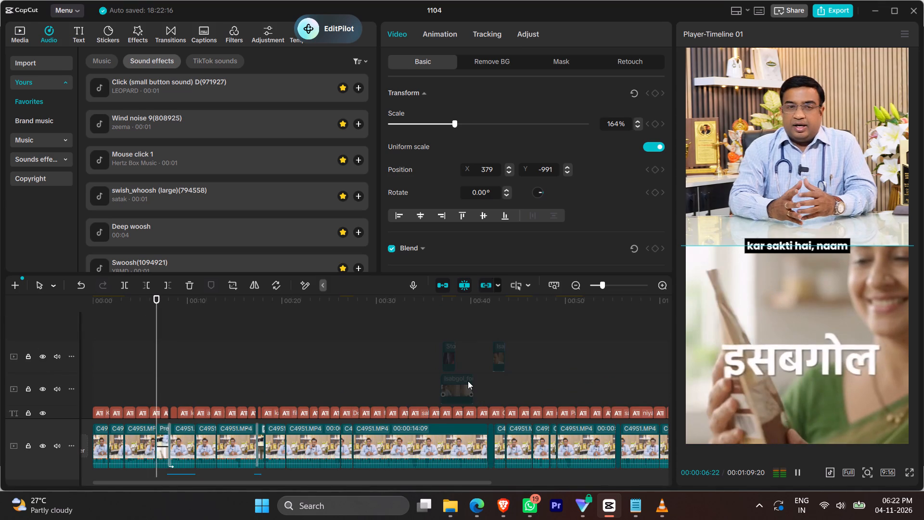
pyautogui.press('space')
# Check the pre-processing progress of Compound clip2 near the start of the timeline.
pyautogui.scroll(-7, 466, 381)
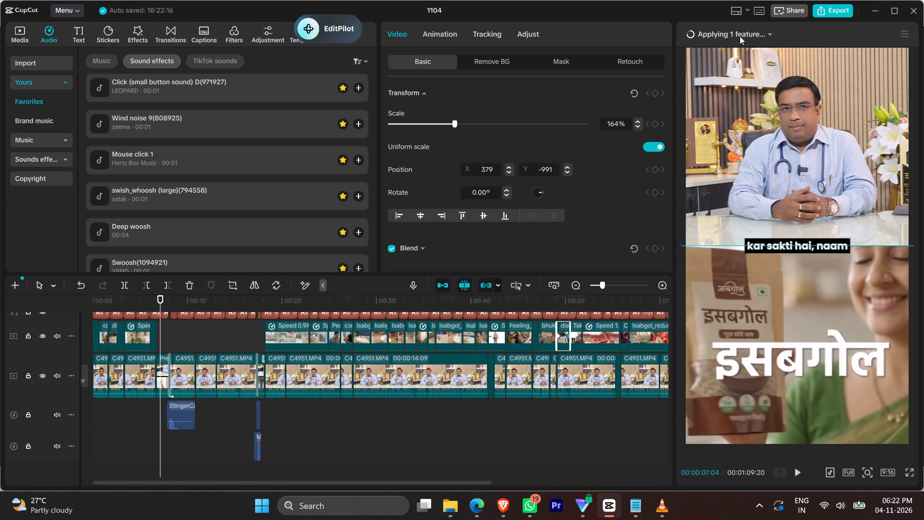
pyautogui.click(748, 43)
pyautogui.click(751, 34)
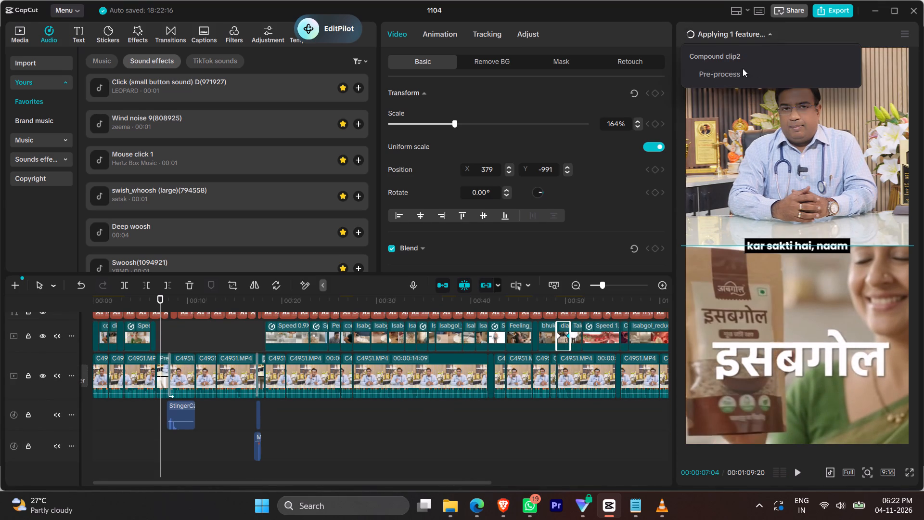
pyautogui.keyDown('ctrl'); pyautogui.scroll(-12, 532, 396); pyautogui.keyUp('ctrl')
pyautogui.scroll(3, 532, 399)
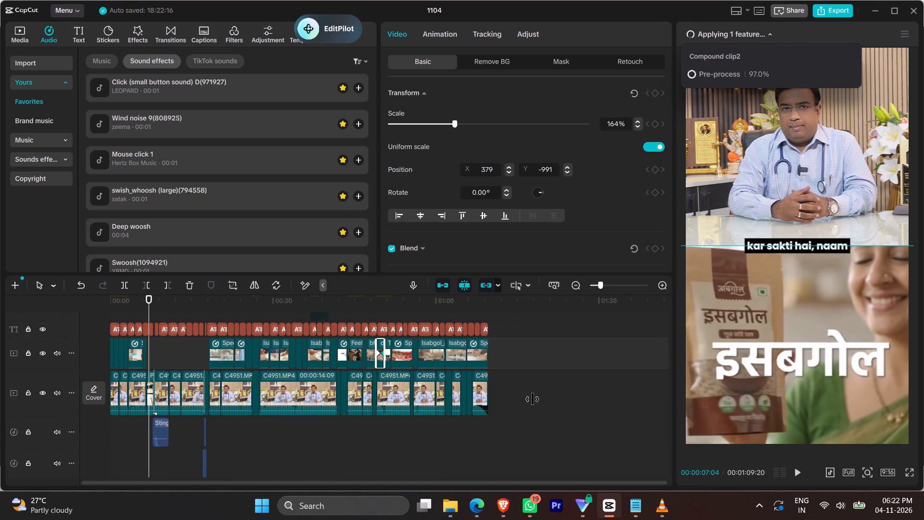
pyautogui.scroll(1, 532, 399)
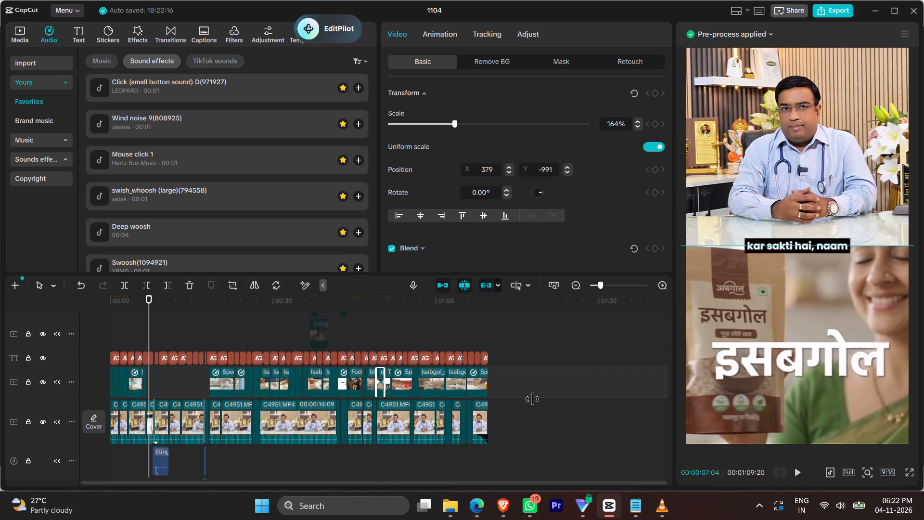
# Play the last second of the video from 00:01:08:25 to check how it ends.
pyautogui.keyDown('ctrl'); pyautogui.scroll(20, 532, 399); pyautogui.keyUp('ctrl')
pyautogui.keyDown('ctrl'); pyautogui.scroll(12, 532, 399); pyautogui.keyUp('ctrl')
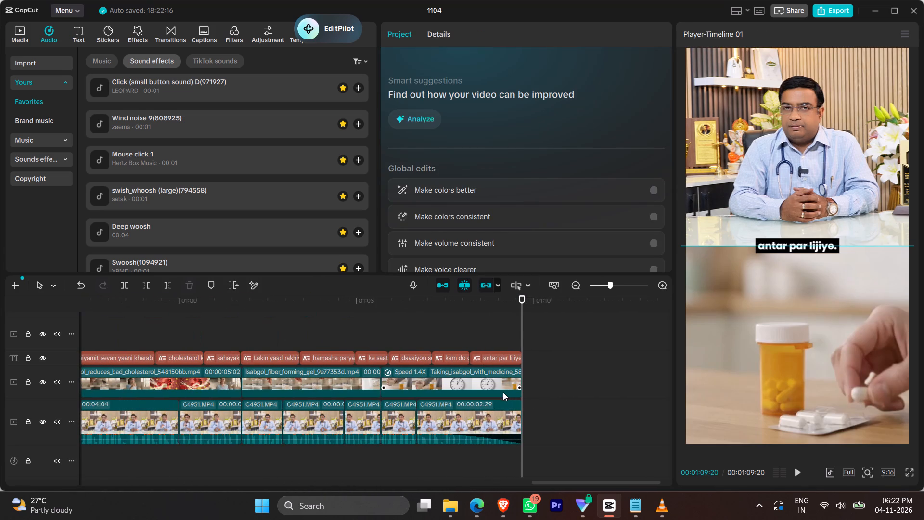
pyautogui.click(499, 384)
pyautogui.click(493, 322)
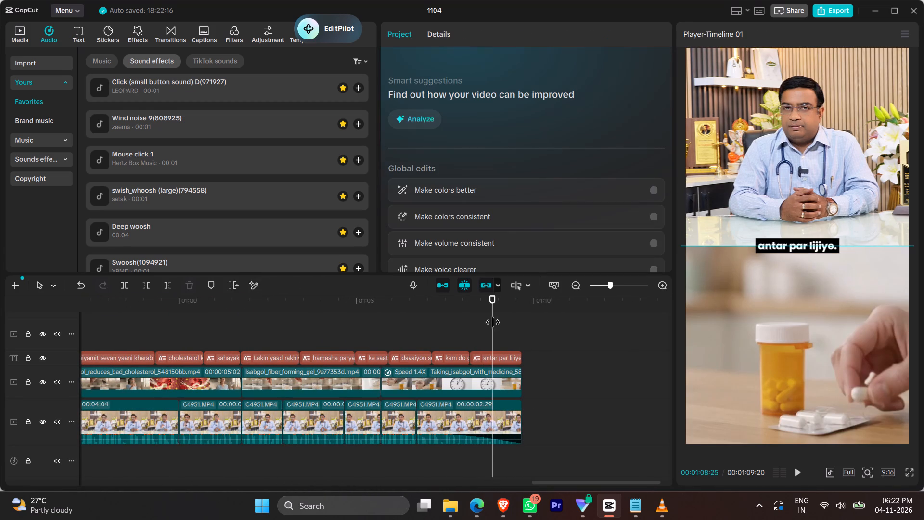
pyautogui.press('space')
pyautogui.press('space')
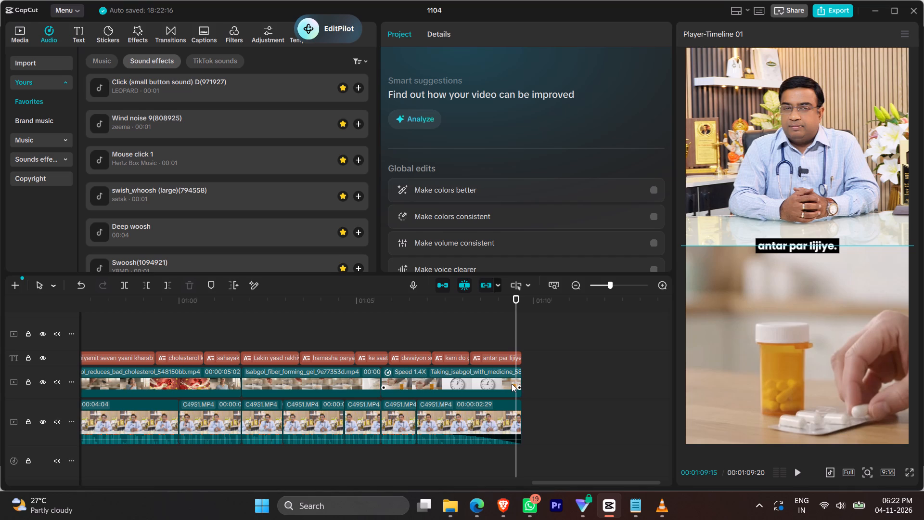
pyautogui.press('space')
pyautogui.press('space')
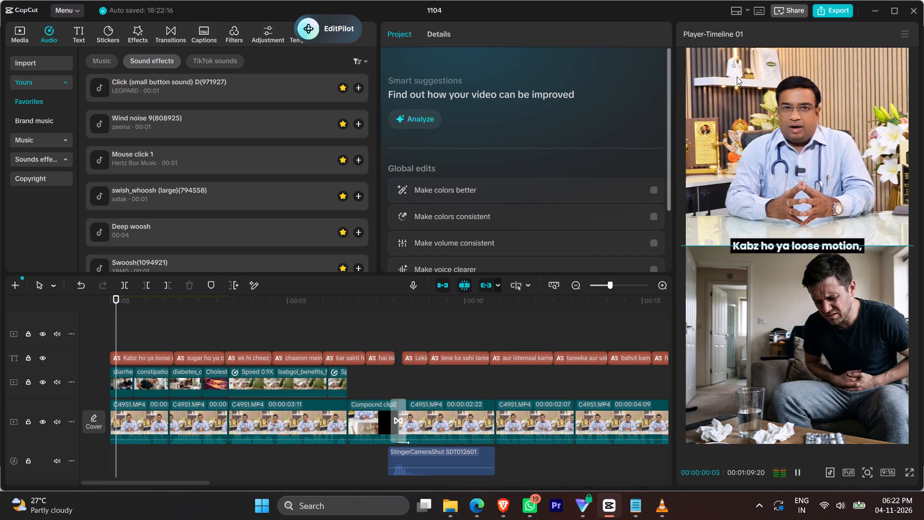
# Stop playback and export the video as 1104(2) in 4K, recommended bit rate, HEVC, mp4 at 30fps.
pyautogui.press('space')
pyautogui.click(835, 13)
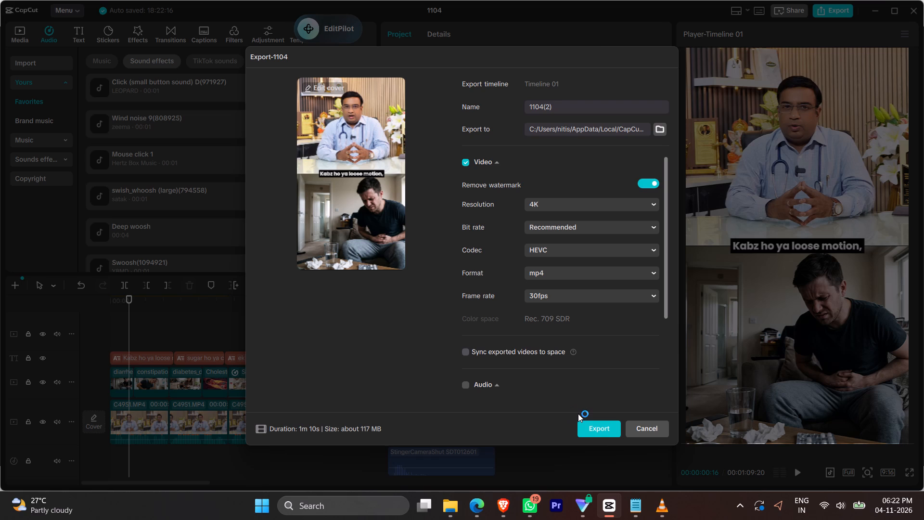
pyautogui.click(601, 429)
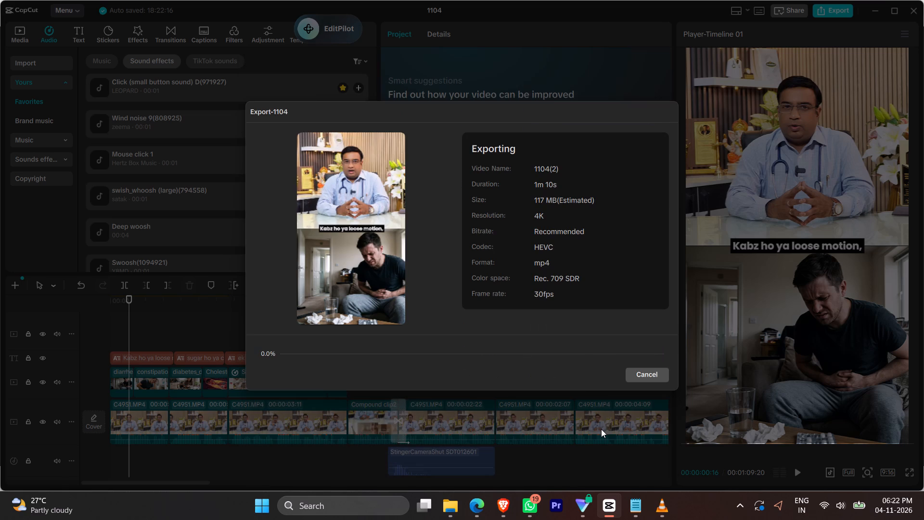
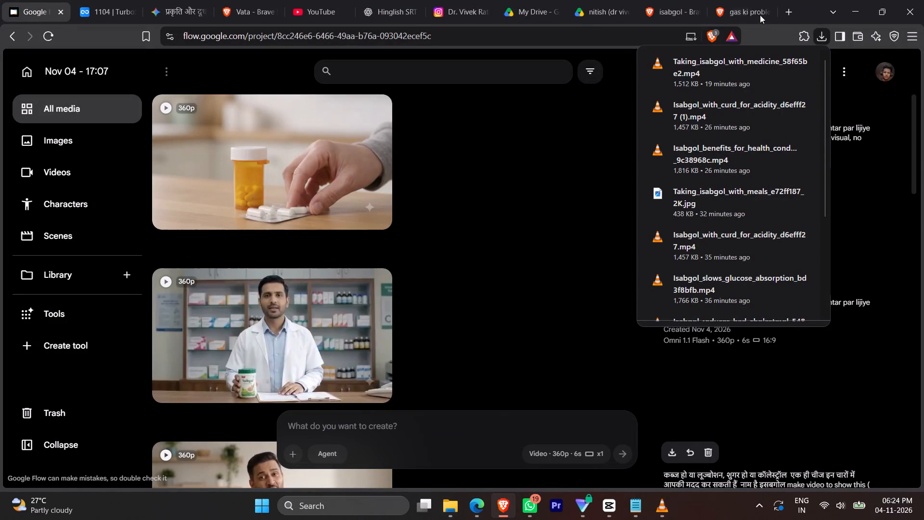
pyautogui.click(791, 19)
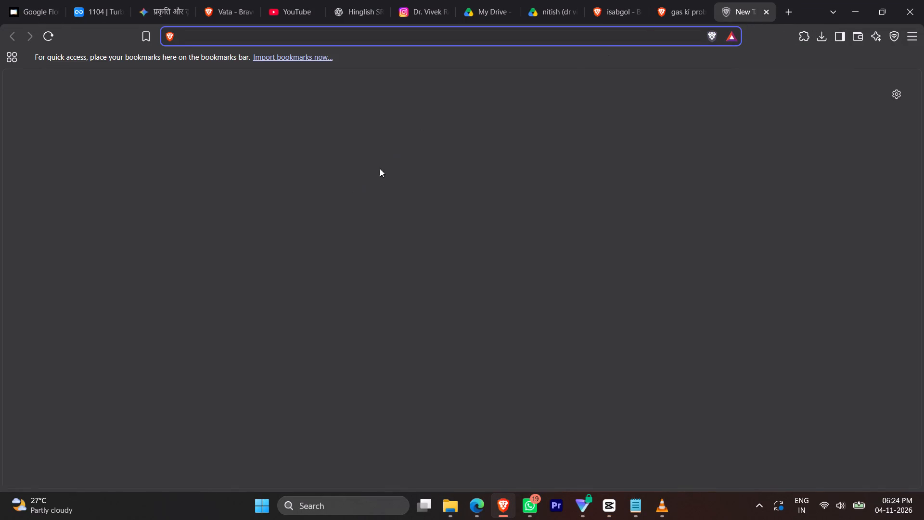
pyautogui.click(457, 118)
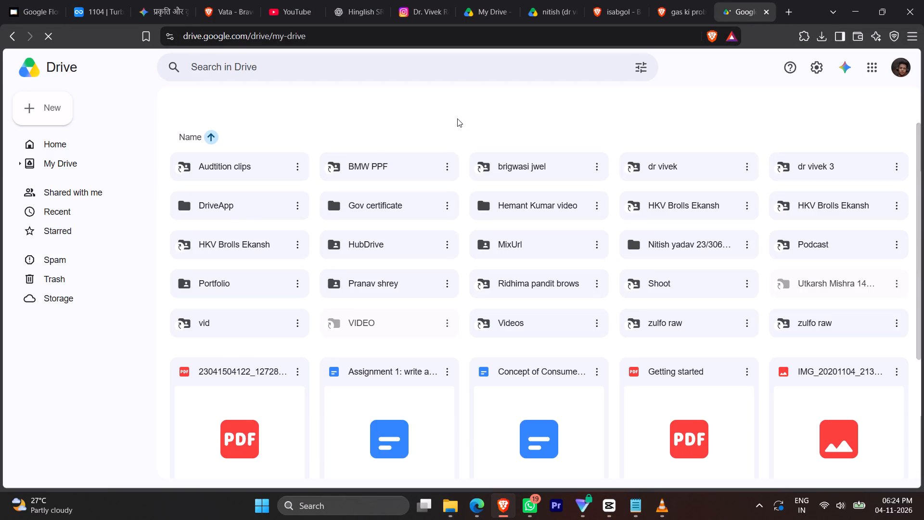
pyautogui.click(899, 69)
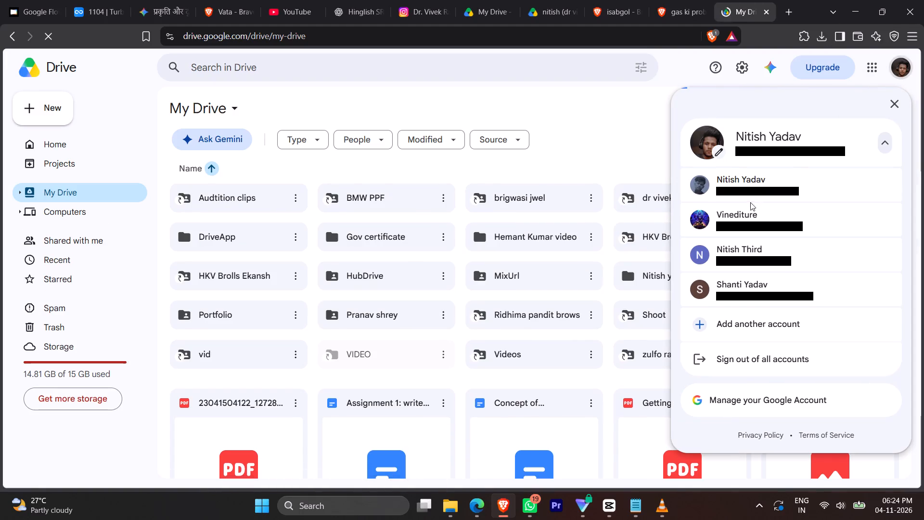
pyautogui.click(753, 221)
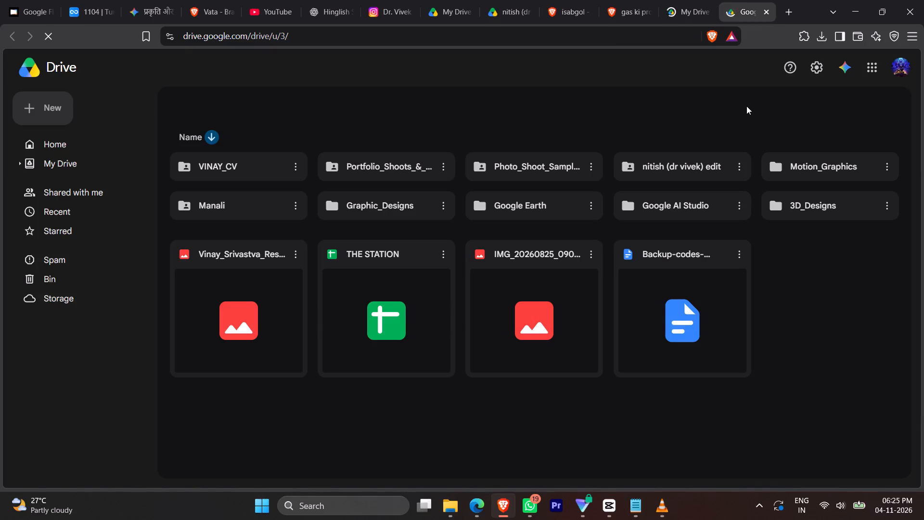
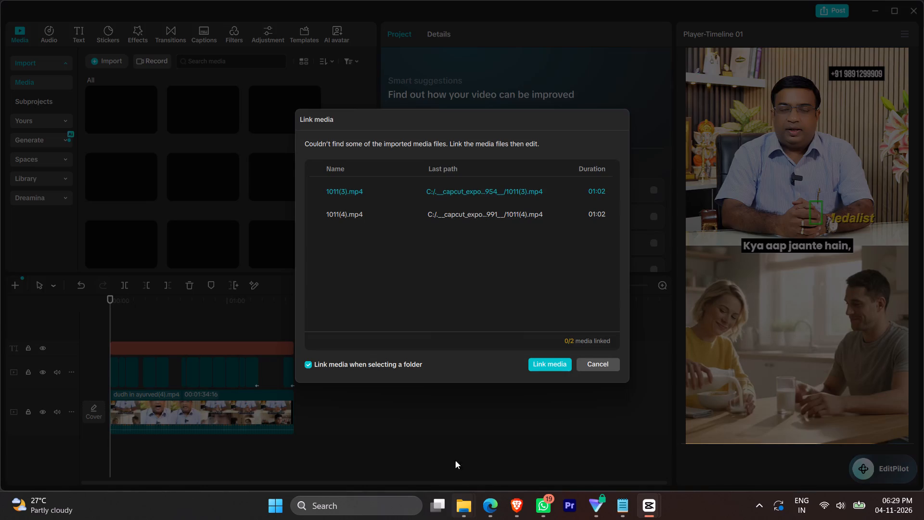
# Skip relinking the missing 1011(3).mp4 and 1011(4).mp4 media files.
pyautogui.click(599, 367)
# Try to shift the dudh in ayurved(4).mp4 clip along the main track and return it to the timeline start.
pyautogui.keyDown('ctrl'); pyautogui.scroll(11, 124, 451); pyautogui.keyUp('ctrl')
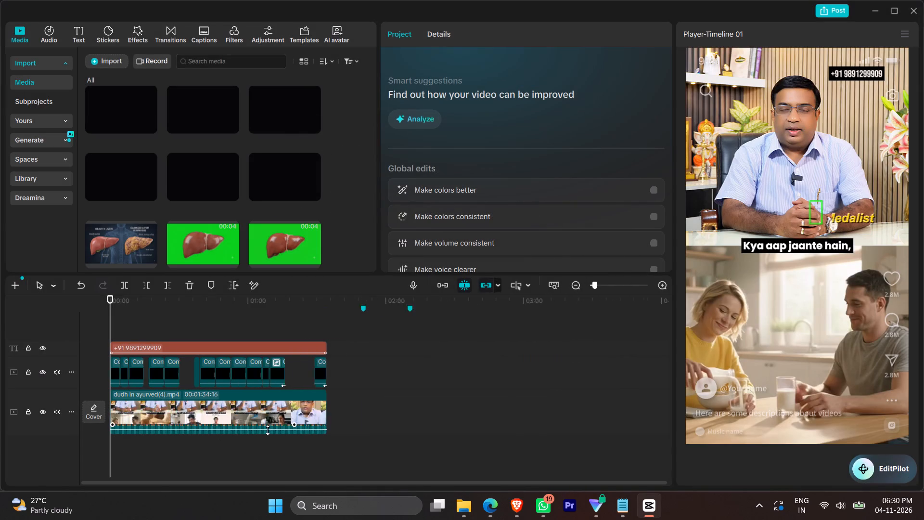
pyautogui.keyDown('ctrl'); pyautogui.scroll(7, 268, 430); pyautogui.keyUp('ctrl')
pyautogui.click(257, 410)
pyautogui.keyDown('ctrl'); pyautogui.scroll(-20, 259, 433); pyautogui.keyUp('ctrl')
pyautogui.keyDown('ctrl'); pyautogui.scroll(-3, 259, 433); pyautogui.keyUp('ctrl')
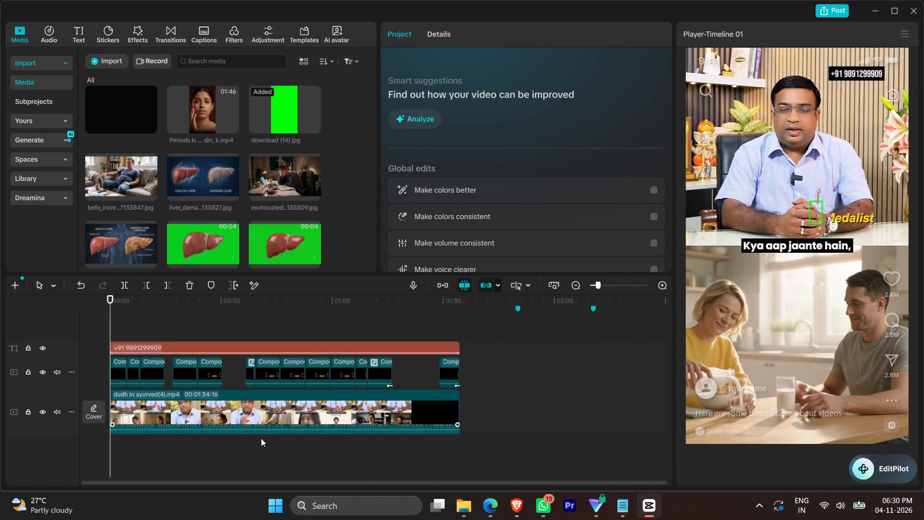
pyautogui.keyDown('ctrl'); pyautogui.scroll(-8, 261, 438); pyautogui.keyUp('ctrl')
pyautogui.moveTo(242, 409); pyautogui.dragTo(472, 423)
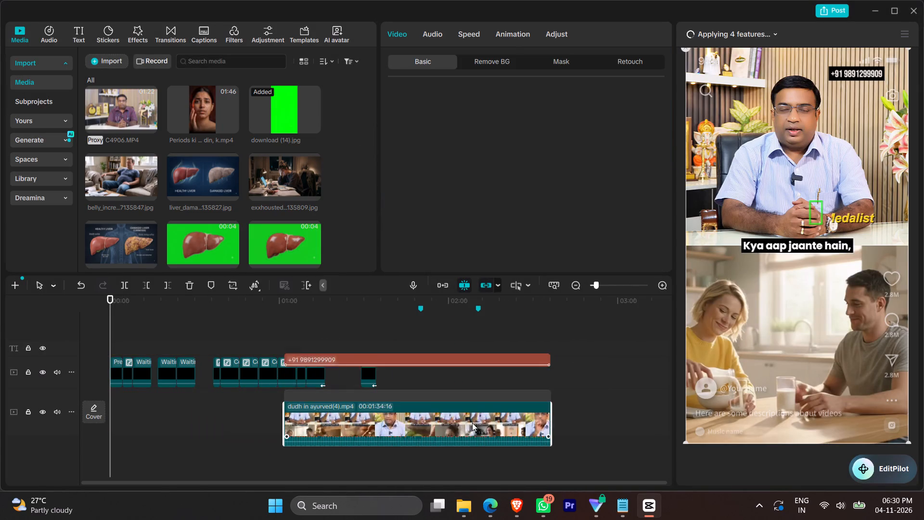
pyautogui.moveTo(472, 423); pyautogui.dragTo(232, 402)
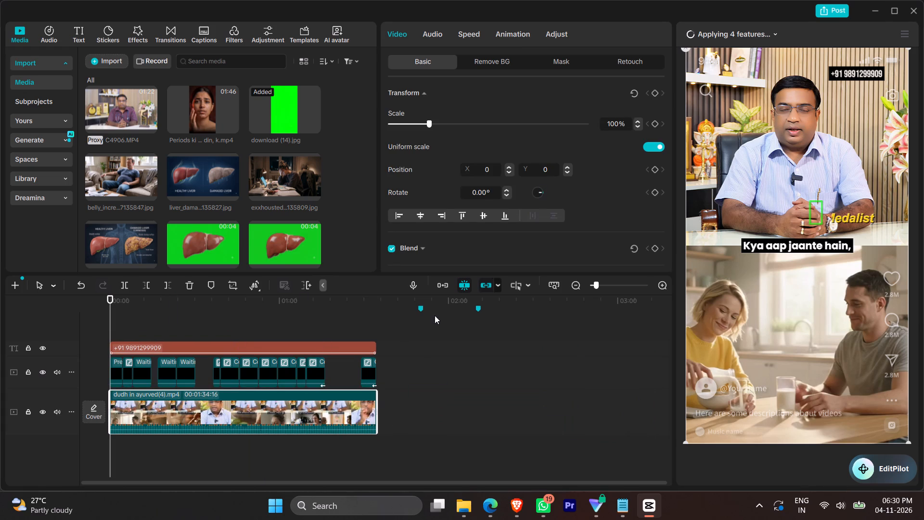
# Turn off auto snapping and move the dudh in ayurved(4).mp4 clip past the end of the overlay clips.
pyautogui.click(463, 286)
pyautogui.moveTo(295, 422); pyautogui.dragTo(563, 434)
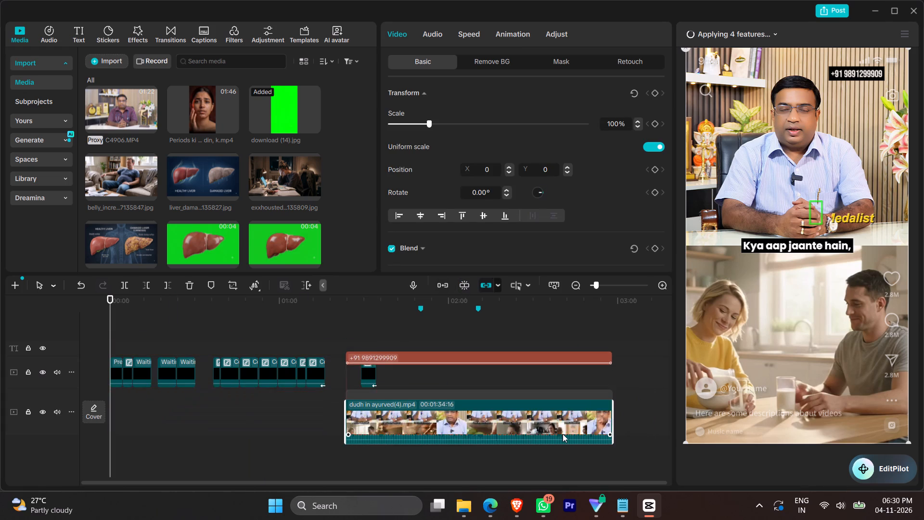
pyautogui.moveTo(563, 434); pyautogui.dragTo(585, 431)
# Turn off linkage and move the phone-number text clip back to the start of the timeline.
pyautogui.click(484, 285)
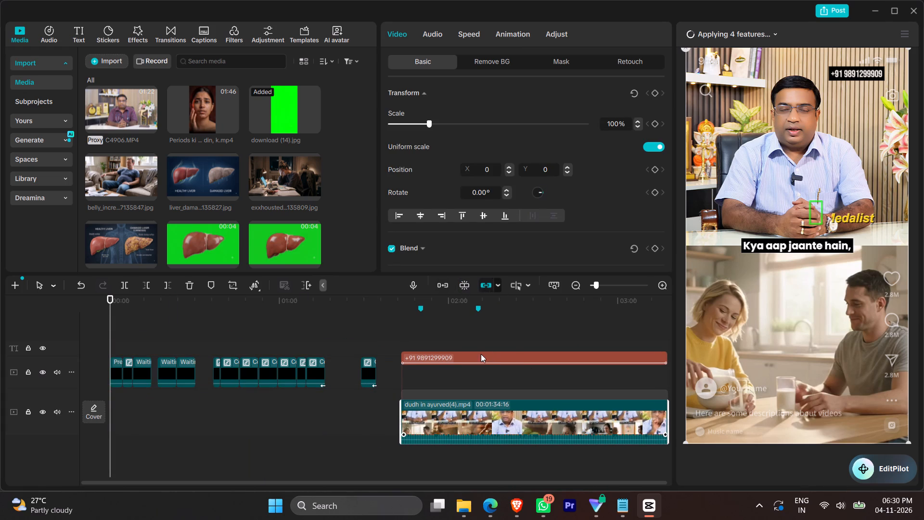
pyautogui.moveTo(476, 348); pyautogui.dragTo(266, 337)
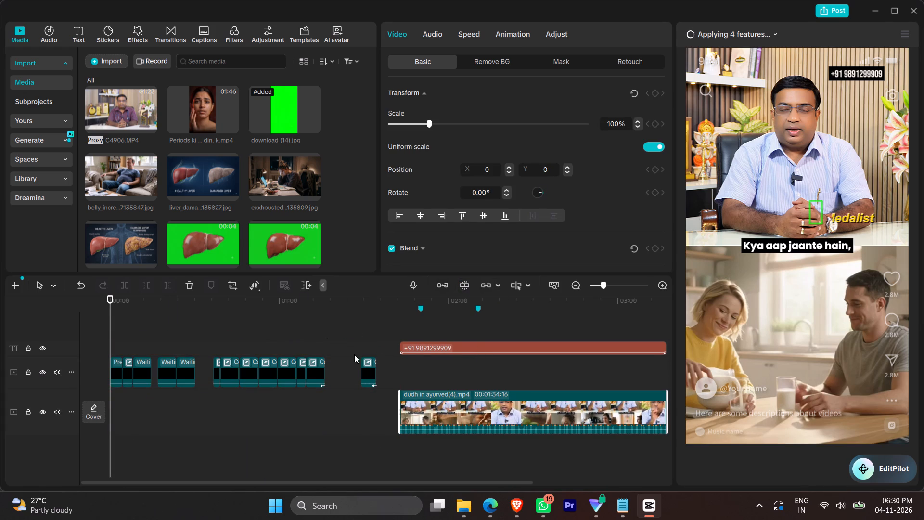
pyautogui.click(435, 346)
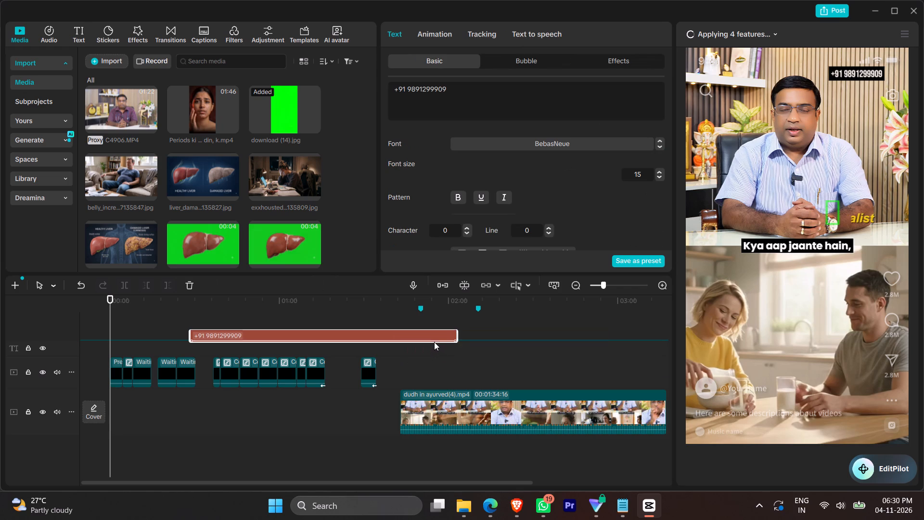
pyautogui.moveTo(425, 351); pyautogui.dragTo(304, 349)
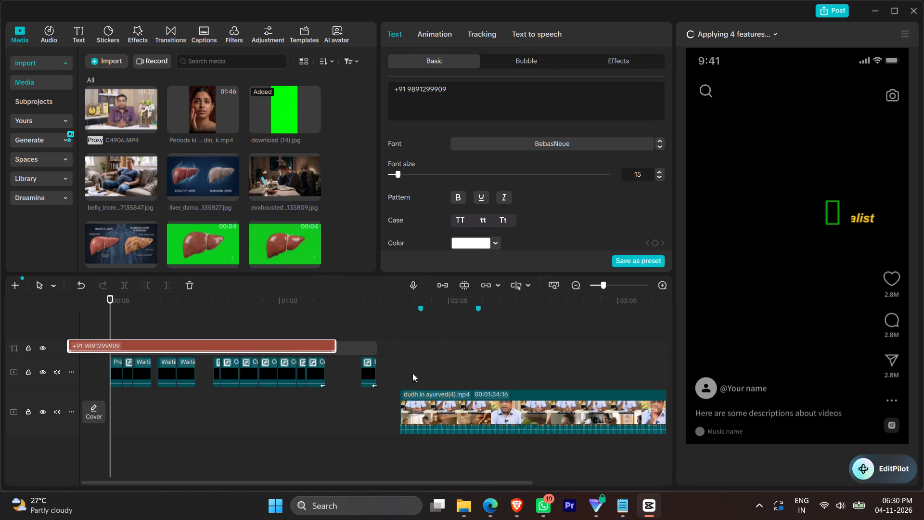
# Delete the dudh in ayurved(4).mp4 clip from the main track.
pyautogui.click(456, 405)
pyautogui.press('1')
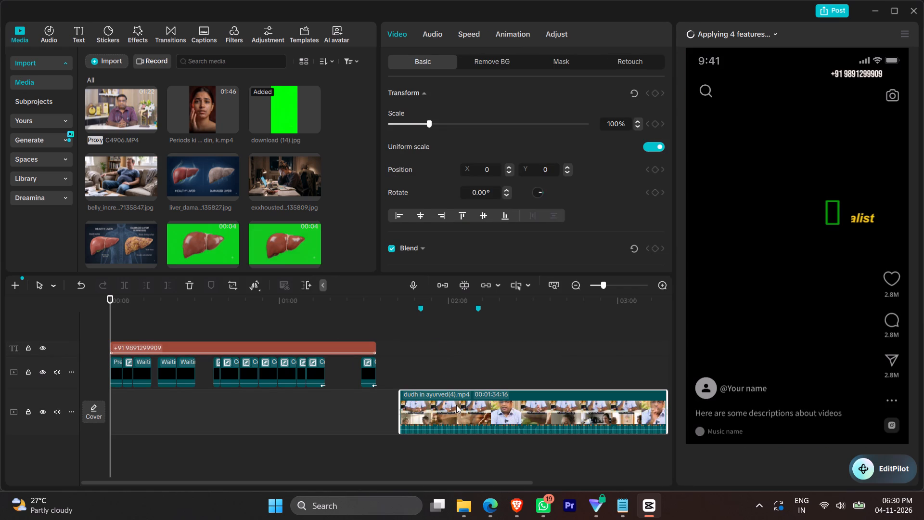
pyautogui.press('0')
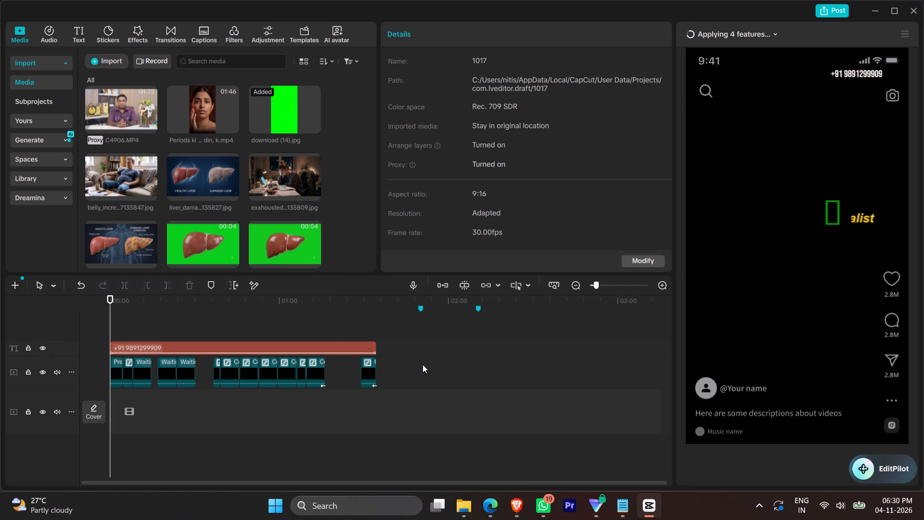
# Add the exported 1104(2).mp4 from the CapCut Videos folder to the start of the empty main track.
pyautogui.hscroll(1, 436, 357)
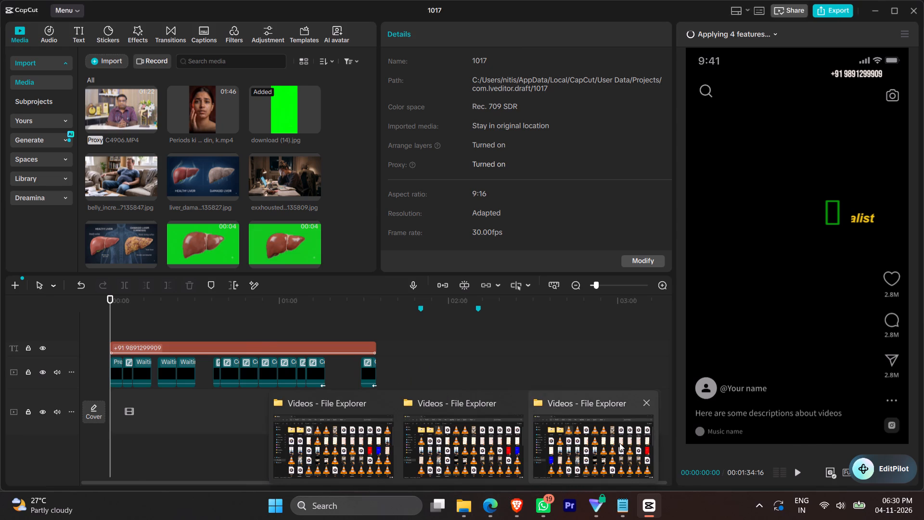
pyautogui.click(619, 443)
pyautogui.moveTo(269, 121); pyautogui.dragTo(651, 498)
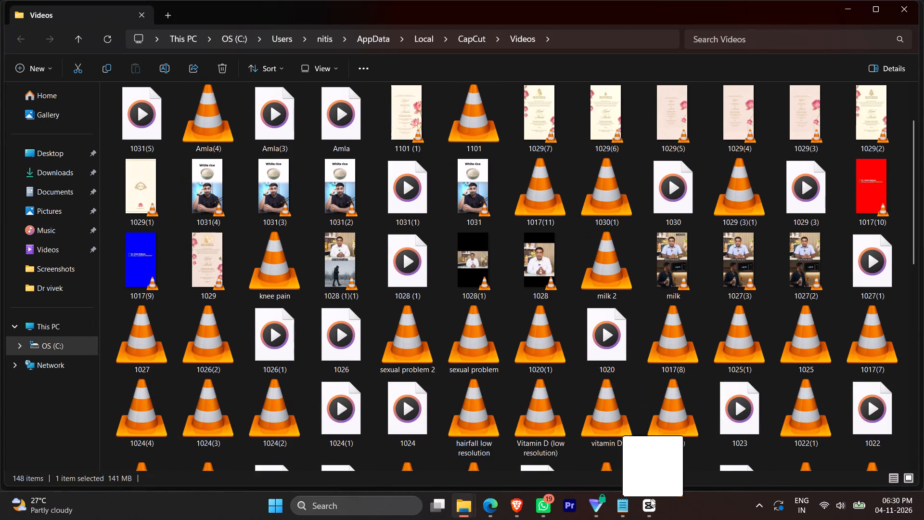
pyautogui.moveTo(651, 498); pyautogui.dragTo(200, 390)
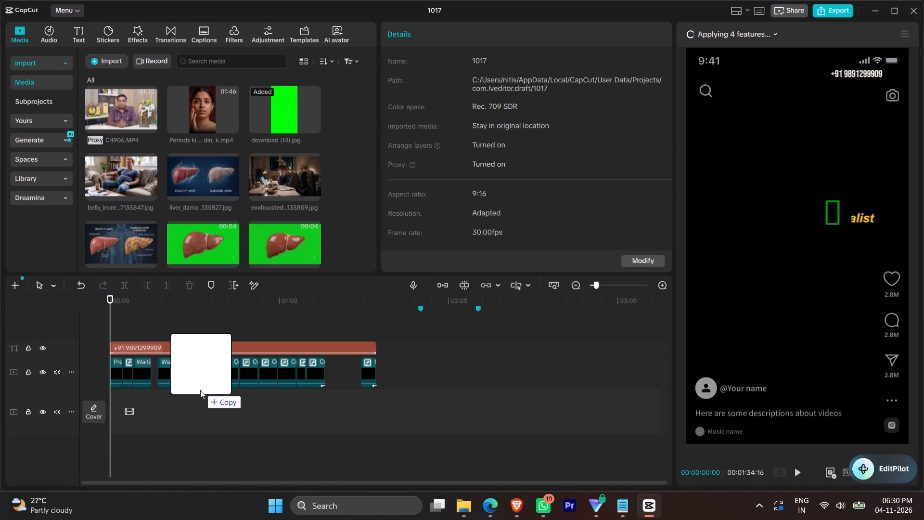
pyautogui.moveTo(200, 390); pyautogui.dragTo(193, 418)
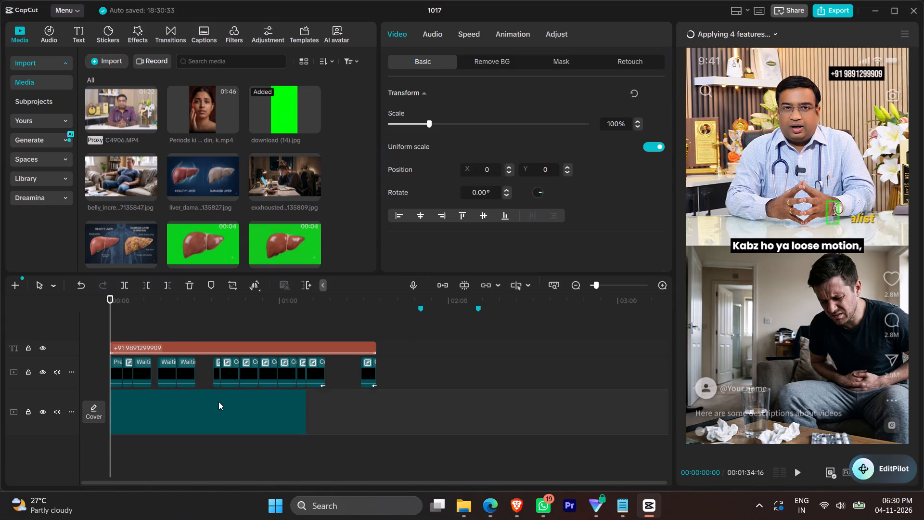
# Preview the new video at 00:00:16:23, where the second group of overlay clips begins.
pyautogui.keyDown('ctrl'); pyautogui.scroll(5, 357, 414); pyautogui.keyUp('ctrl')
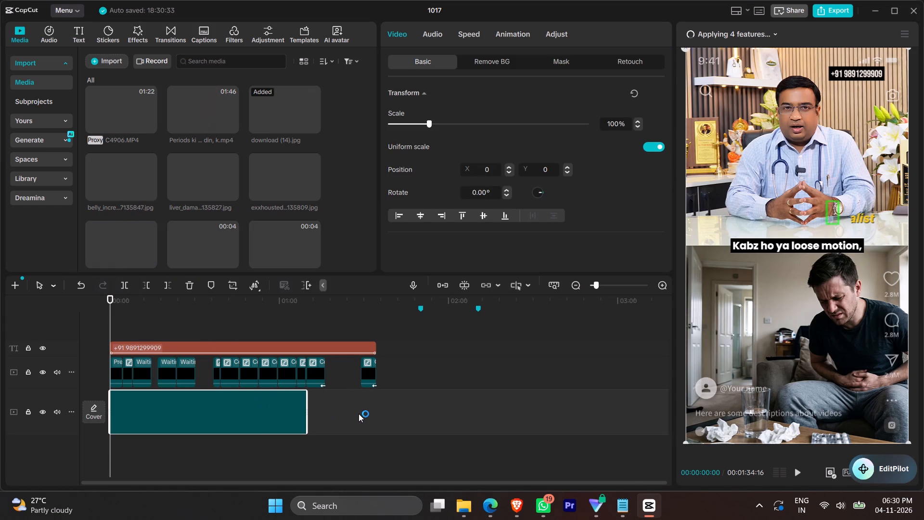
pyautogui.keyDown('ctrl'); pyautogui.scroll(3, 359, 414); pyautogui.keyUp('ctrl')
pyautogui.keyDown('ctrl'); pyautogui.scroll(9, 314, 405); pyautogui.keyUp('ctrl')
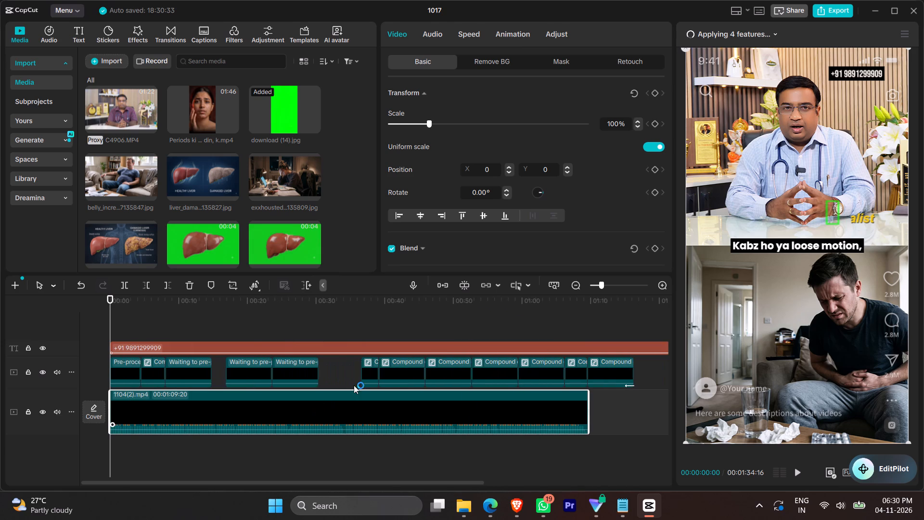
pyautogui.click(225, 327)
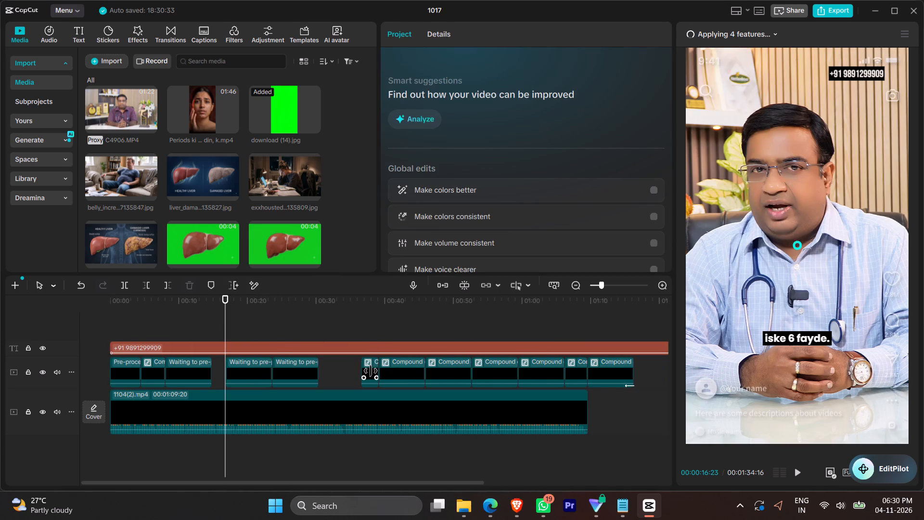
# Delete the short compound clip at about 00:36 on the overlay track.
pyautogui.click(371, 371)
pyautogui.press('1')
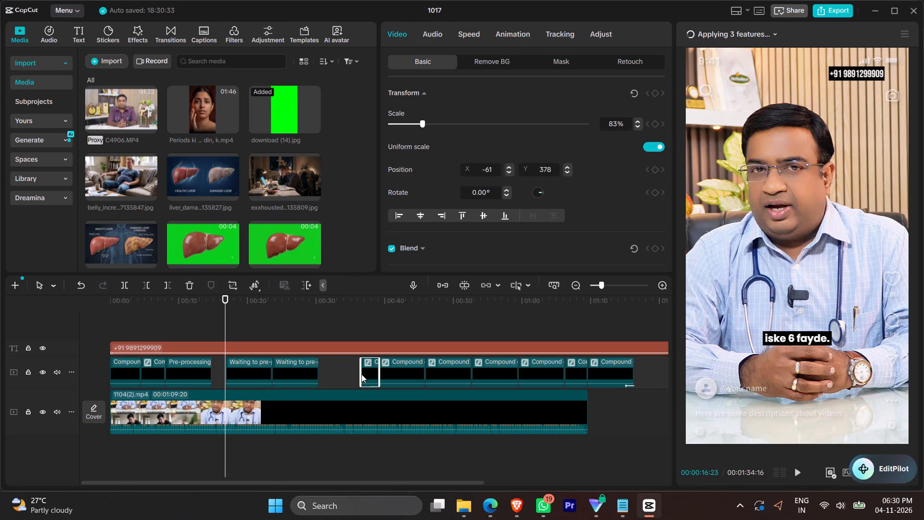
# Select the last six compound clips on the overlay track and move them earlier, ending with the 1104(2).mp4 clip.
pyautogui.moveTo(361, 376); pyautogui.dragTo(567, 371)
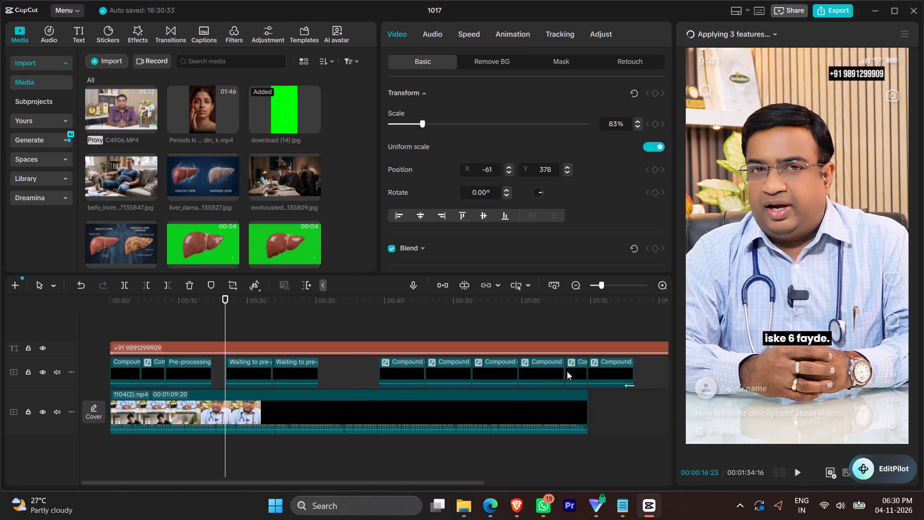
pyautogui.moveTo(567, 371); pyautogui.dragTo(599, 372)
pyautogui.moveTo(626, 376); pyautogui.dragTo(599, 377)
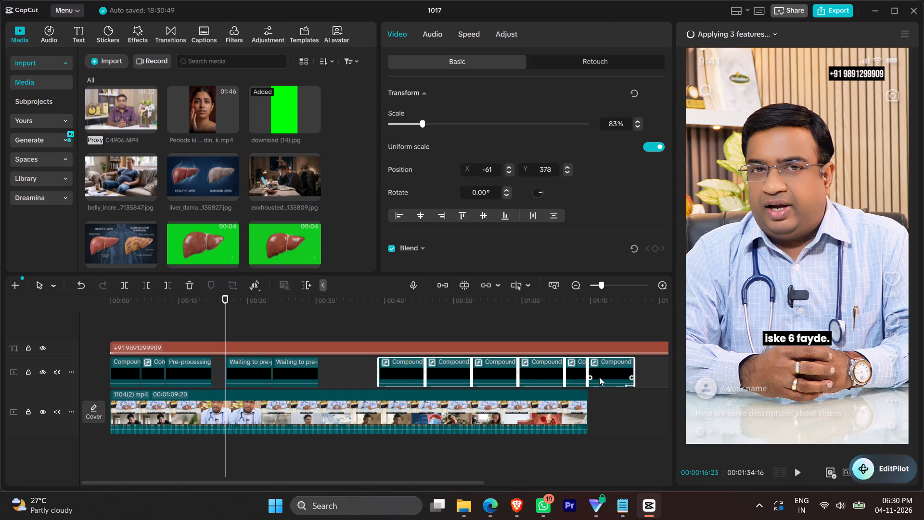
pyautogui.moveTo(599, 377); pyautogui.dragTo(580, 378)
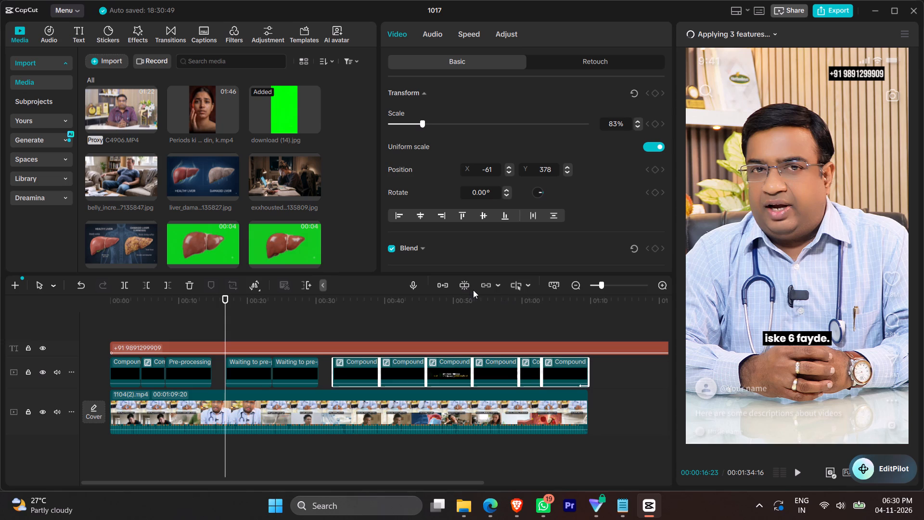
# Turn on main track magnet, auto snapping and linkage, keeping the six compound clips aligned with the end of 1104(2).mp4.
pyautogui.click(464, 285)
pyautogui.click(488, 282)
pyautogui.click(443, 285)
pyautogui.click(575, 377)
pyautogui.click(329, 329)
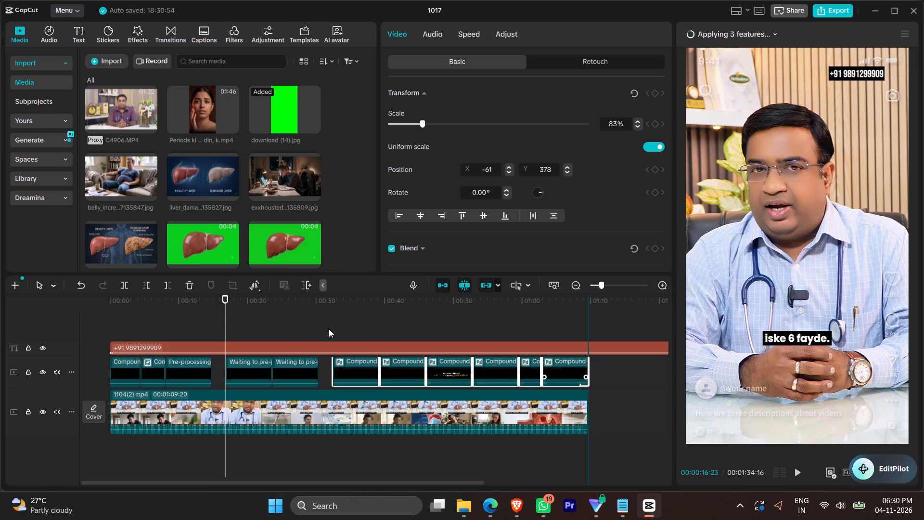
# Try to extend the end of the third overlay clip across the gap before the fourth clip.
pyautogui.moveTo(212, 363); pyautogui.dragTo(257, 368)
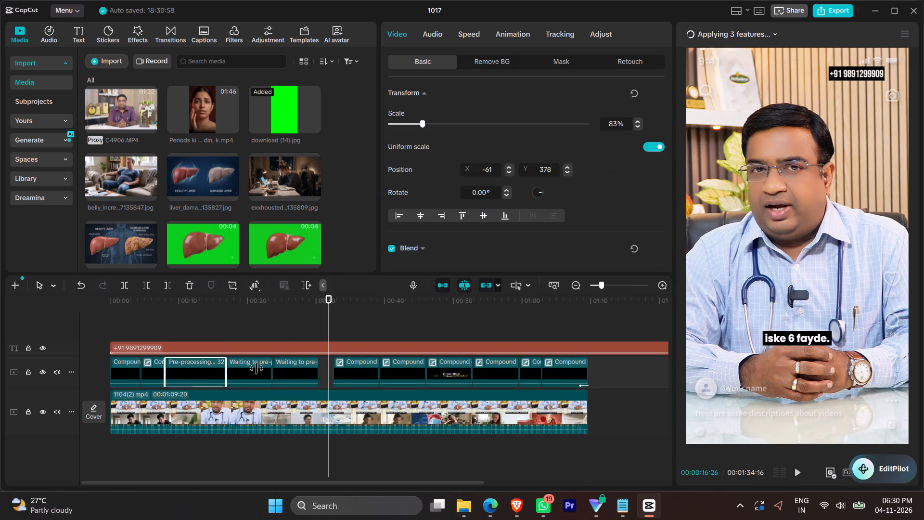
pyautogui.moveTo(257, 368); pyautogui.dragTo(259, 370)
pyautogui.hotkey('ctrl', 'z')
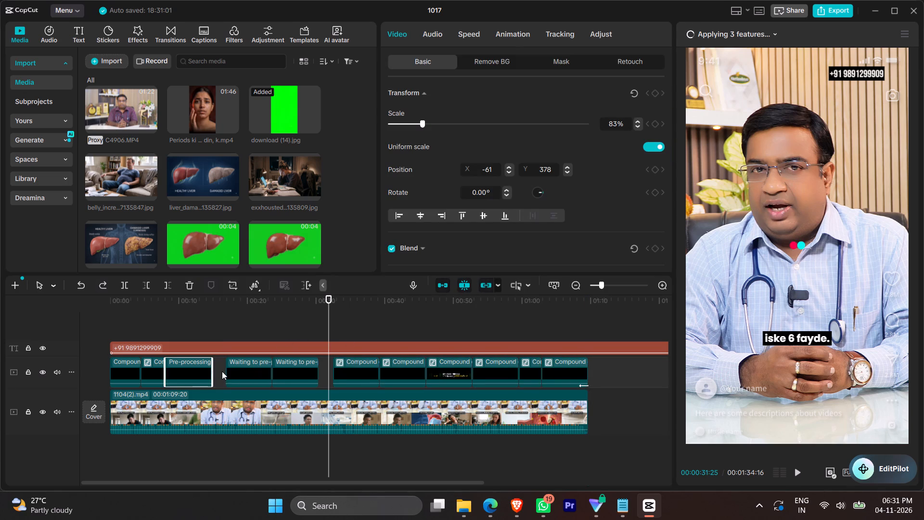
# Select the two overlay clips between the gaps and move them later to butt against the following six compound clips.
pyautogui.click(222, 371)
pyautogui.moveTo(223, 371); pyautogui.dragTo(314, 380)
pyautogui.moveTo(322, 380); pyautogui.dragTo(260, 372)
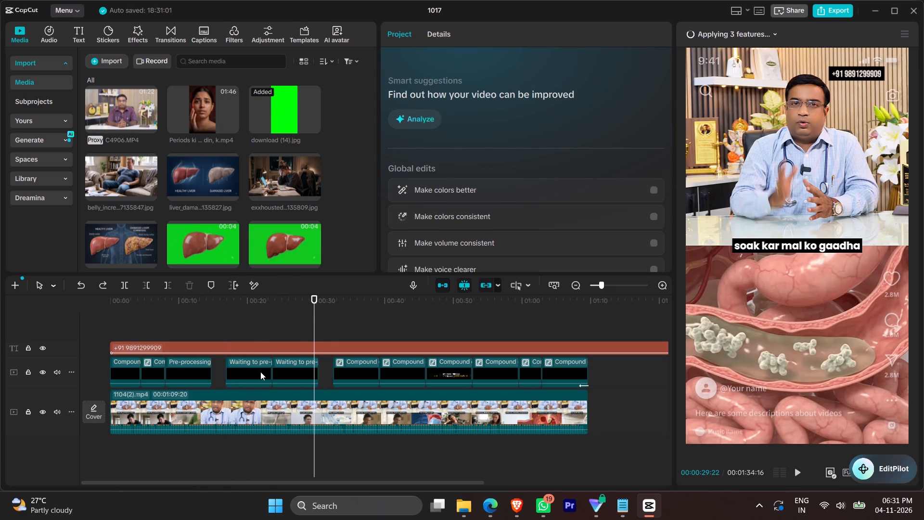
pyautogui.moveTo(260, 372); pyautogui.dragTo(243, 374)
pyautogui.moveTo(243, 375); pyautogui.dragTo(260, 375)
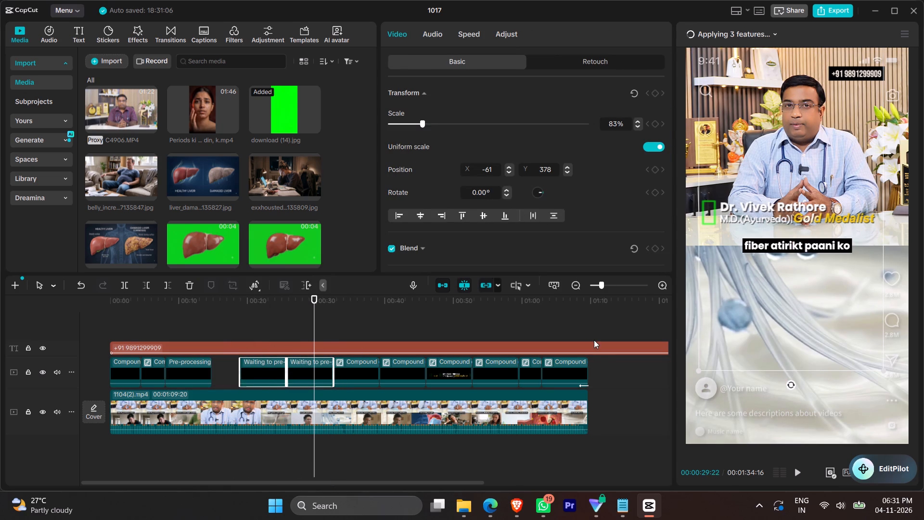
# Split the contact-number text at 00:01:09:20, where 1104(2).mp4 ends, and delete the excess part.
pyautogui.click(582, 325)
pyautogui.click(589, 331)
pyautogui.click(593, 349)
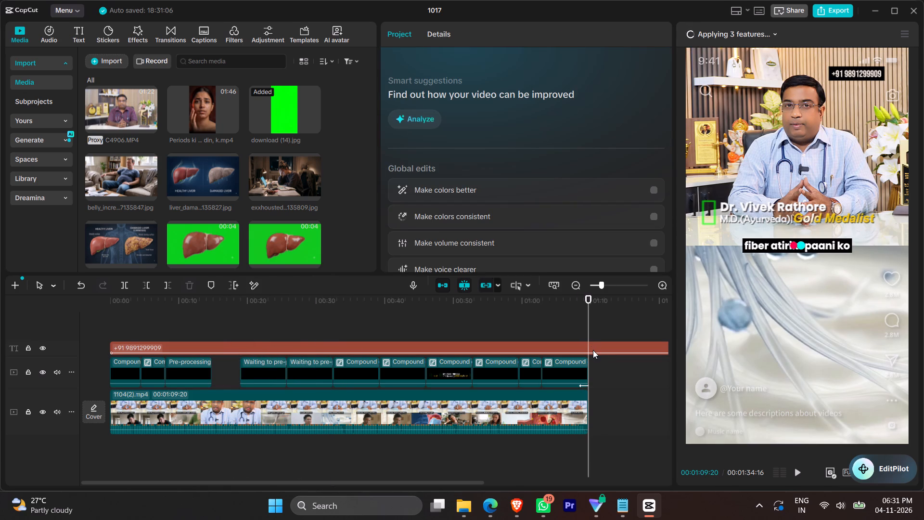
pyautogui.hotkey('ctrl', 'b')
pyautogui.press('1')
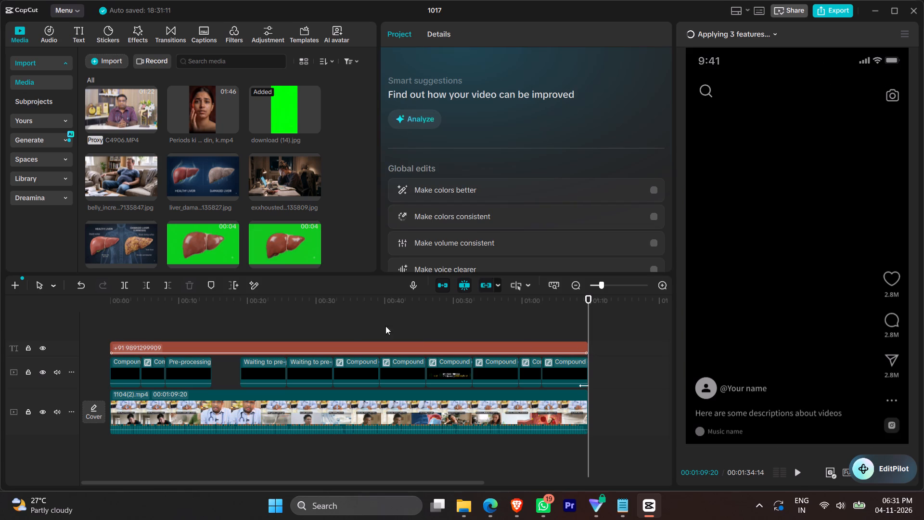
# Trim the end of the second overlay clip to 00:00:07:27, where the doctor's full-screen shot begins.
pyautogui.click(178, 317)
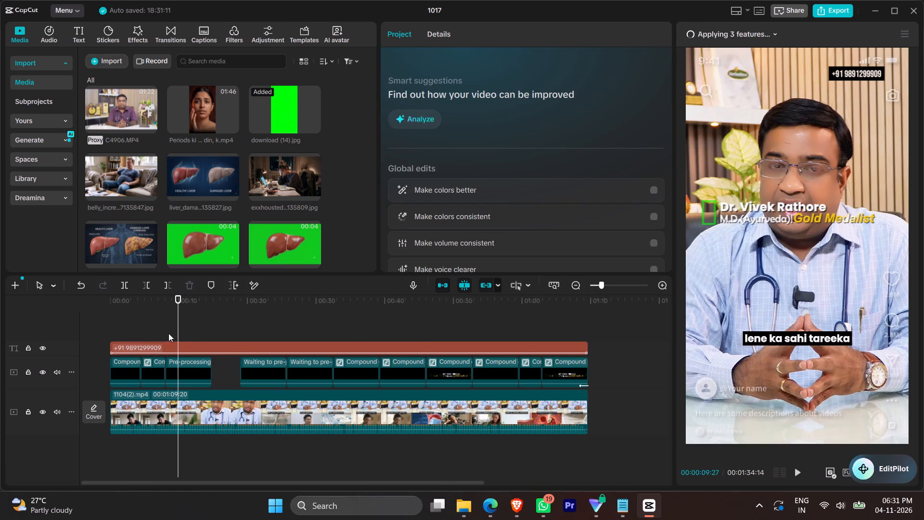
pyautogui.click(168, 332)
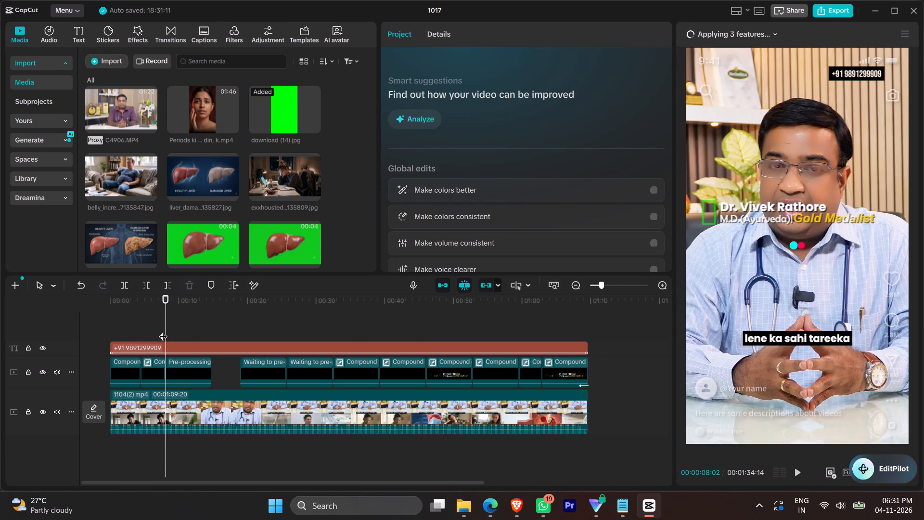
pyautogui.press('Left')
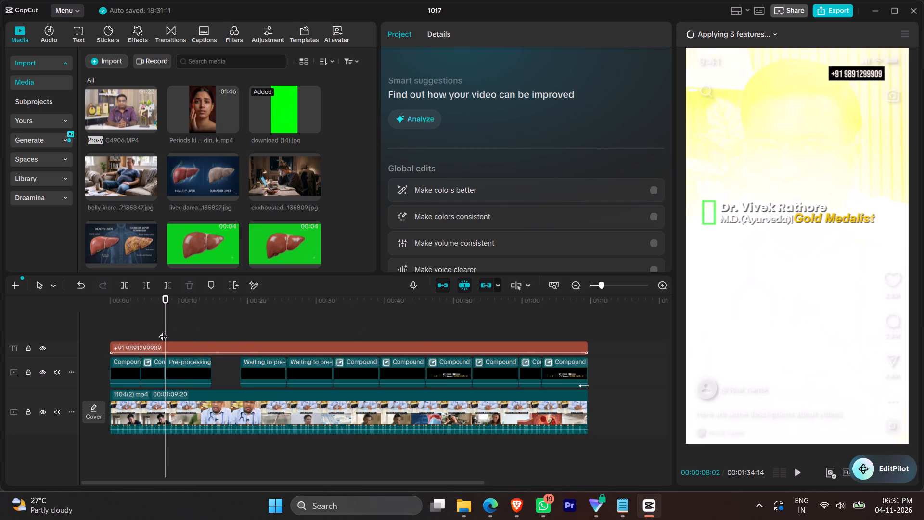
pyautogui.press('Left')
pyautogui.press('Left')
pyautogui.press('Left')
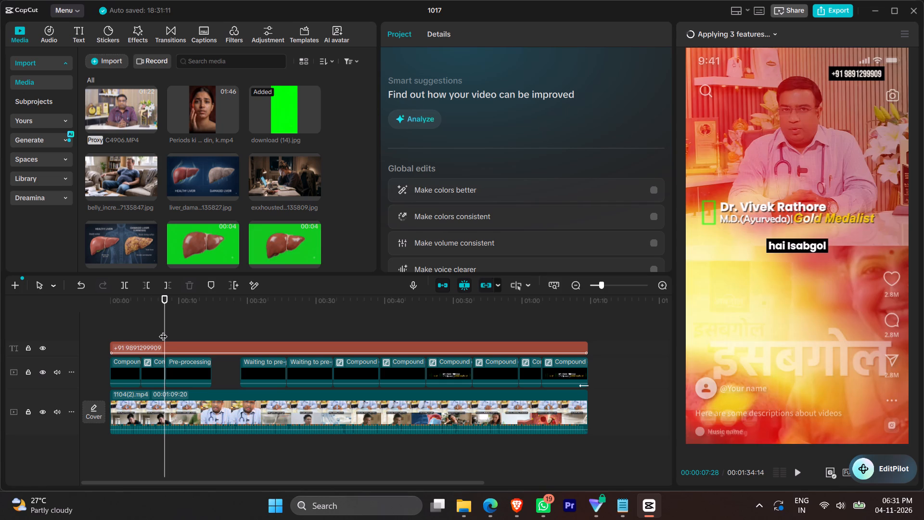
pyautogui.press('Left')
pyautogui.press('Right')
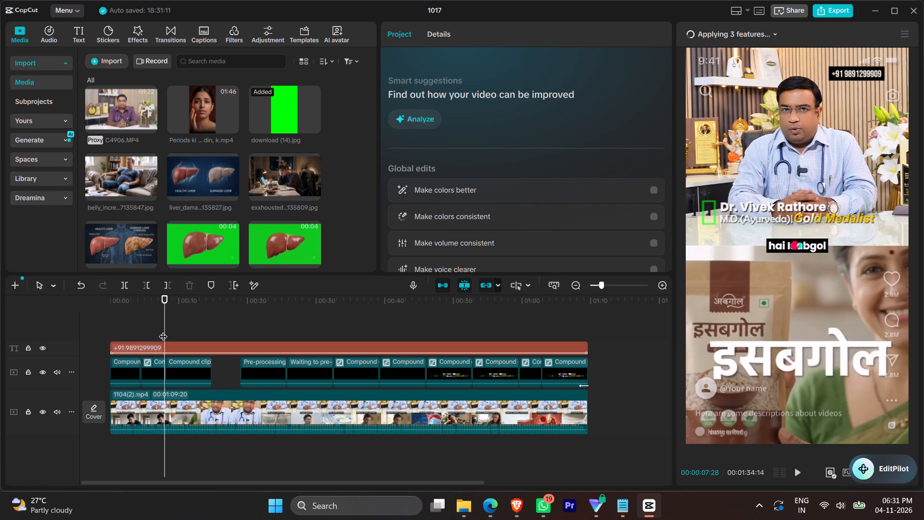
pyautogui.press('Left')
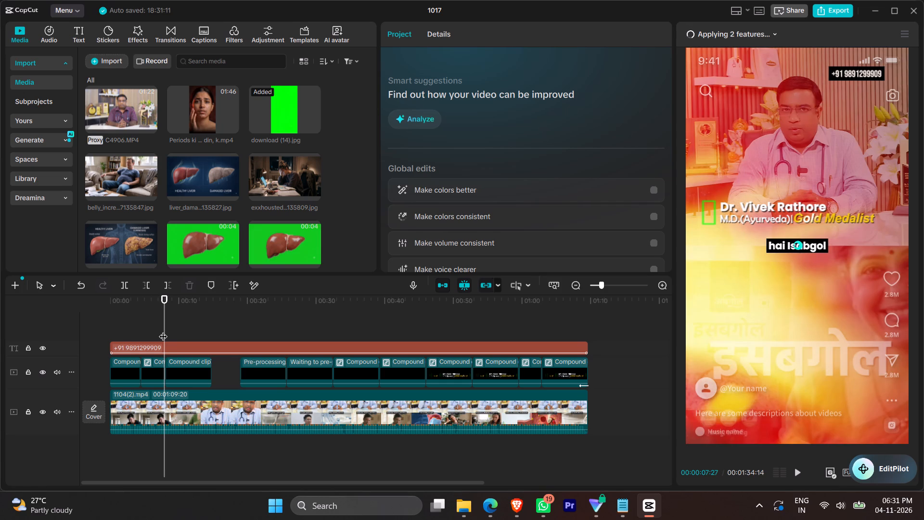
pyautogui.keyDown('ctrl'); pyautogui.scroll(20, 188, 373); pyautogui.keyUp('ctrl')
pyautogui.keyDown('ctrl'); pyautogui.scroll(2, 188, 373); pyautogui.keyUp('ctrl')
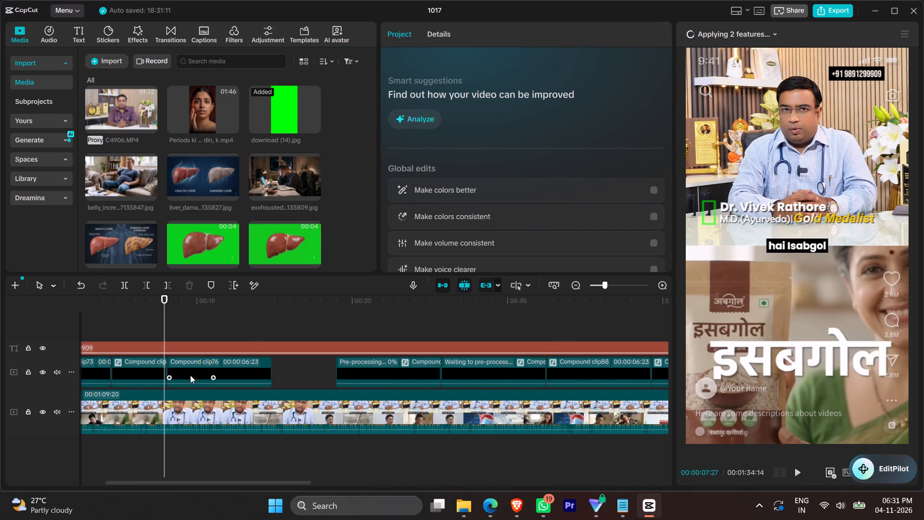
pyautogui.keyDown('ctrl'); pyautogui.scroll(20, 190, 375); pyautogui.keyUp('ctrl')
pyautogui.keyDown('ctrl'); pyautogui.scroll(5, 190, 375); pyautogui.keyUp('ctrl')
pyautogui.click(126, 373)
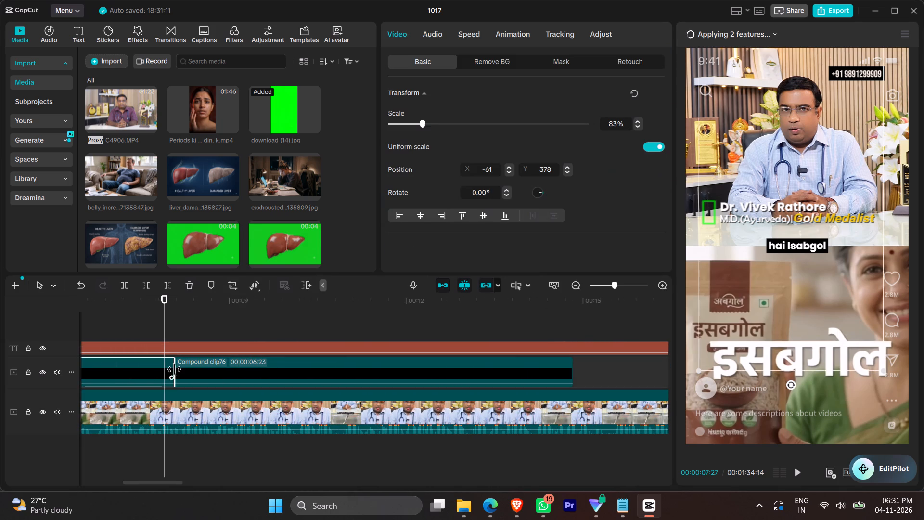
pyautogui.moveTo(174, 369); pyautogui.dragTo(163, 371)
# Delete the third overlay clip, Compound clip76, from over the doctor's full-screen shot.
pyautogui.click(210, 374)
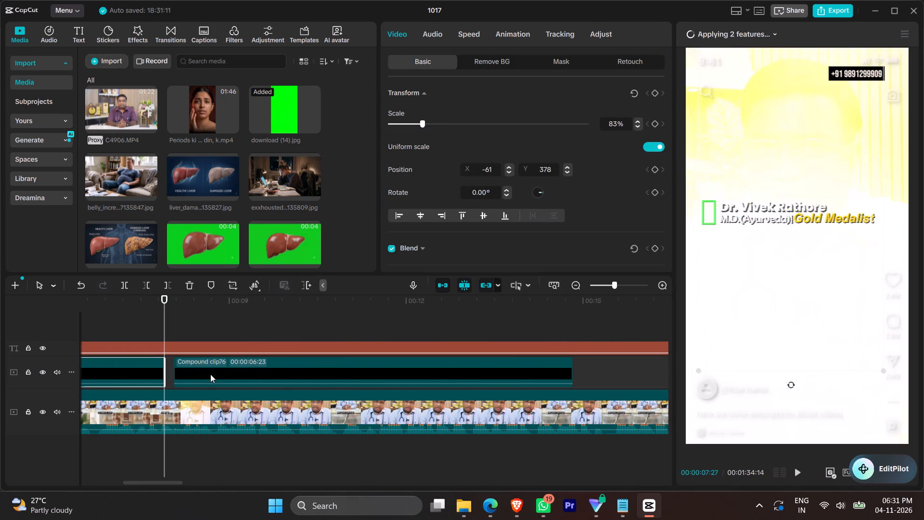
pyautogui.press('1')
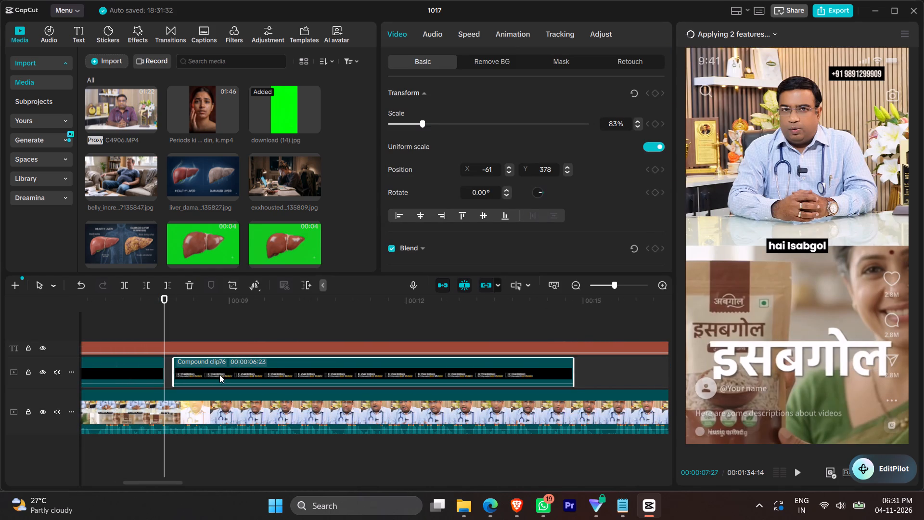
# Copy the shortened second overlay clip and paste it at 00:00:17:13, where the split-screen layout resumes after the full-screen shot.
pyautogui.keyDown('ctrl'); pyautogui.scroll(-20, 244, 383); pyautogui.keyUp('ctrl')
pyautogui.keyDown('ctrl'); pyautogui.scroll(-16, 244, 383); pyautogui.keyUp('ctrl')
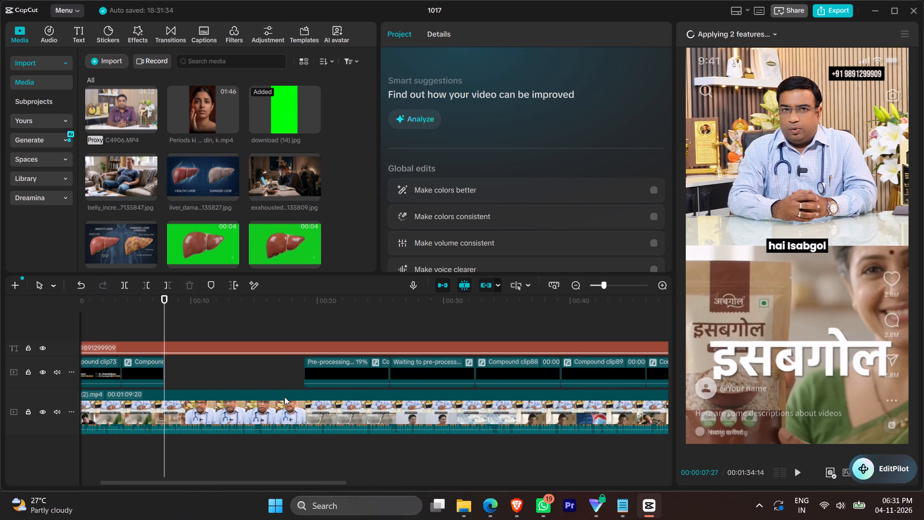
pyautogui.click(233, 307)
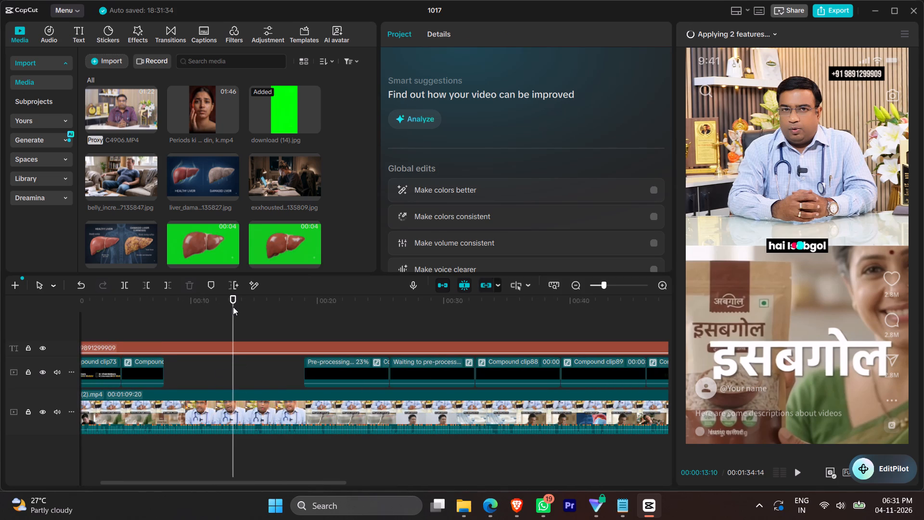
pyautogui.moveTo(233, 307); pyautogui.dragTo(274, 312)
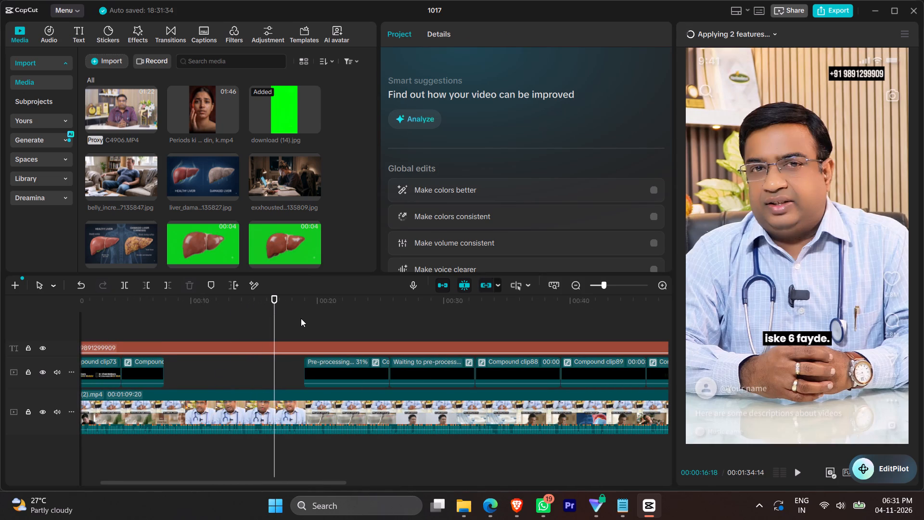
pyautogui.press('Right')
pyautogui.press('Right')
pyautogui.press('Right')
pyautogui.press('Right')
pyautogui.press('Right')
pyautogui.press('Right')
pyautogui.press('Right')
pyautogui.press('Right')
pyautogui.press('Right')
pyautogui.press('Right')
pyautogui.press('Right')
pyautogui.press('Right')
pyautogui.press('Right')
pyautogui.press('Right')
pyautogui.press('Right')
pyautogui.press('Right')
pyautogui.press('Right')
pyautogui.press('Right')
pyautogui.press('Right')
pyautogui.press('Right')
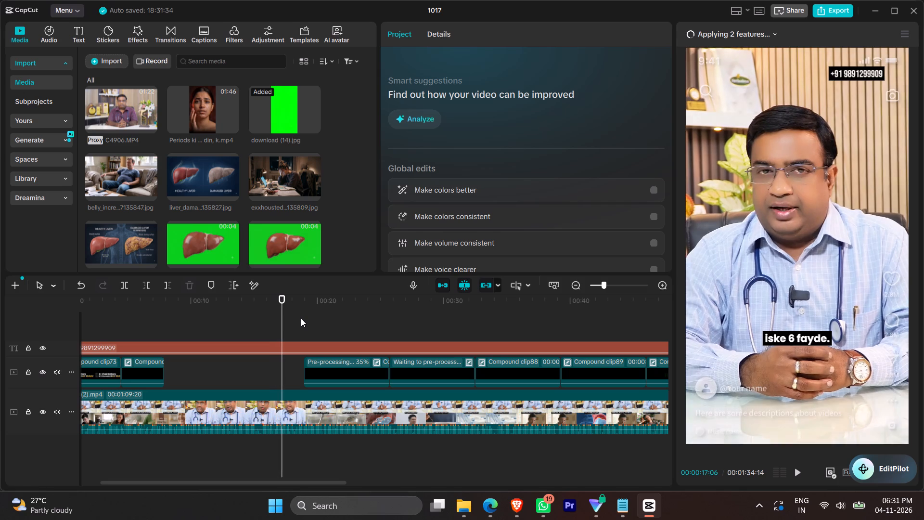
pyautogui.press('Left')
pyautogui.press('Left')
pyautogui.press('Left')
pyautogui.press('Left')
pyautogui.press('Left')
pyautogui.press('Left')
pyautogui.press('Left')
pyautogui.press('Left')
pyautogui.press('Left')
pyautogui.press('Left')
pyautogui.press('Left')
pyautogui.press('Left')
pyautogui.press('Left')
pyautogui.press('Left')
pyautogui.press('Left')
pyautogui.press('Left')
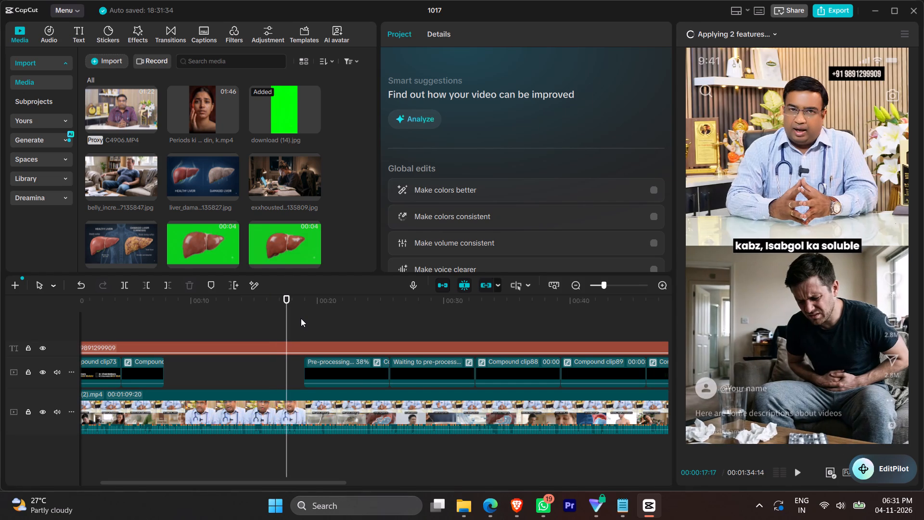
pyautogui.press('Left')
pyautogui.press('Left')
pyautogui.press('Right')
pyautogui.press('Right')
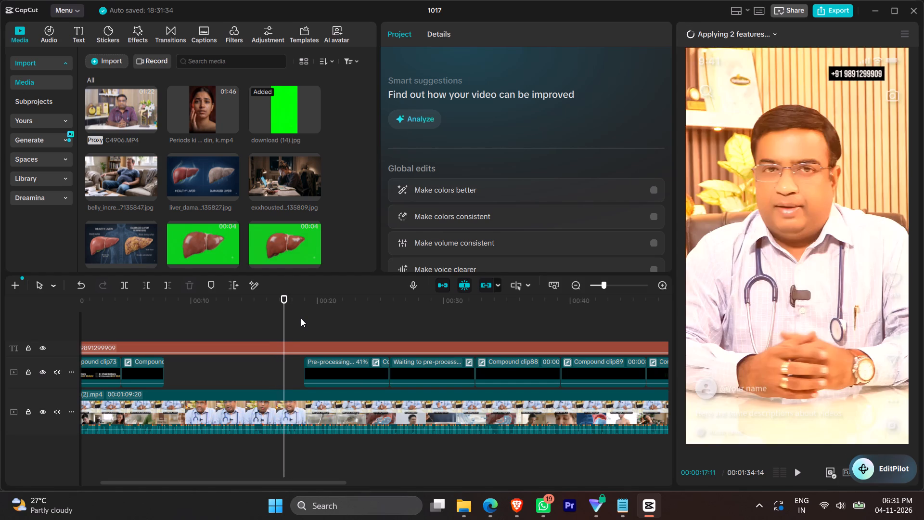
pyautogui.press('Right')
pyautogui.press('Right')
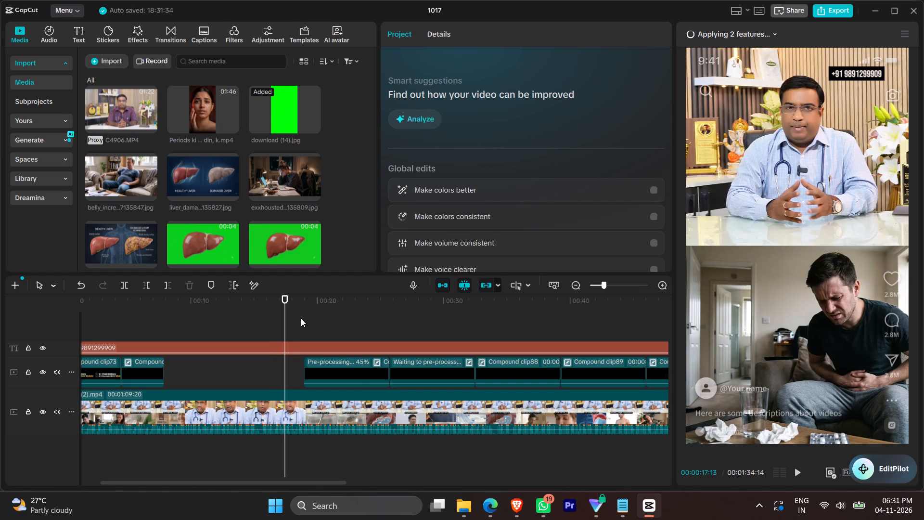
pyautogui.click(151, 371)
pyautogui.hotkey('ctrl', 'c')
pyautogui.hotkey('ctrl', 'v')
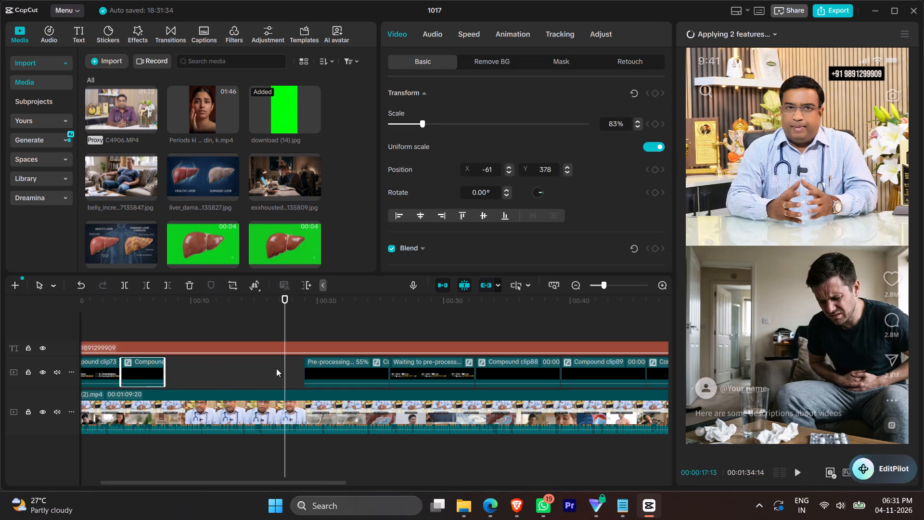
# Shorten the pasted overlay copy so its end meets the start of the following compound clip.
pyautogui.moveTo(327, 366); pyautogui.dragTo(308, 372)
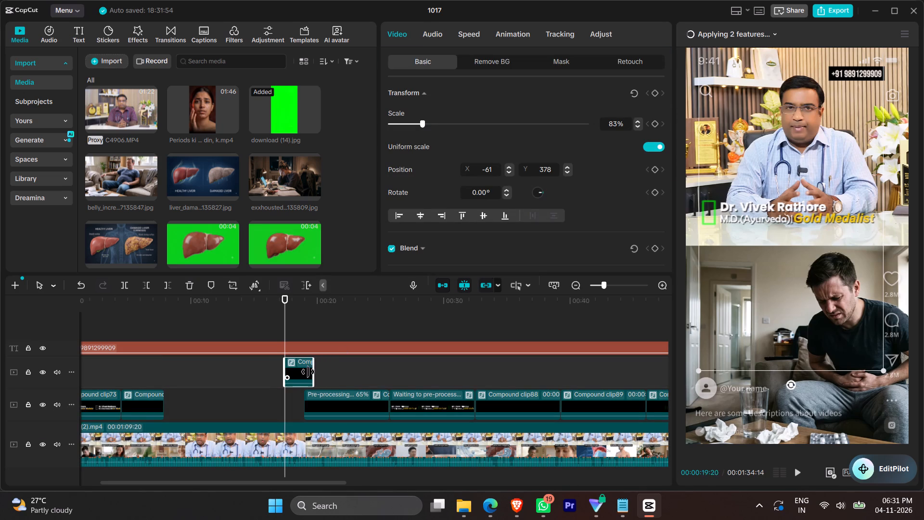
pyautogui.moveTo(308, 372); pyautogui.dragTo(301, 372)
# Place the pasted copy and the two compound clips after it together on the main overlay track, butted against the remaining clips.
pyautogui.moveTo(299, 368); pyautogui.dragTo(299, 401)
pyautogui.moveTo(296, 368); pyautogui.dragTo(297, 377)
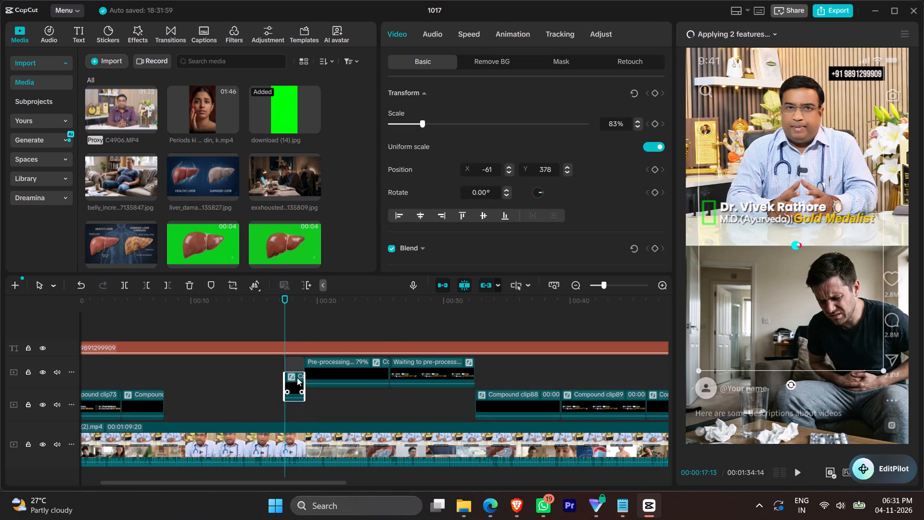
pyautogui.moveTo(297, 377); pyautogui.dragTo(297, 377)
pyautogui.moveTo(213, 369); pyautogui.dragTo(456, 375)
pyautogui.moveTo(447, 373); pyautogui.dragTo(444, 408)
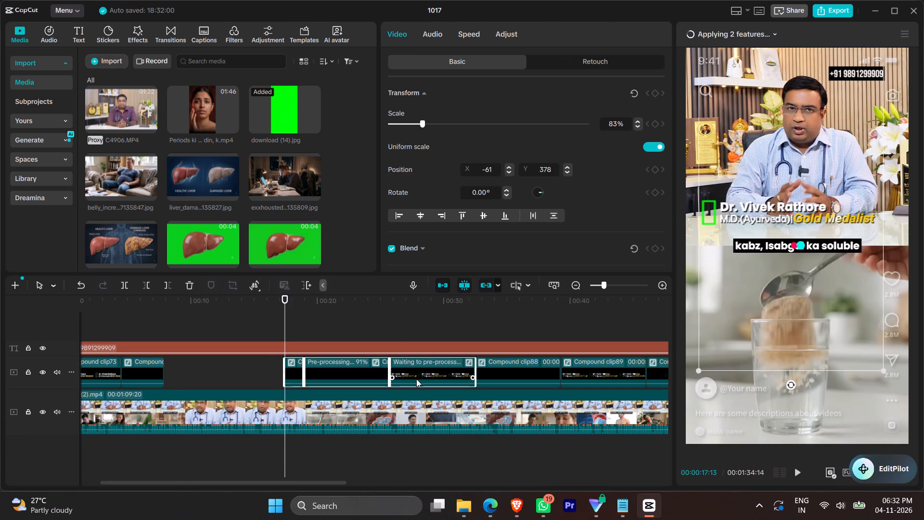
# Play the section from 00:00:59:17 and the opening of the video to check the doctor-name overlays against the footage.
pyautogui.keyDown('ctrl'); pyautogui.scroll(-19, 434, 372); pyautogui.keyUp('ctrl')
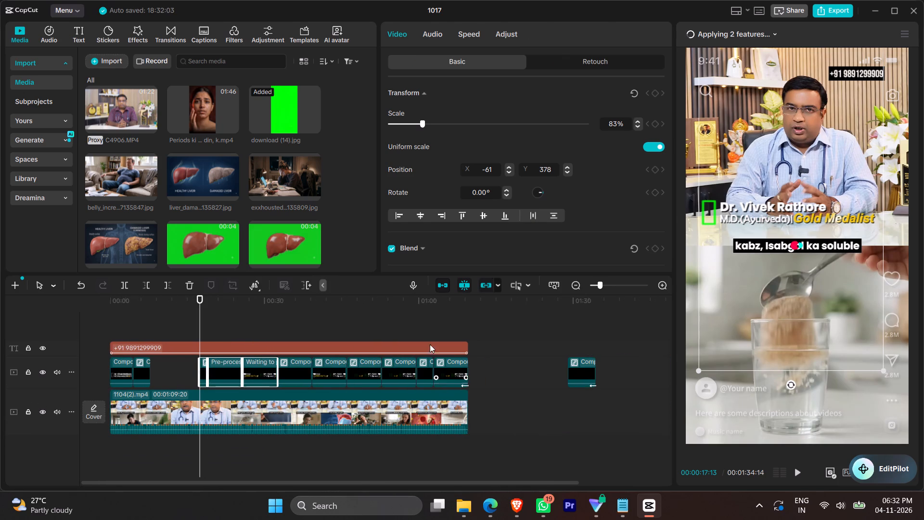
pyautogui.click(418, 325)
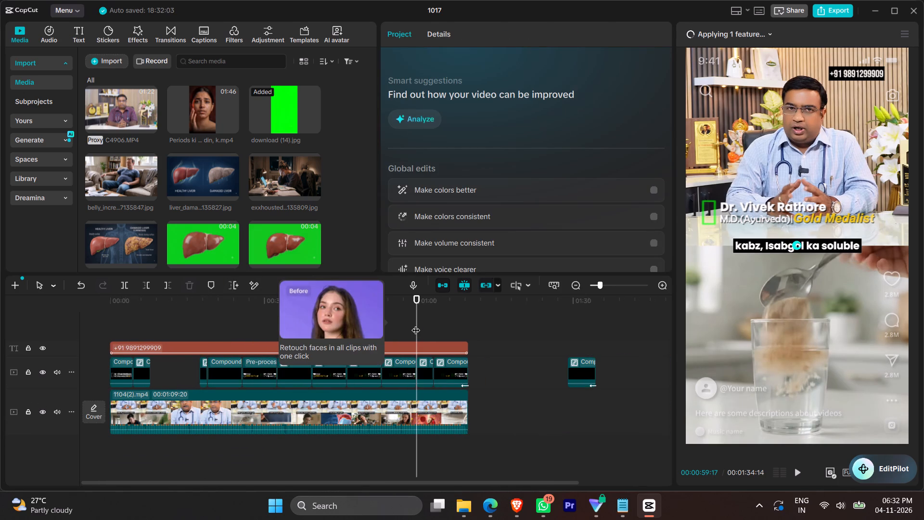
pyautogui.keyDown('ctrl'); pyautogui.scroll(20, 501, 378); pyautogui.keyUp('ctrl')
pyautogui.keyDown('ctrl'); pyautogui.scroll(7, 501, 378); pyautogui.keyUp('ctrl')
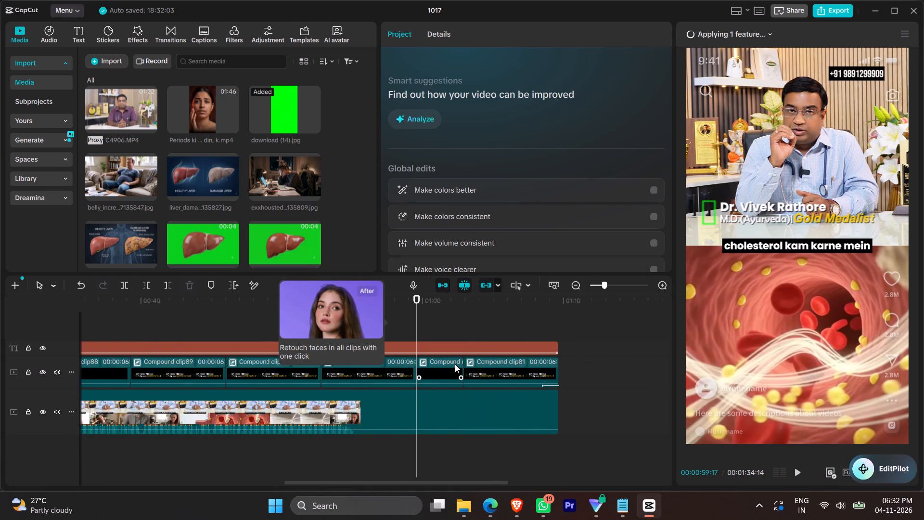
pyautogui.press('space')
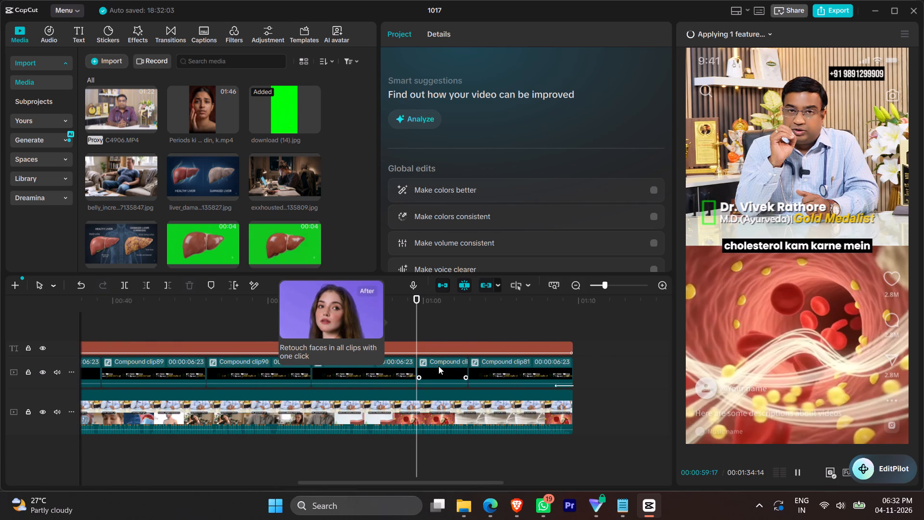
pyautogui.click(439, 321)
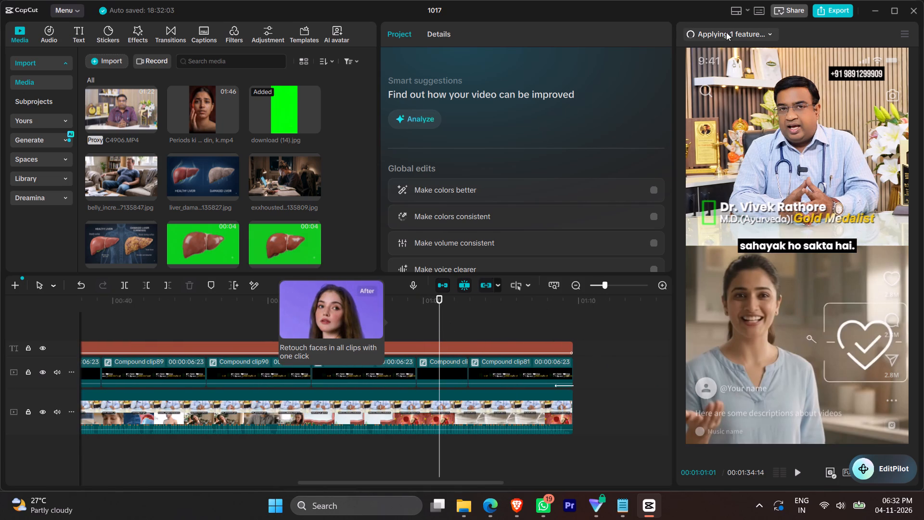
pyautogui.keyDown('ctrl'); pyautogui.scroll(-20, 552, 331); pyautogui.keyUp('ctrl')
pyautogui.keyDown('ctrl'); pyautogui.scroll(-5, 552, 331); pyautogui.keyUp('ctrl')
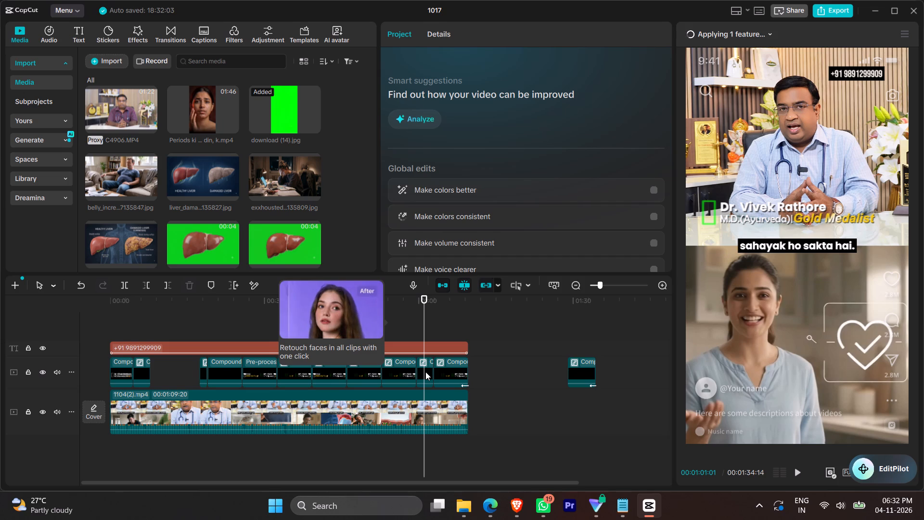
pyautogui.scroll(2, 348, 422)
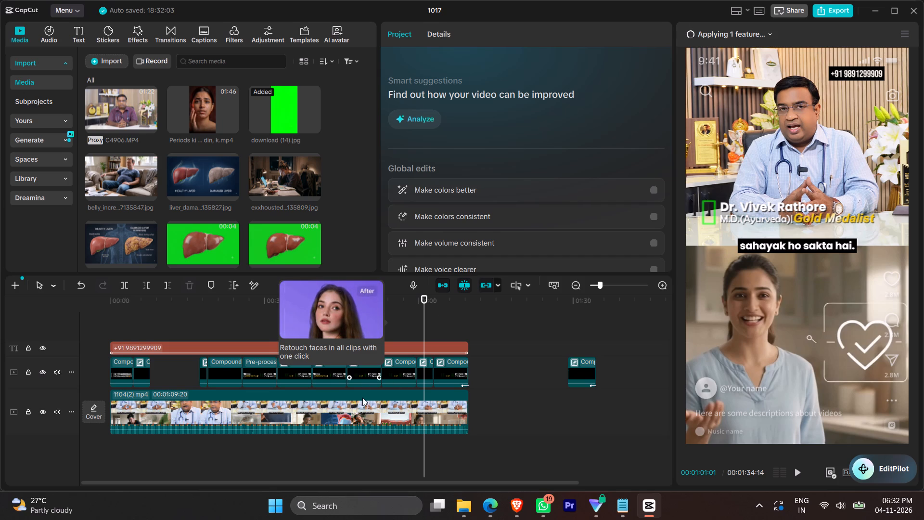
pyautogui.click(361, 405)
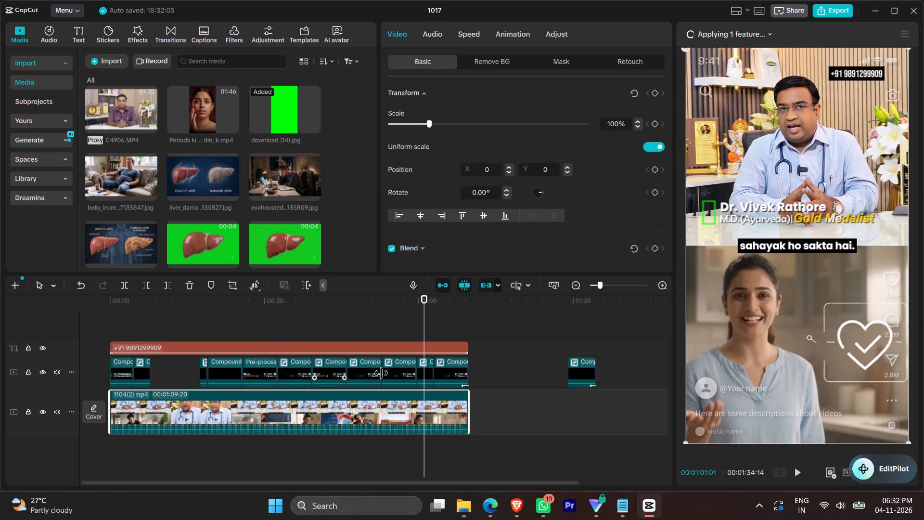
pyautogui.click(165, 328)
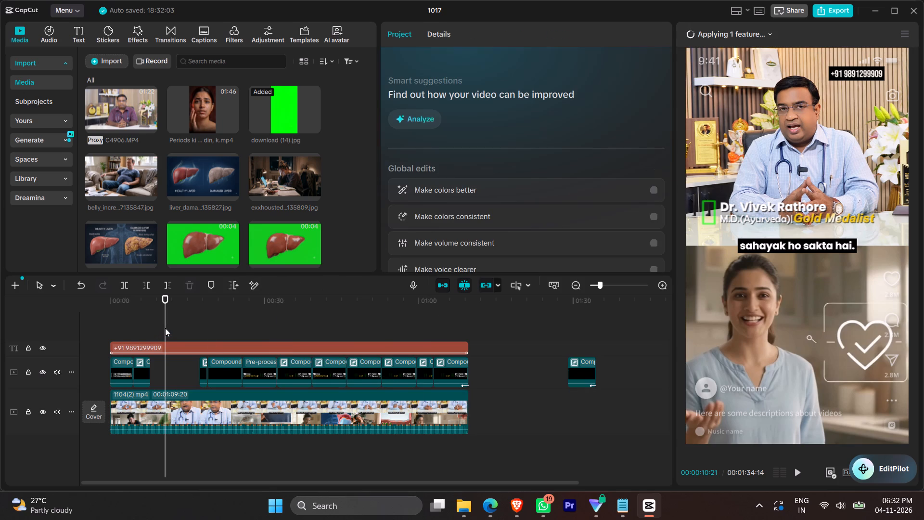
pyautogui.press('0')
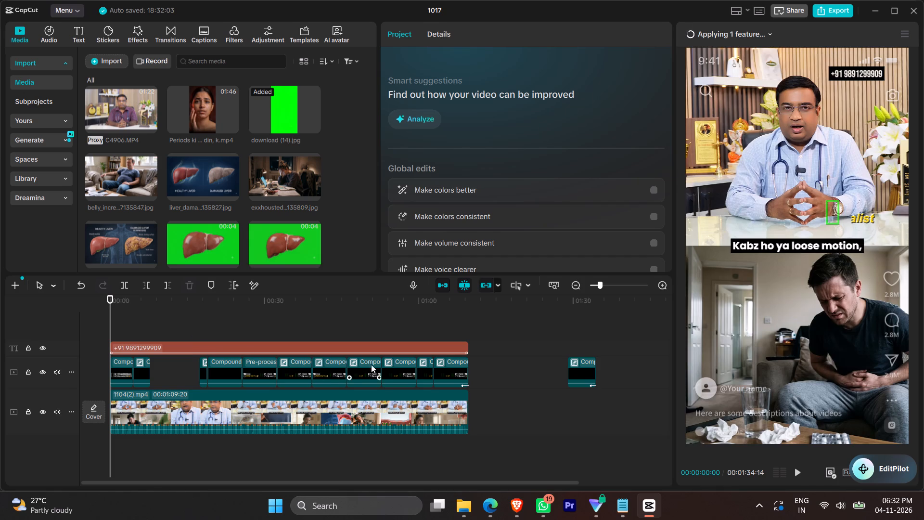
pyautogui.press('space')
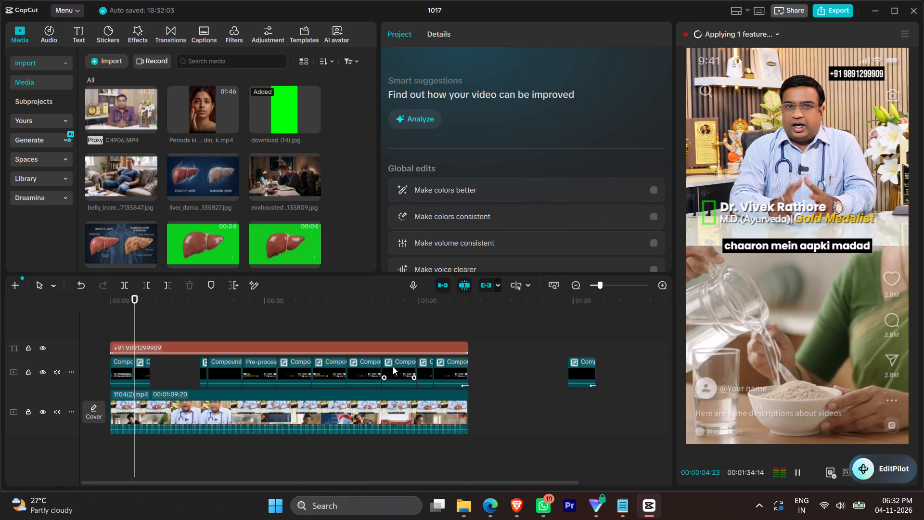
pyautogui.press('space')
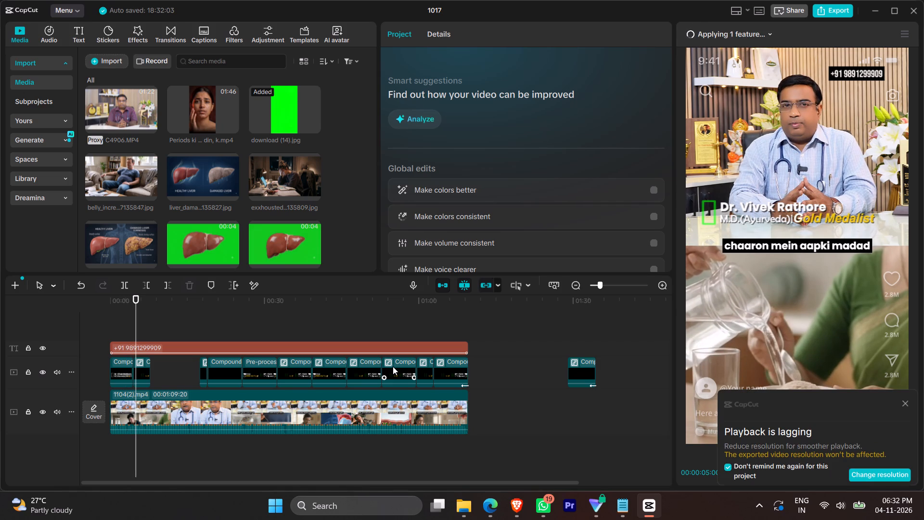
# Check the pre-process status of the overlay clips and dismiss the playback-resolution suggestion without changing the resolution.
pyautogui.click(755, 39)
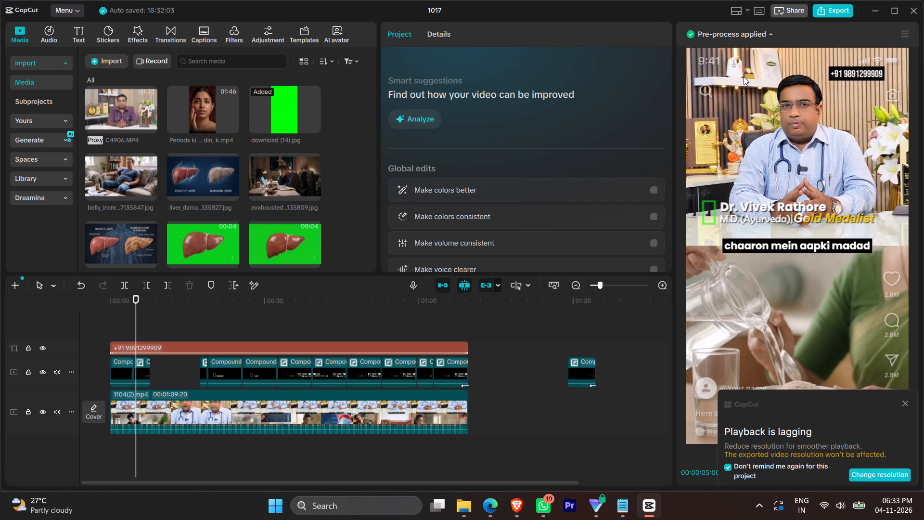
pyautogui.press('space')
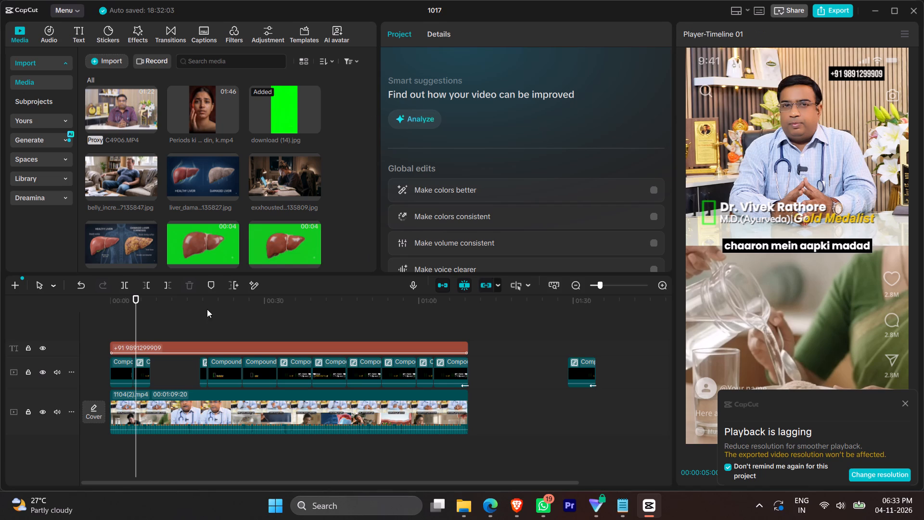
pyautogui.click(907, 403)
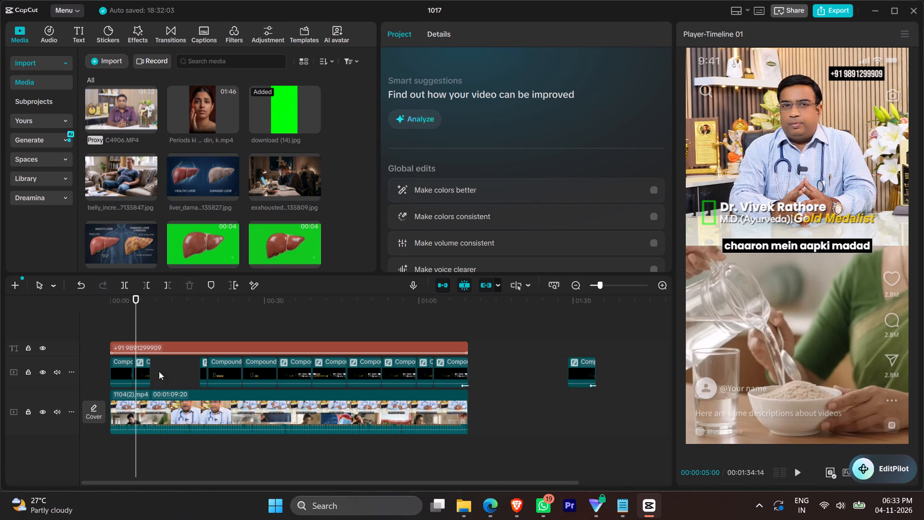
# Play the video from shortly after 00:00:05:00 to 00:00:32:16, speeding playback up to x2, to review the doctor-name overlays.
pyautogui.click(135, 333)
pyautogui.click(141, 333)
pyautogui.press('space')
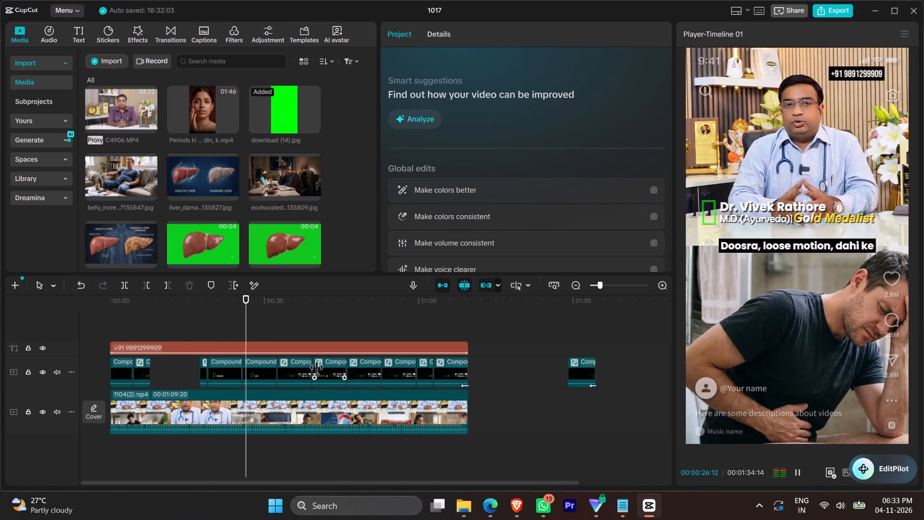
pyautogui.press('l')
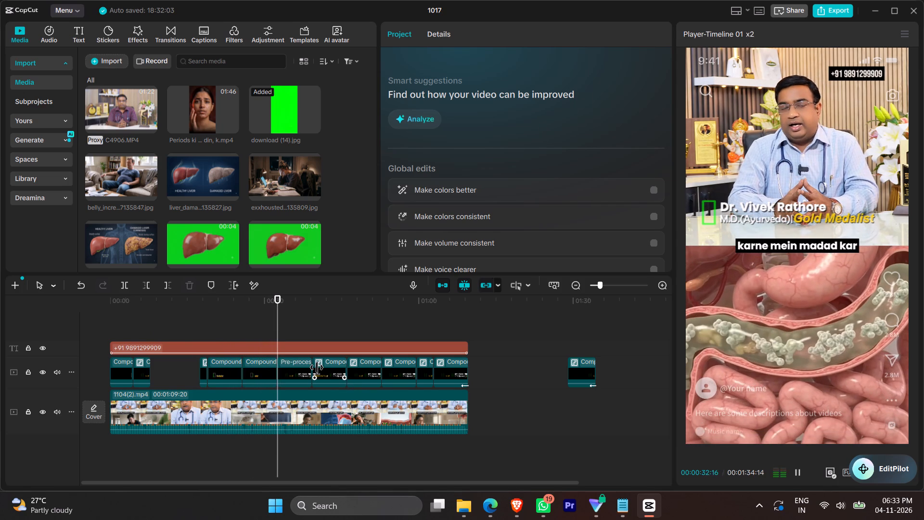
pyautogui.press('space')
# Go back to 00:00:31:05 and view the pre-process progress of the overlay compound clip.
pyautogui.click(270, 329)
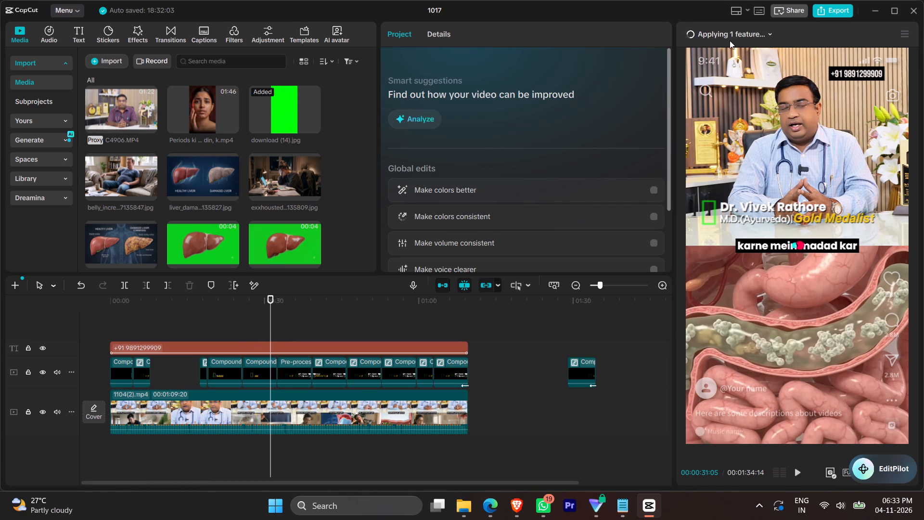
pyautogui.click(733, 25)
pyautogui.click(734, 29)
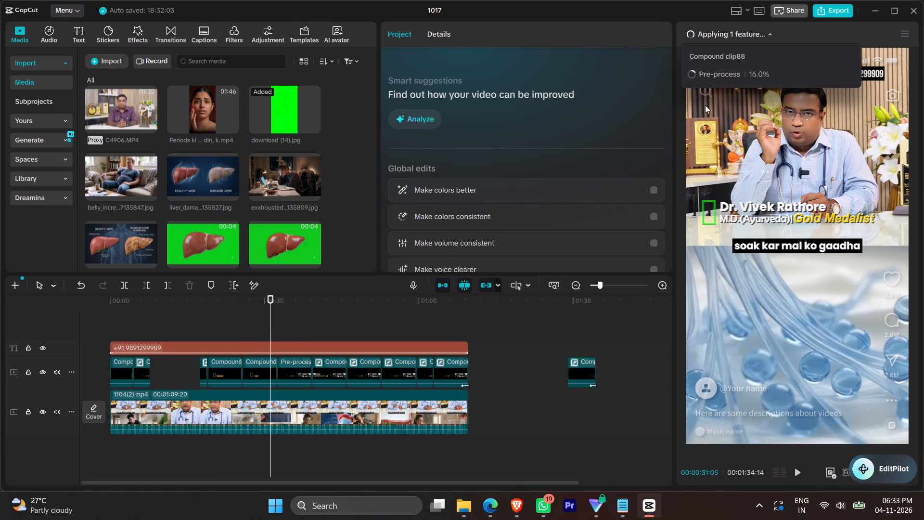
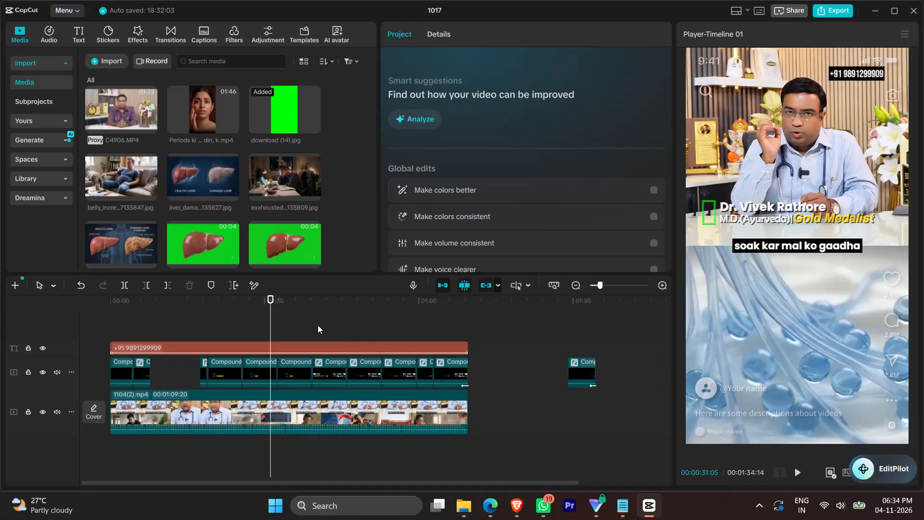
# Play the section around 00:00:32, across the join between the Compound clip80 and Compound clip88 overlays, to check the doctor-name overlay.
pyautogui.keyDown('ctrl'); pyautogui.scroll(10, 339, 383); pyautogui.keyUp('ctrl')
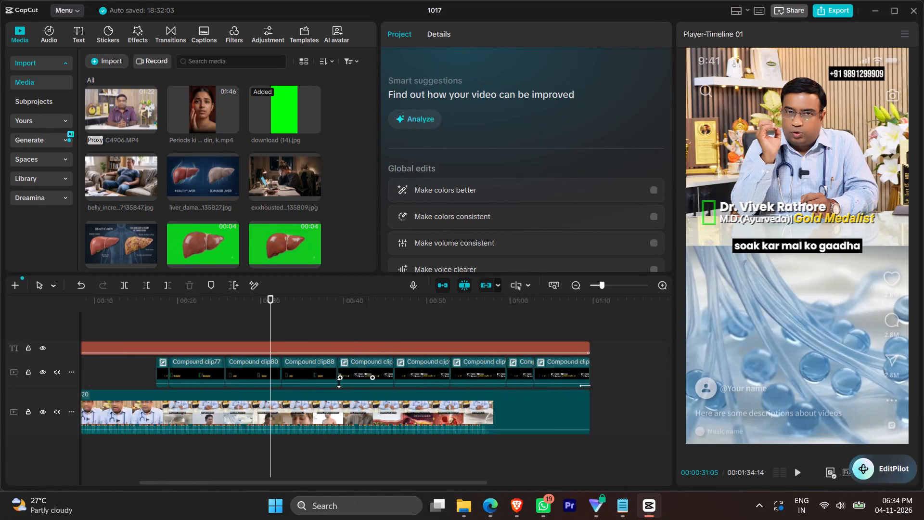
pyautogui.keyDown('ctrl'); pyautogui.scroll(6, 339, 383); pyautogui.keyUp('ctrl')
pyautogui.click(275, 328)
pyautogui.press('space')
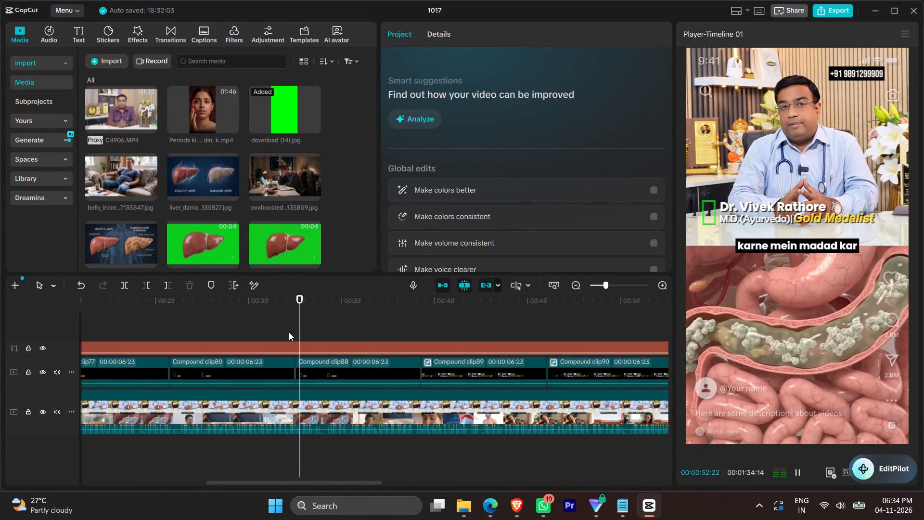
pyautogui.click(282, 329)
pyautogui.press('space')
pyautogui.press('space')
pyautogui.press('space')
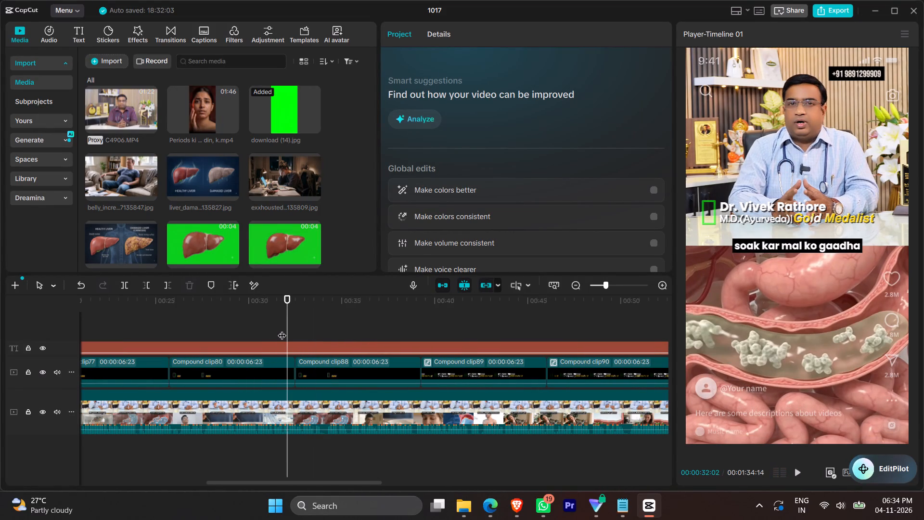
pyautogui.press('space')
# Play from 00:00:39:01 and from 00:00:47:08 to check the starts of the Compound clip89 and Compound clip90 overlays.
pyautogui.click(418, 320)
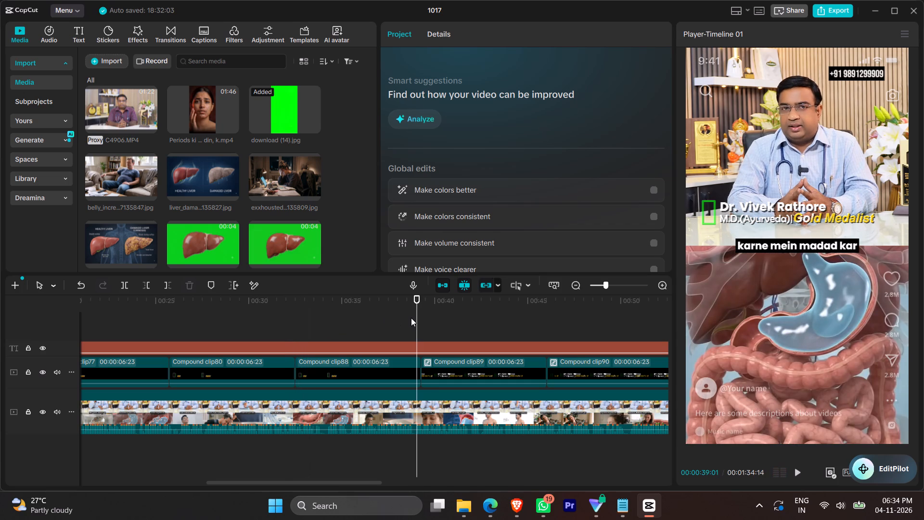
pyautogui.press('space')
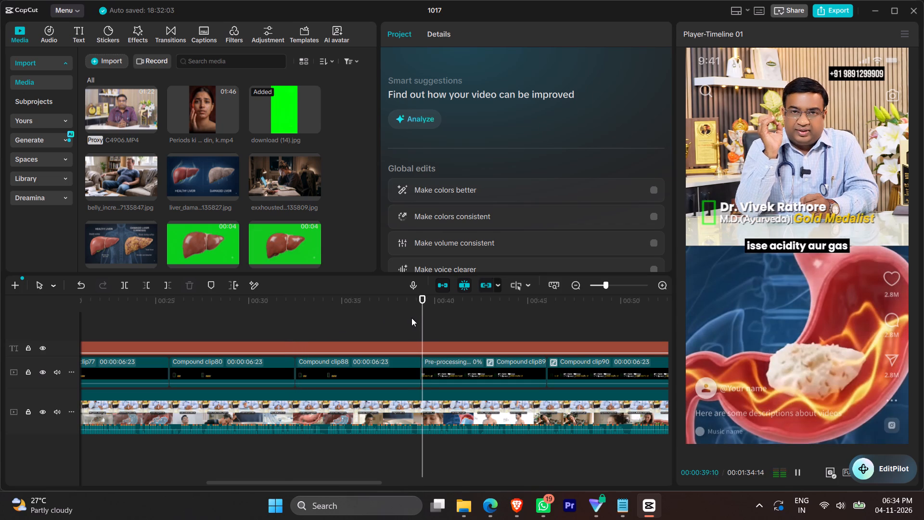
pyautogui.click(411, 318)
pyautogui.press('space')
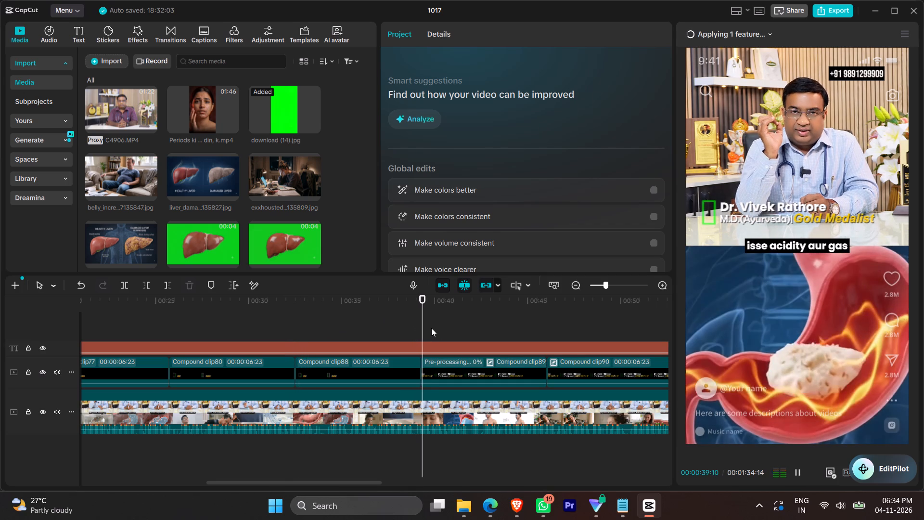
pyautogui.press('space')
pyautogui.keyDown('ctrl'); pyautogui.scroll(-10, 551, 336); pyautogui.keyUp('ctrl')
pyautogui.moveTo(491, 327); pyautogui.dragTo(500, 325)
pyautogui.click(501, 325)
pyautogui.press('space')
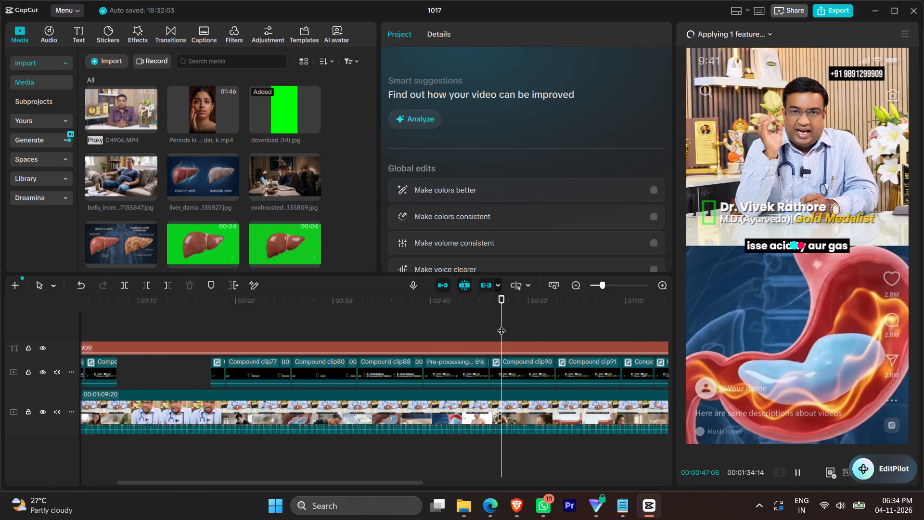
pyautogui.press('space')
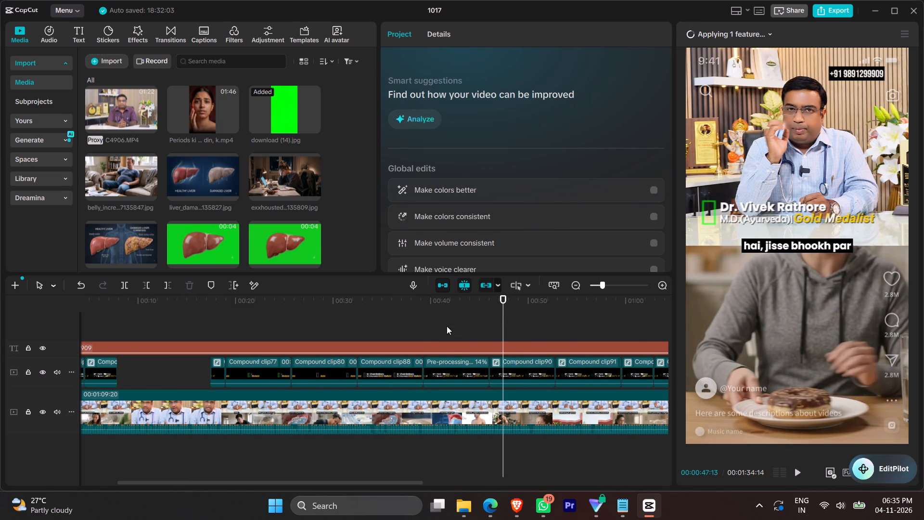
# Select the last four overlay clips over the main video and check the pre-process status of Compound clip89.
pyautogui.keyDown('ctrl'); pyautogui.scroll(-6, 494, 378); pyautogui.keyUp('ctrl')
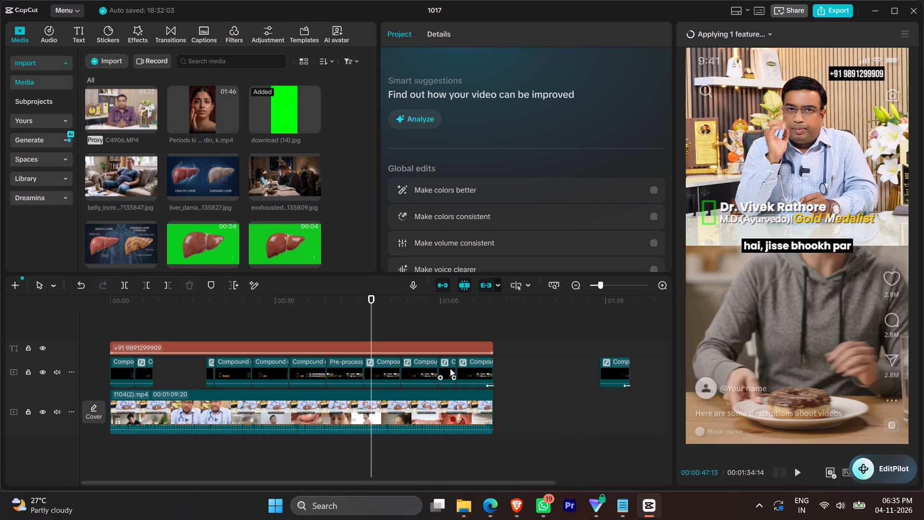
pyautogui.moveTo(522, 364); pyautogui.dragTo(375, 375)
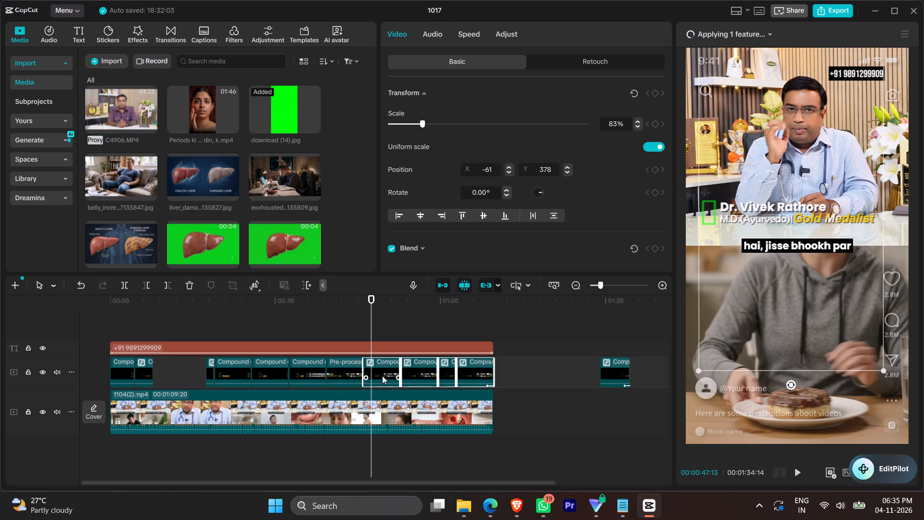
pyautogui.click(731, 30)
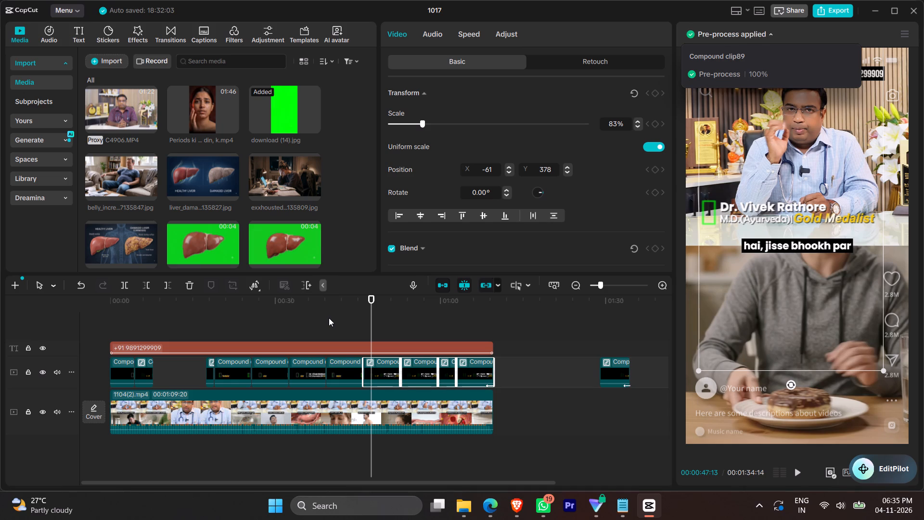
pyautogui.click(351, 322)
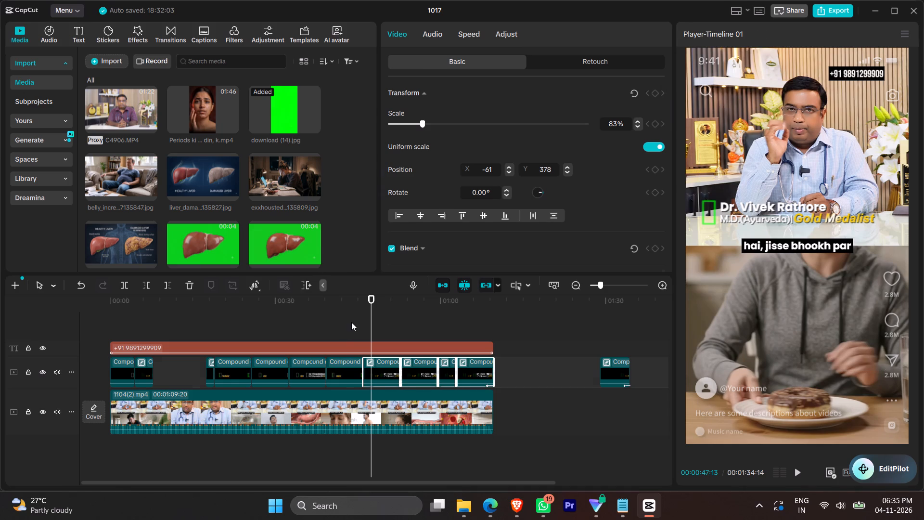
# Play short sections around 00:00:39, 00:00:44 and 00:00:46 to review the doctor-name overlays.
pyautogui.press('space')
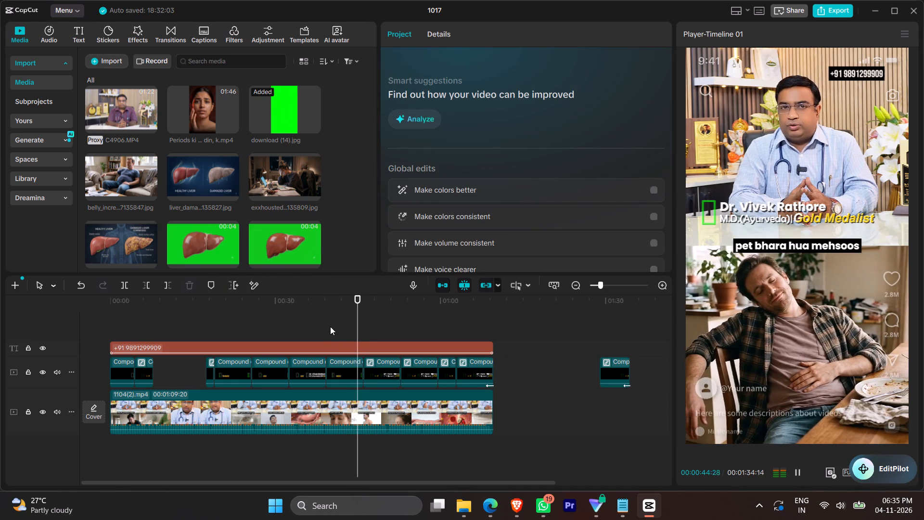
pyautogui.click(323, 325)
pyautogui.press('space')
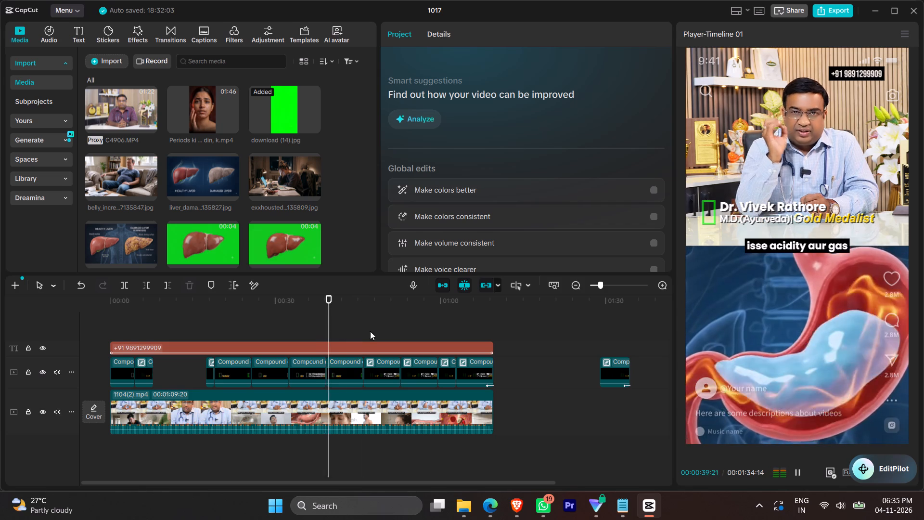
pyautogui.click(359, 330)
pyautogui.press('space')
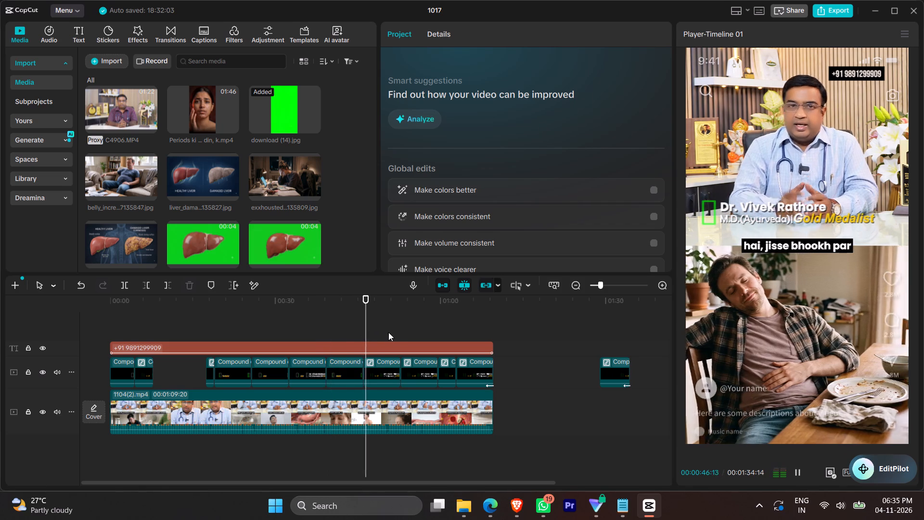
# Spot-check the doctor-name overlays by playing from 00:00:52:24, 00:00:59:17, 00:01:02:05 and 00:01:07:12 towards the end of the video.
pyautogui.click(396, 329)
pyautogui.click(400, 330)
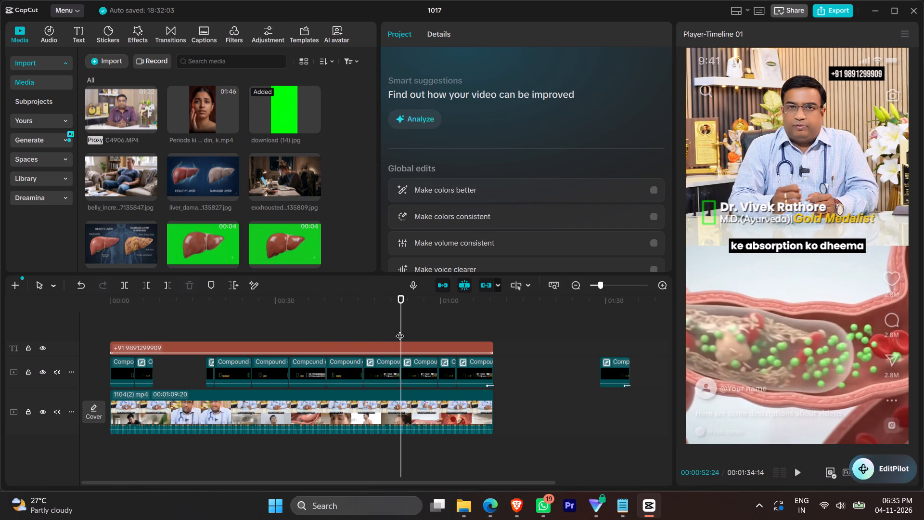
pyautogui.press('space')
pyautogui.click(436, 328)
pyautogui.press('space')
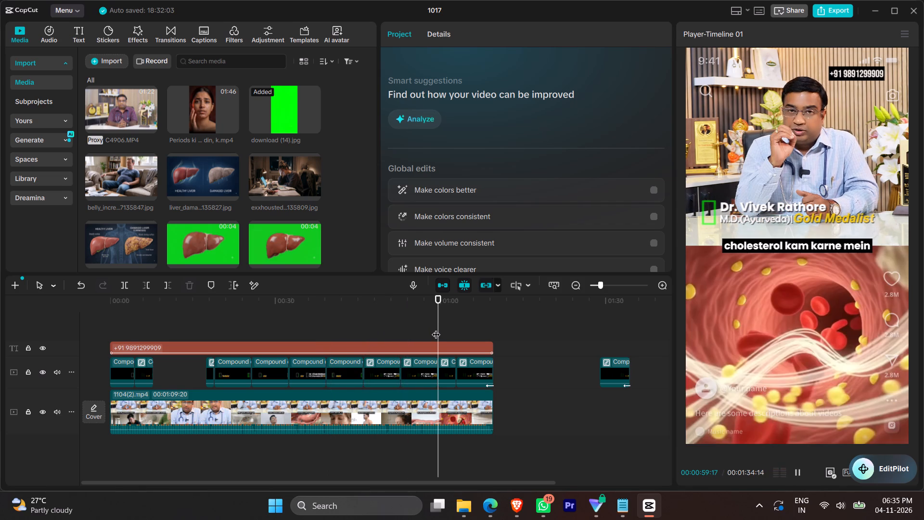
pyautogui.press('space')
pyautogui.click(452, 327)
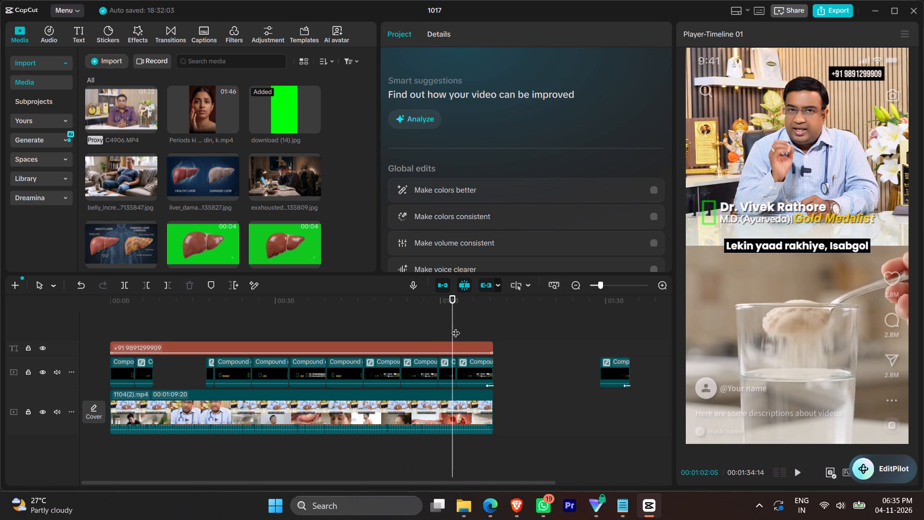
pyautogui.press('space')
pyautogui.click(481, 327)
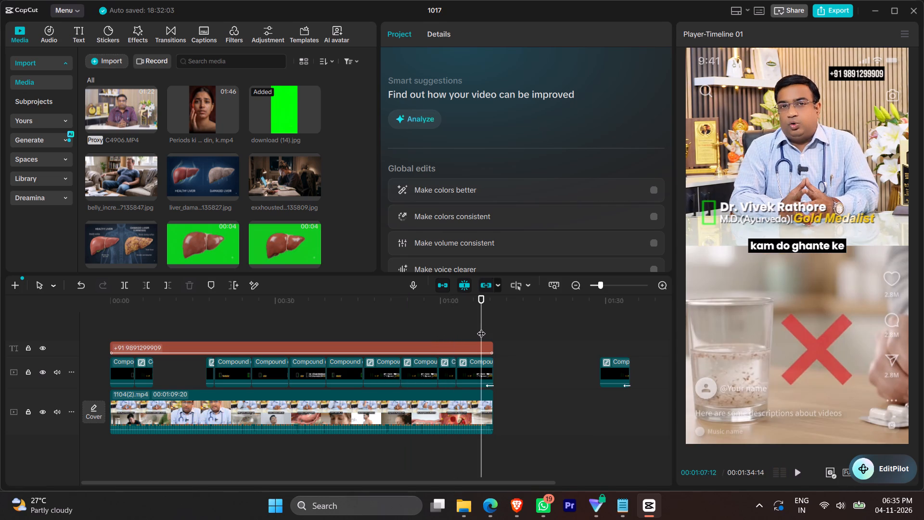
pyautogui.press('space')
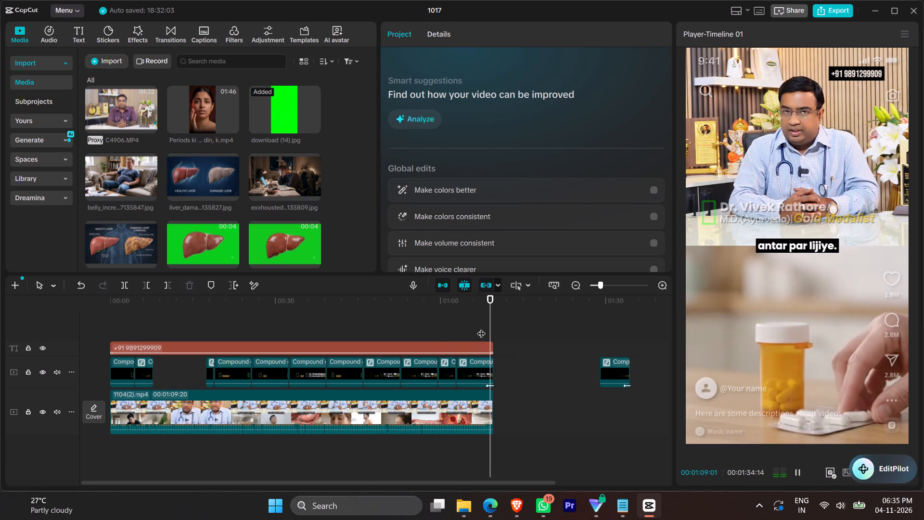
pyautogui.click(488, 327)
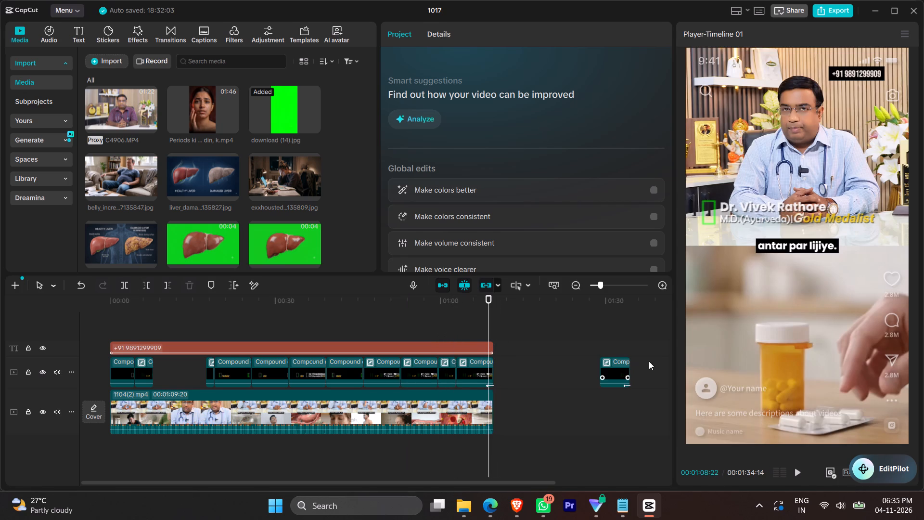
# Delete the stray overlay compound clip near 00:01:30, beyond the end of the main video.
pyautogui.click(619, 364)
pyautogui.press('1')
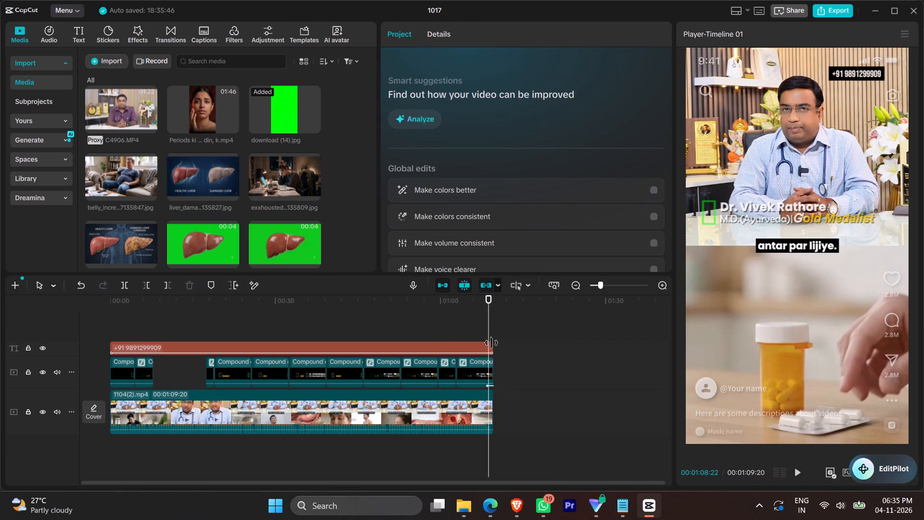
# Play briefly from about 00:01:00:00 and view the video's last frame at 00:01:09:20.
pyautogui.click(440, 334)
pyautogui.press('space')
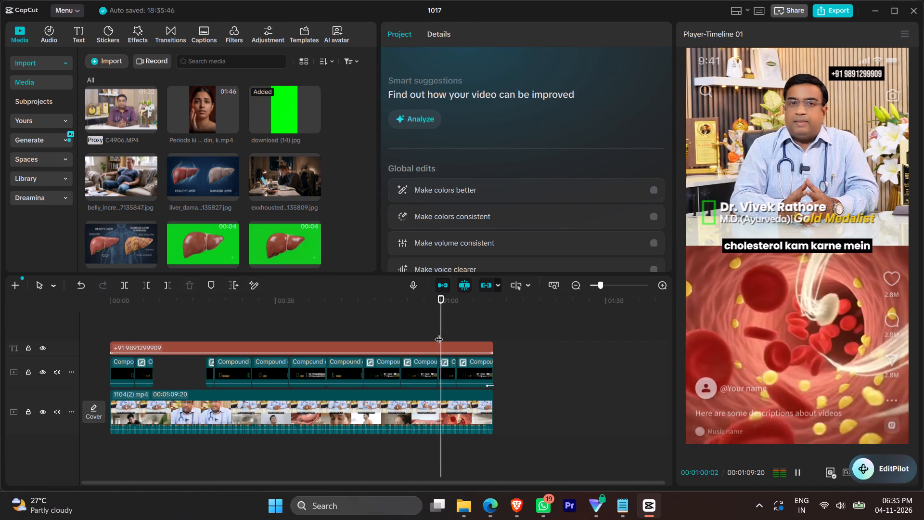
pyautogui.press('space')
pyautogui.click(496, 335)
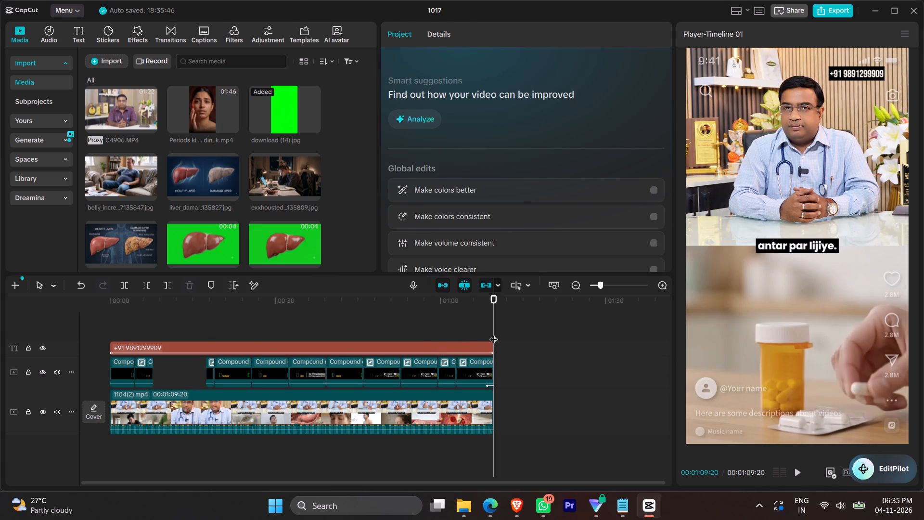
# Check the end of the timeline and start the export of the 1017 project.
pyautogui.moveTo(526, 329); pyautogui.dragTo(537, 334)
pyautogui.keyDown('ctrl'); pyautogui.scroll(-13, 539, 356); pyautogui.keyUp('ctrl')
pyautogui.keyDown('ctrl'); pyautogui.scroll(-6, 578, 330); pyautogui.keyUp('ctrl')
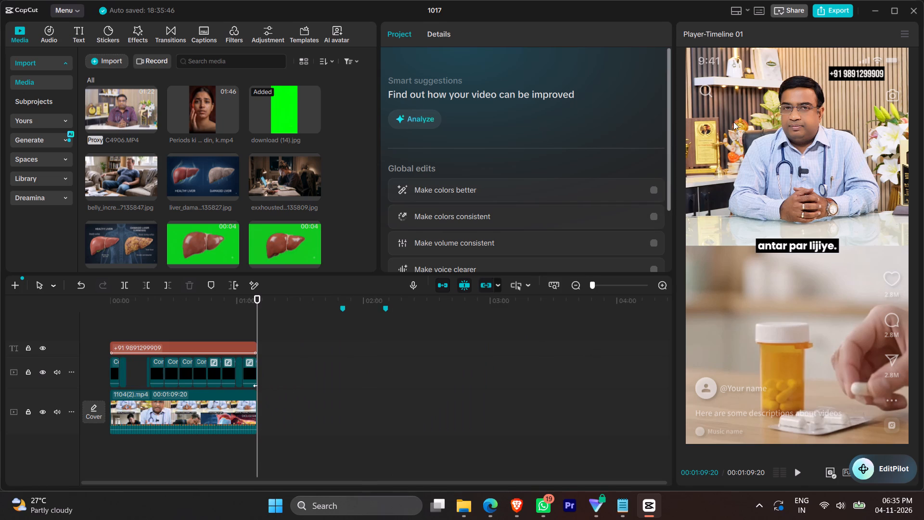
pyautogui.click(838, 11)
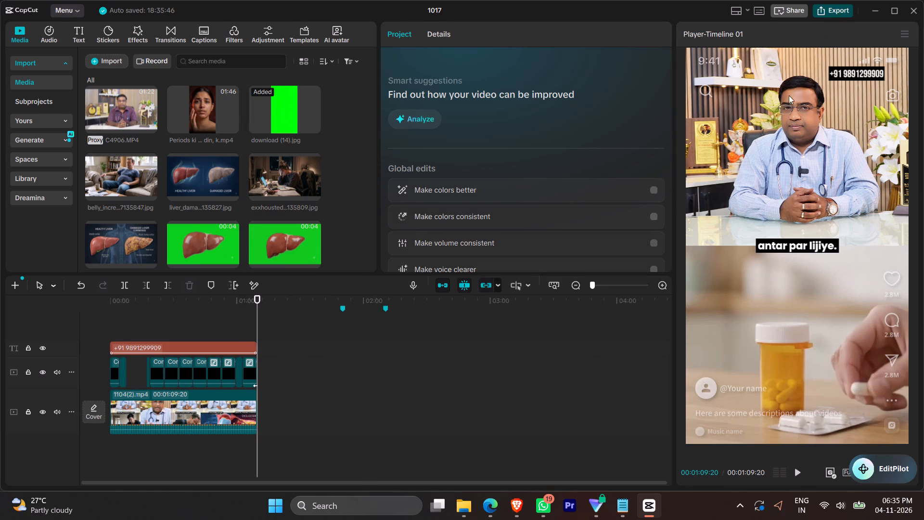
# Confirm the export of the 1017 project as a 4K, 30 fps HEVC mp4.
pyautogui.click(599, 427)
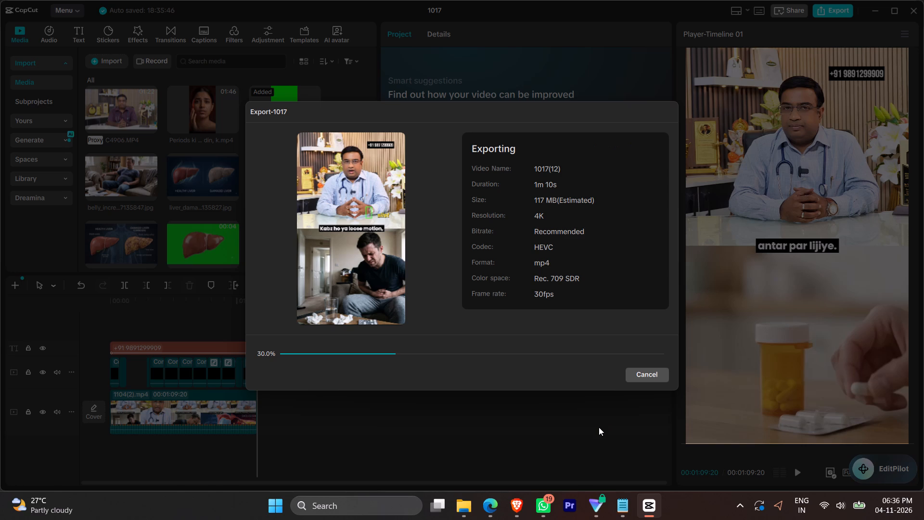
# Switch to the doctor's Instagram reels page in Brave and capture a screenshot of the first three rows of six reel thumbnails.
pyautogui.click(513, 506)
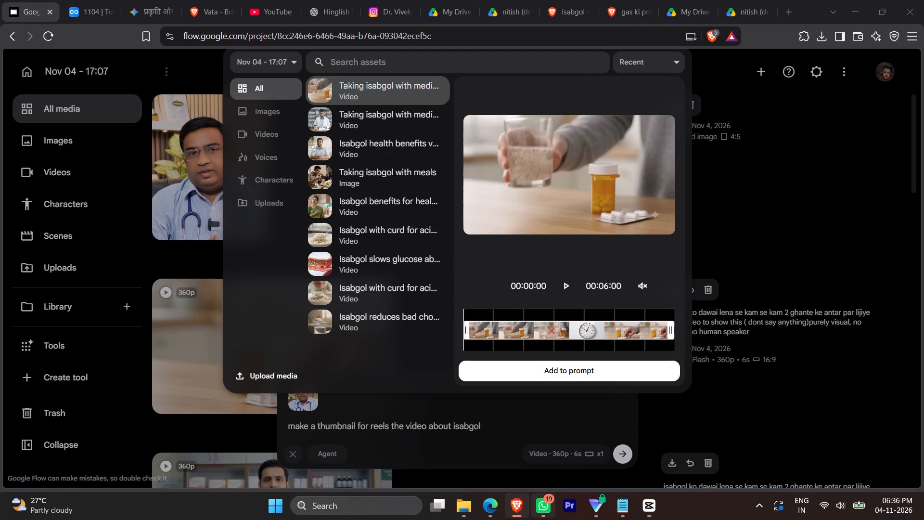
pyautogui.click(383, 0)
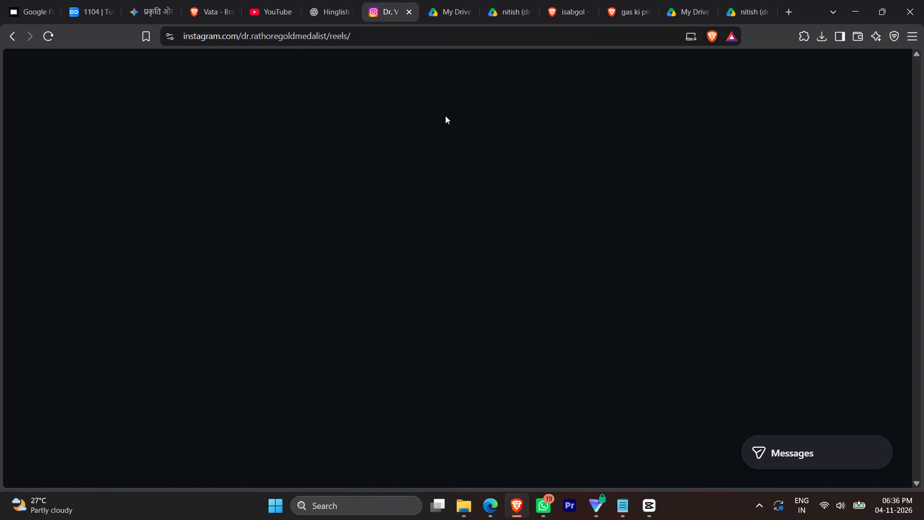
pyautogui.scroll(-4, 435, 254)
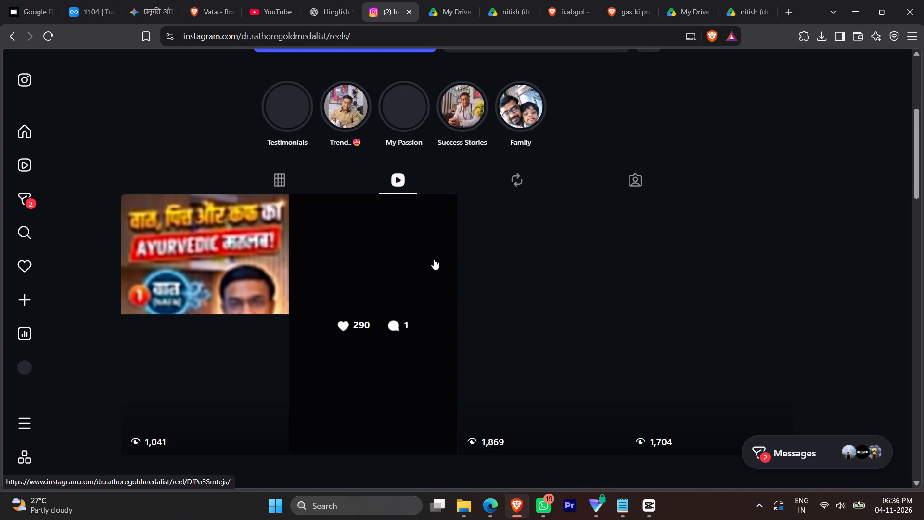
pyautogui.scroll(-4, 434, 258)
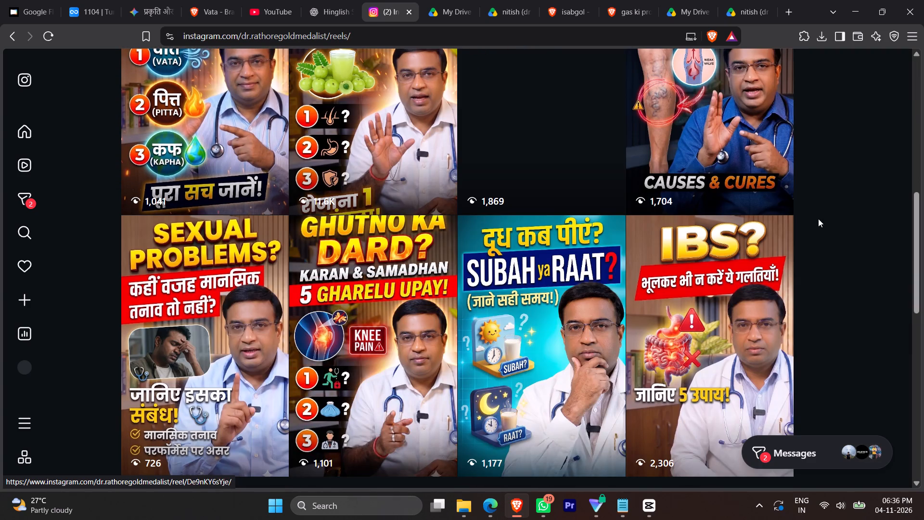
pyautogui.scroll(1, 859, 244)
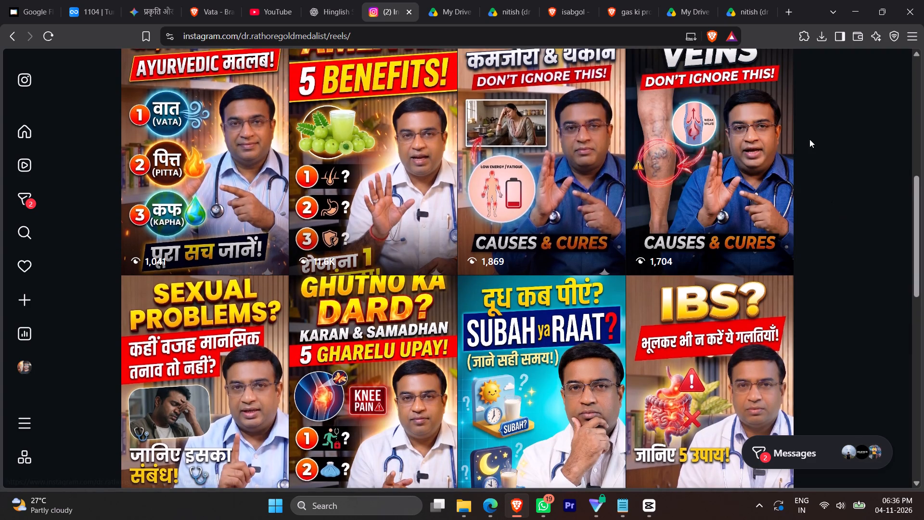
pyautogui.keyDown('ctrl'); pyautogui.scroll(-3, 803, 147); pyautogui.keyUp('ctrl')
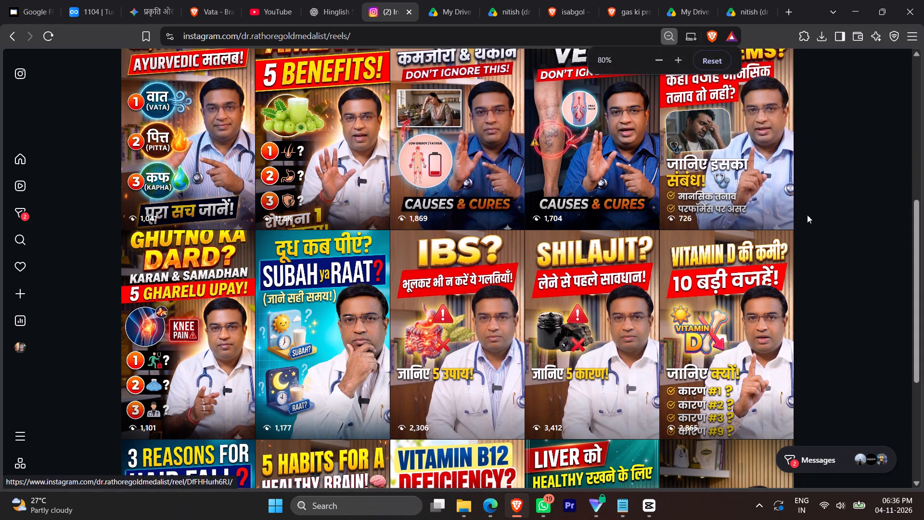
pyautogui.keyDown('ctrl'); pyautogui.scroll(-3, 807, 221); pyautogui.keyUp('ctrl')
pyautogui.scroll(3, 783, 237)
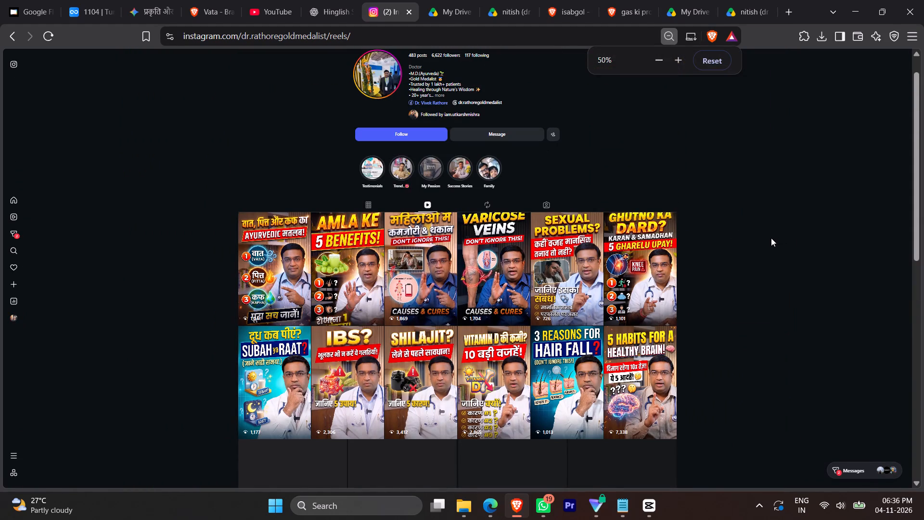
pyautogui.scroll(-2, 771, 247)
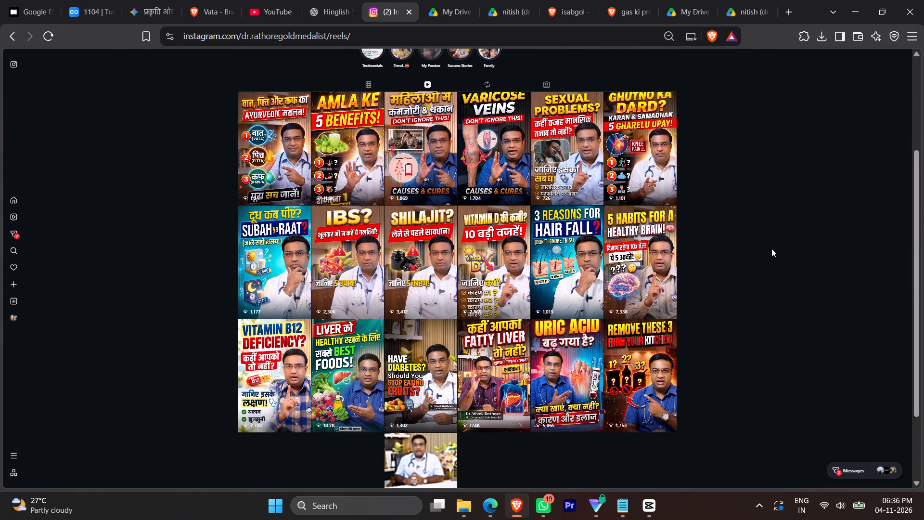
pyautogui.press('Print')
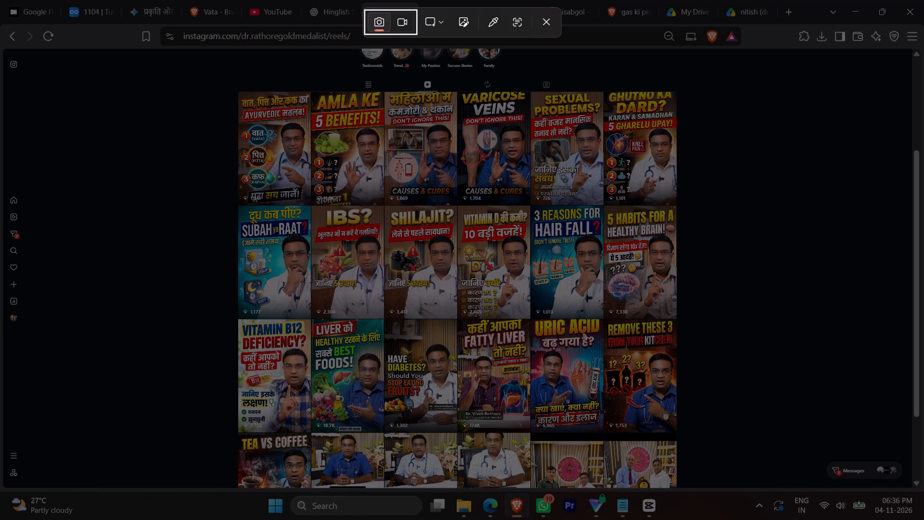
pyautogui.moveTo(239, 93); pyautogui.dragTo(438, 261)
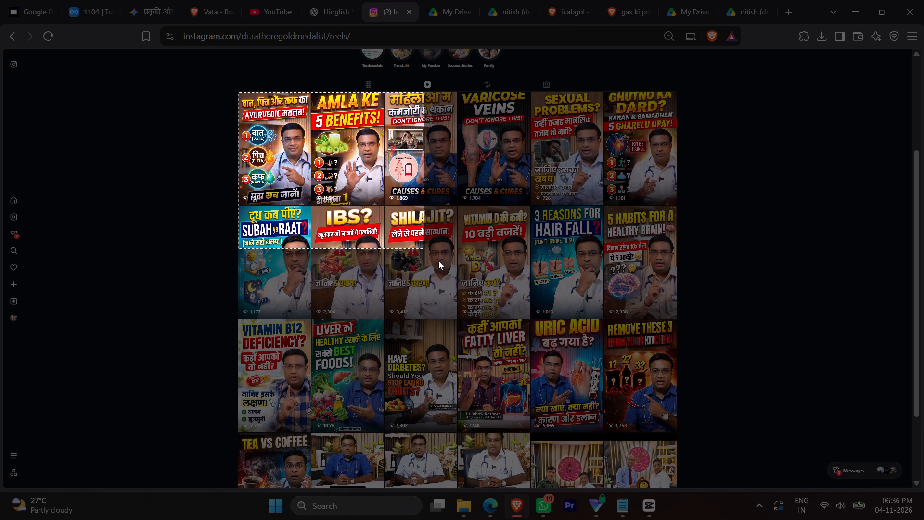
pyautogui.moveTo(438, 261); pyautogui.dragTo(674, 433)
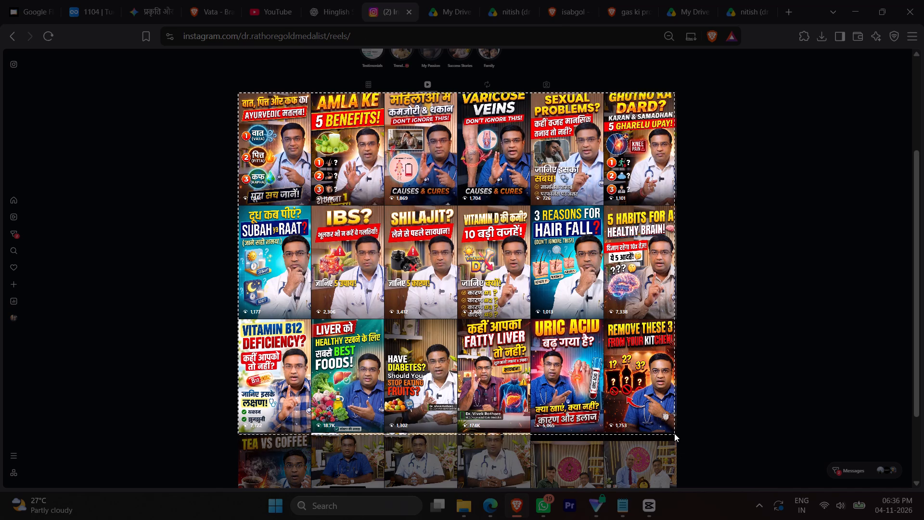
pyautogui.moveTo(674, 433); pyautogui.dragTo(675, 430)
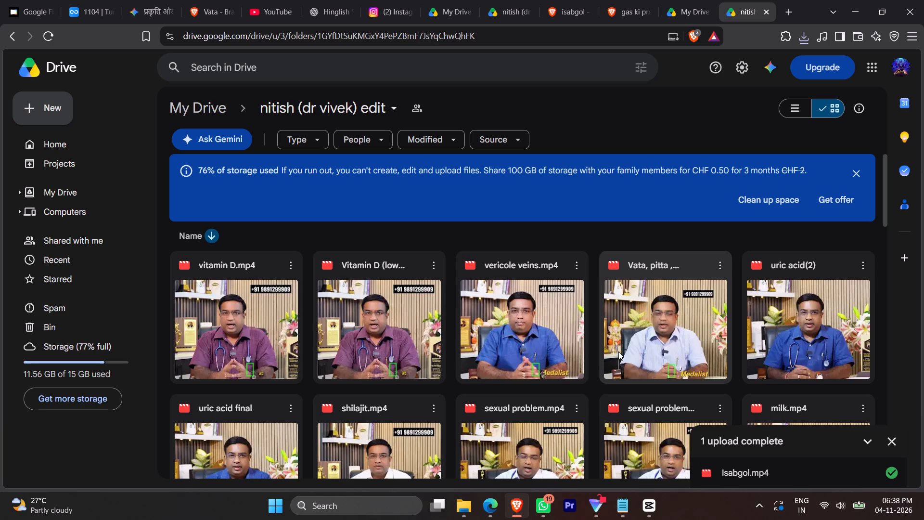
pyautogui.click(895, 471)
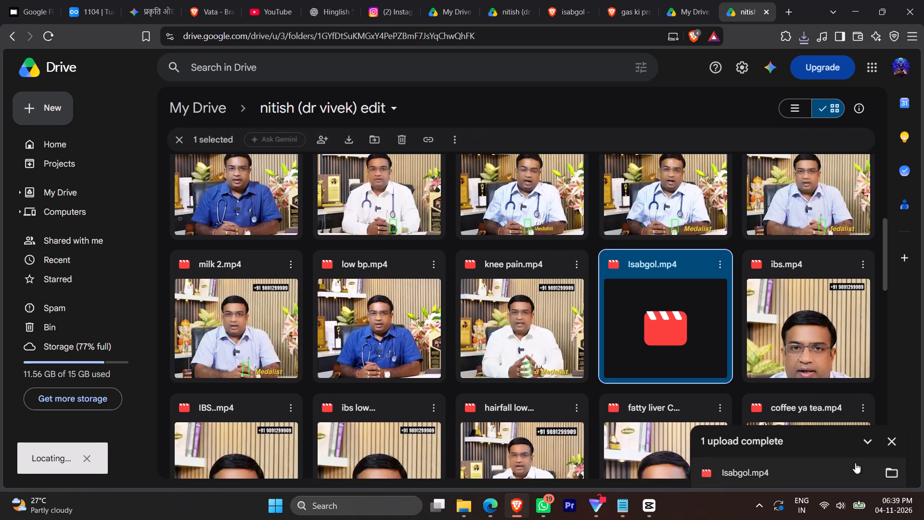
pyautogui.doubleClick(692, 312)
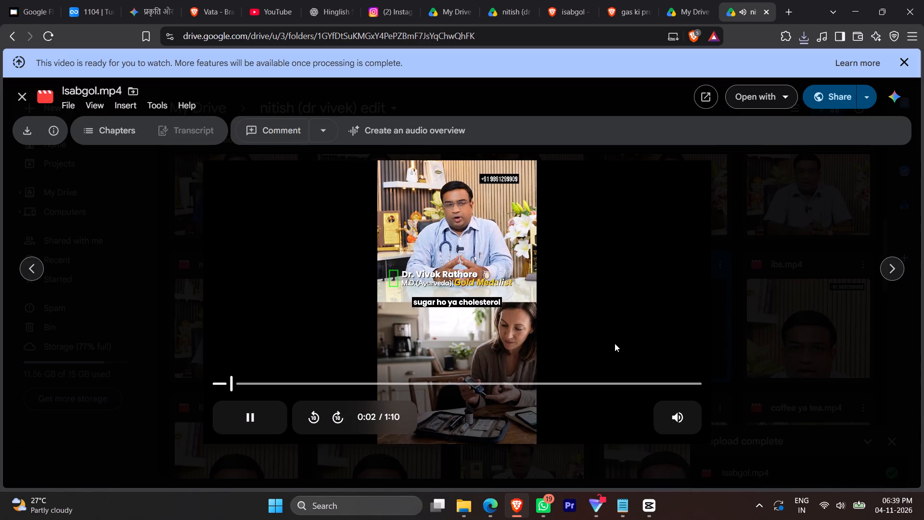
pyautogui.click(308, 426)
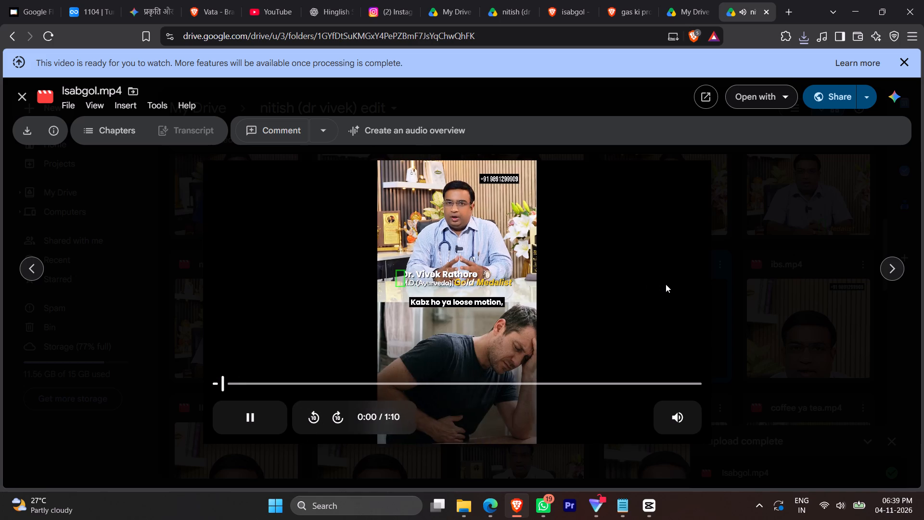
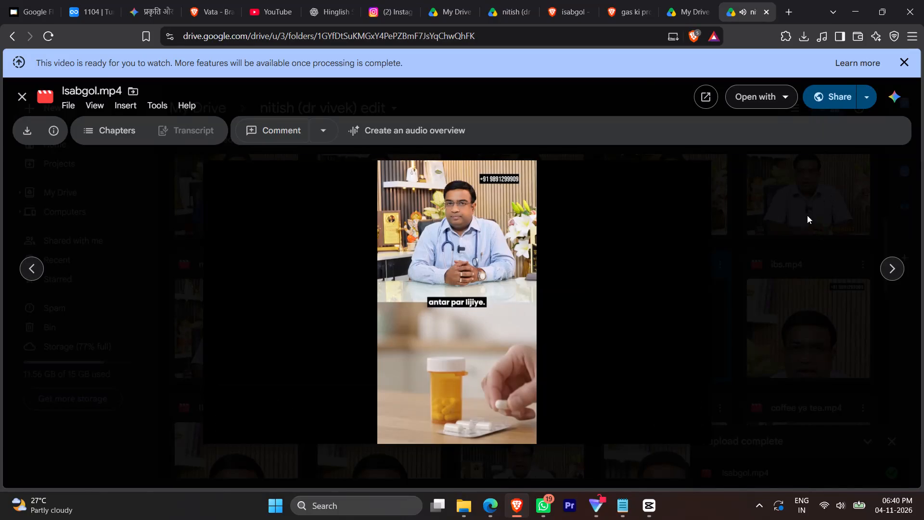
pyautogui.click(807, 215)
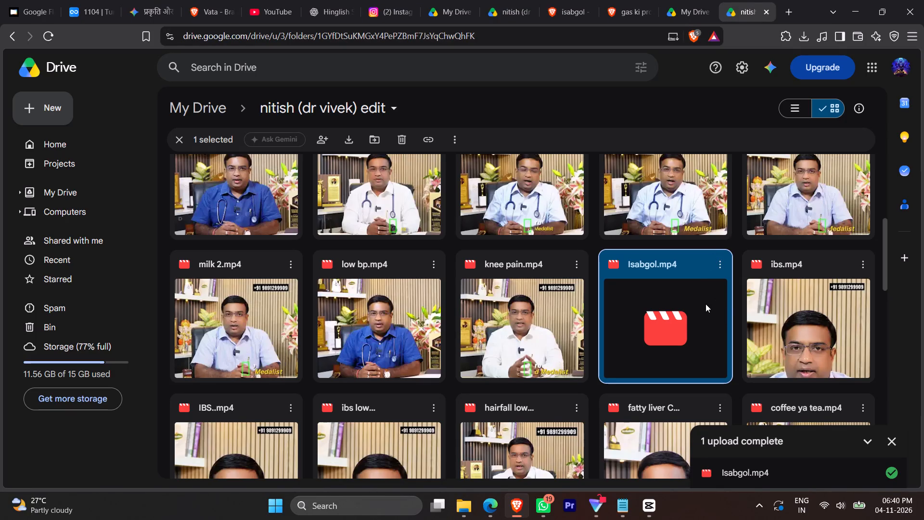
pyautogui.click(716, 264)
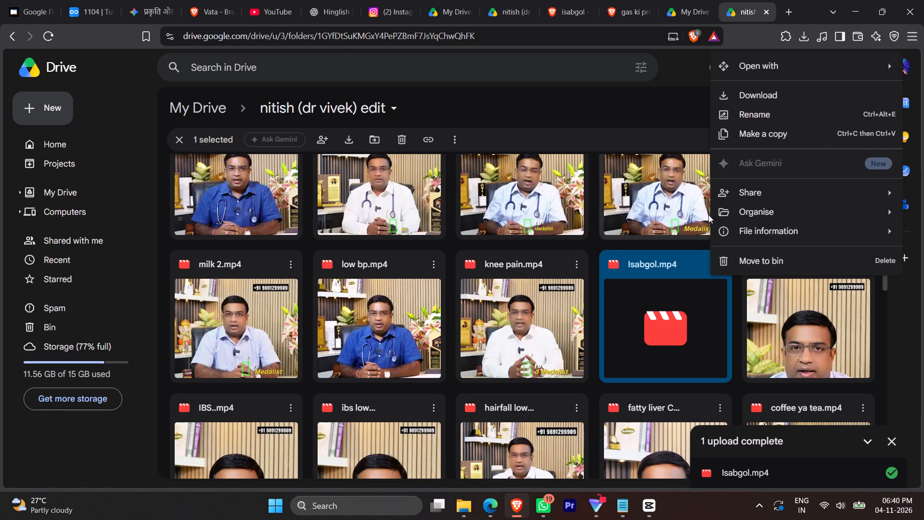
pyautogui.click(589, 209)
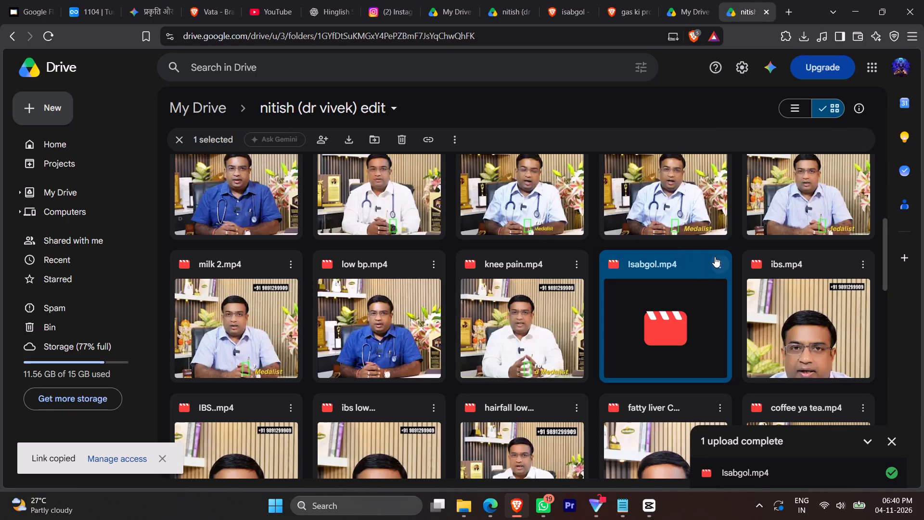